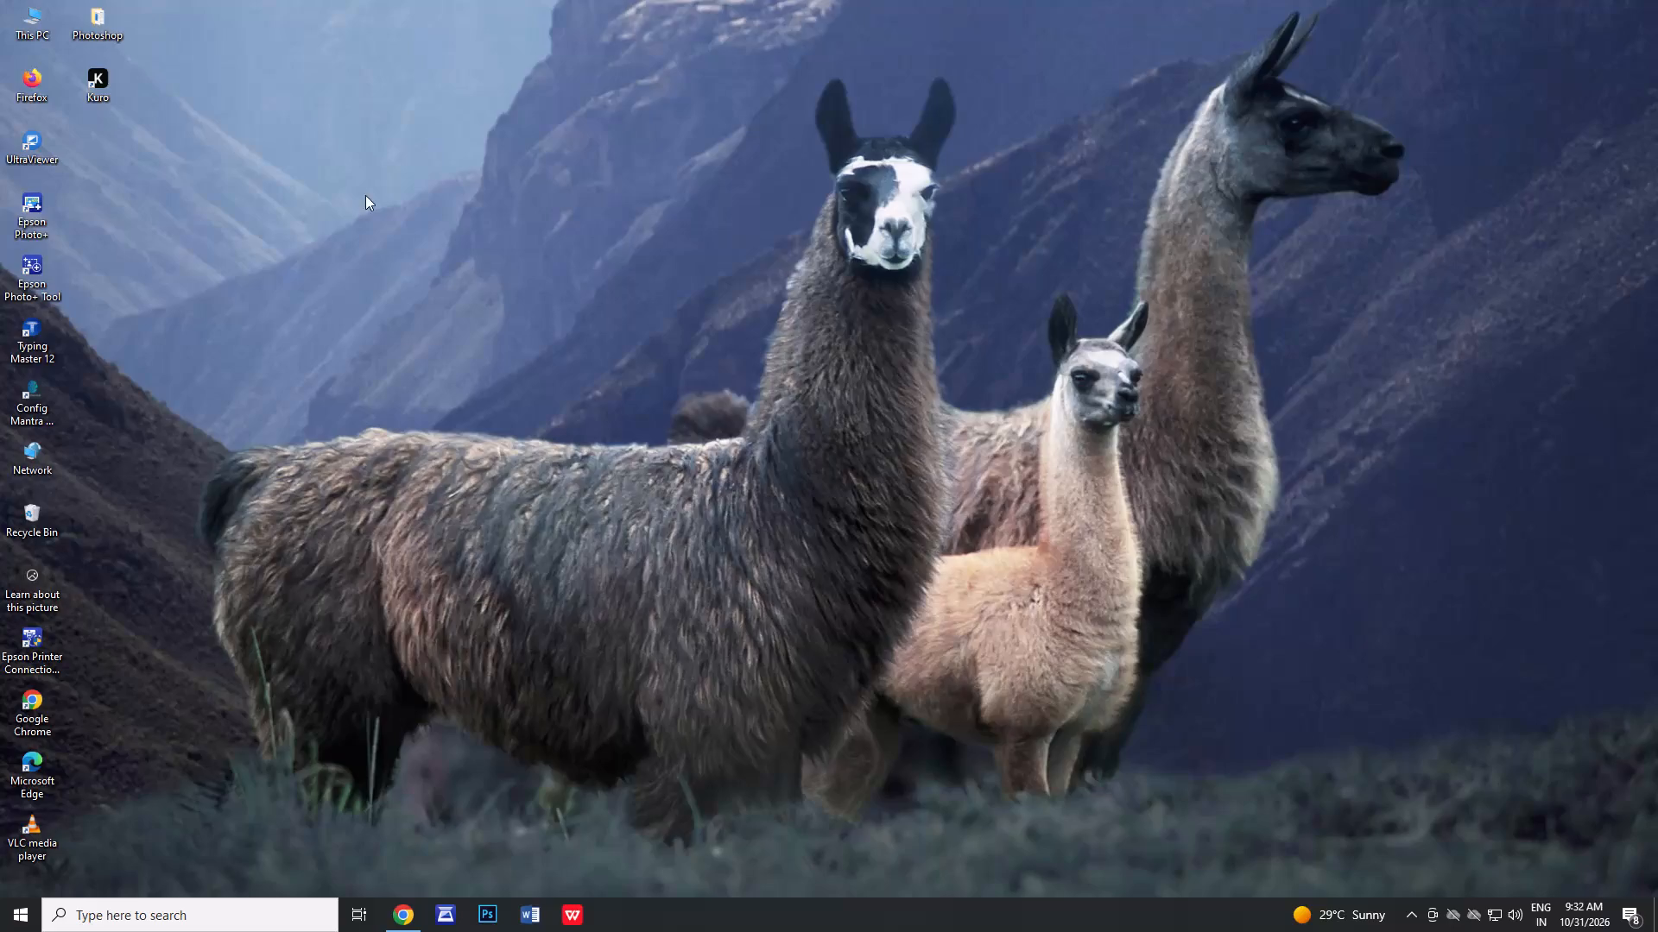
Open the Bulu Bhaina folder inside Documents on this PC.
double_click(29, 21)
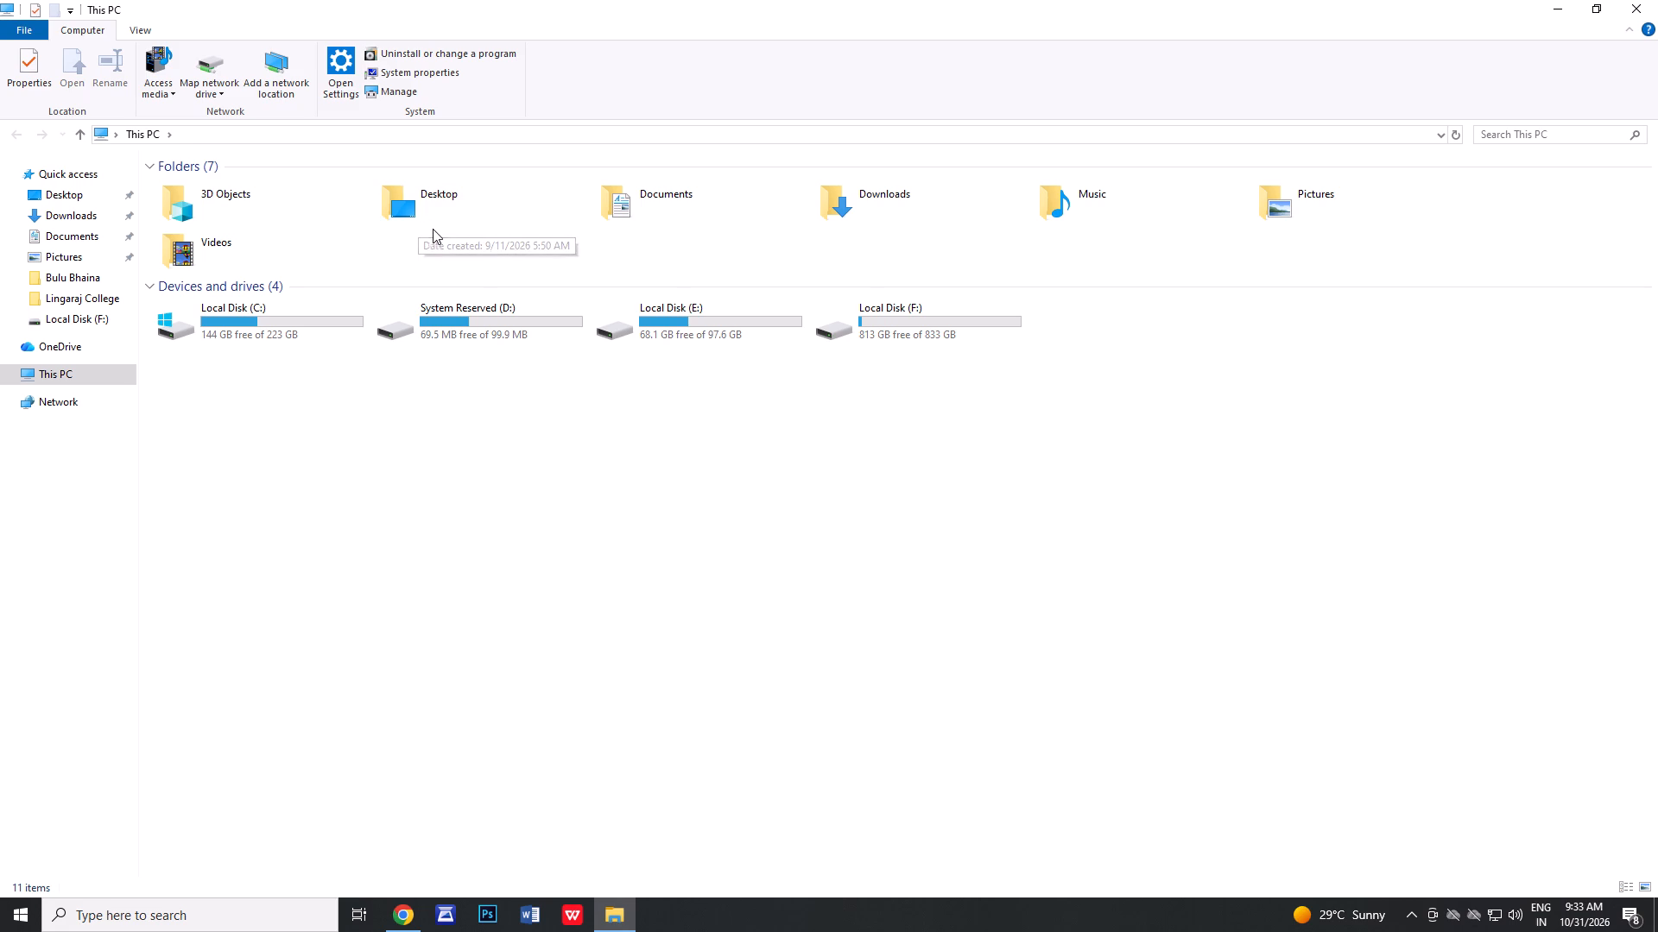
click(57, 239)
double_click(217, 189)
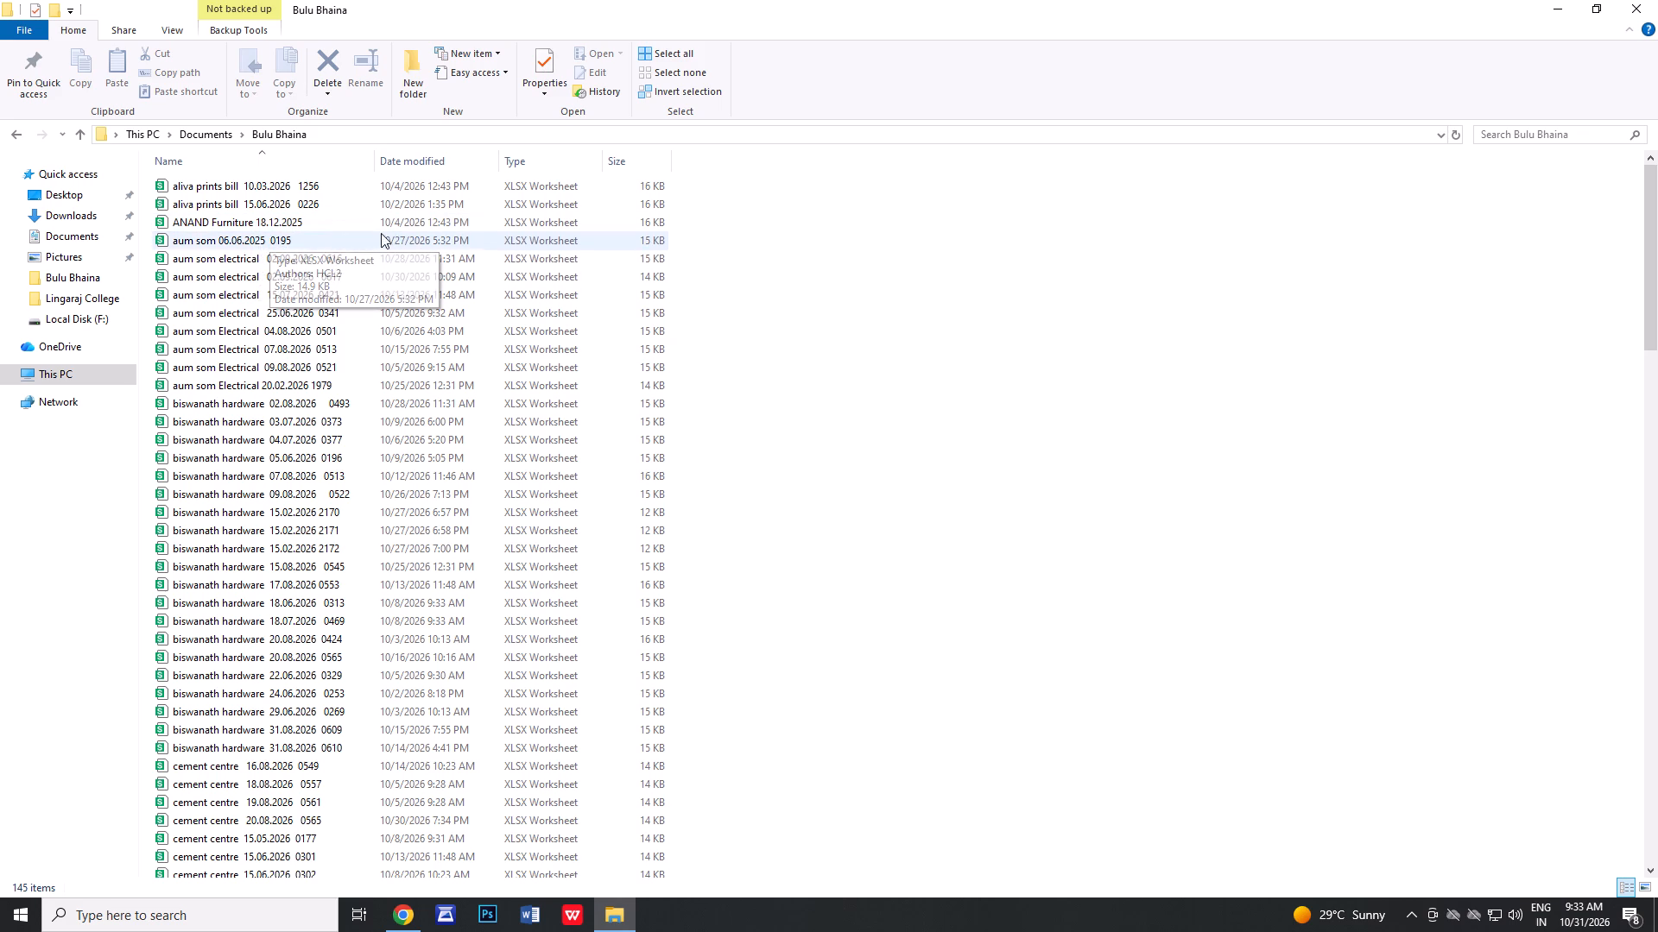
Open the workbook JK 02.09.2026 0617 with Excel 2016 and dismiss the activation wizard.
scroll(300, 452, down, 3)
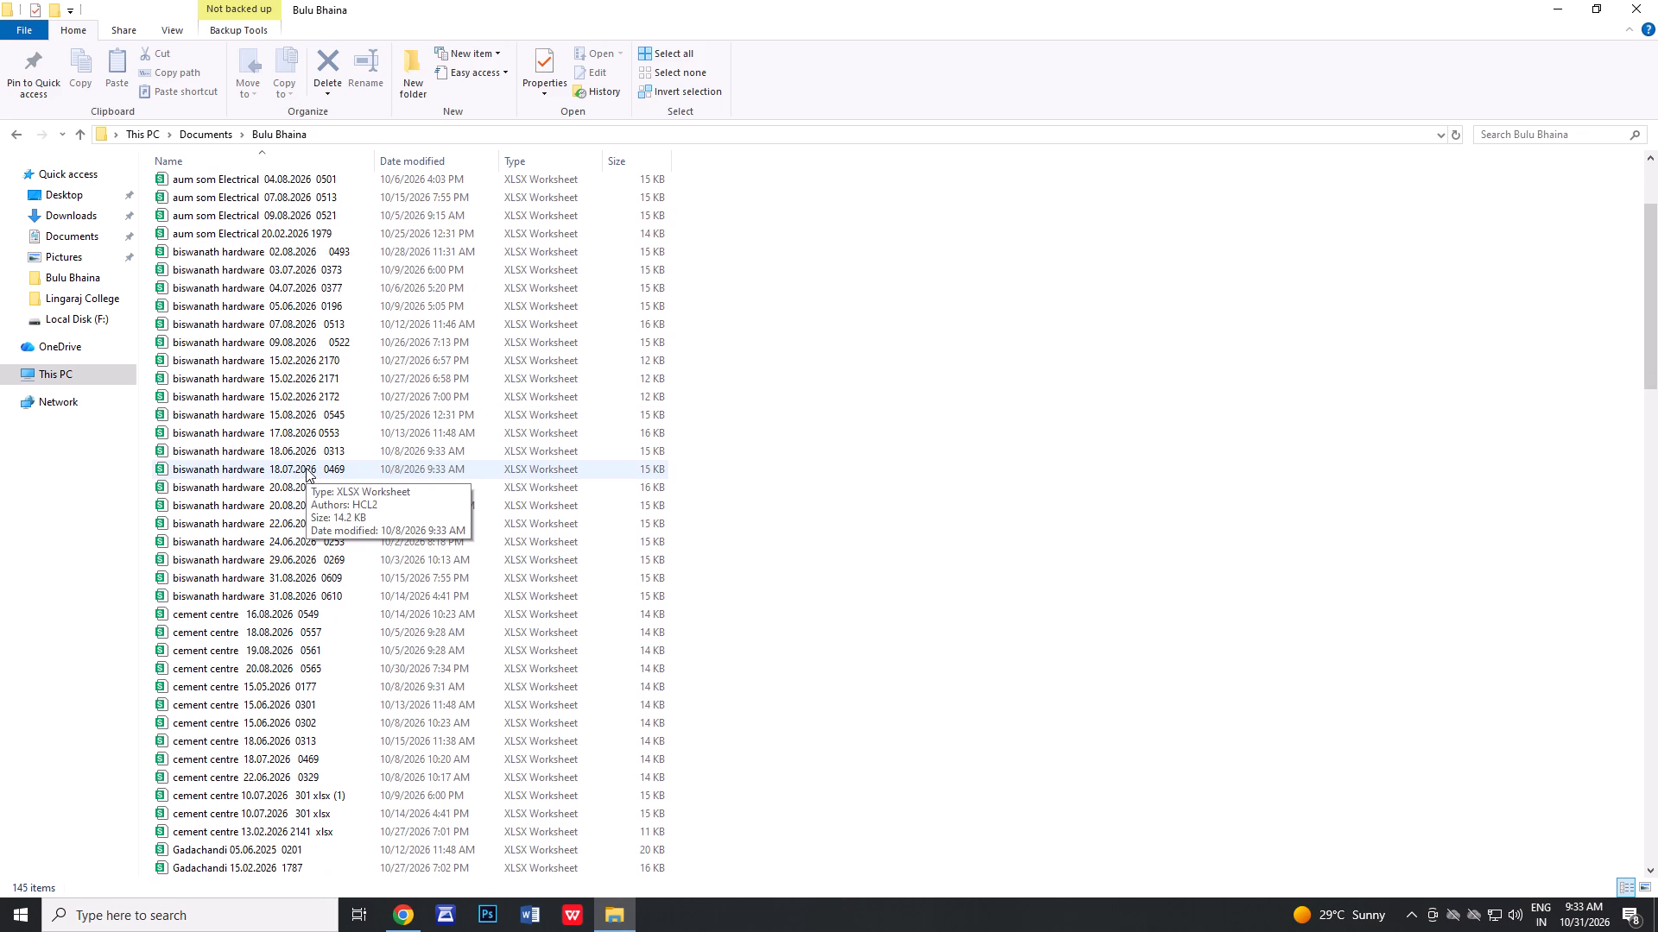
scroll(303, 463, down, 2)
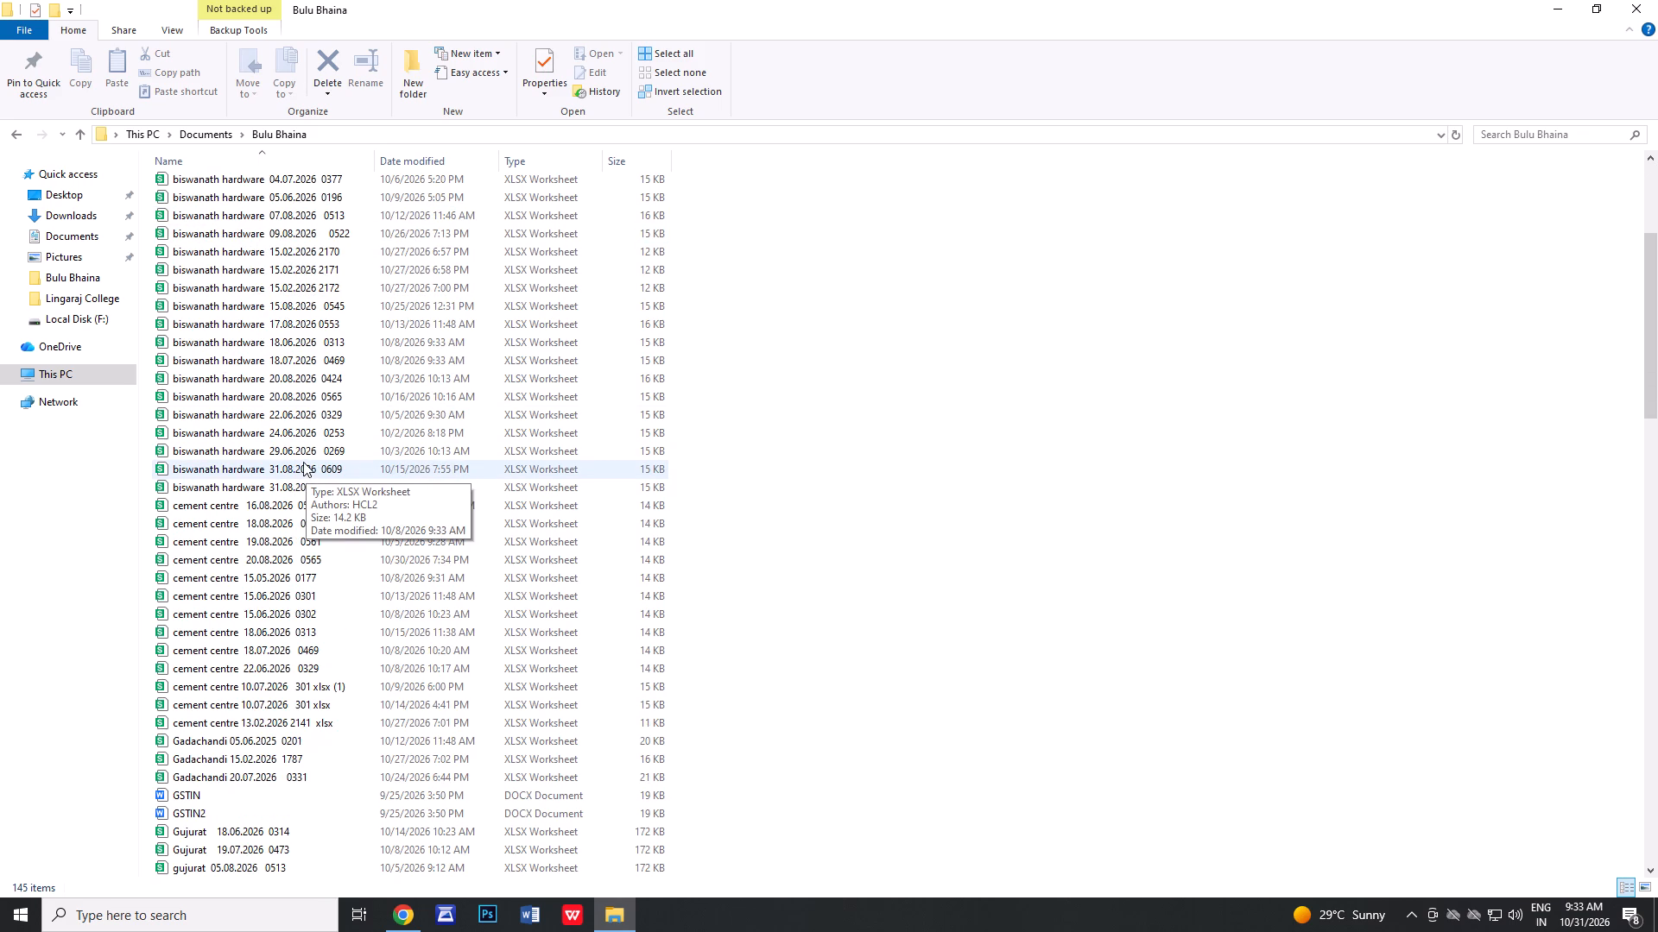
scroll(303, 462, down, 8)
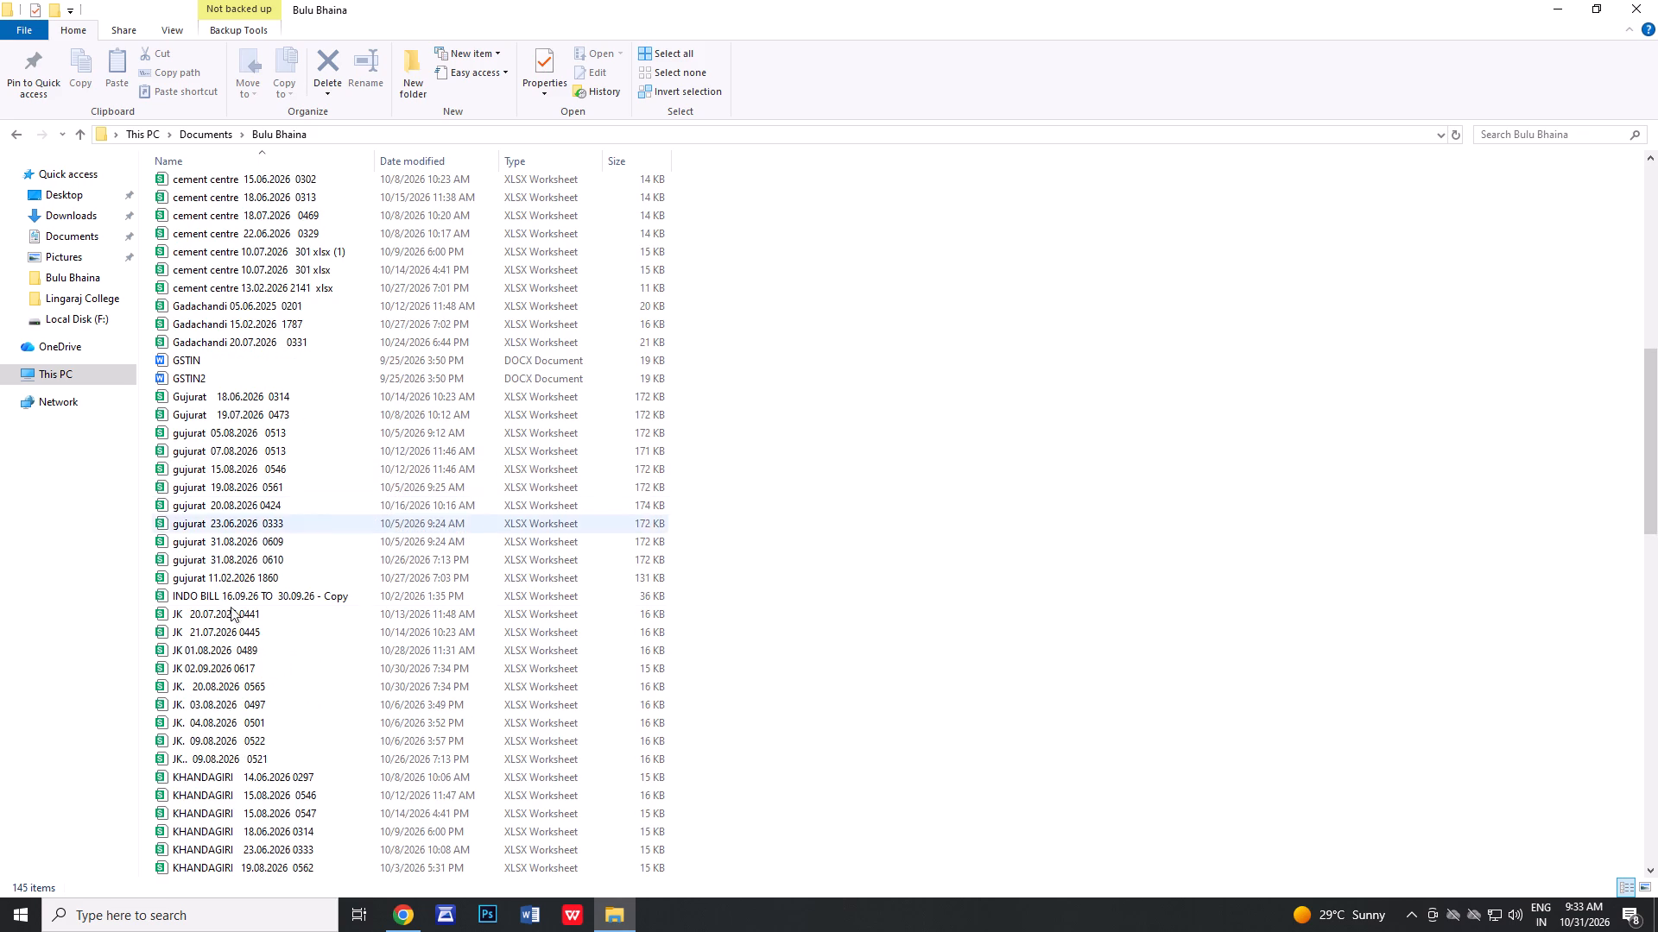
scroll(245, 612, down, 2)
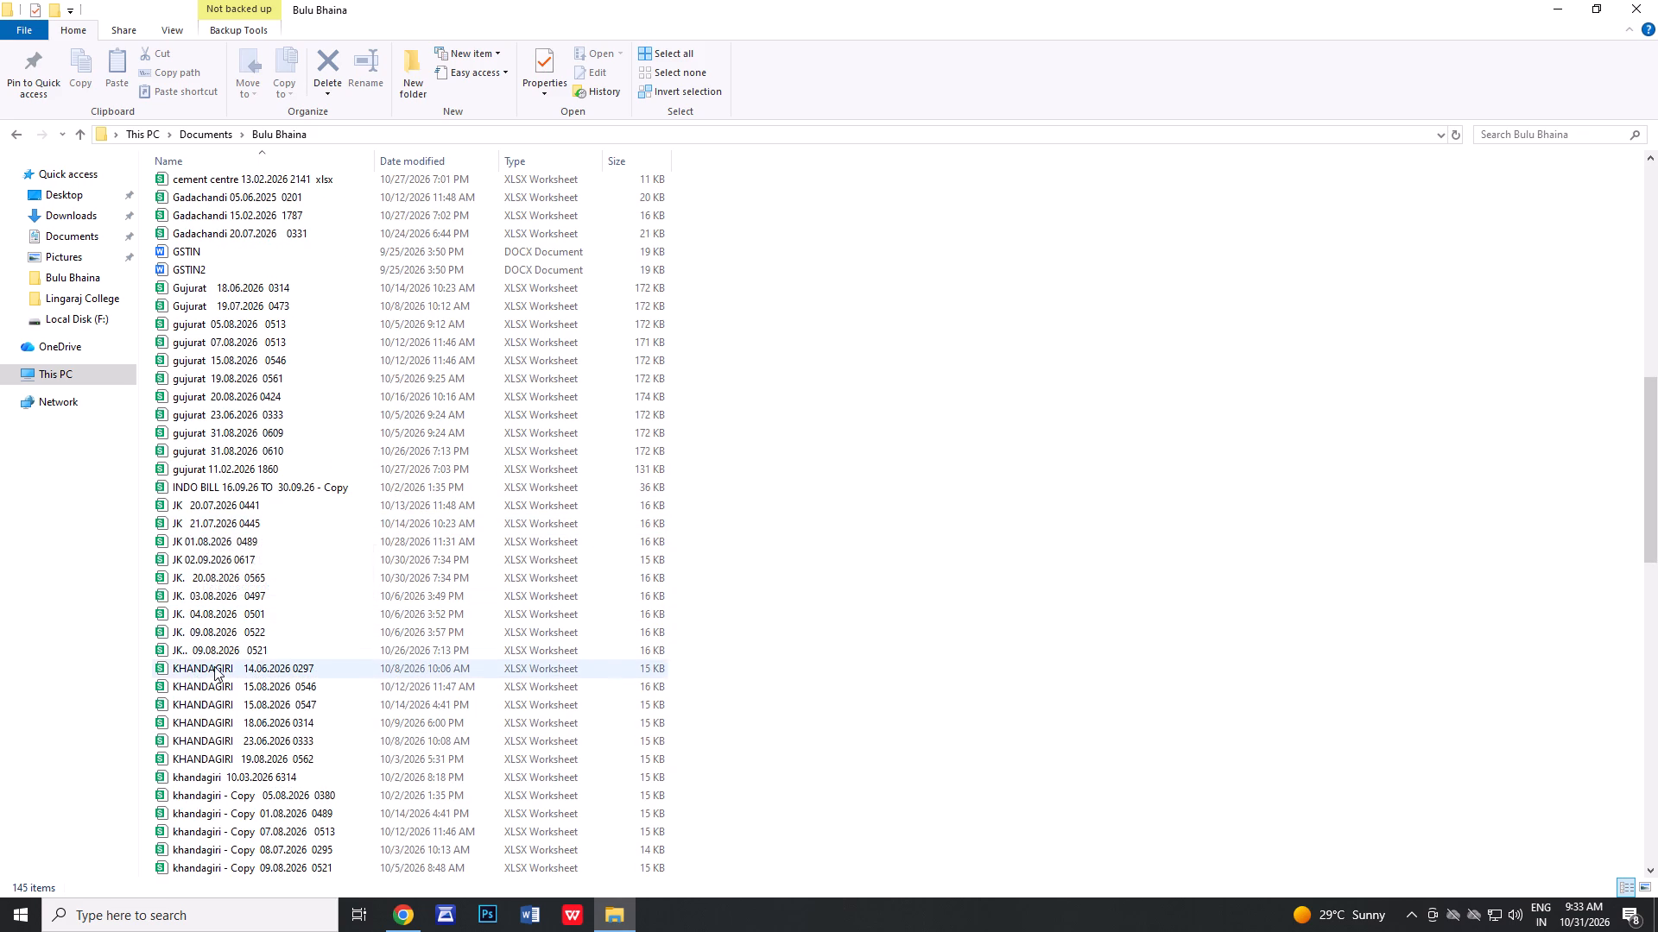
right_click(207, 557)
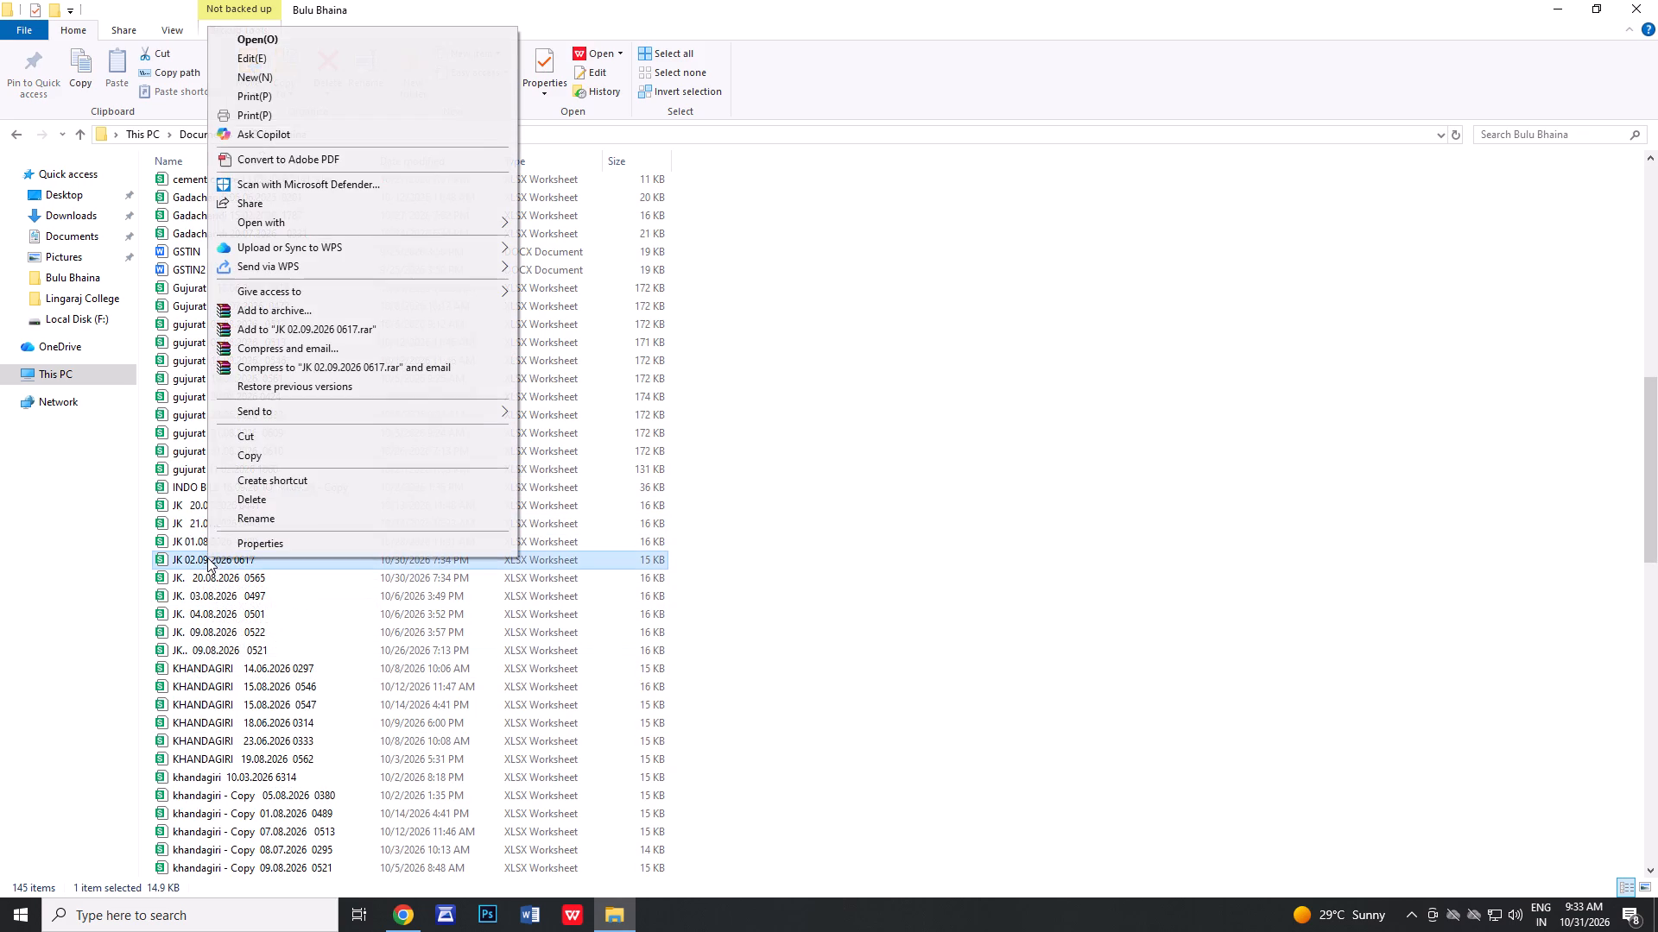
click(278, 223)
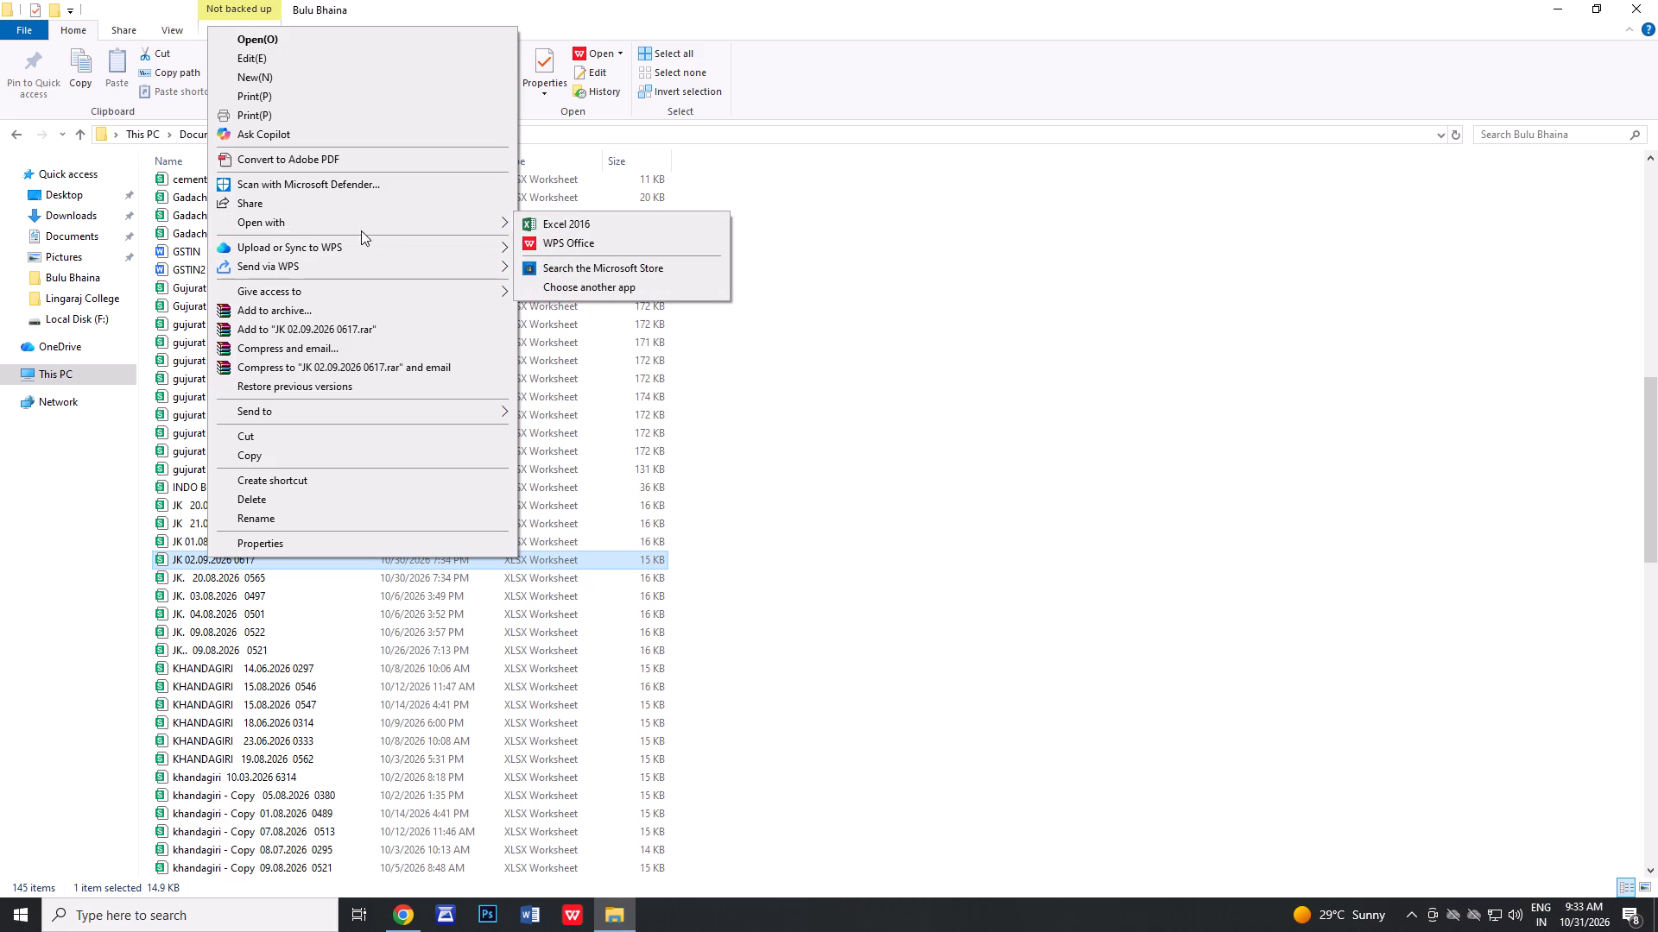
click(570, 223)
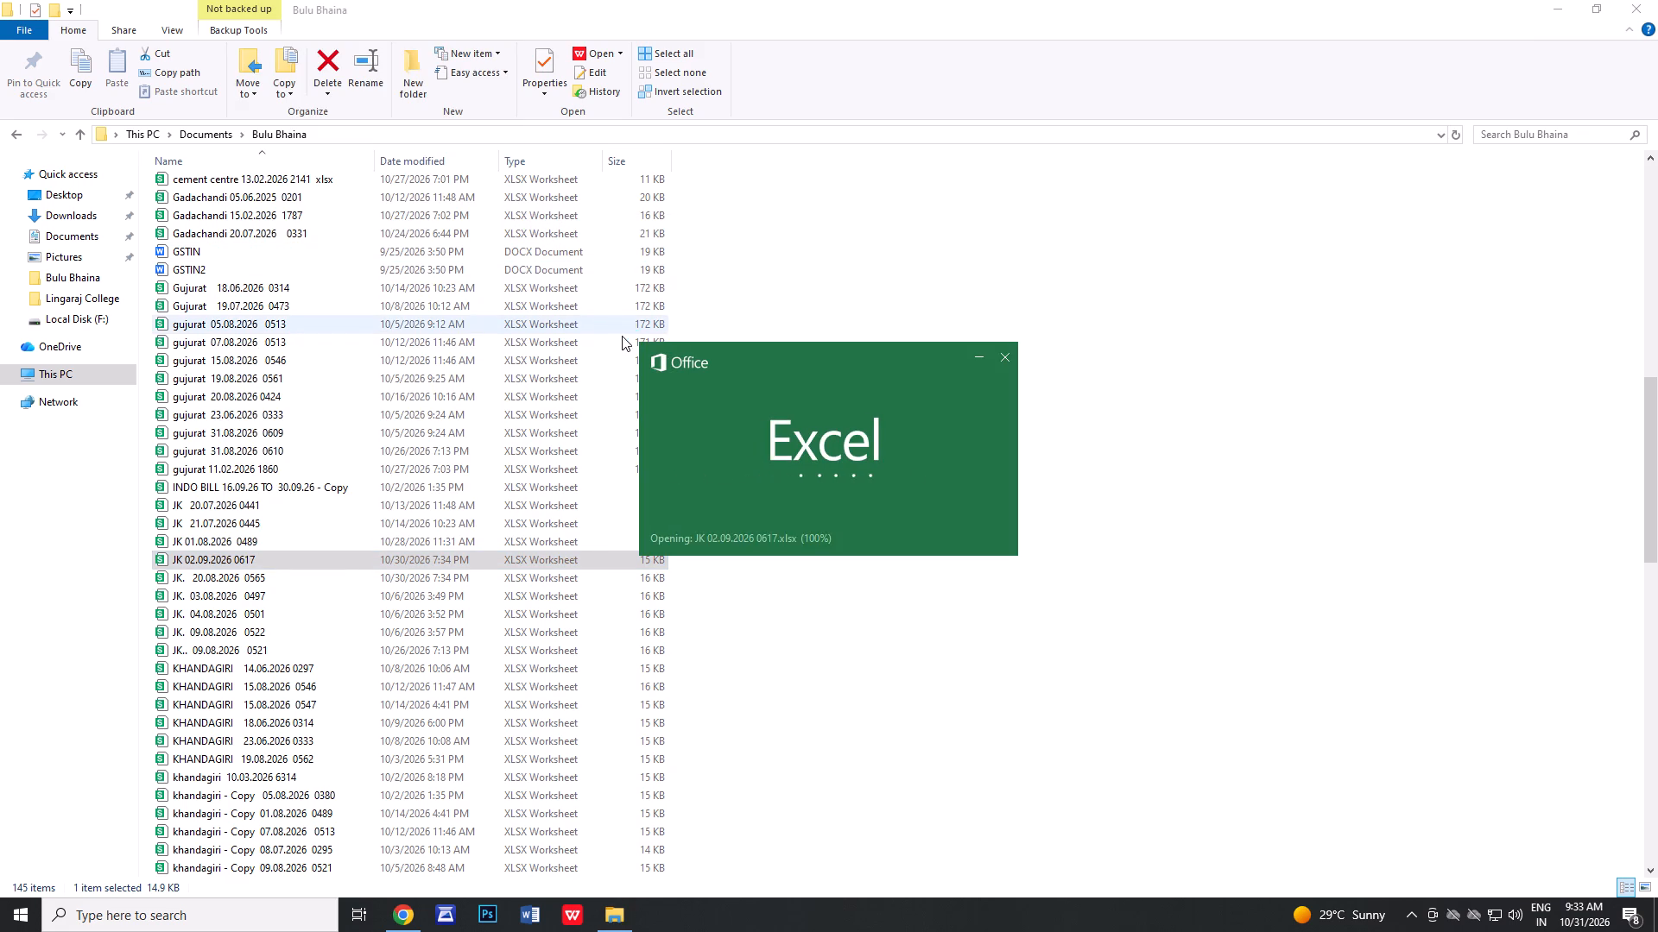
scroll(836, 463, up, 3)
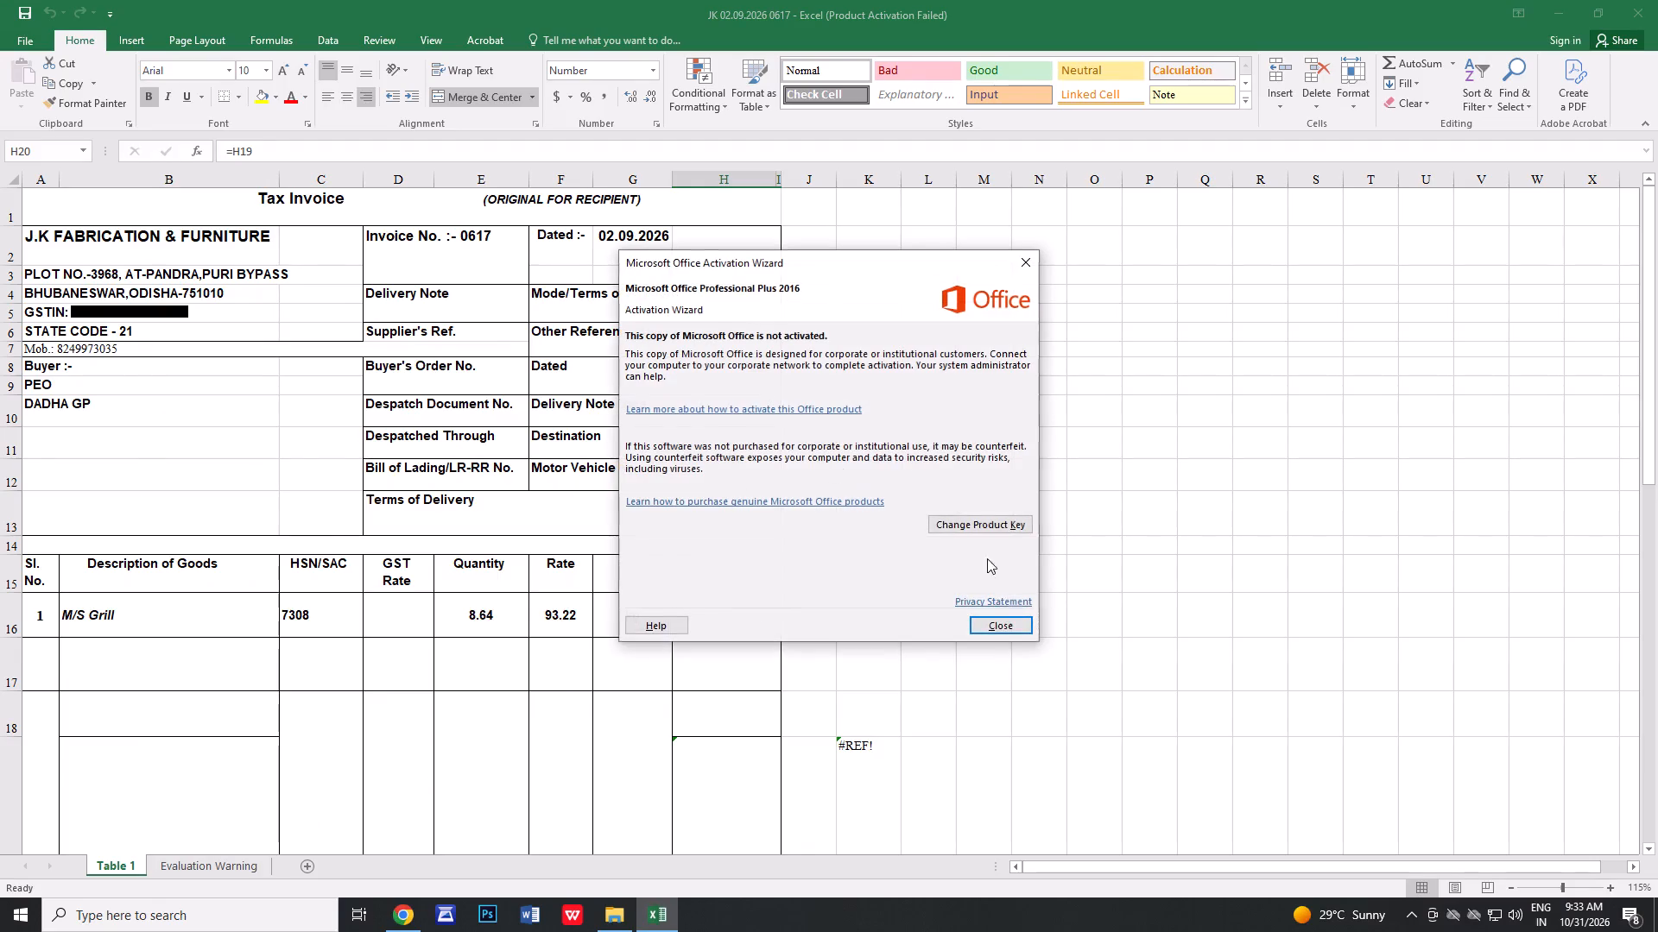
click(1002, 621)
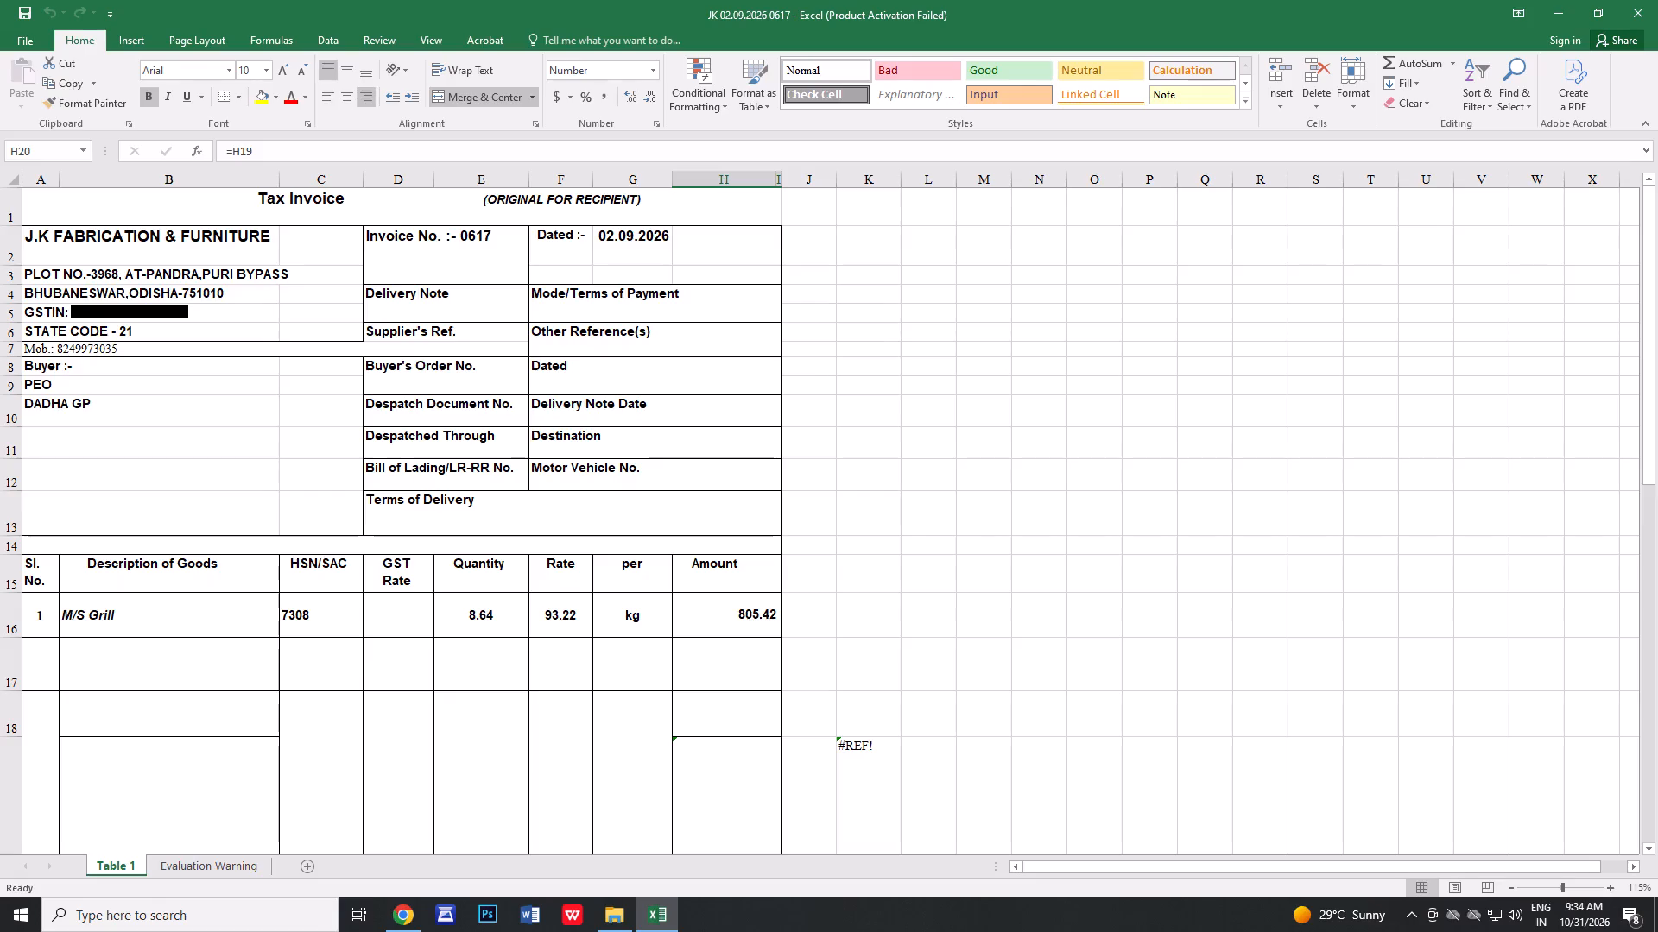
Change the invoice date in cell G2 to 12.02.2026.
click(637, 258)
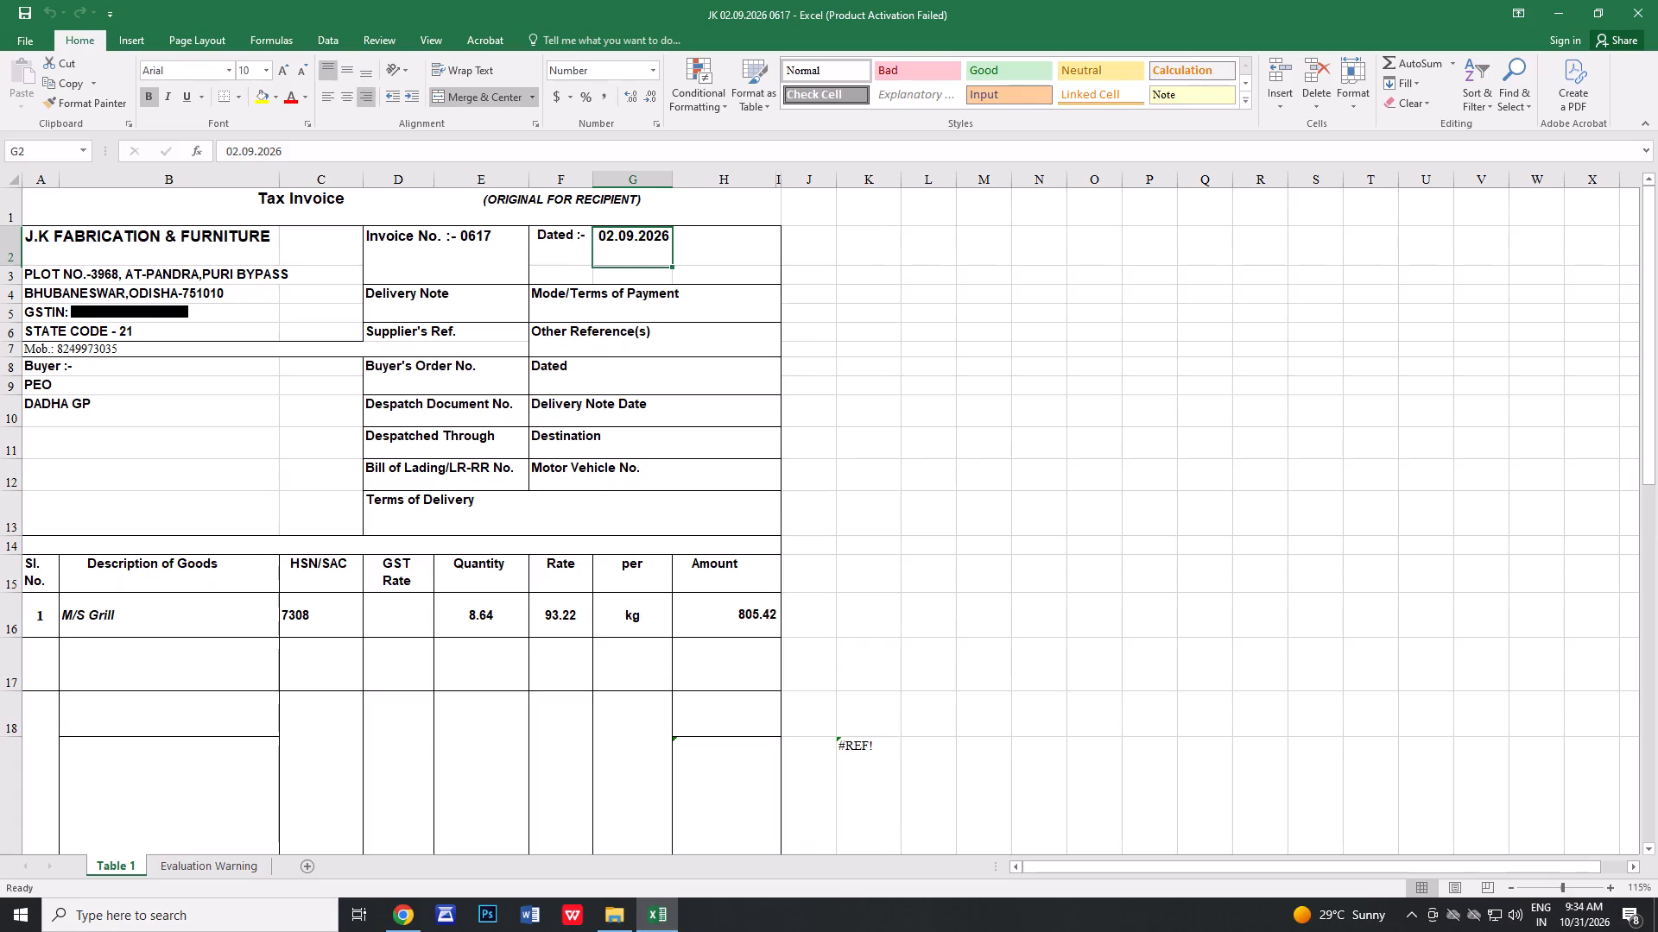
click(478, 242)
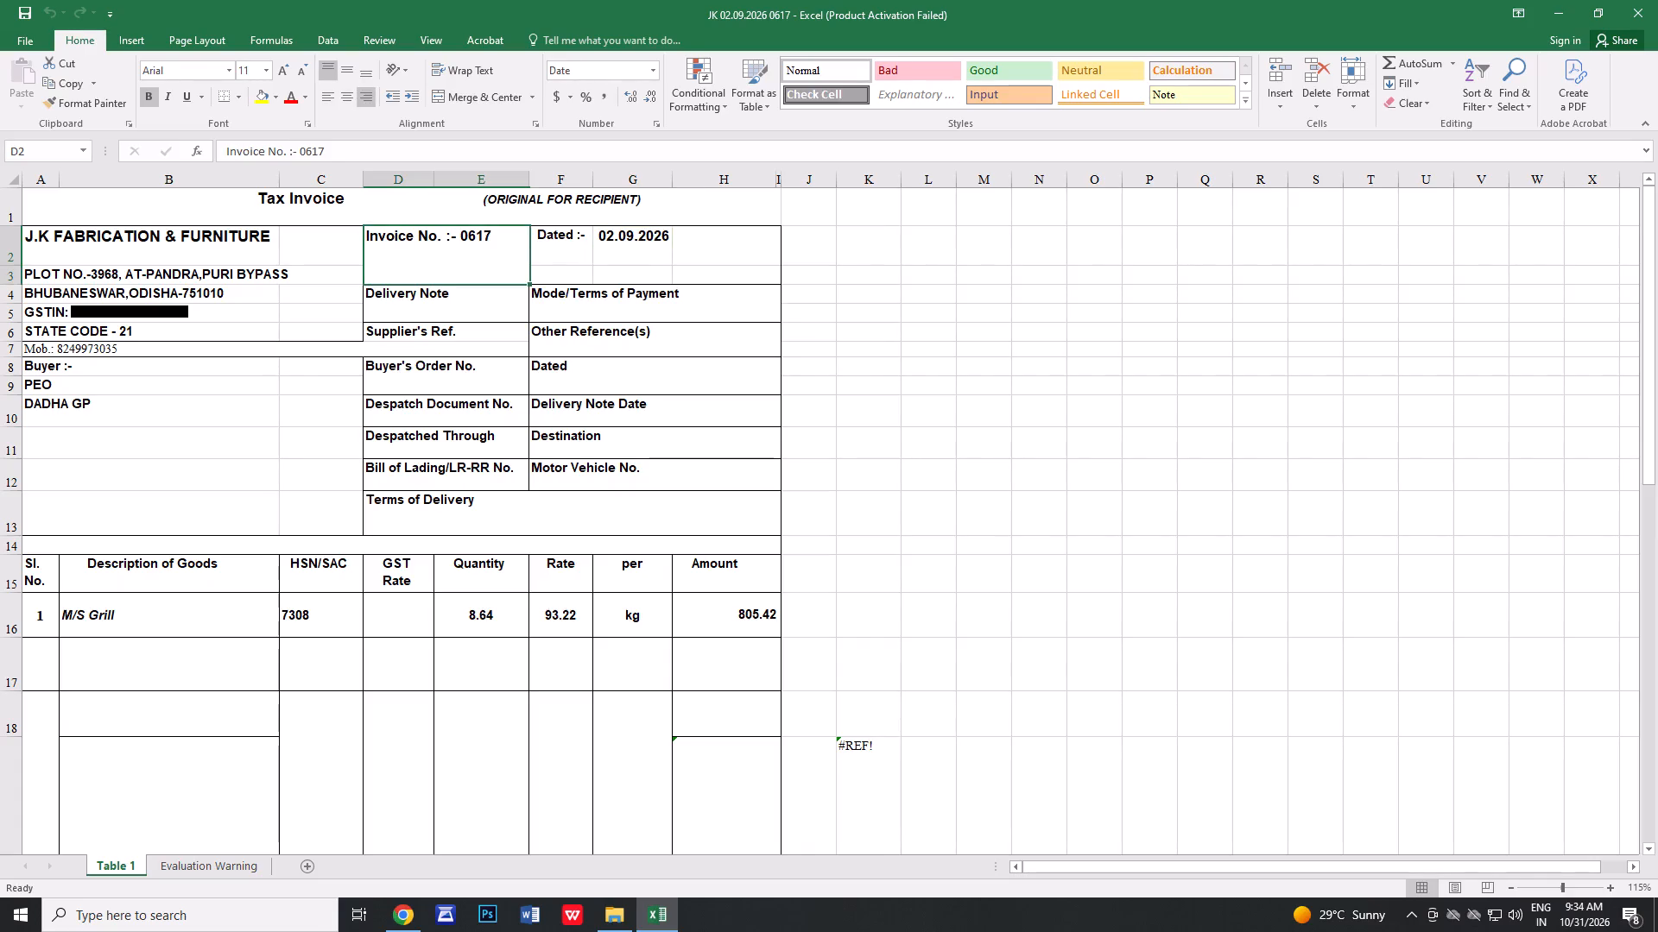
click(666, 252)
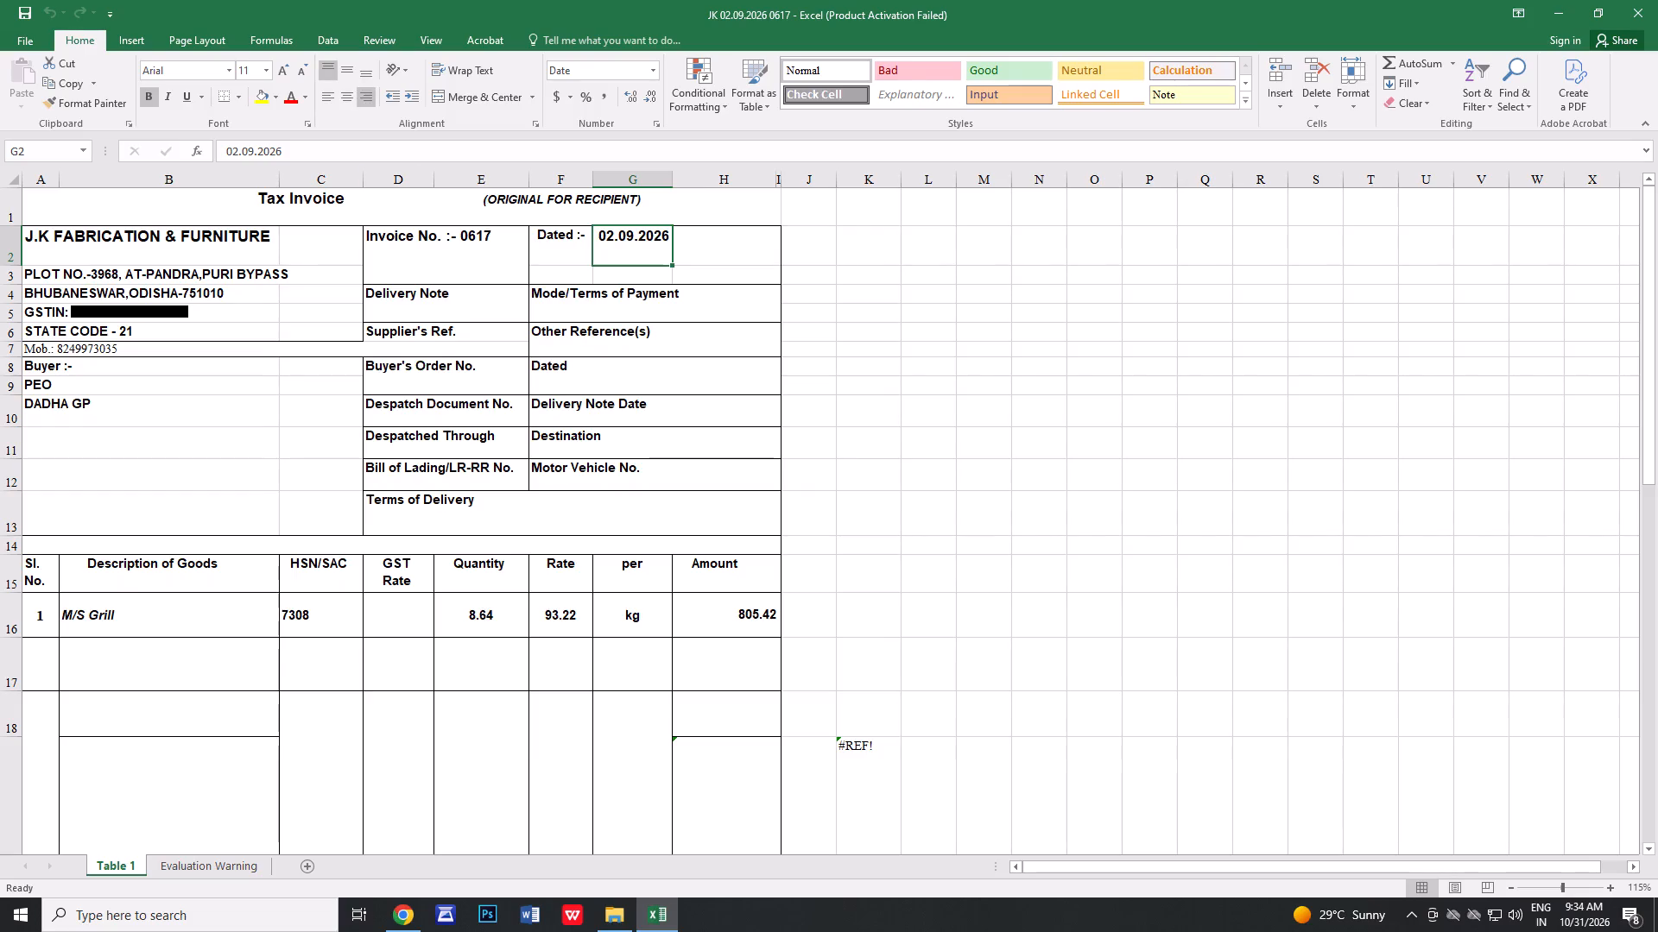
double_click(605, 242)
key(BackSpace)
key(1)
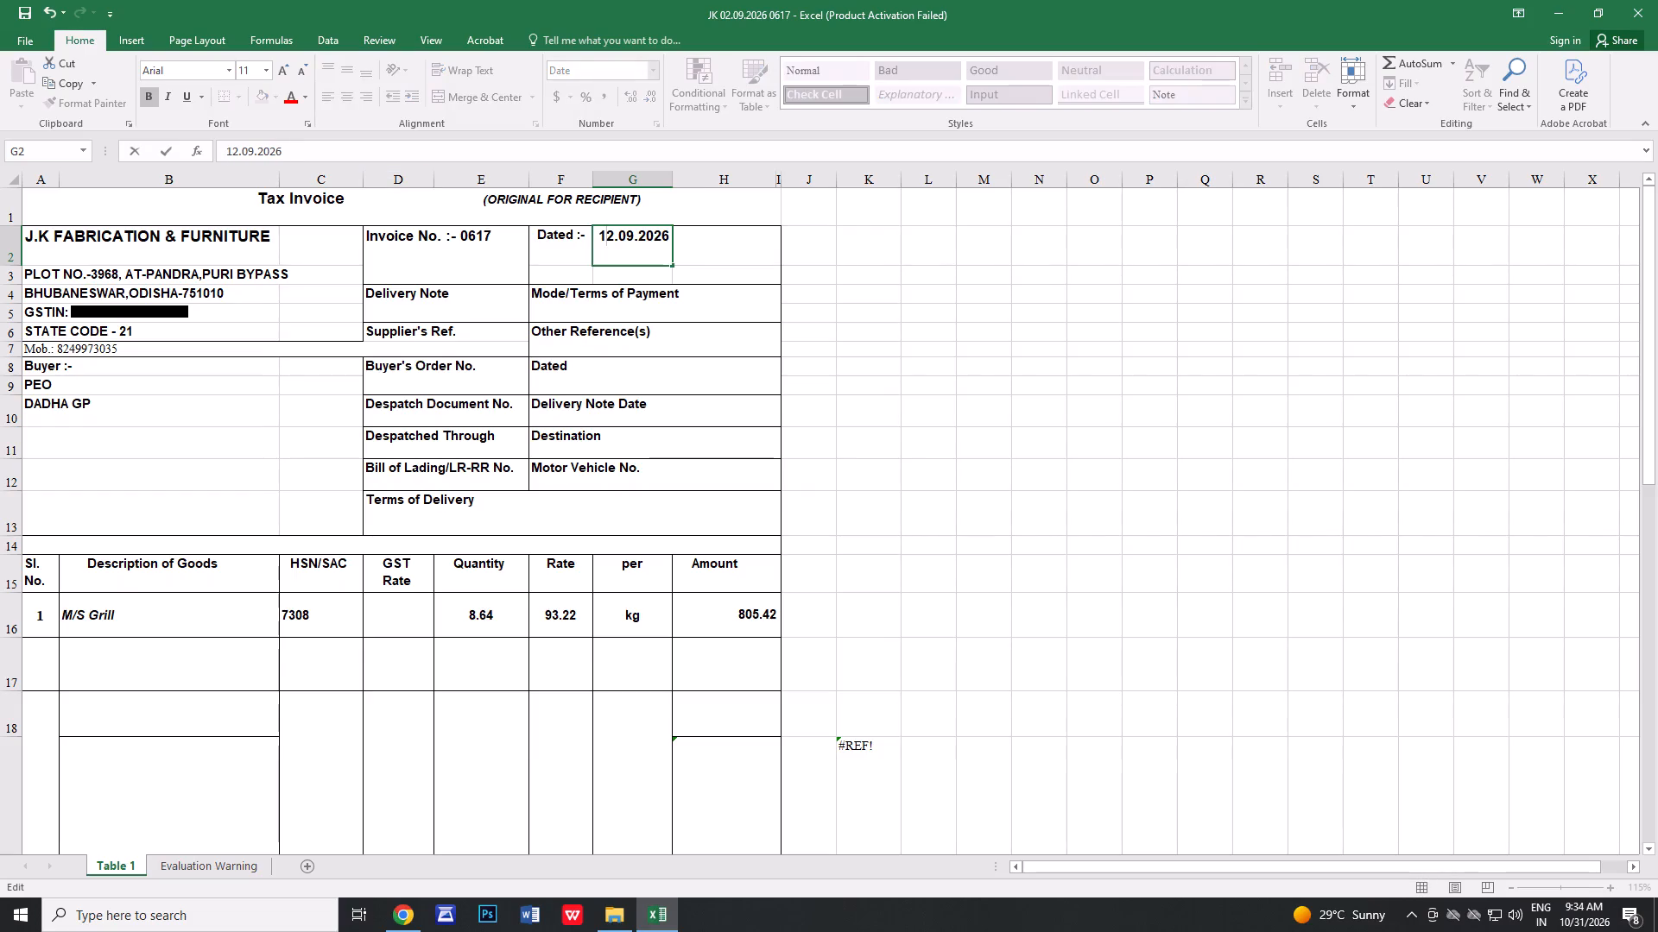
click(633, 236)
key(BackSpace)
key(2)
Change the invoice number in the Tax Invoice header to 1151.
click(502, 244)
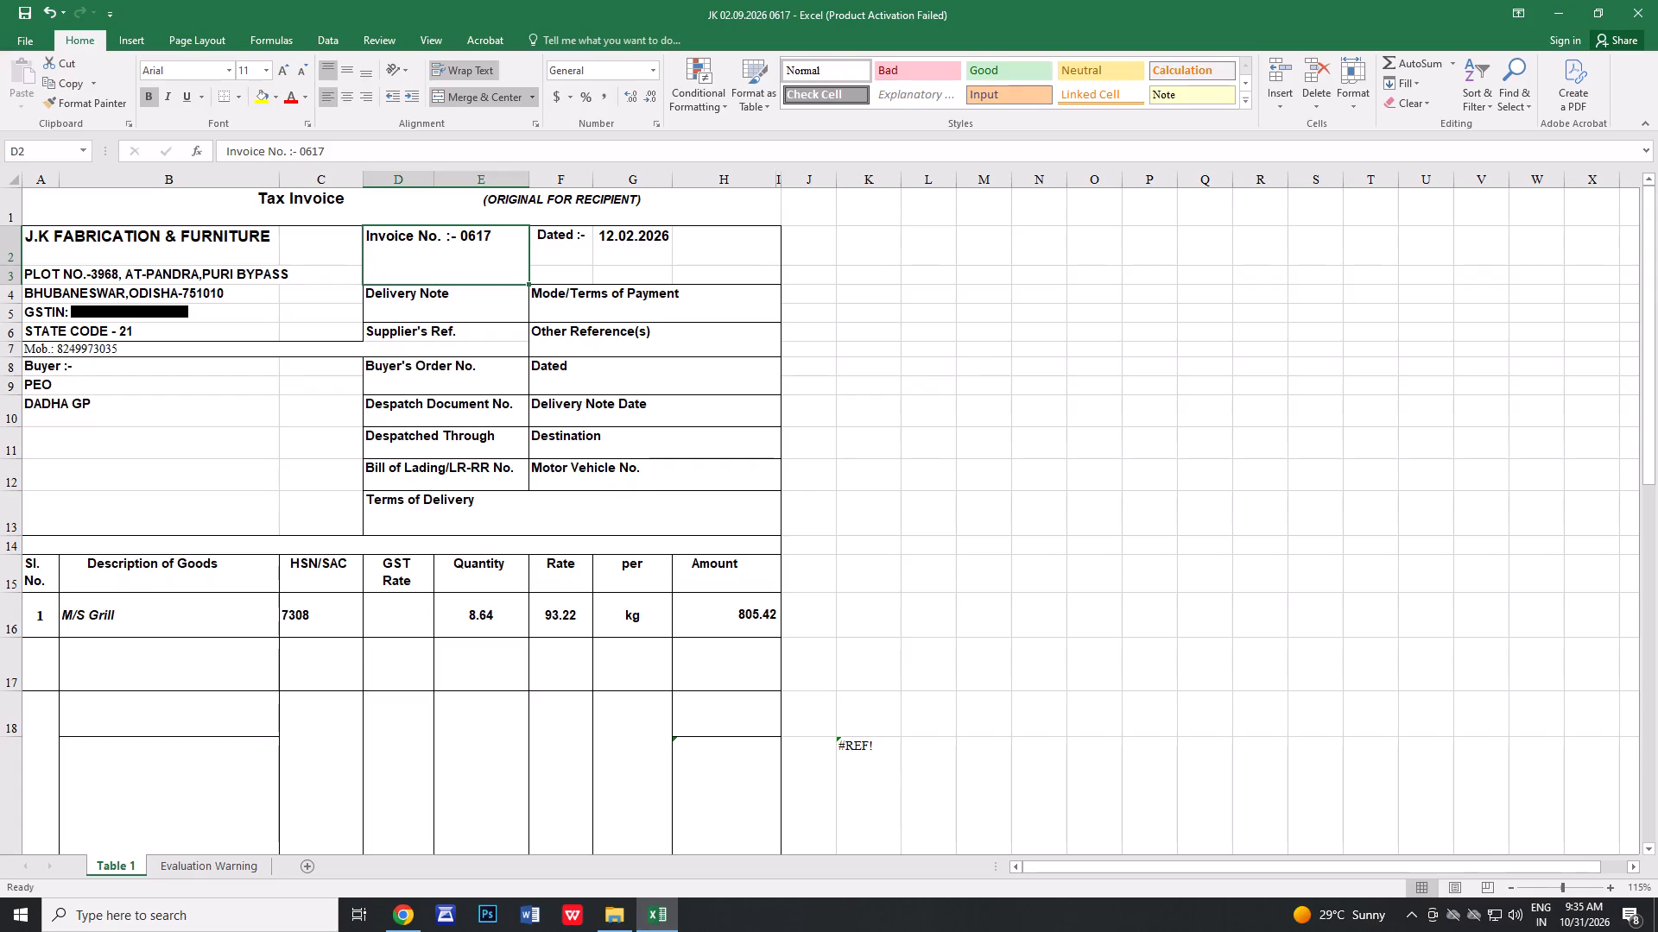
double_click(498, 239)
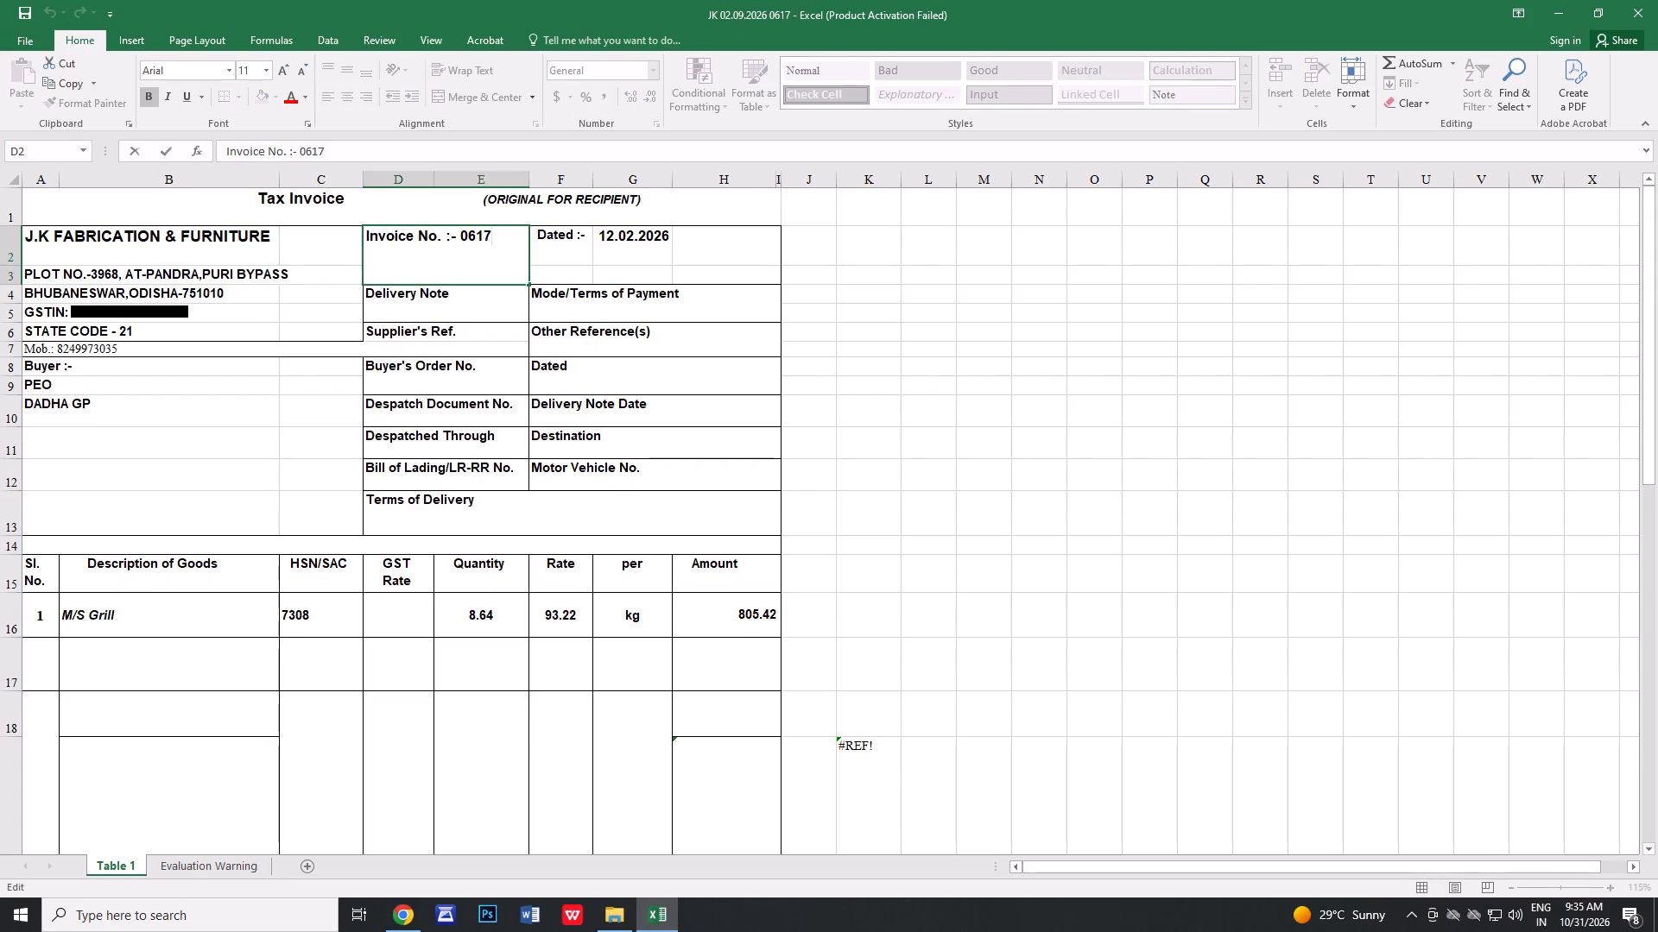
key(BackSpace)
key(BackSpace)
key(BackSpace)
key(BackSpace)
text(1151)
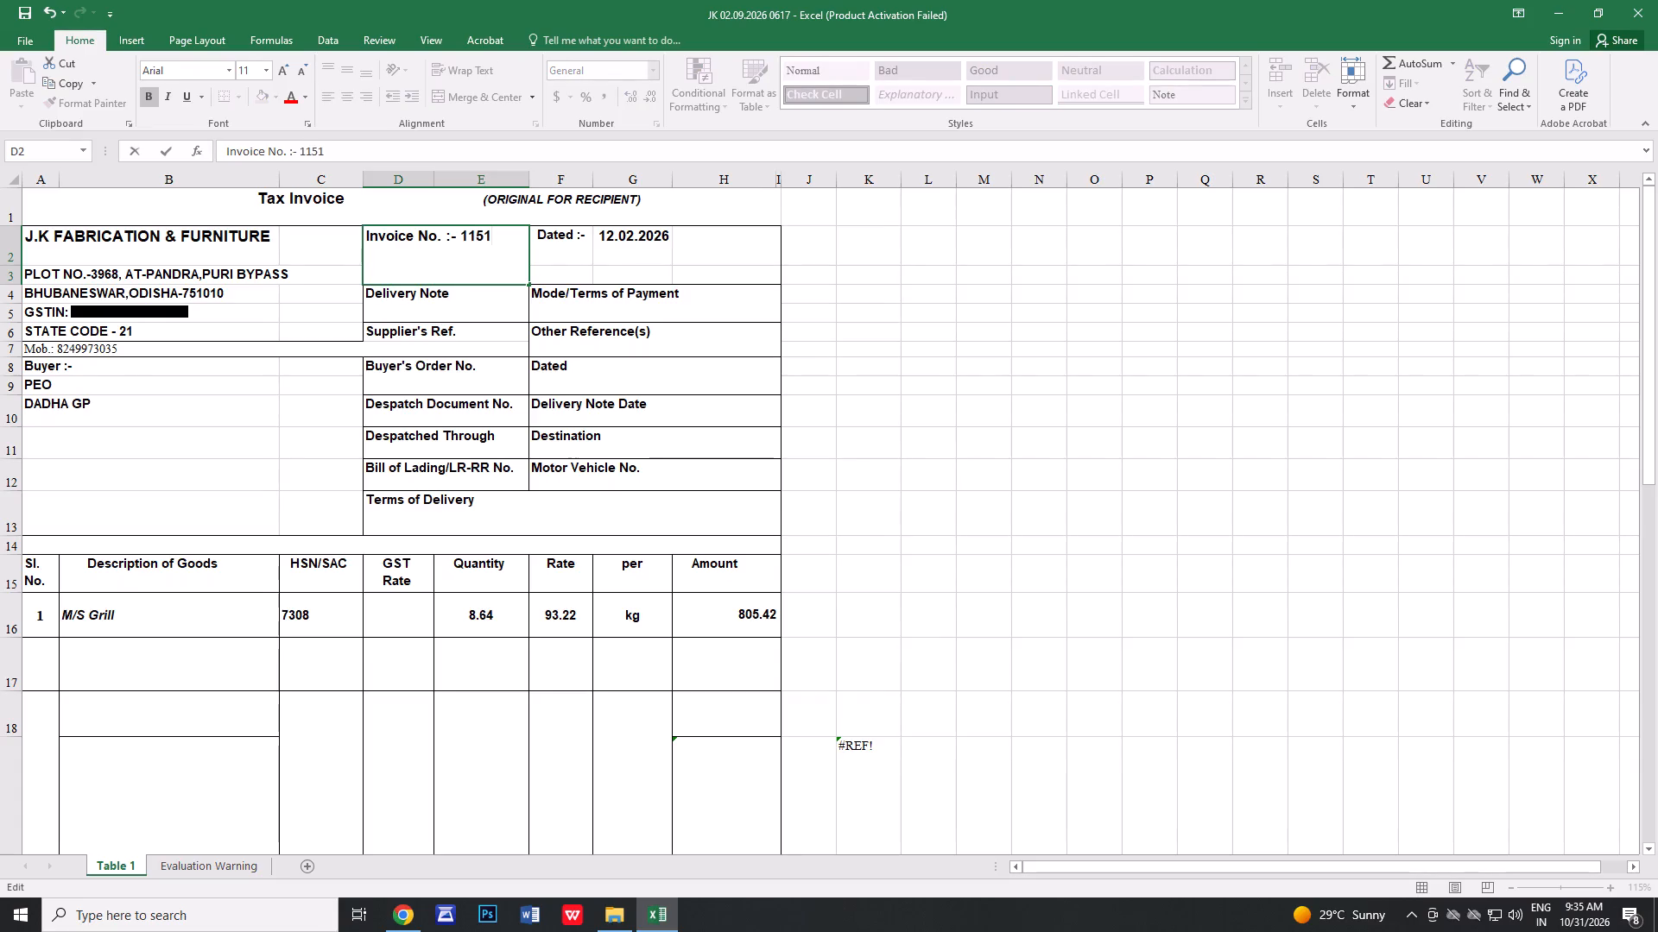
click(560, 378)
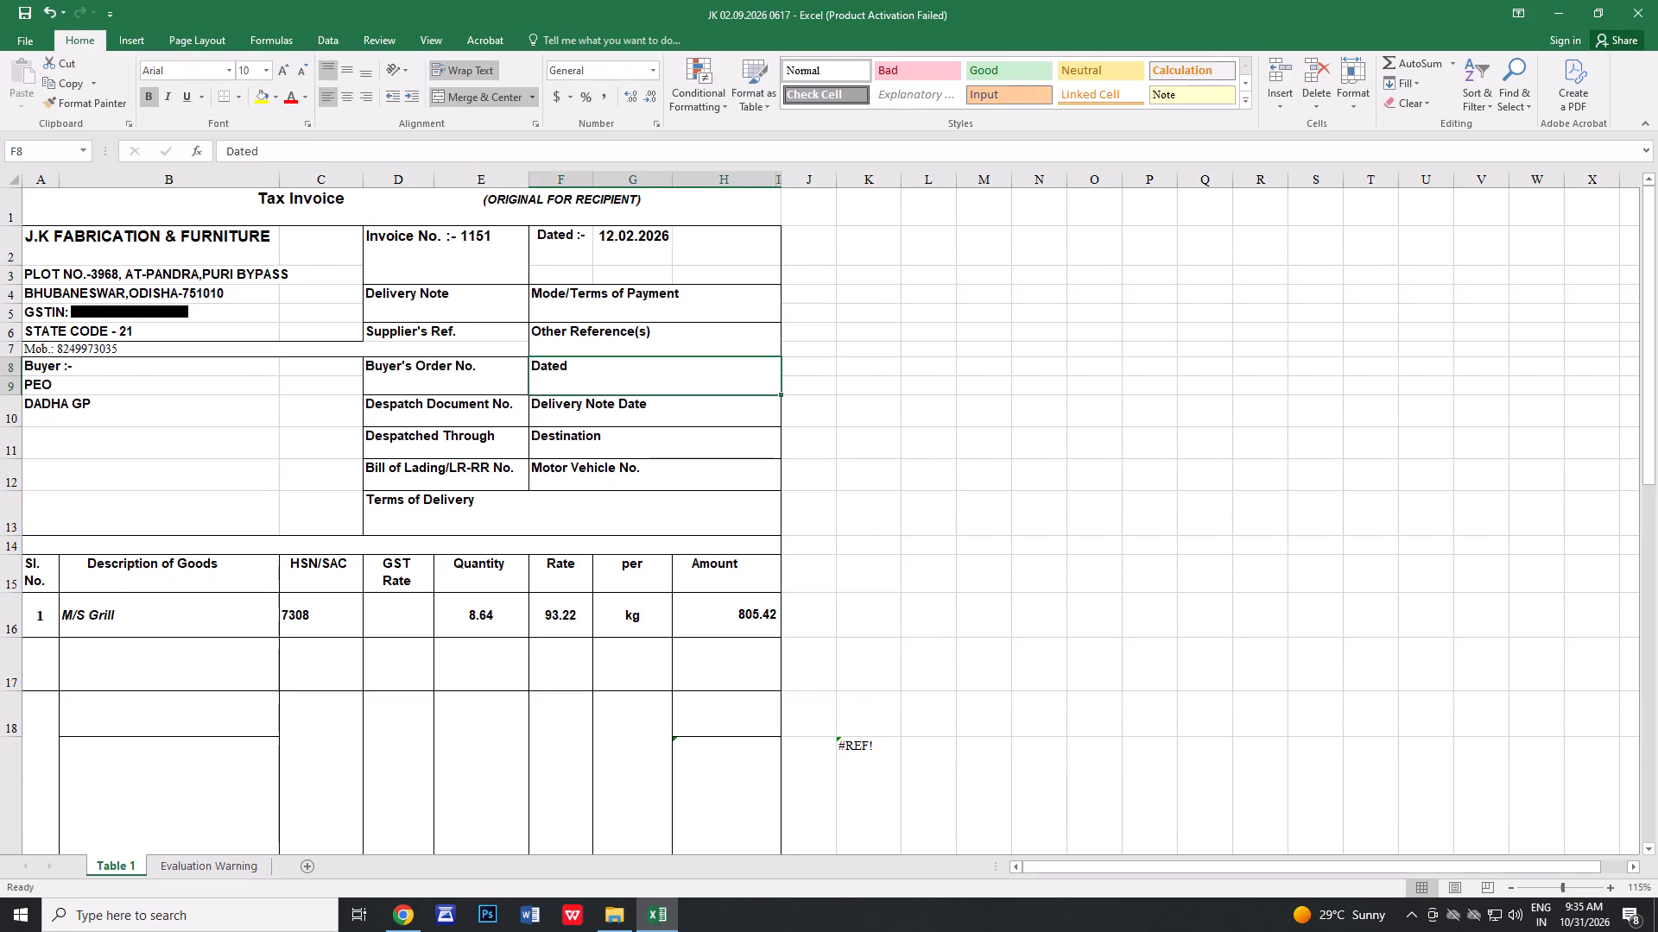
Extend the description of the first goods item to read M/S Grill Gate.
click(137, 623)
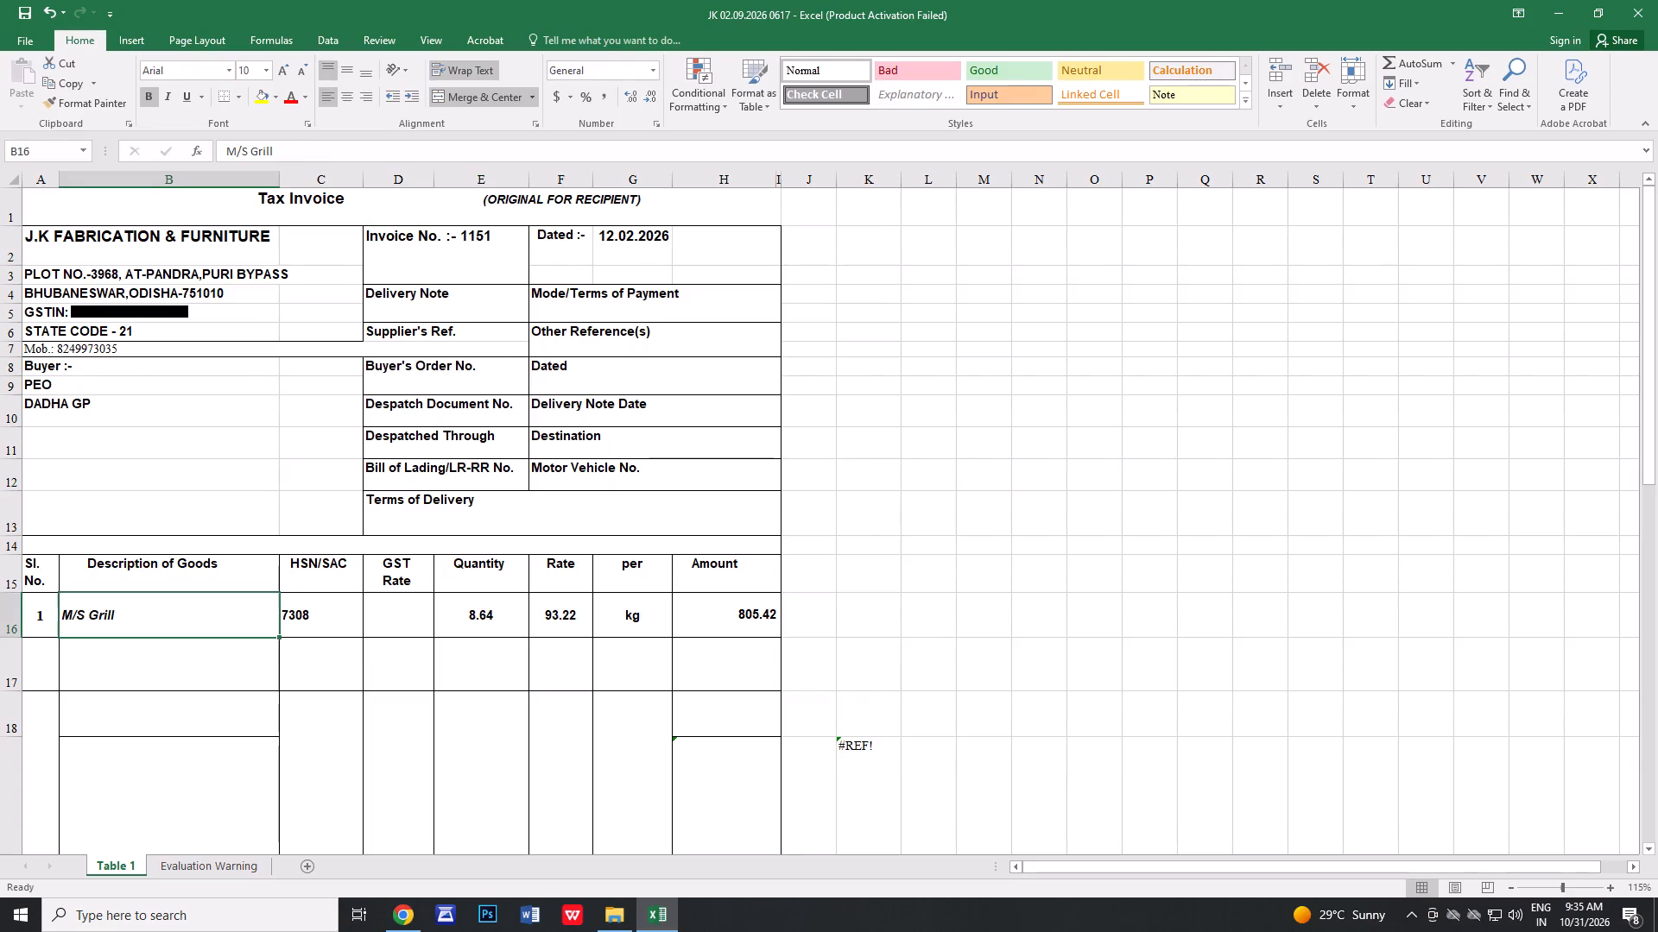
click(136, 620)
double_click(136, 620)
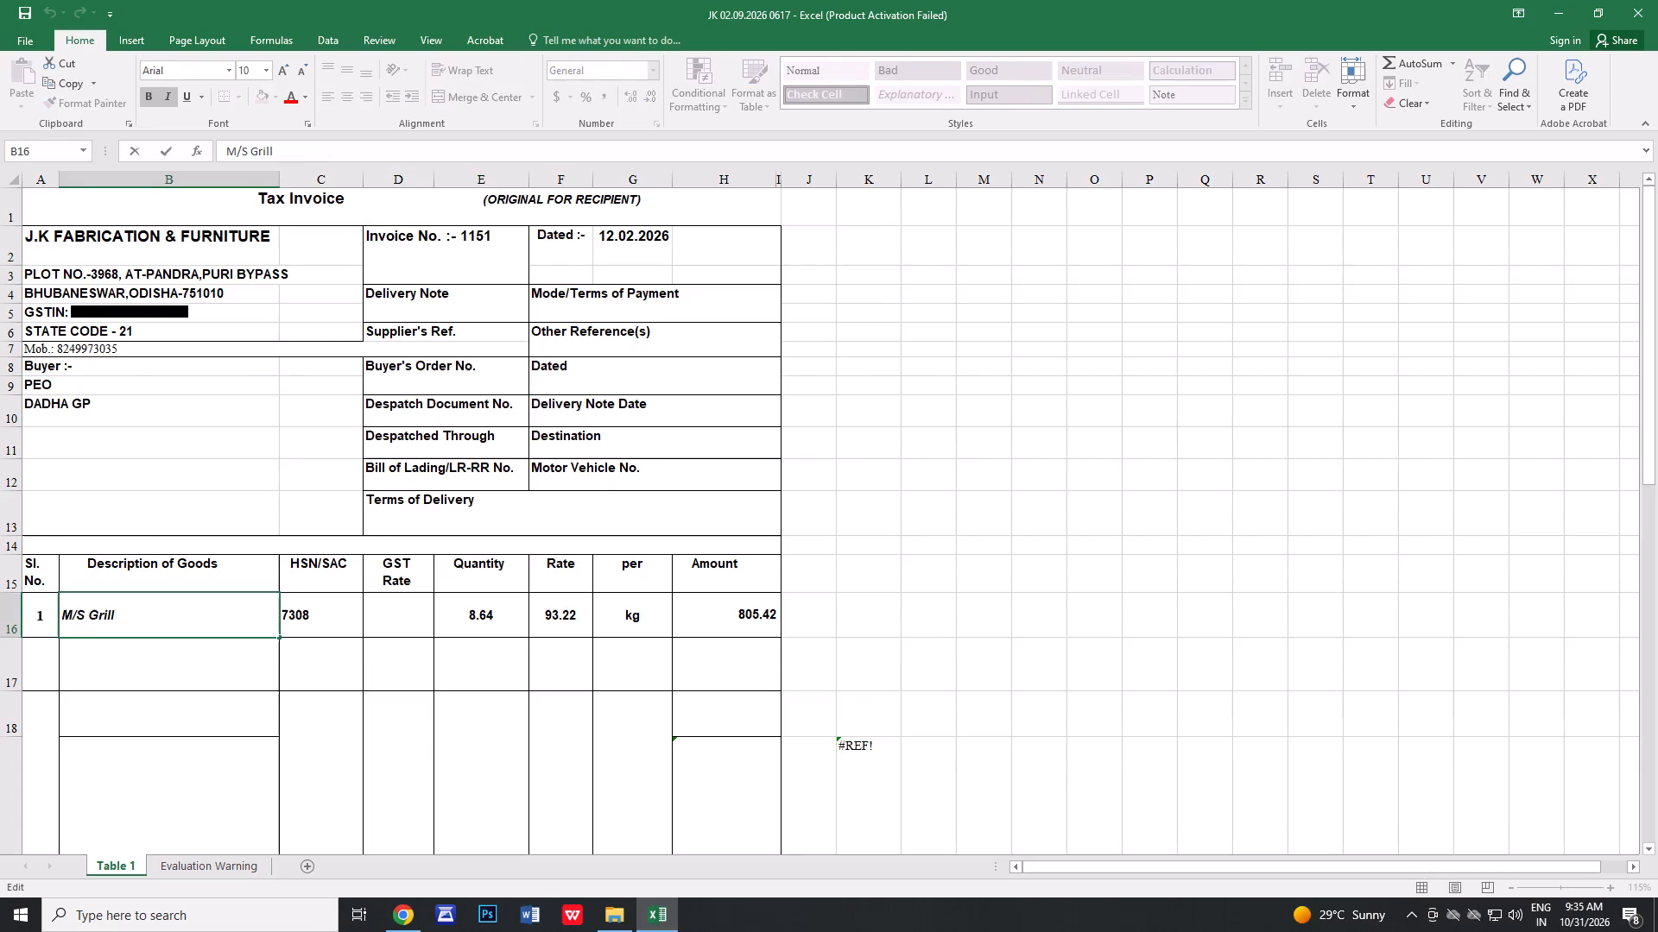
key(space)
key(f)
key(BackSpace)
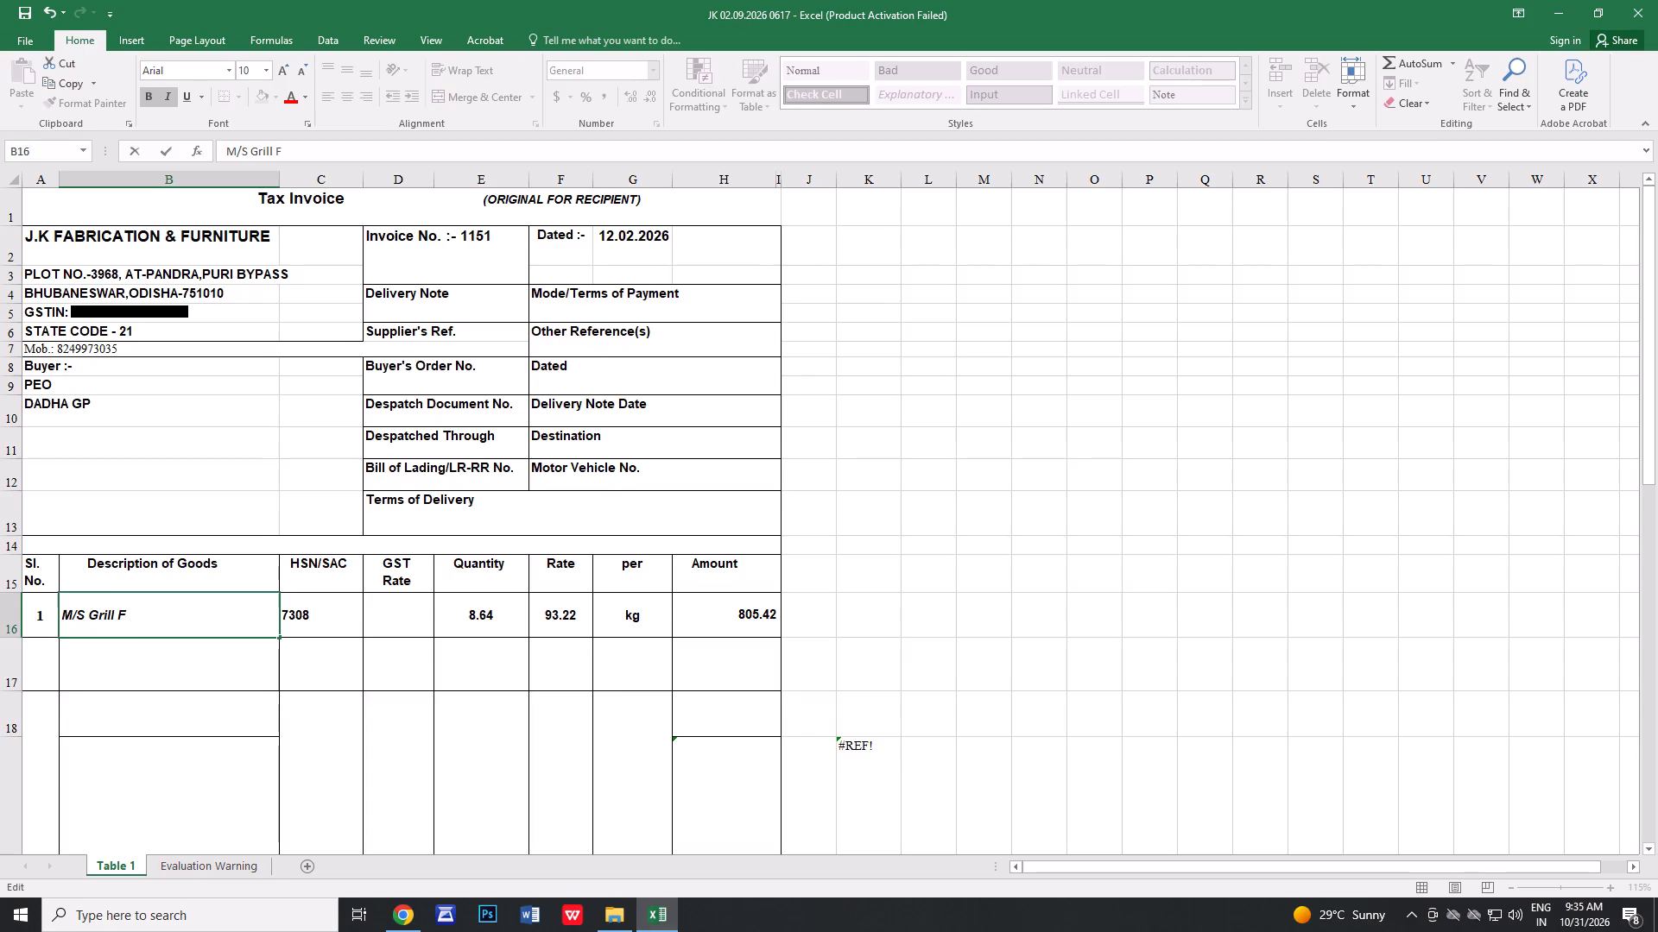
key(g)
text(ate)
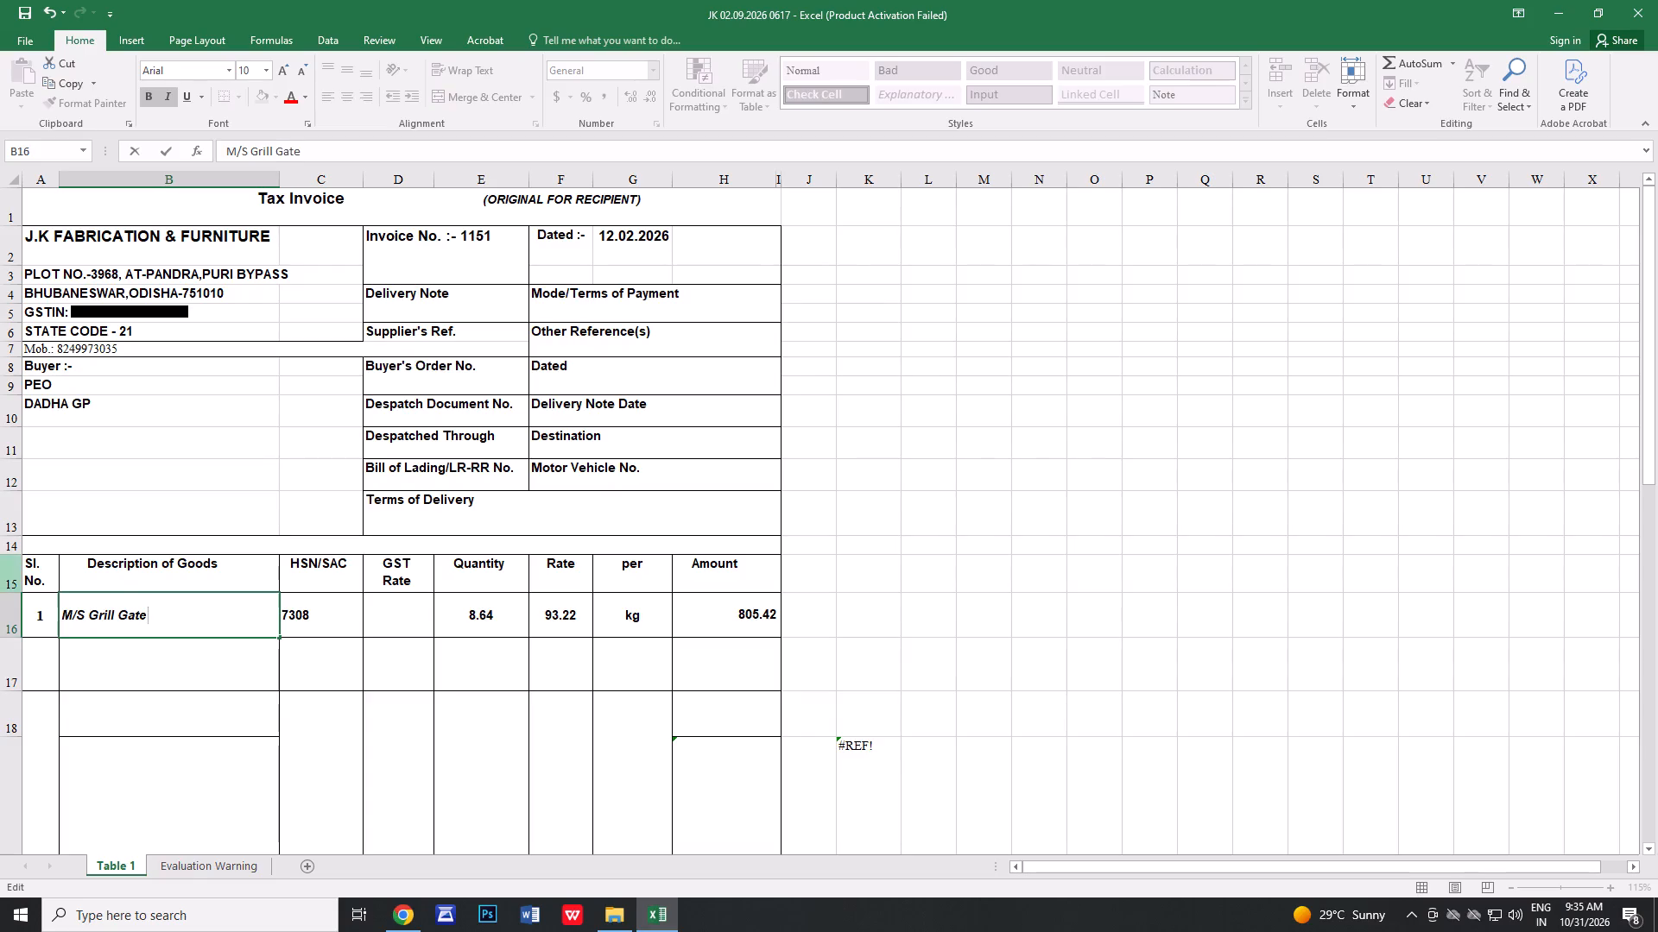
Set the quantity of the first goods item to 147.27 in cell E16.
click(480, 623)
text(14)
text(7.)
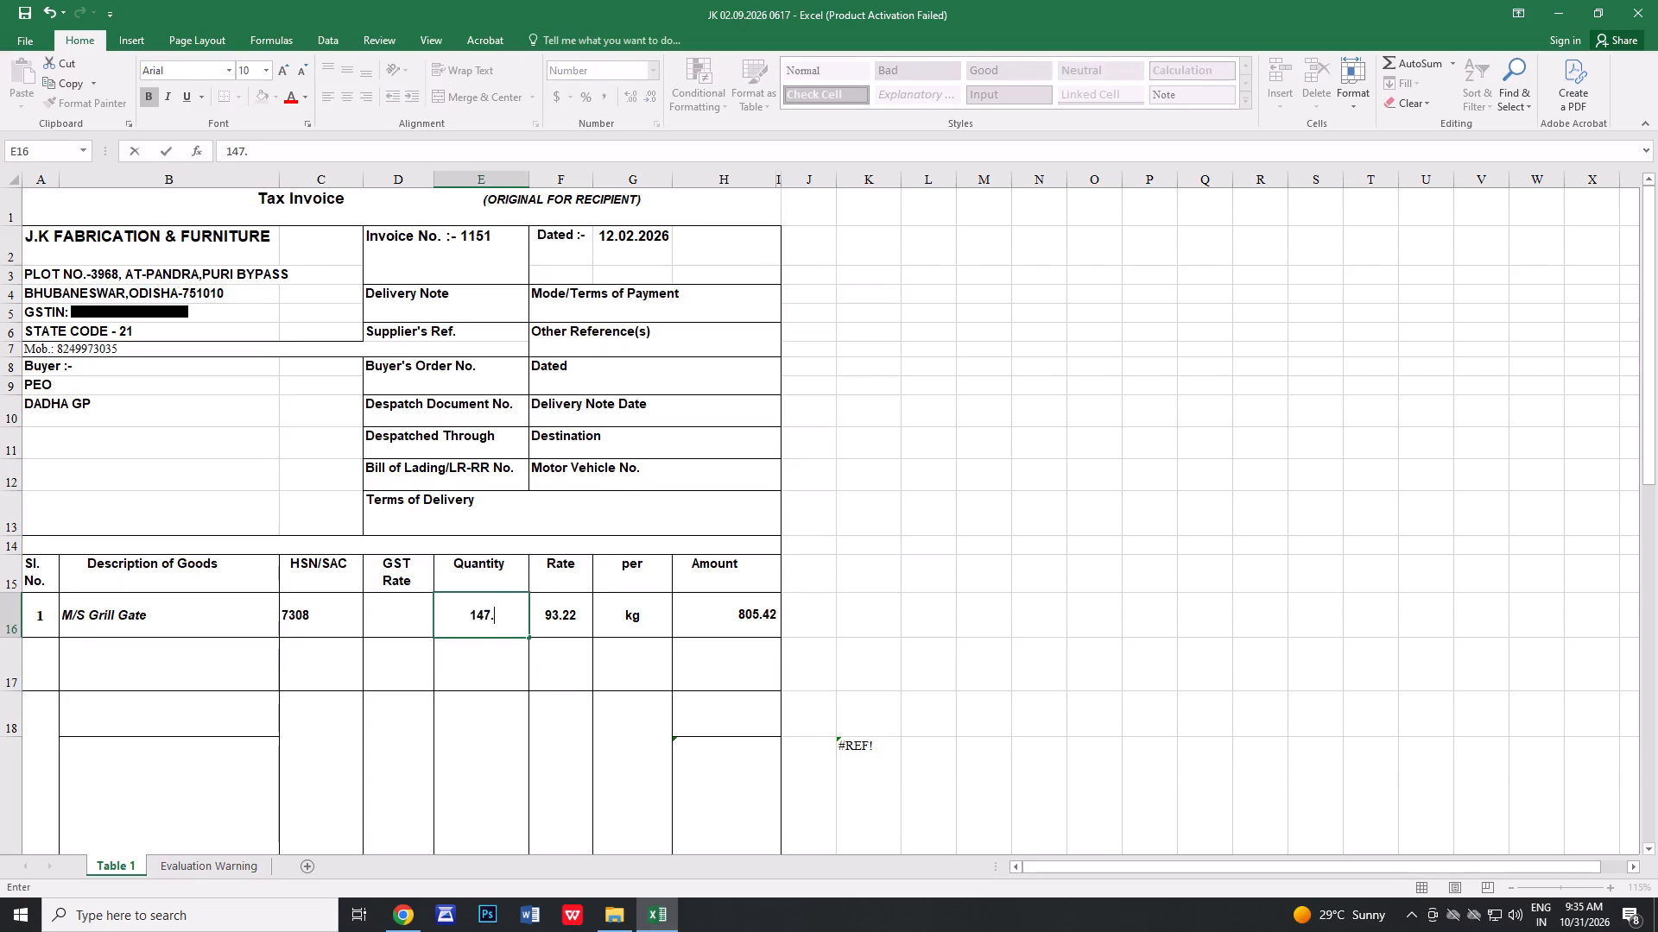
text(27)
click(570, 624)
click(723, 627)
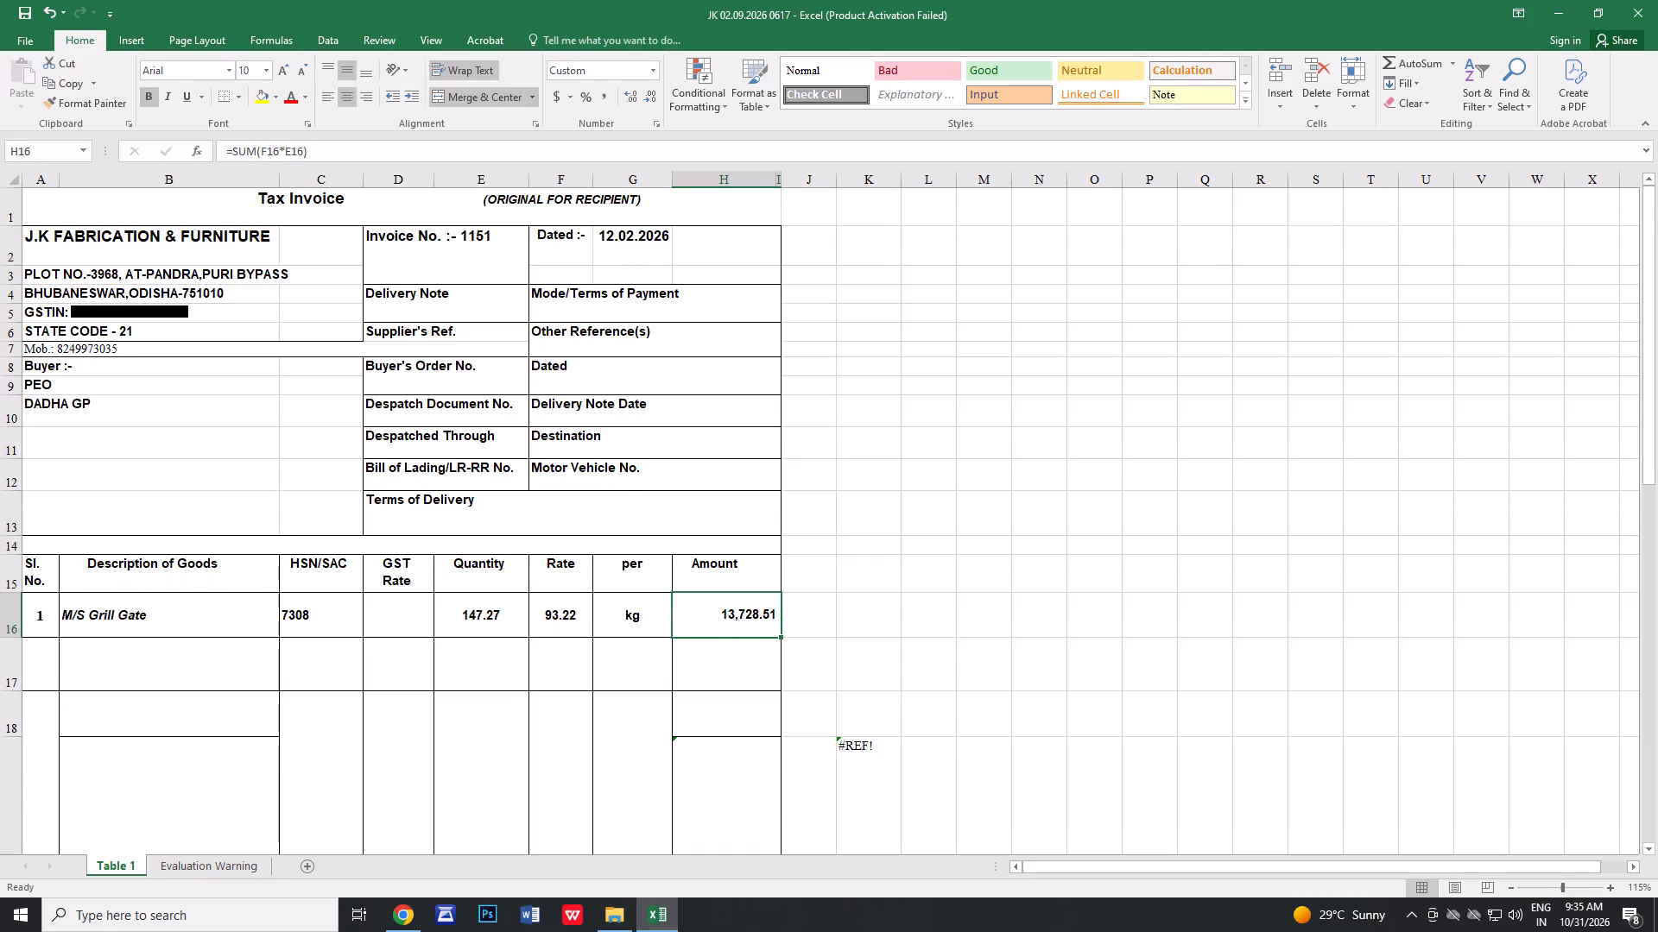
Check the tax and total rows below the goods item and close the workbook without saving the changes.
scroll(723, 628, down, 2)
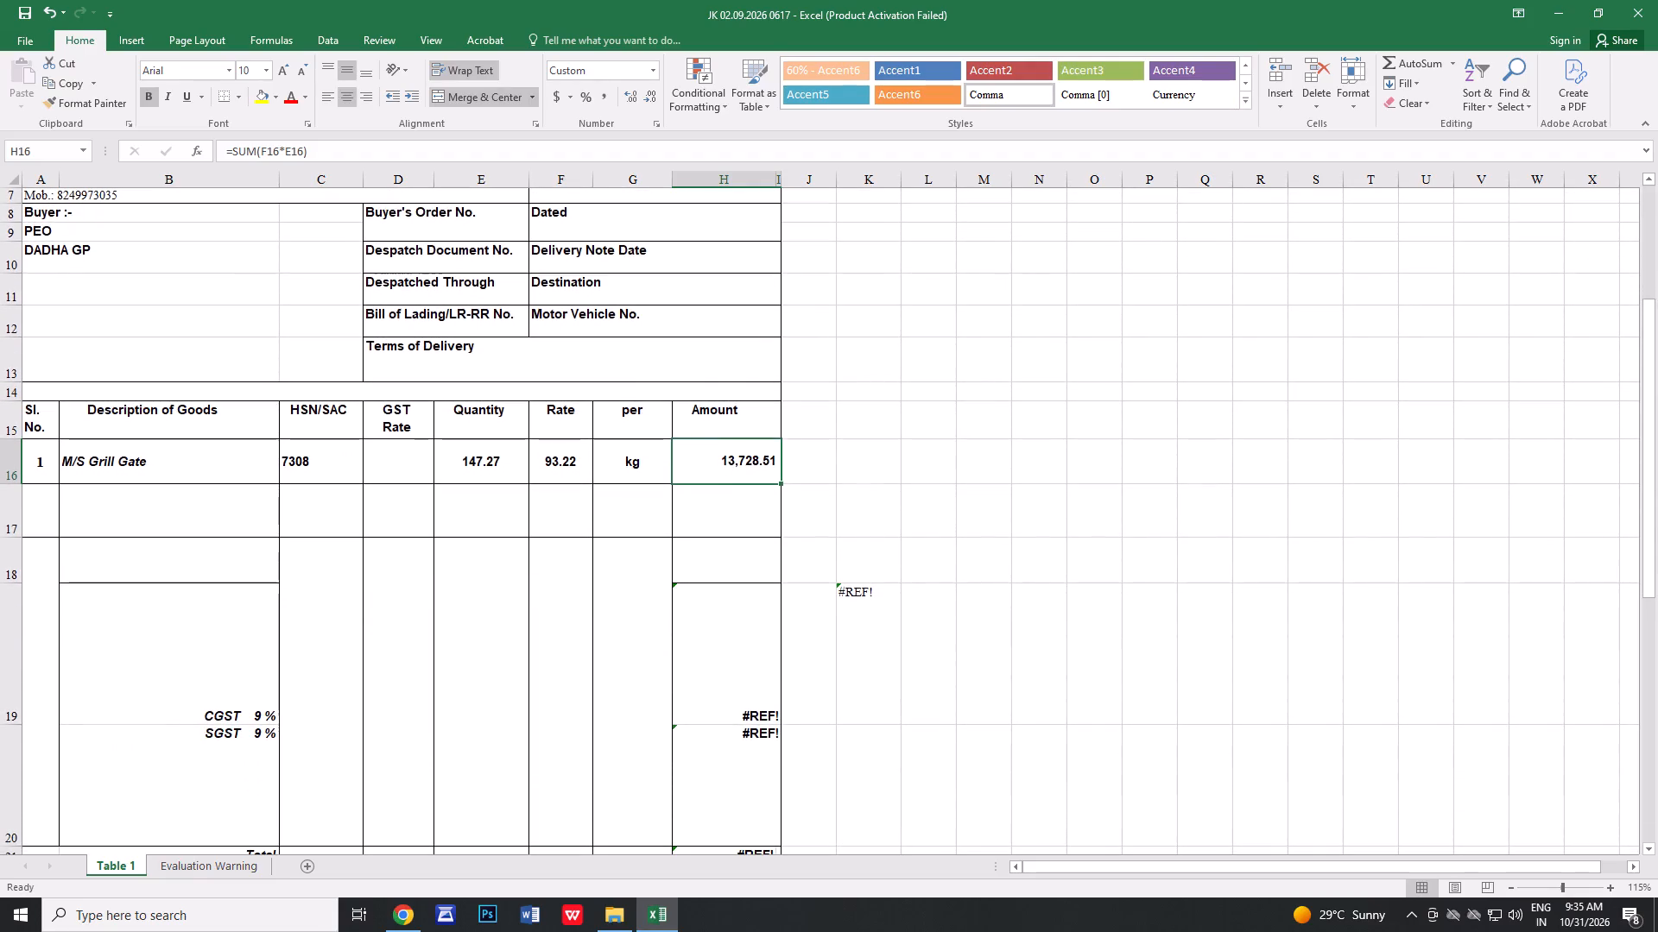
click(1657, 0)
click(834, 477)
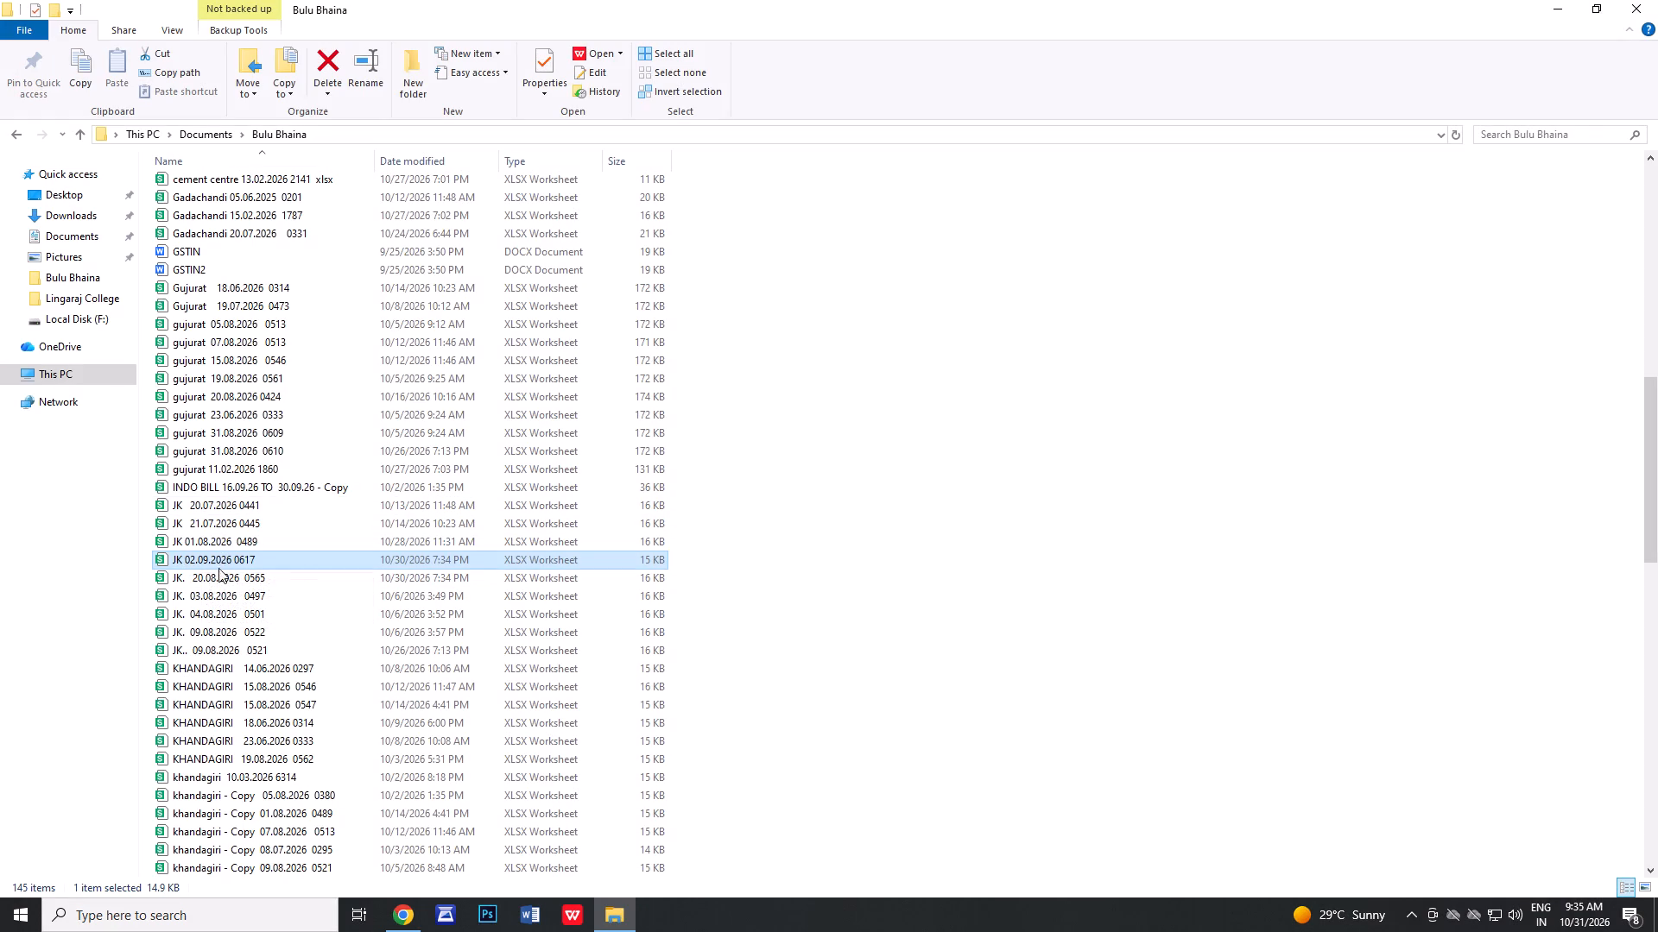
Open the workbook JK. 20.08.2026 0565 from the Bulu Bhaina folder in Excel and dismiss the activation wizard.
right_click(217, 578)
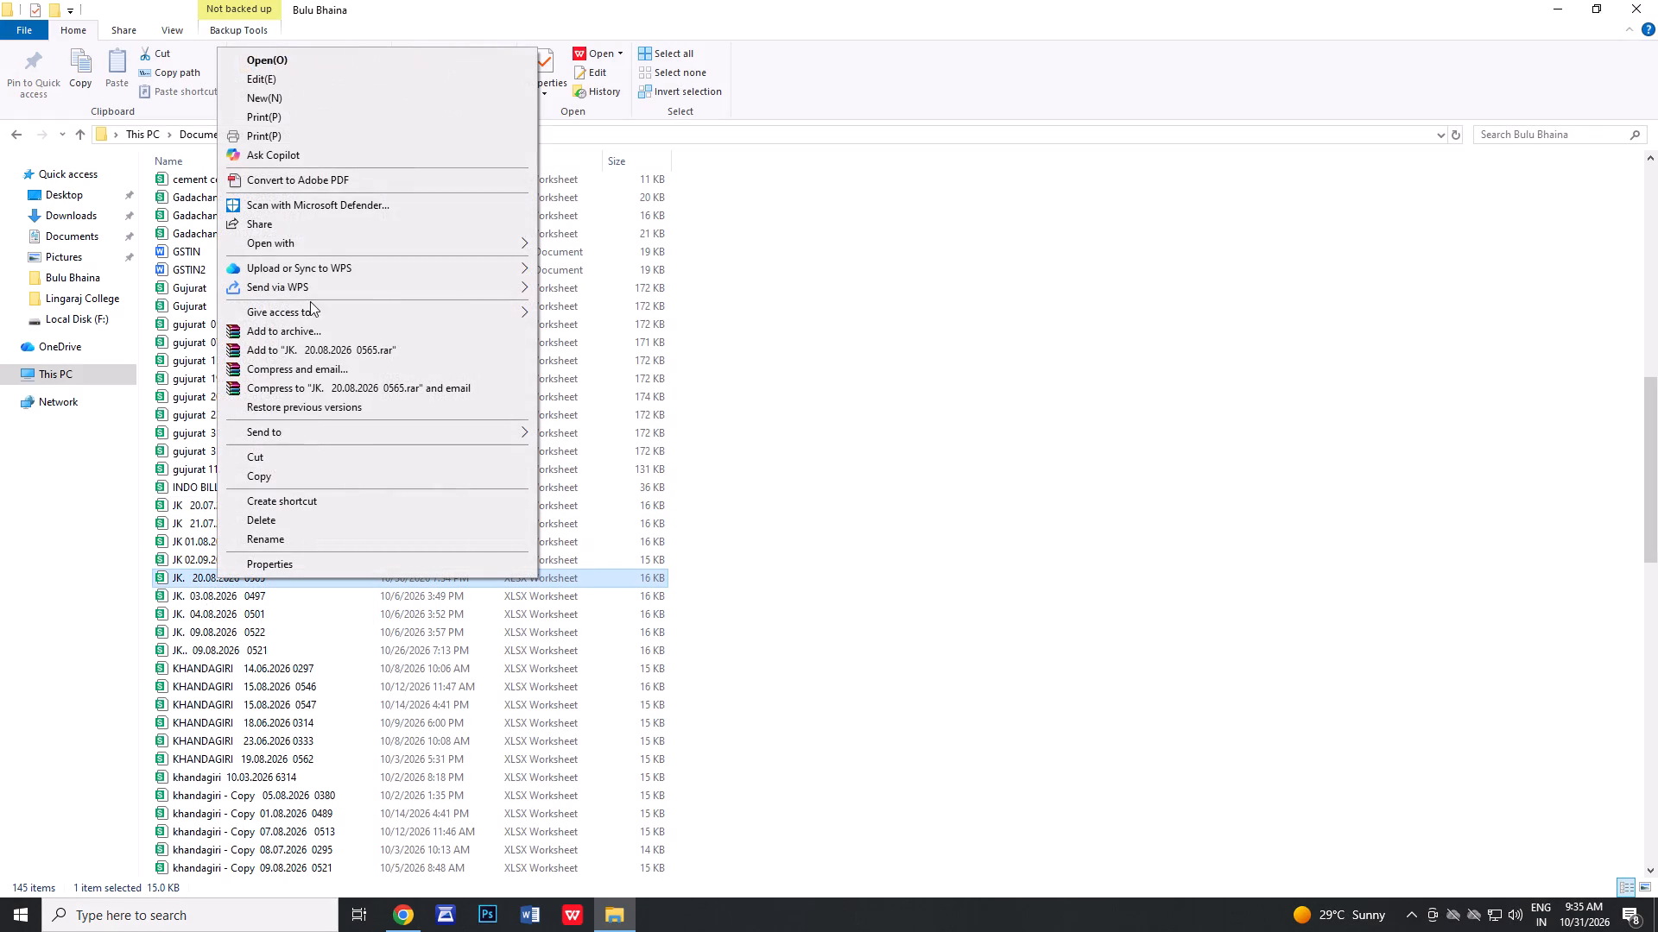
click(287, 242)
click(578, 242)
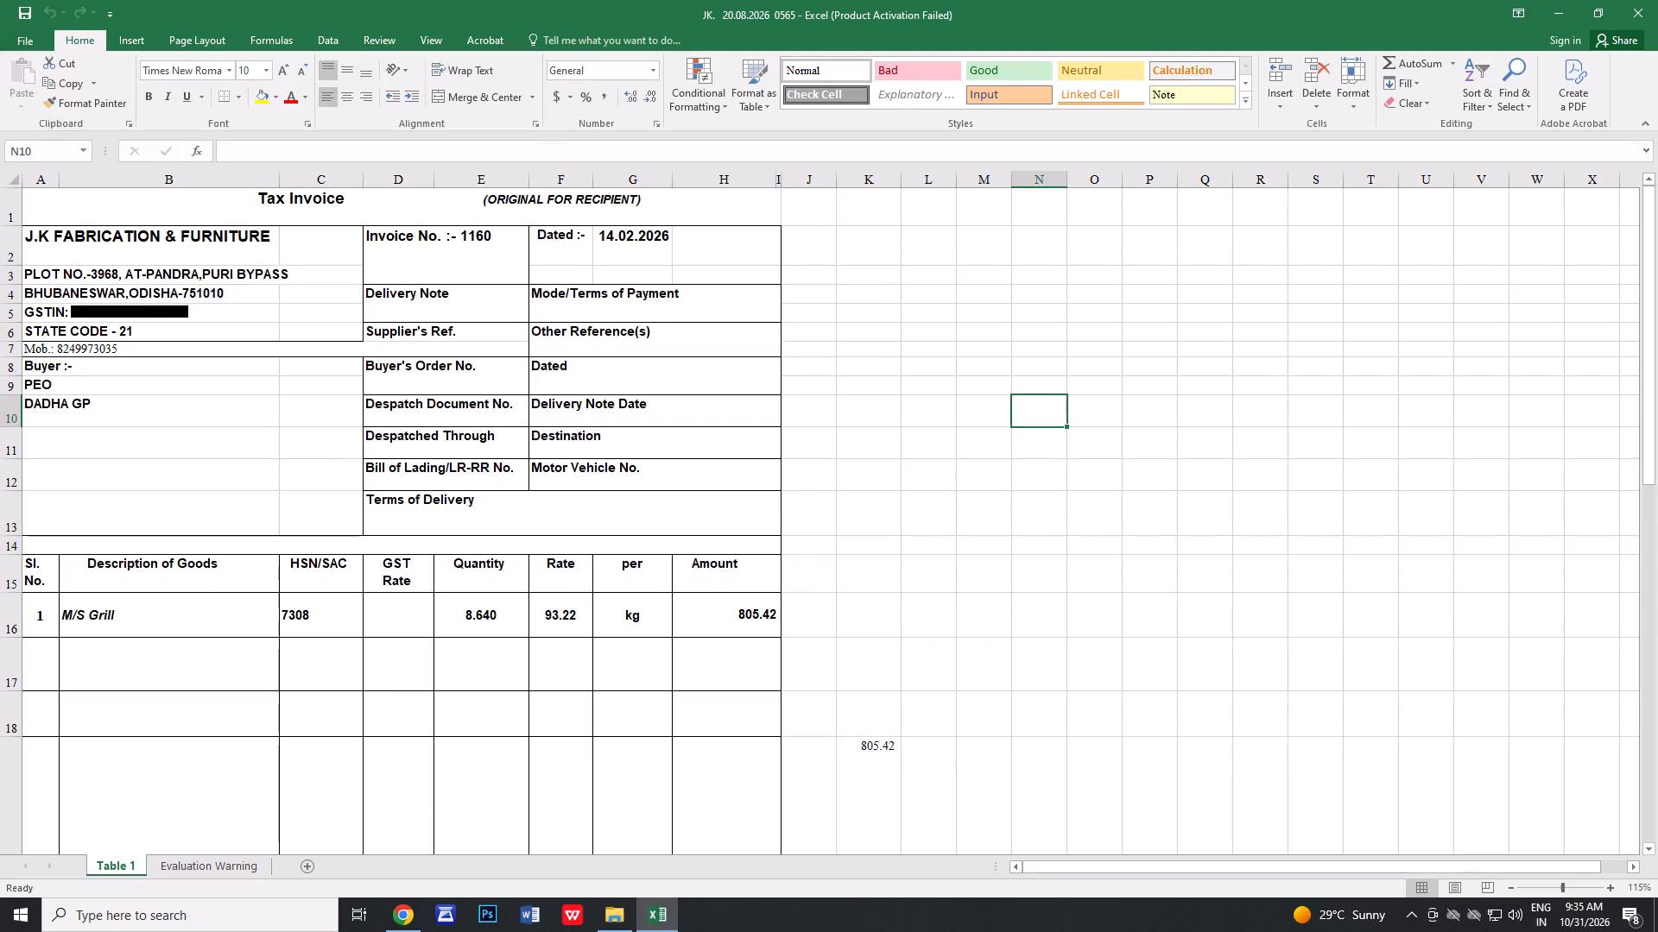
click(614, 227)
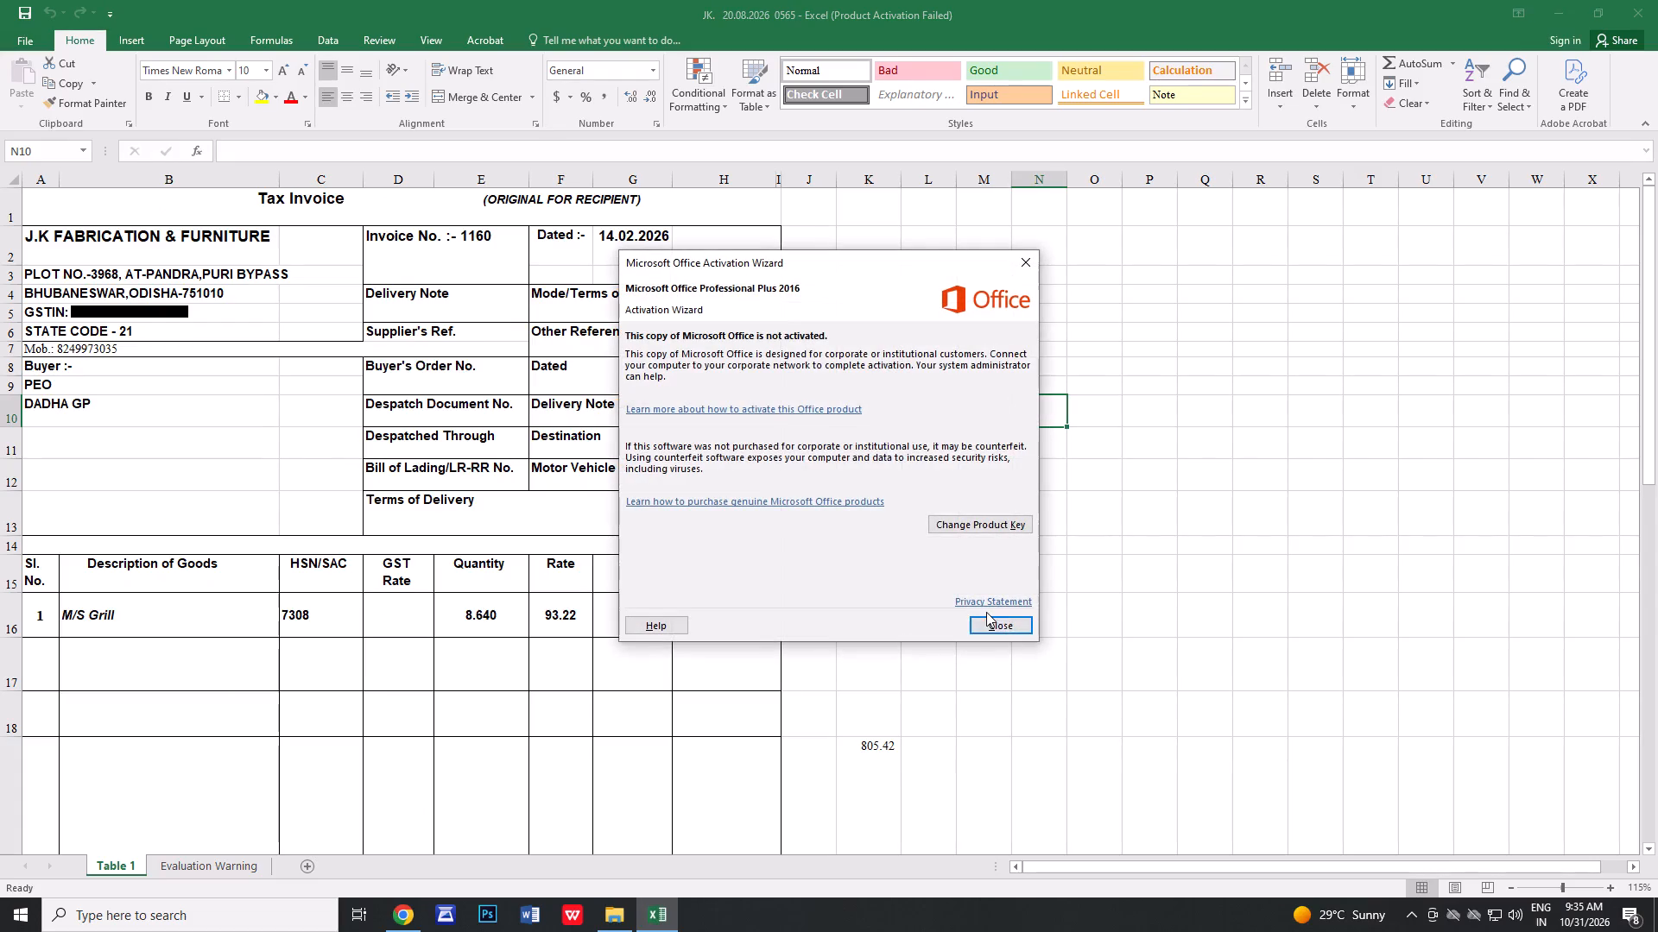
click(986, 612)
click(993, 625)
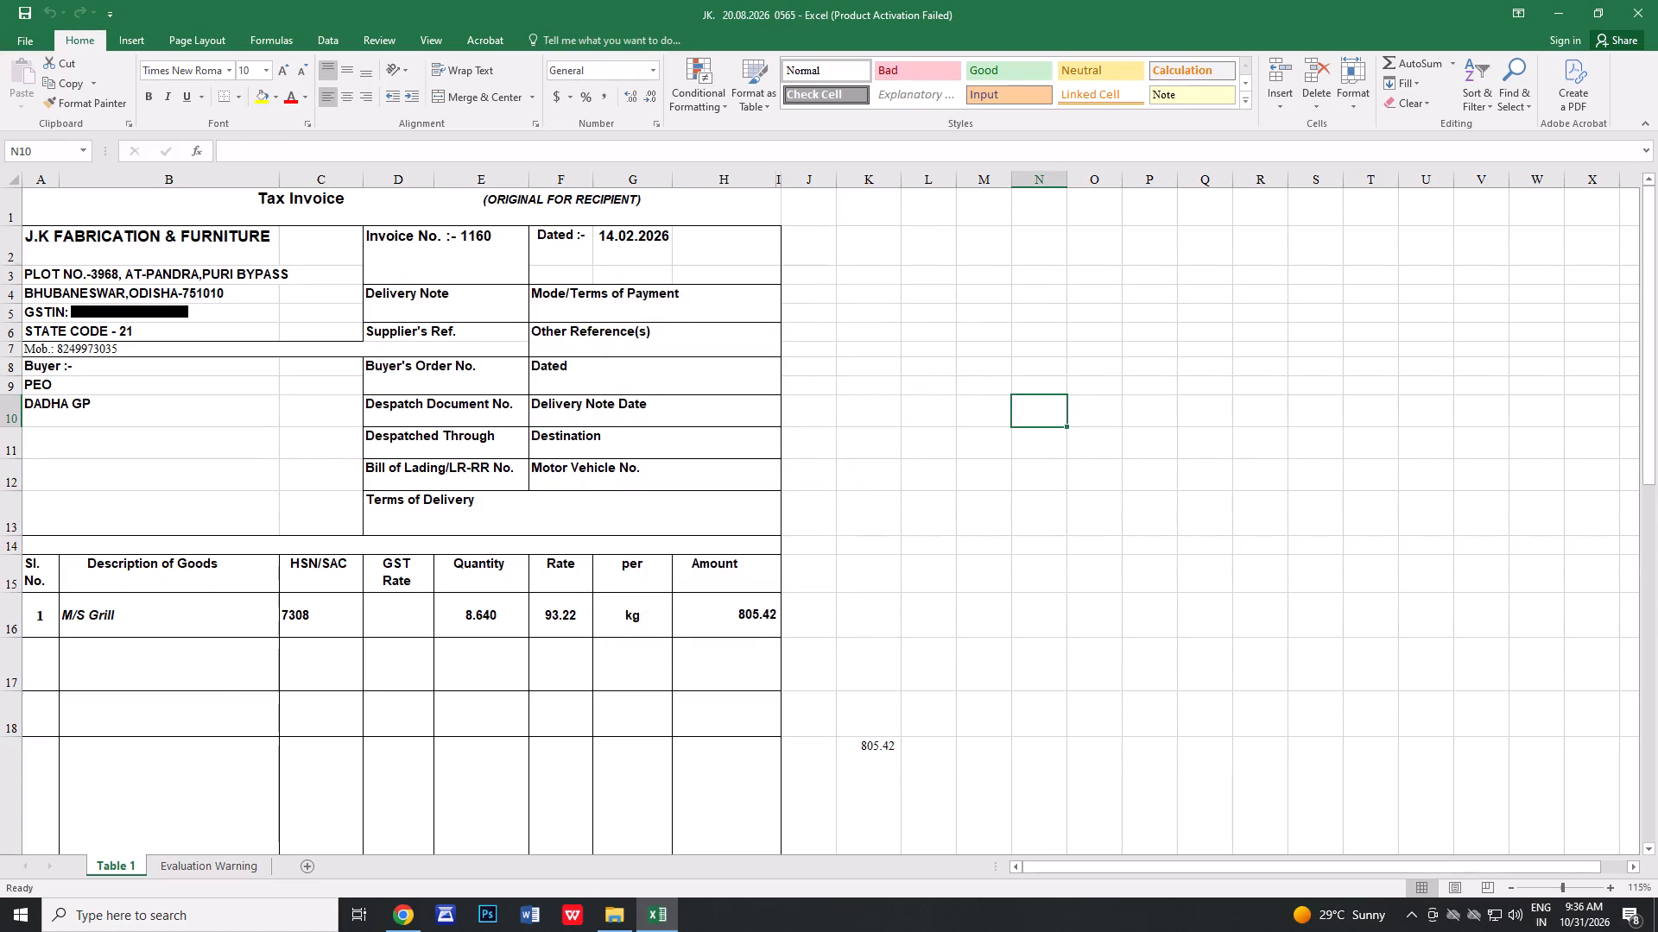
Change the invoice date in cell G2 to 12.02.2026.
double_click(617, 238)
key(Left)
key(BackSpace)
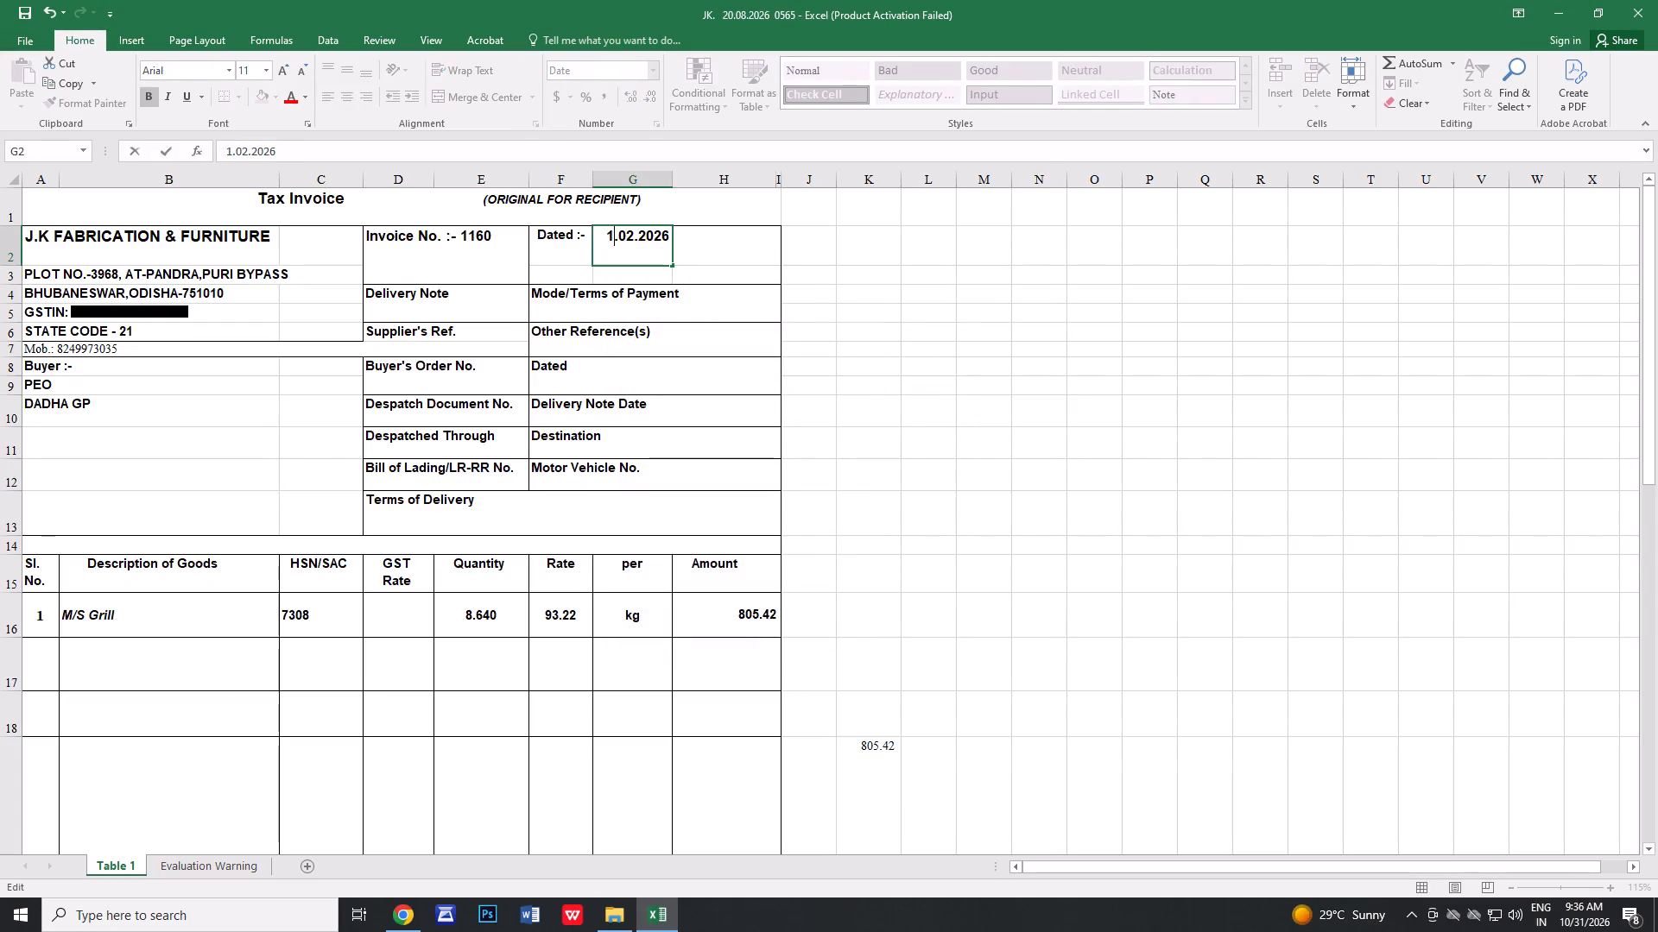
key(2)
Change the invoice number in the Tax Invoice header to 1151.
double_click(488, 239)
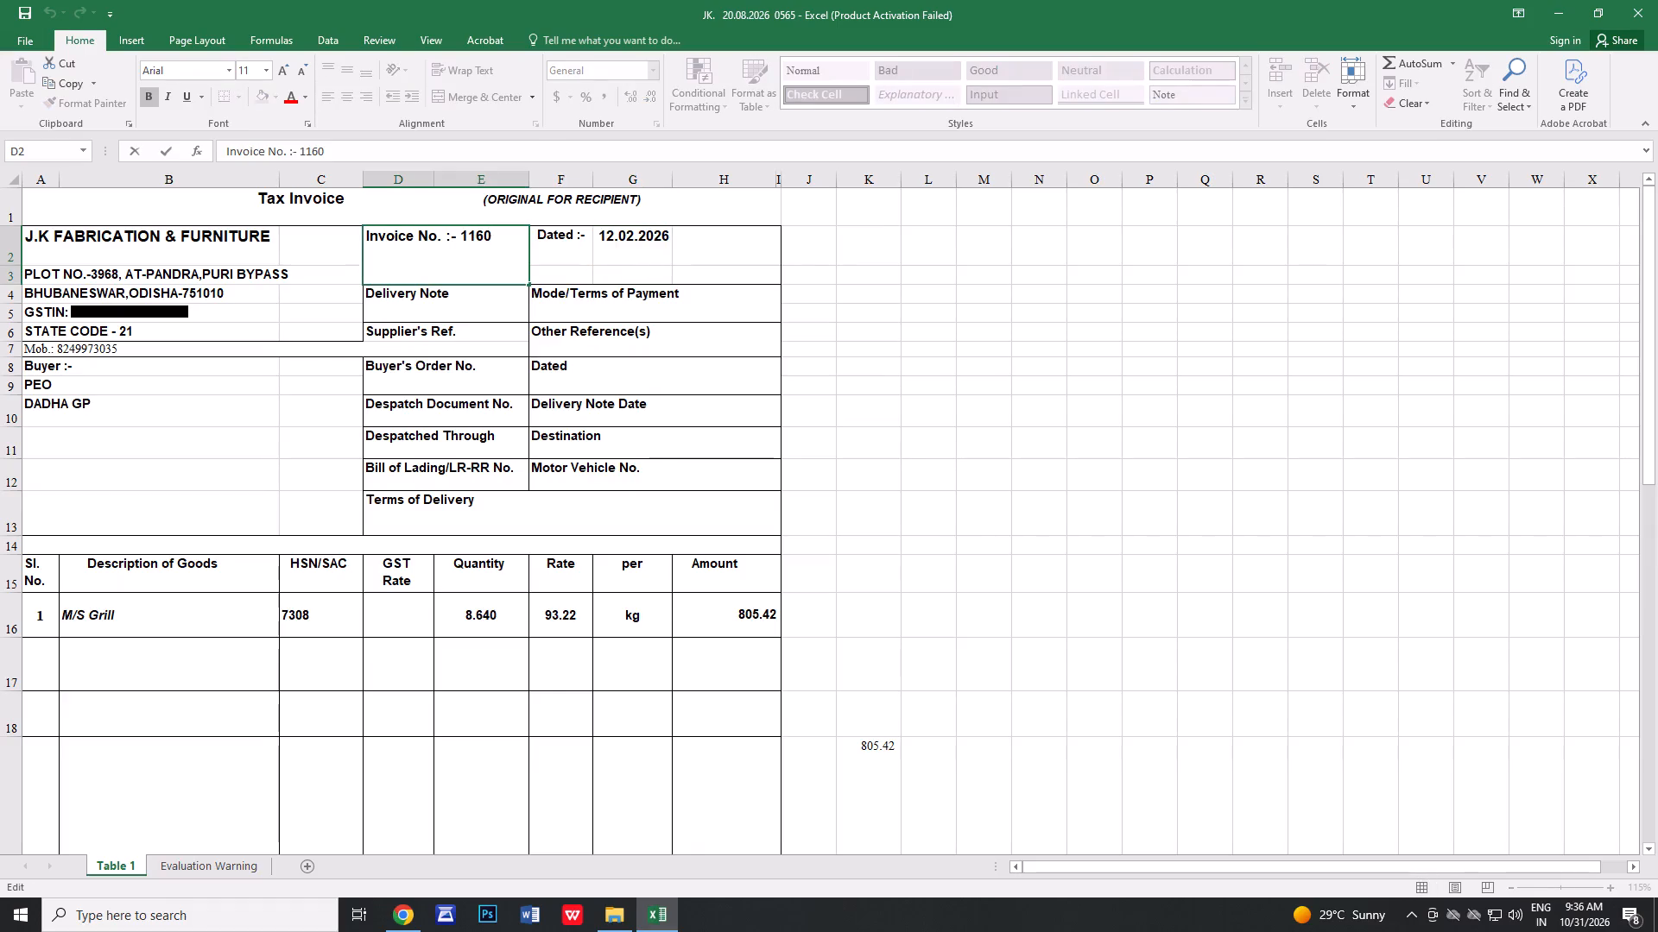
key(BackSpace)
key(BackSpace)
text(51)
Extend the description of the first goods item to read M/S Grill Gate.
double_click(156, 626)
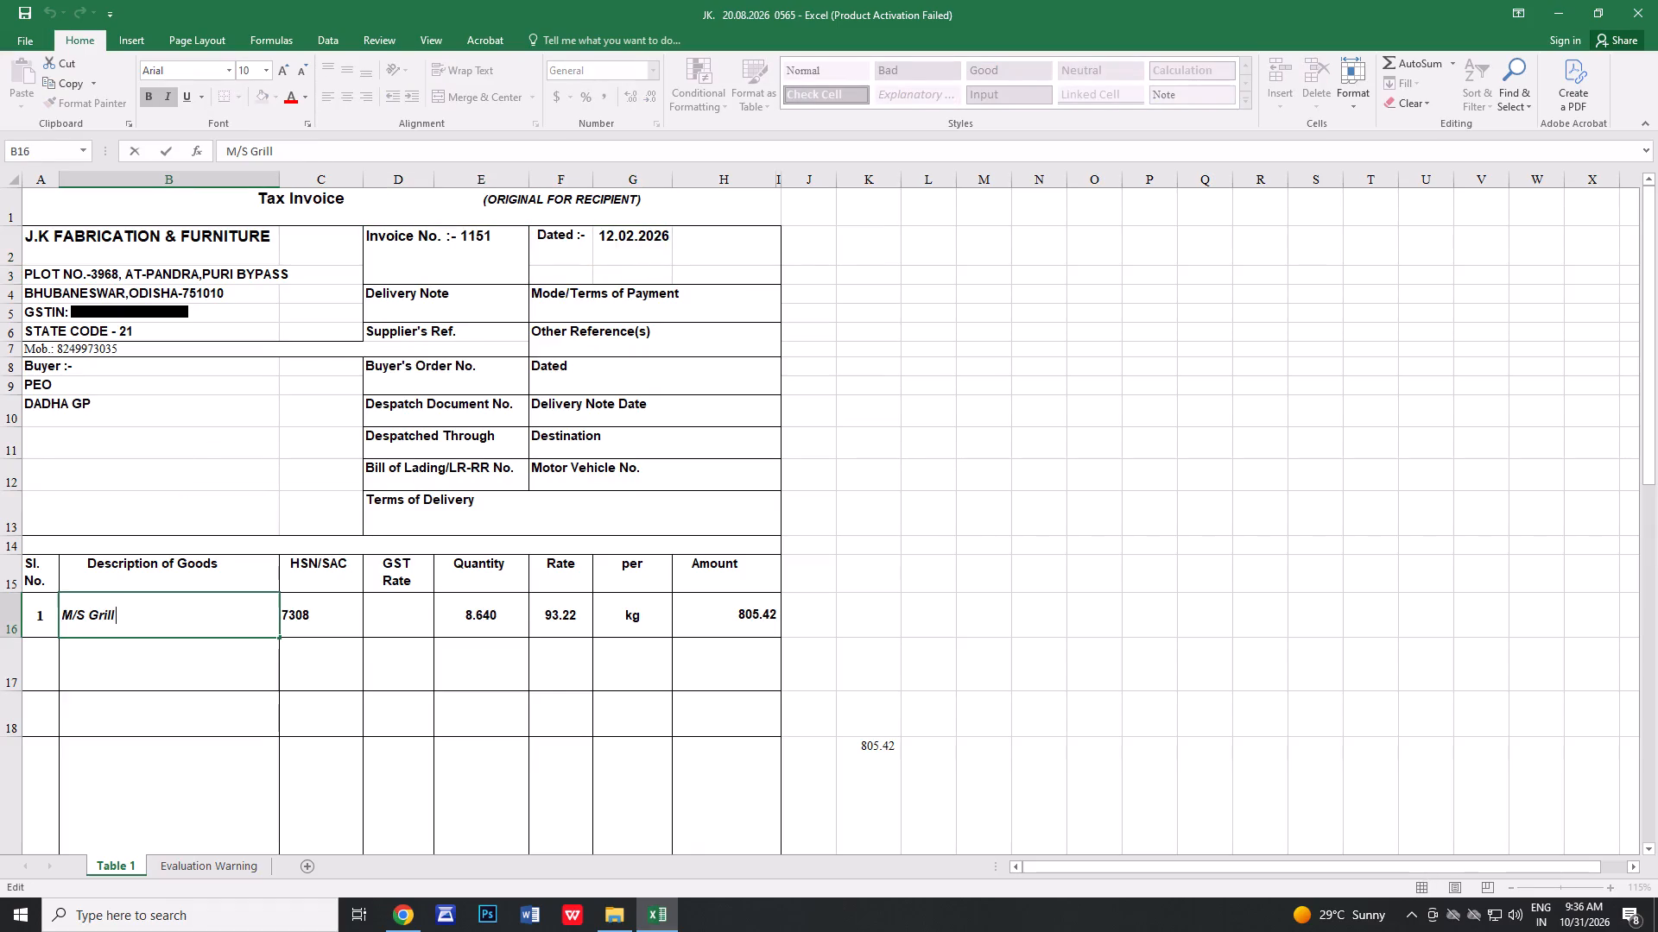
text(tae)
key(BackSpace)
key(BackSpace)
key(BackSpace)
text(ate)
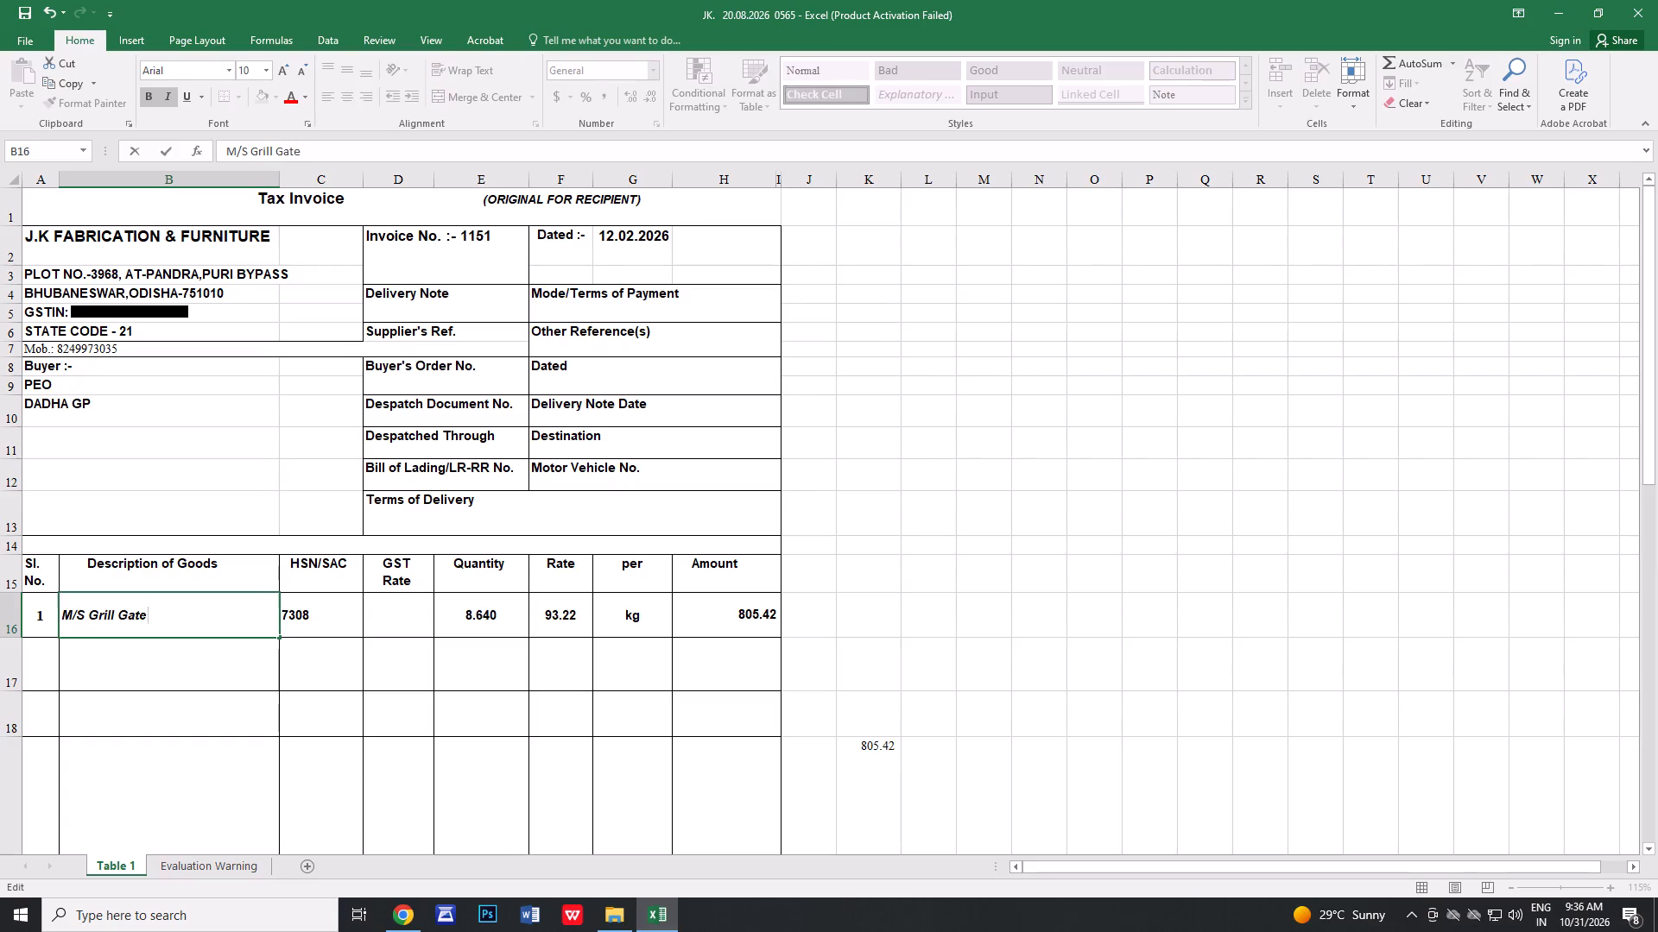
Set the quantity of the first goods item to 147.27 in cell E16.
click(474, 633)
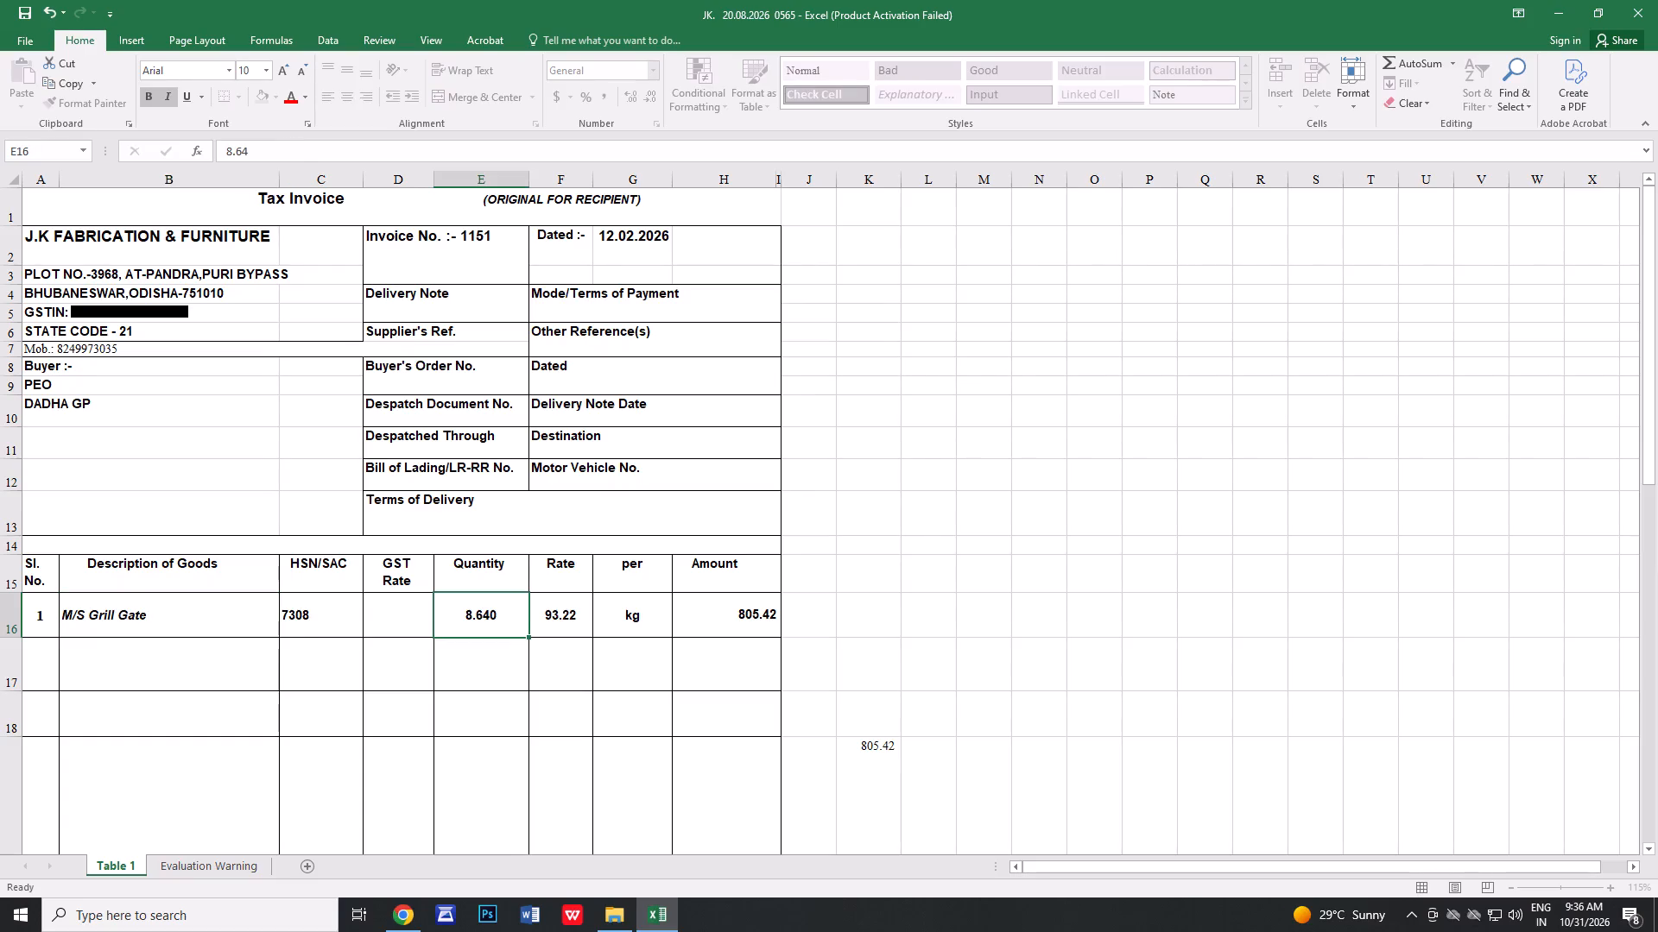
text(14)
text(7.27)
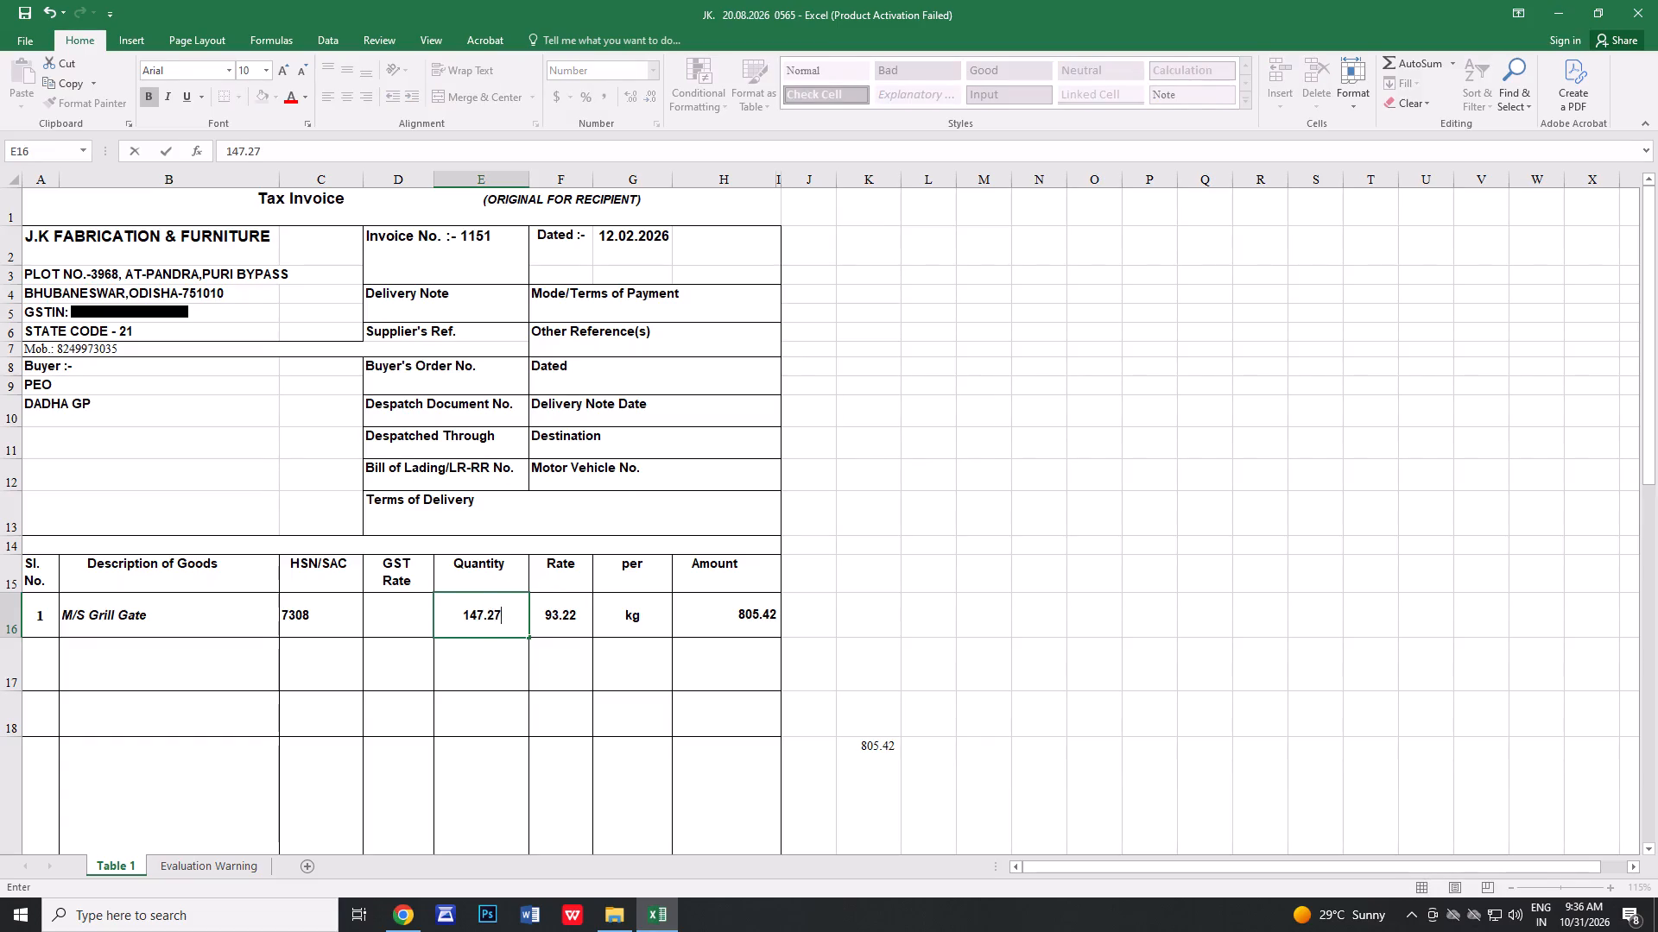
click(584, 619)
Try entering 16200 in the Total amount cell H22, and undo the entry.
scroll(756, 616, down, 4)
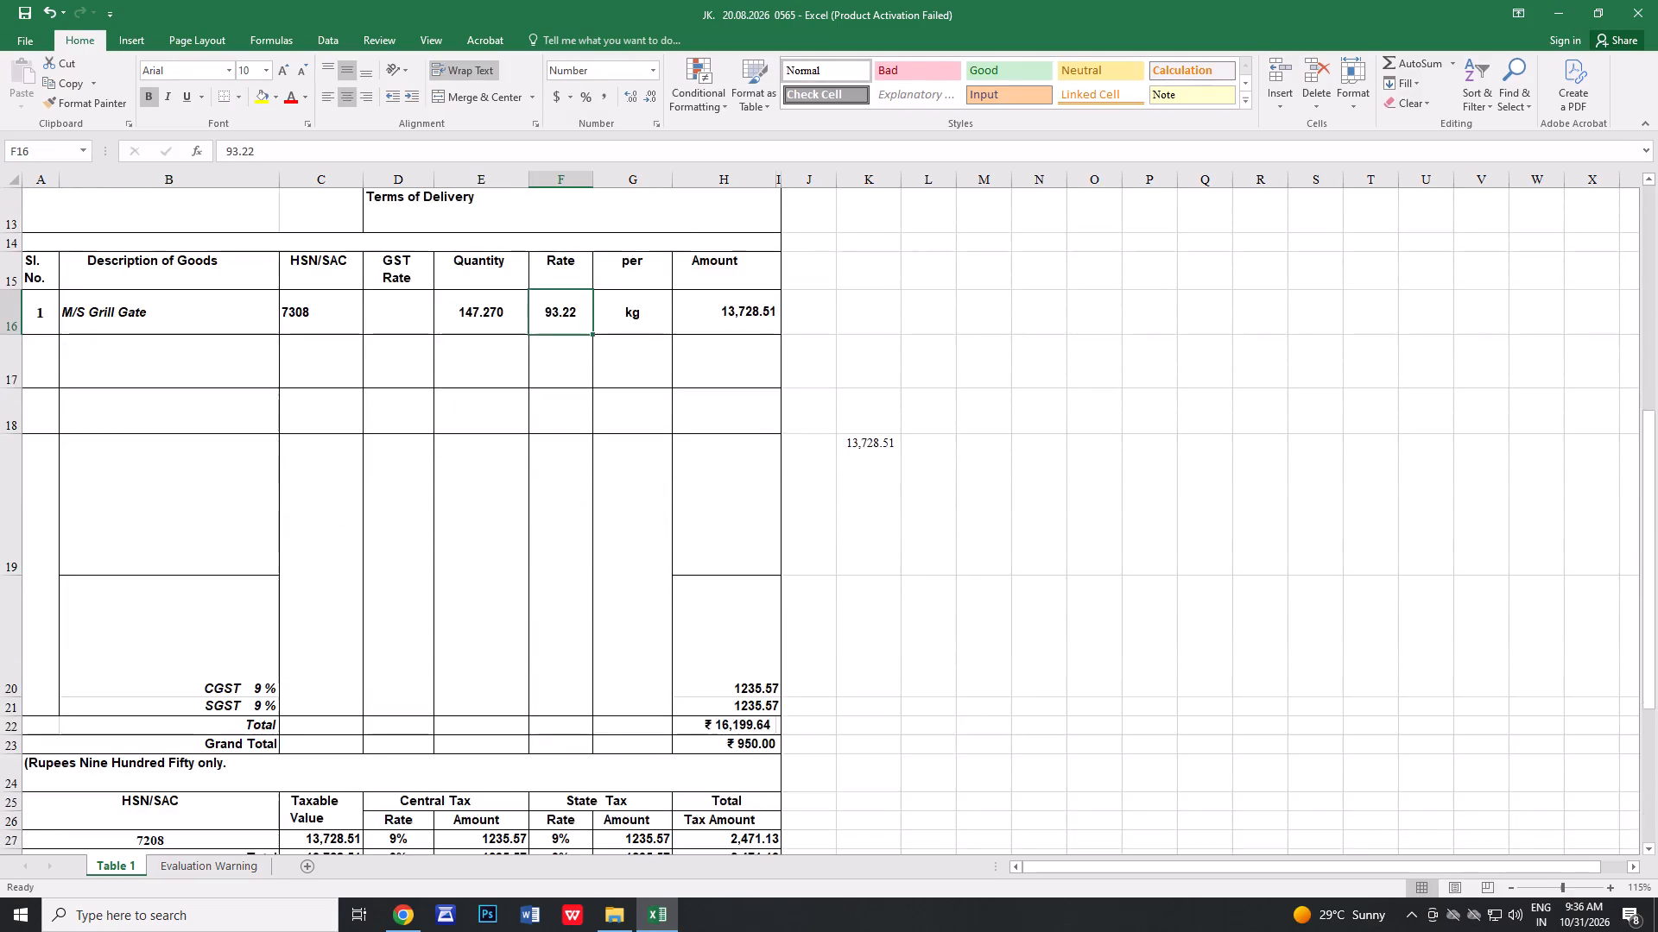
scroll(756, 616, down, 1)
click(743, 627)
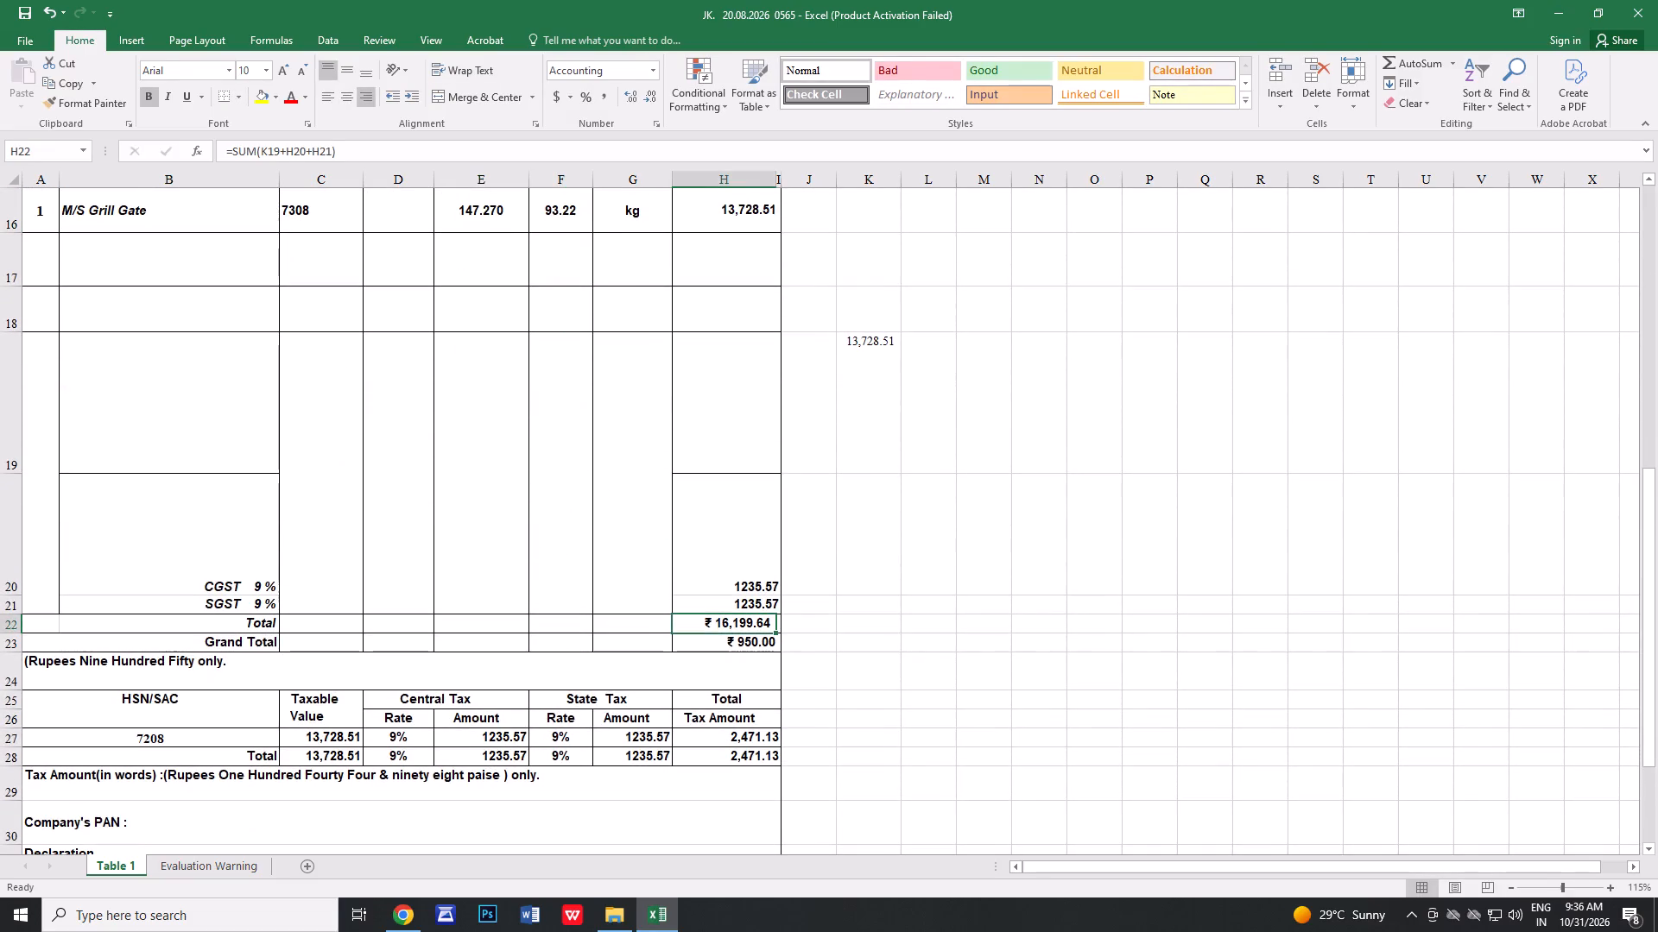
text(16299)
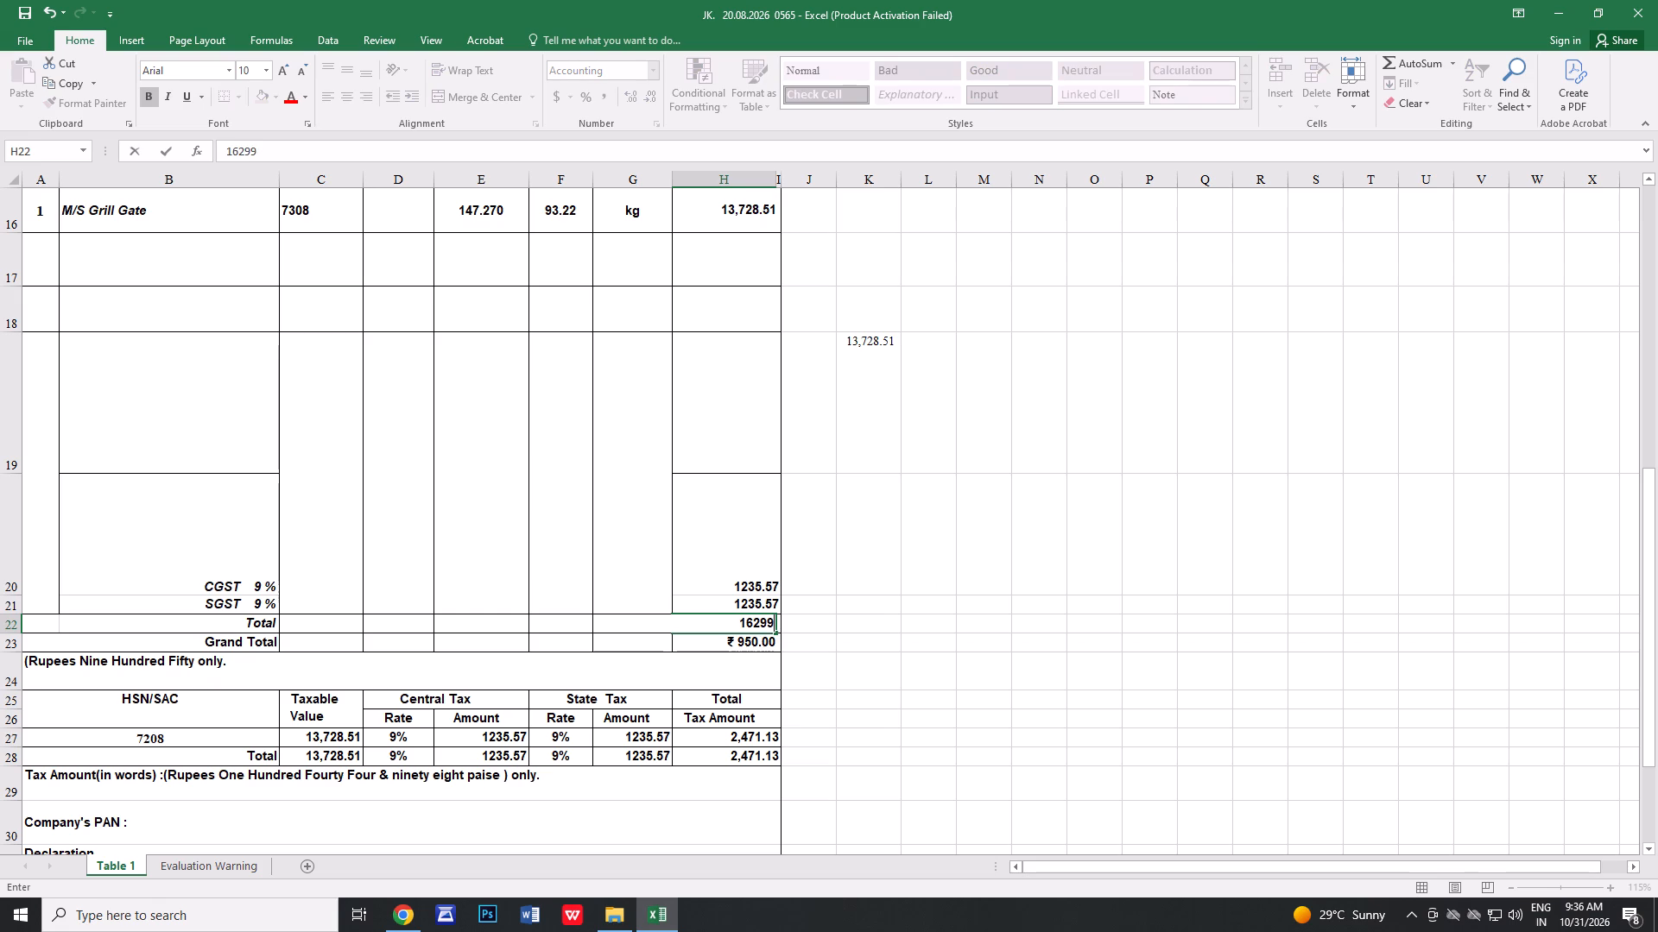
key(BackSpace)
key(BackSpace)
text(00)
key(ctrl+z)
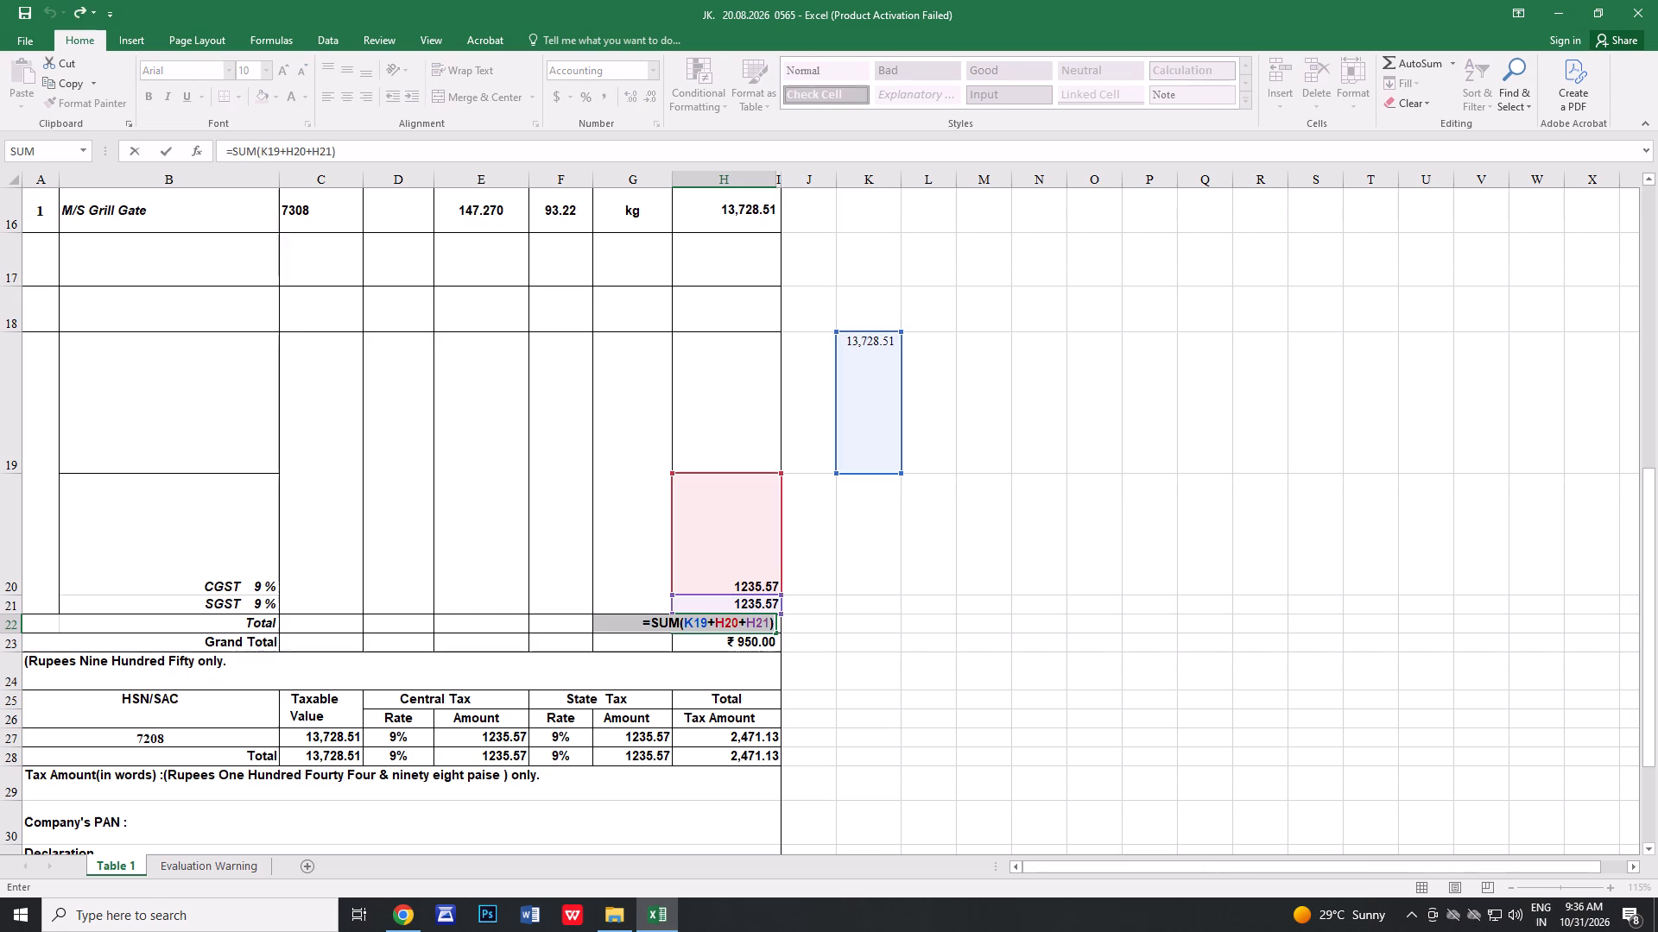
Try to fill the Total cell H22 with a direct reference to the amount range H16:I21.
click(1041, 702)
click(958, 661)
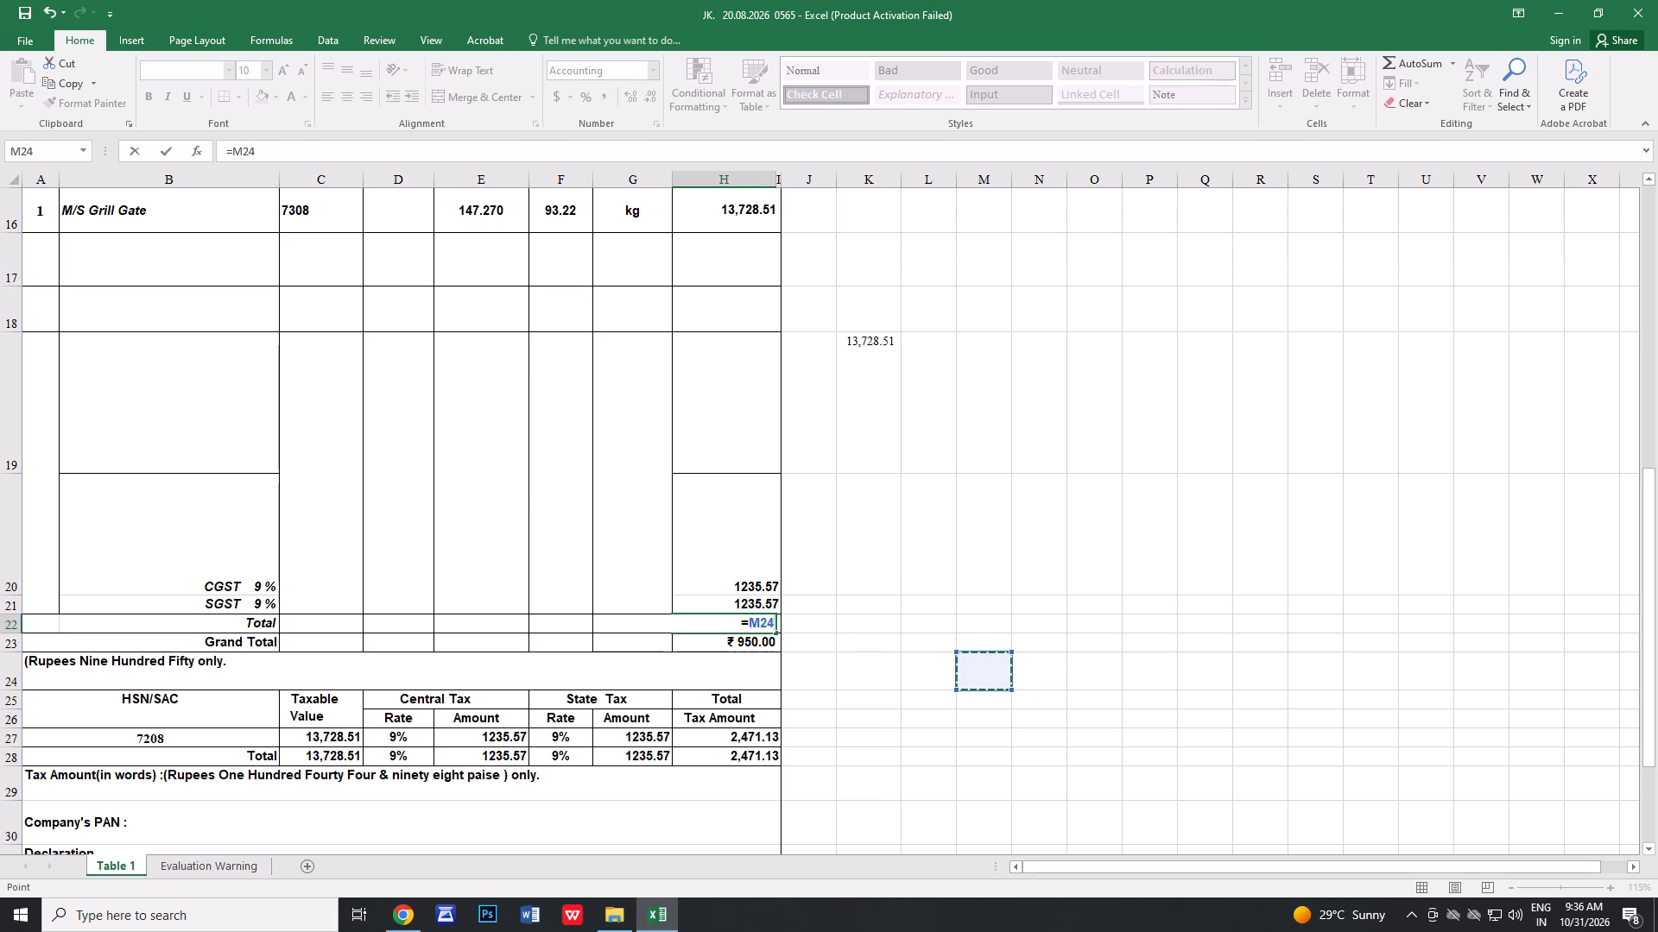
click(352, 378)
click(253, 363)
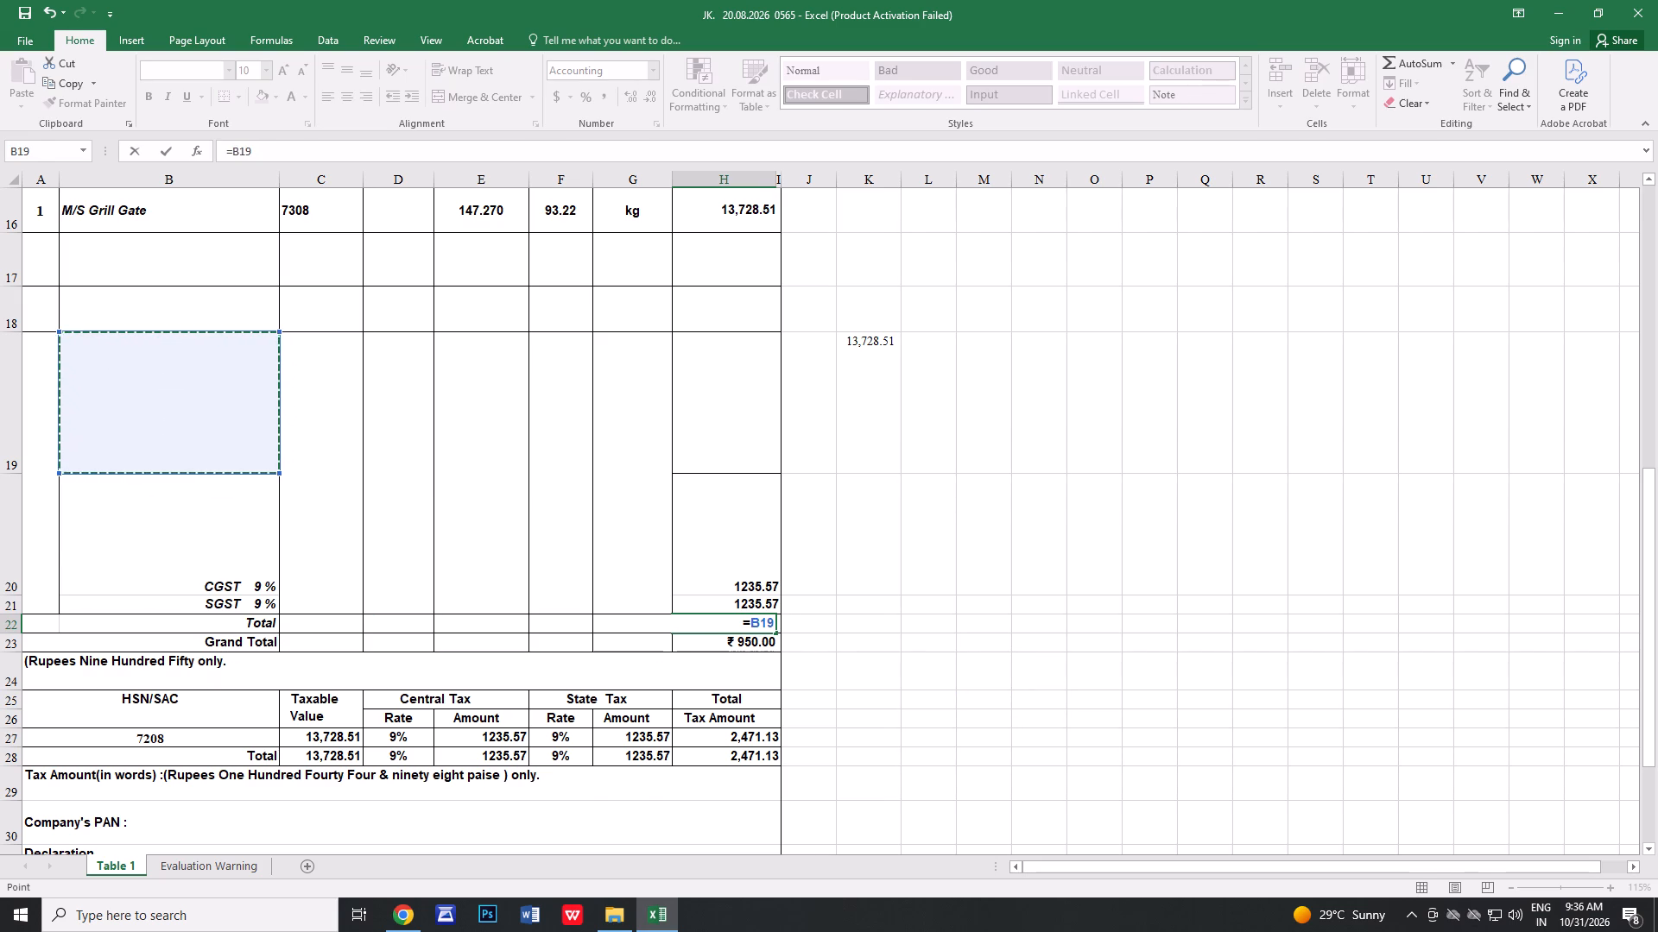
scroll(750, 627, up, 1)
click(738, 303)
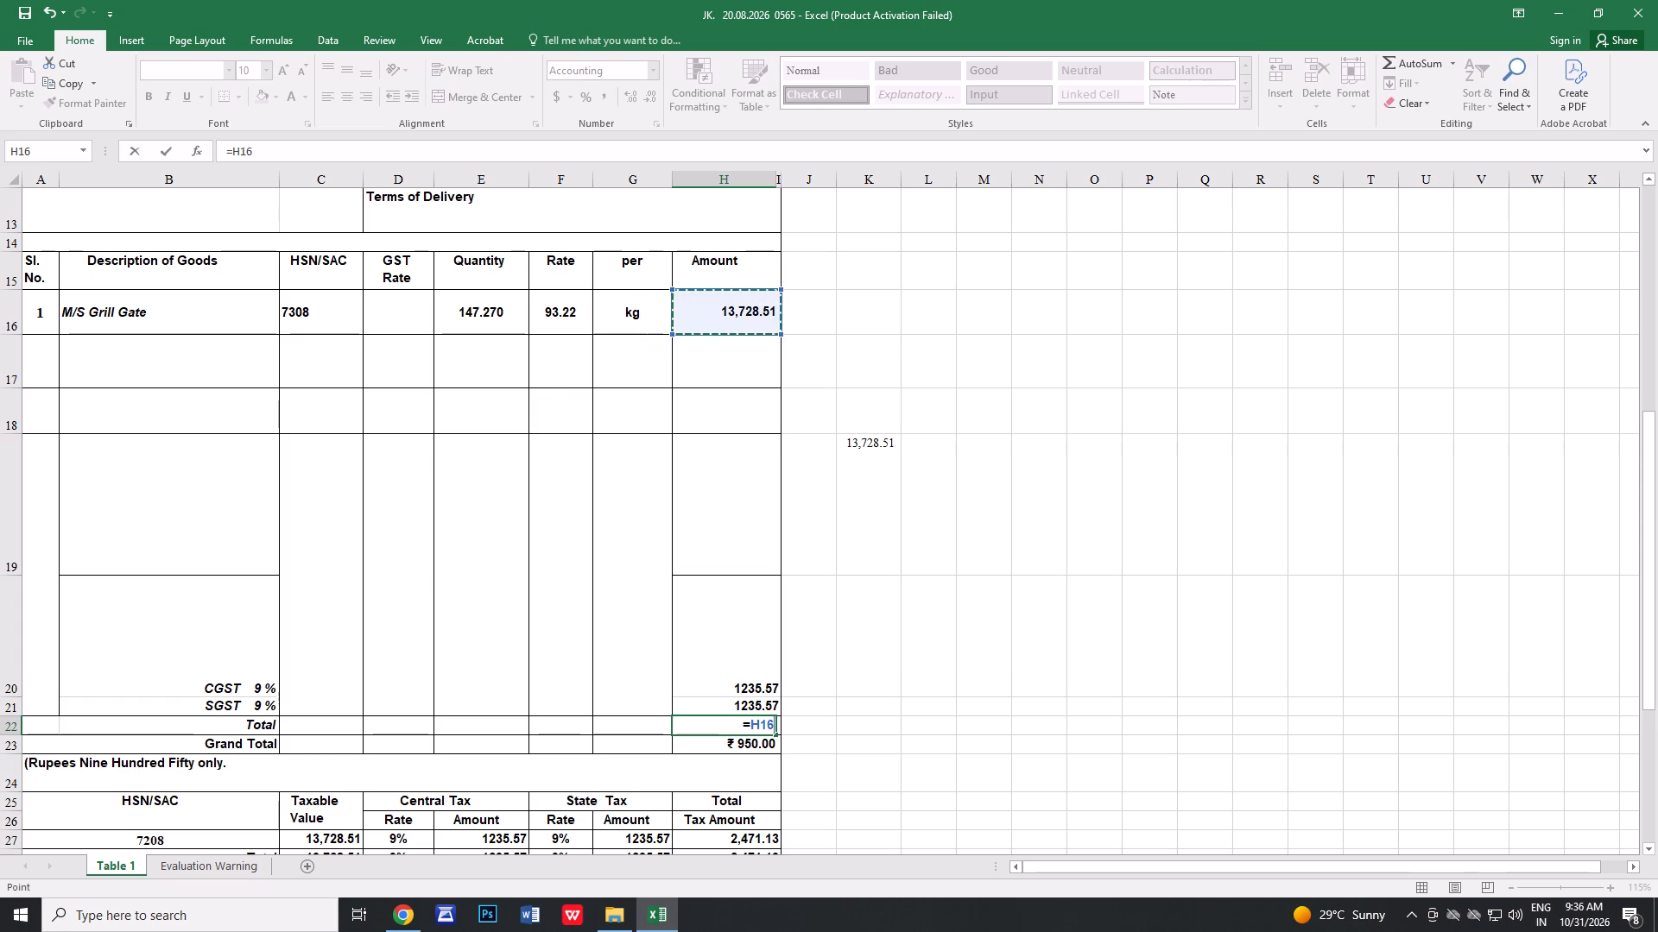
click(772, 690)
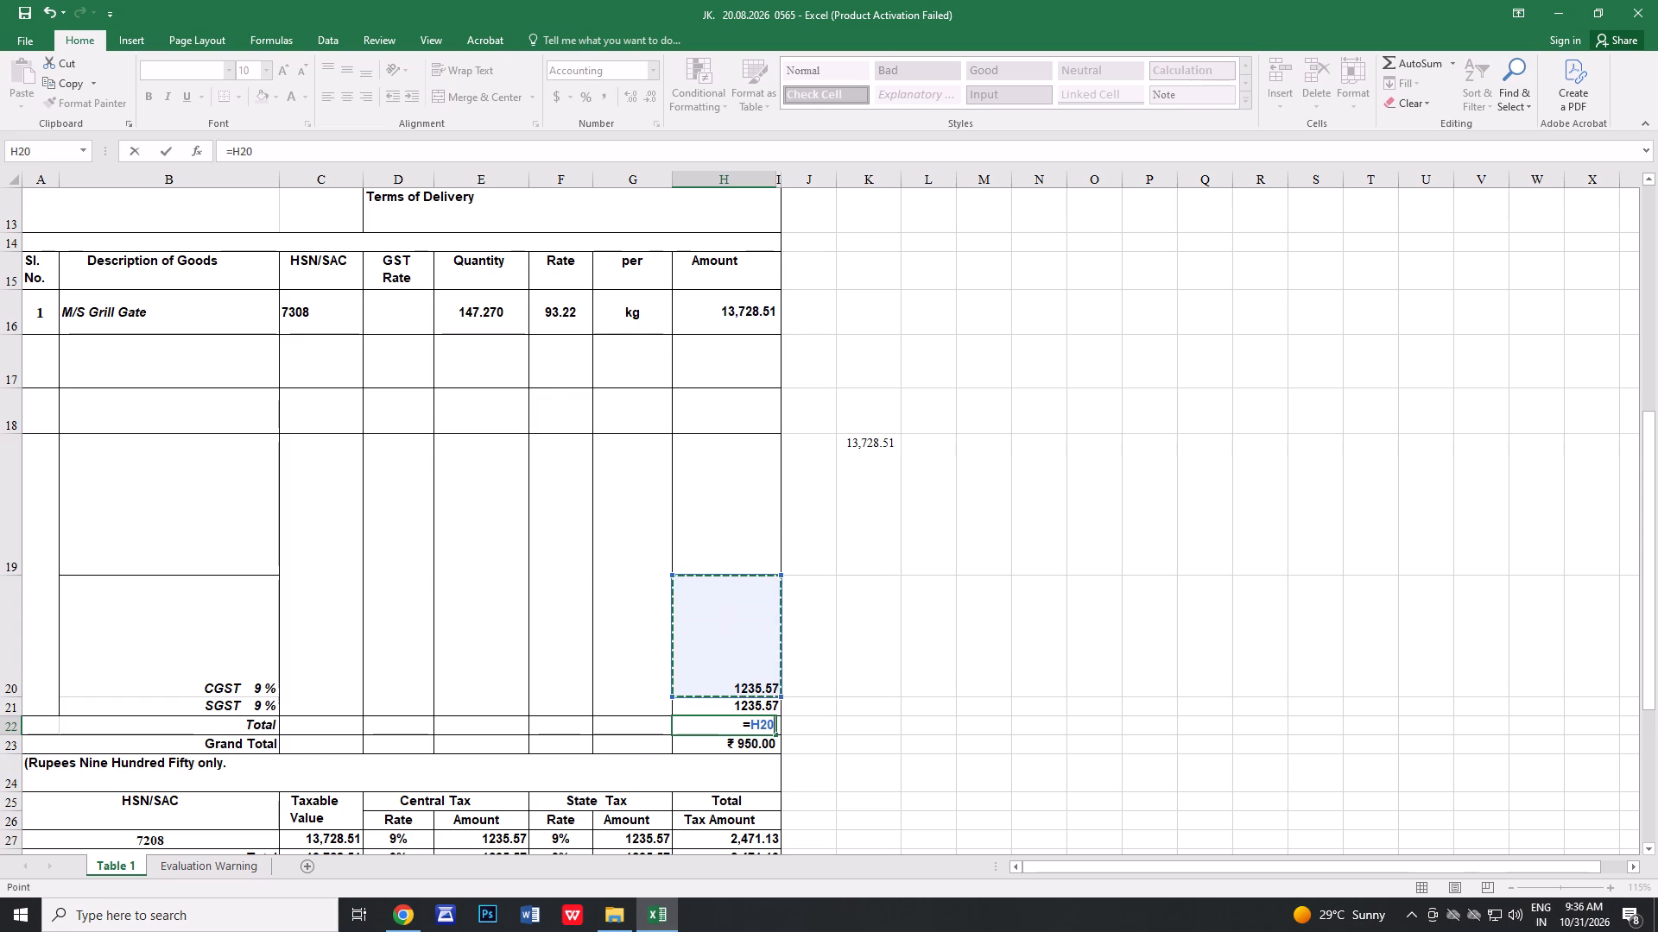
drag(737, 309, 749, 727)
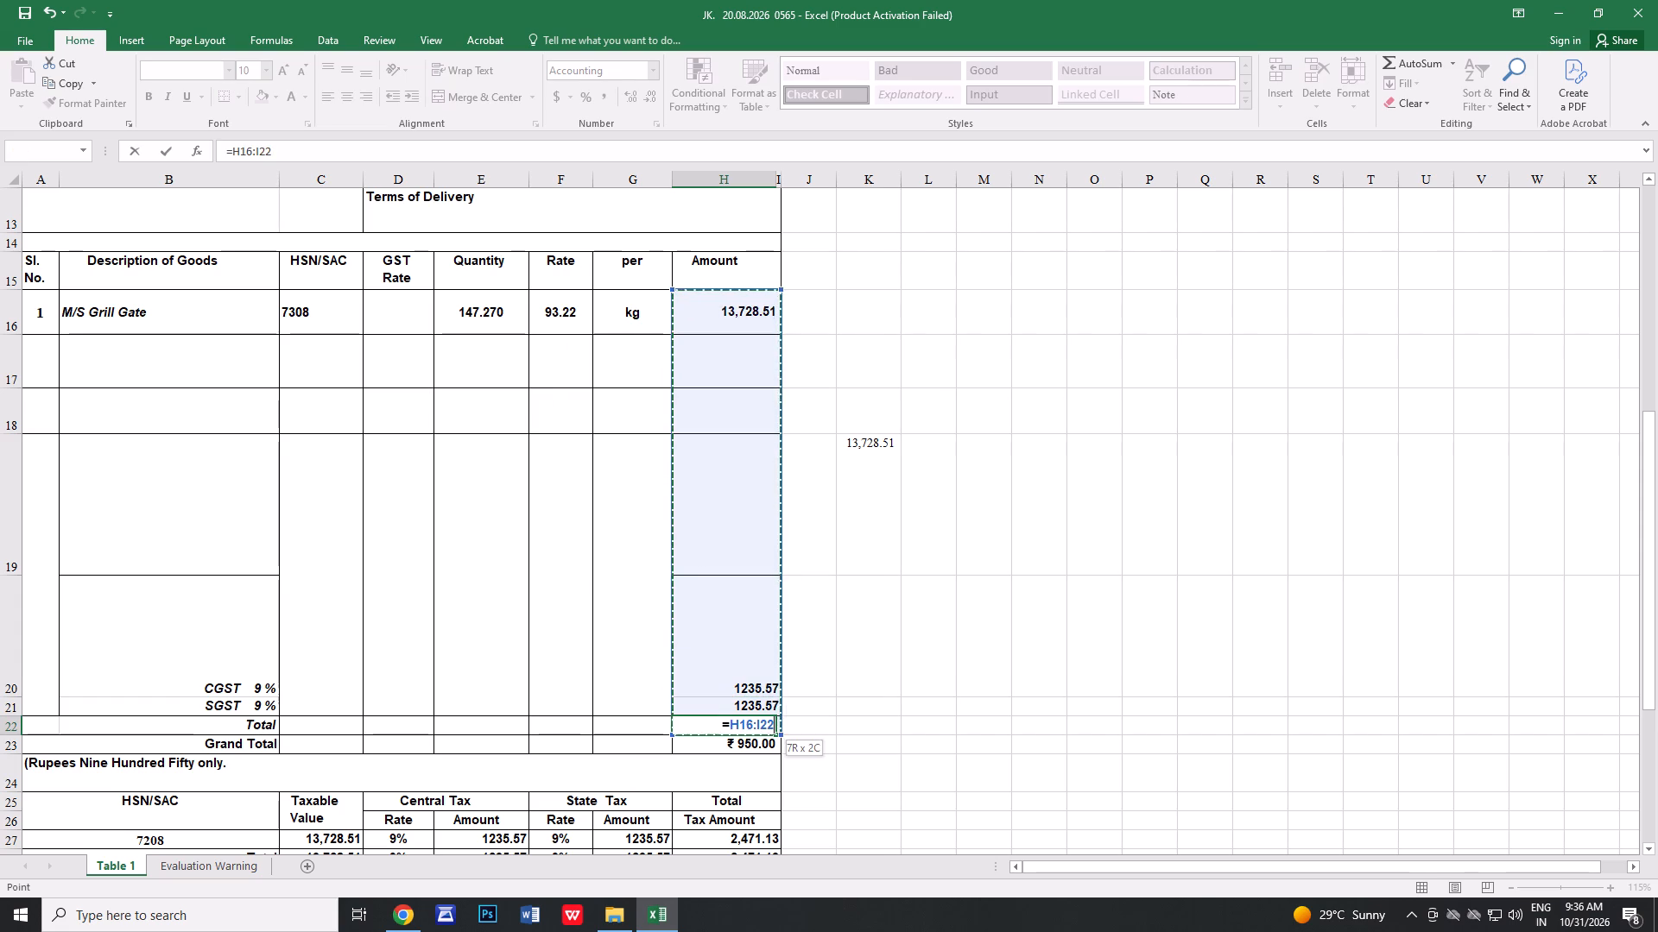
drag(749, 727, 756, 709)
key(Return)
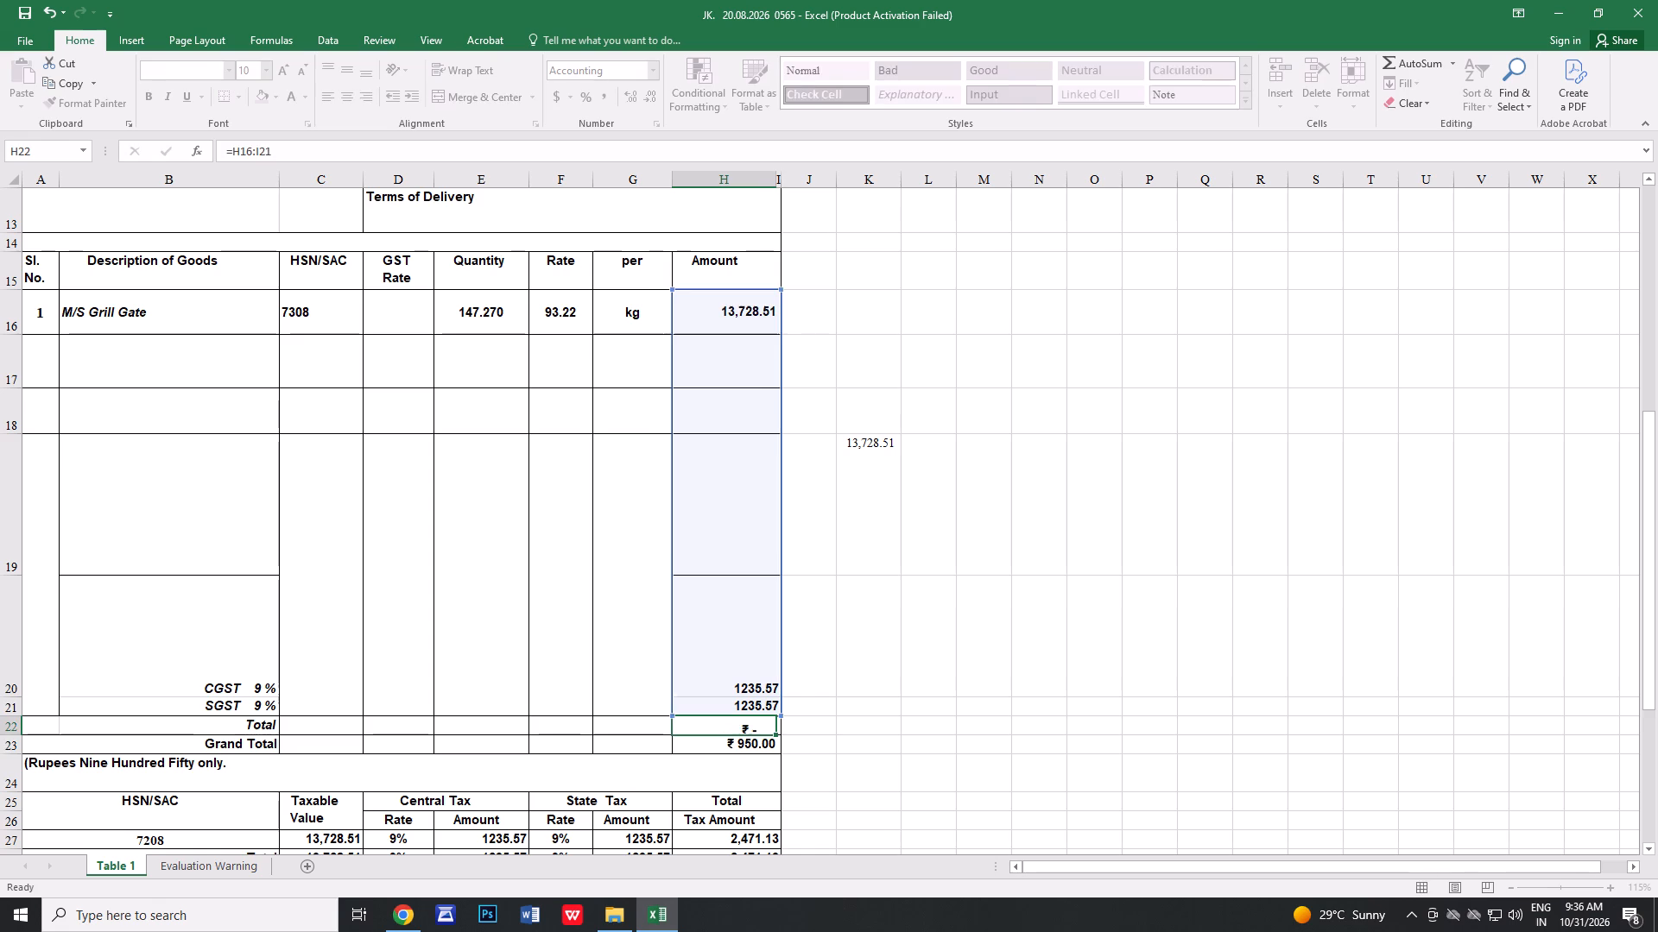
Enter a SUM formula in the Total cell H22 that adds the amounts in range H16:I21.
click(761, 727)
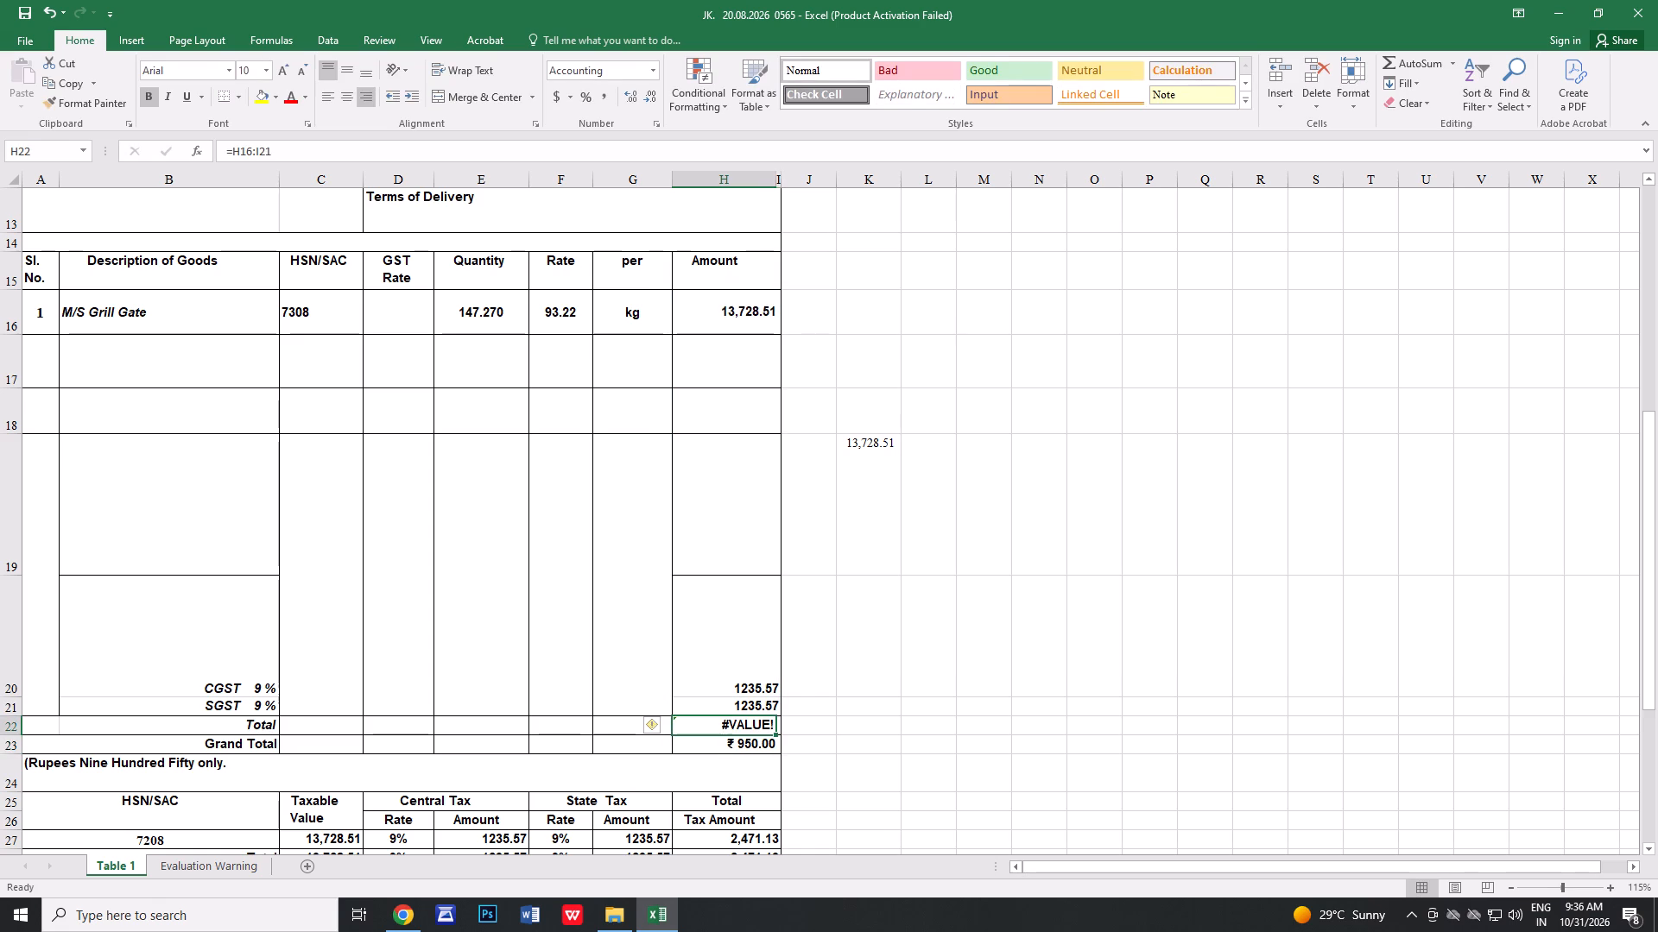
key(equal)
text(sum)
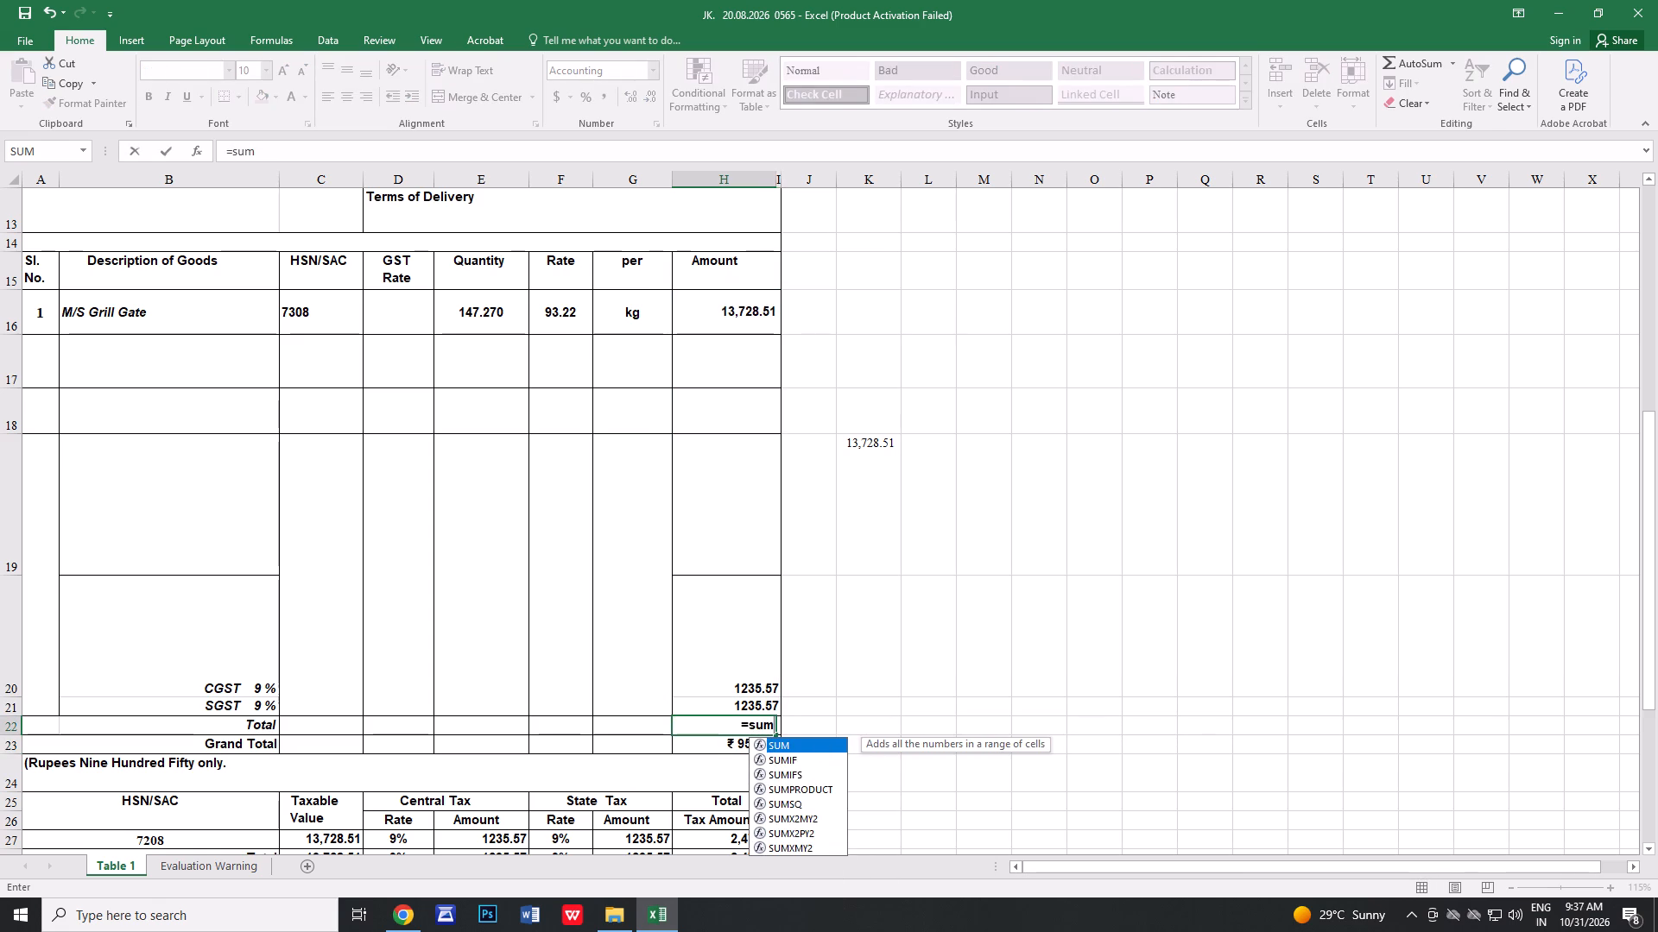
key(shift+parenleft)
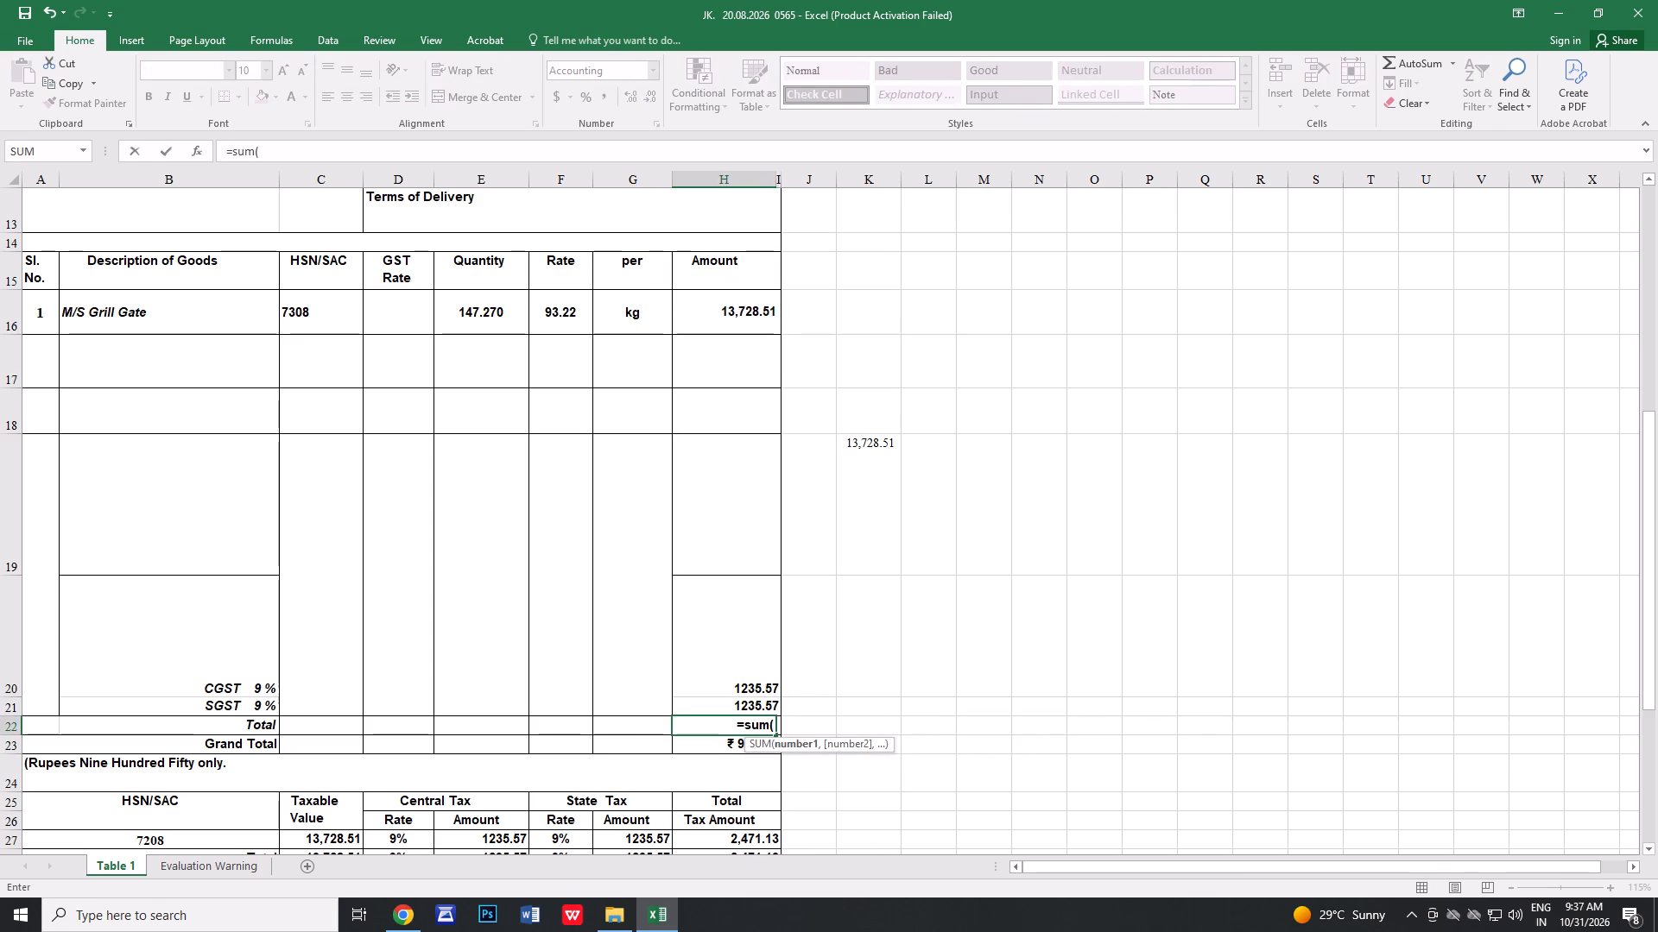
click(730, 312)
click(752, 686)
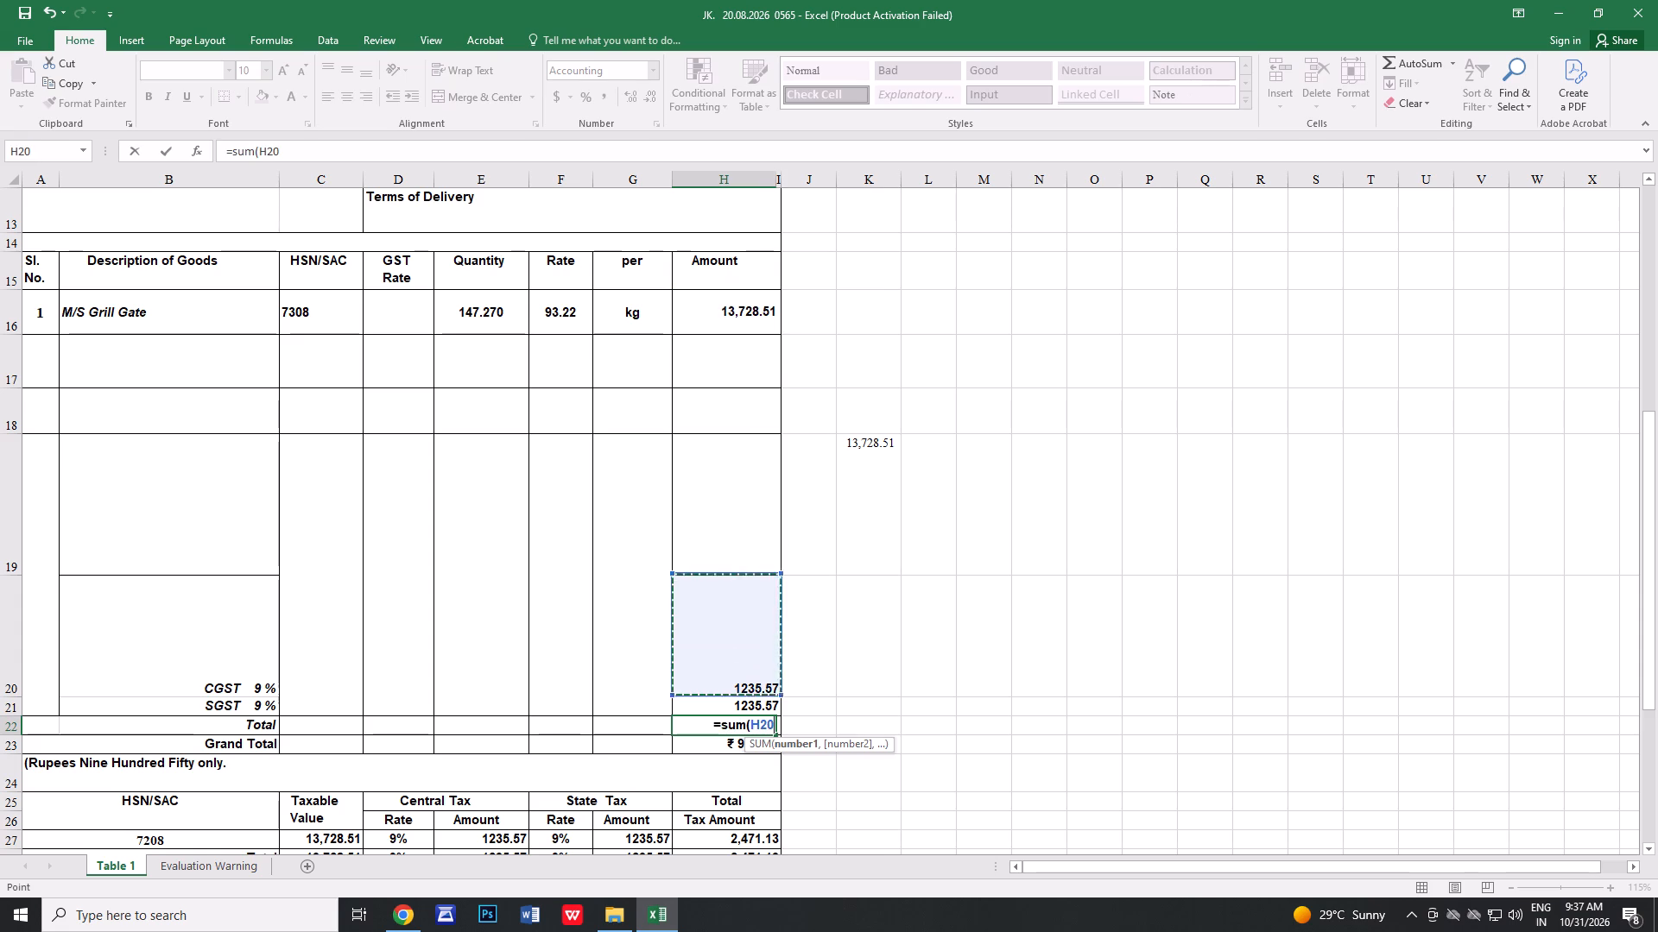
drag(745, 297, 754, 675)
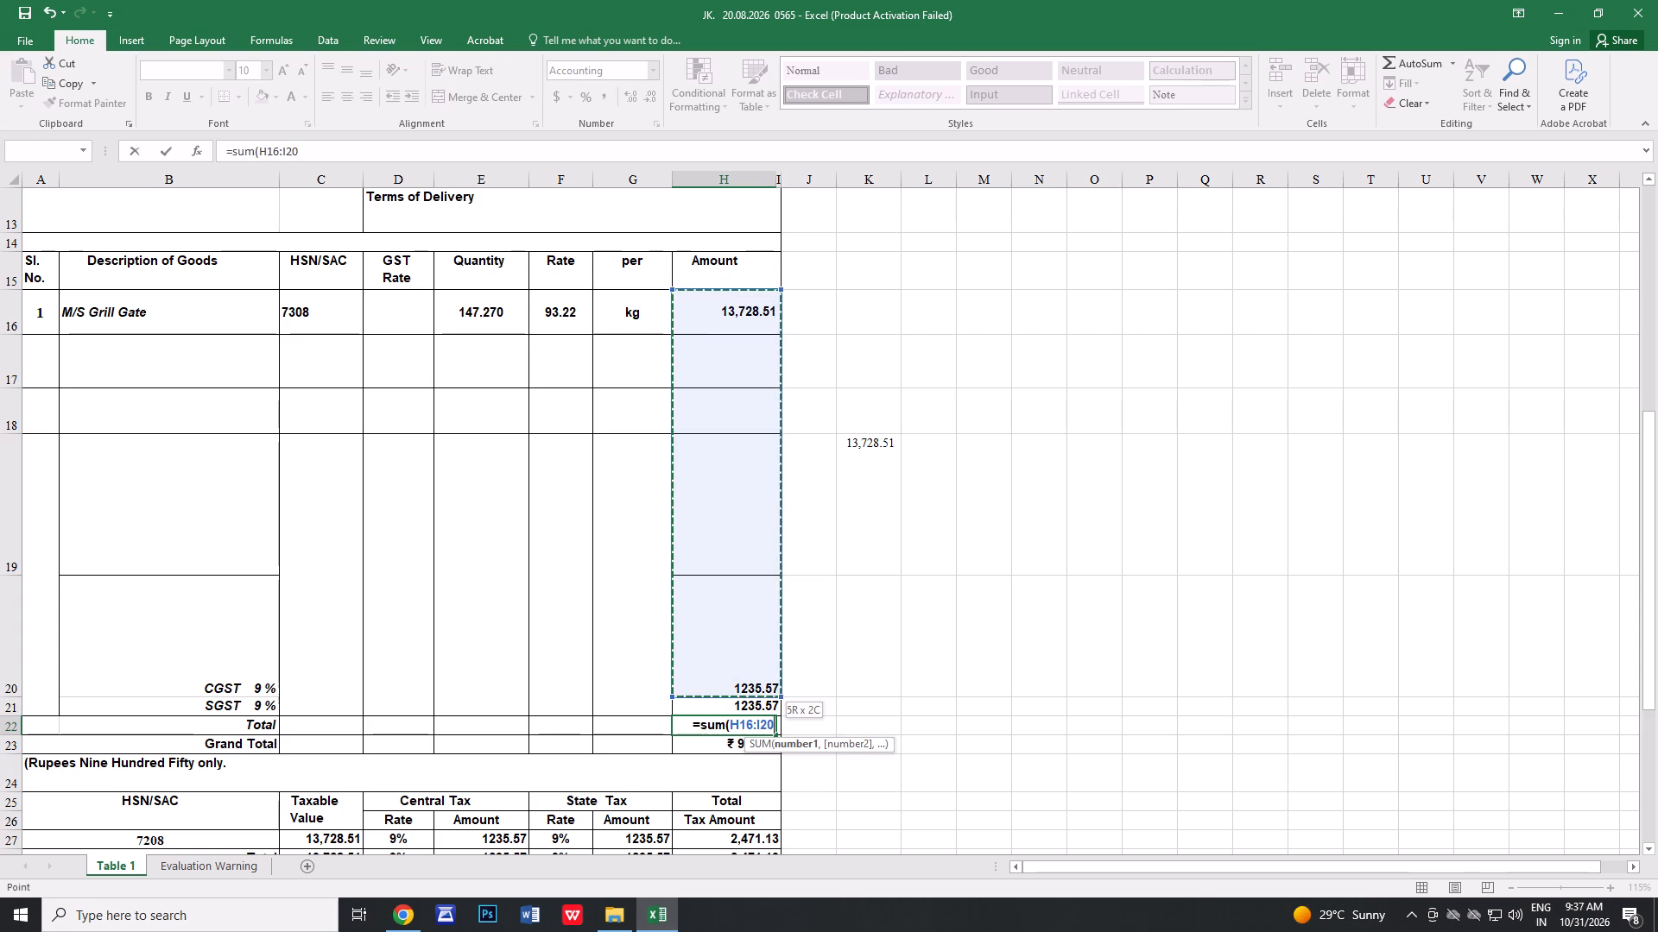
drag(754, 675, 754, 677)
click(754, 677)
drag(715, 301, 753, 516)
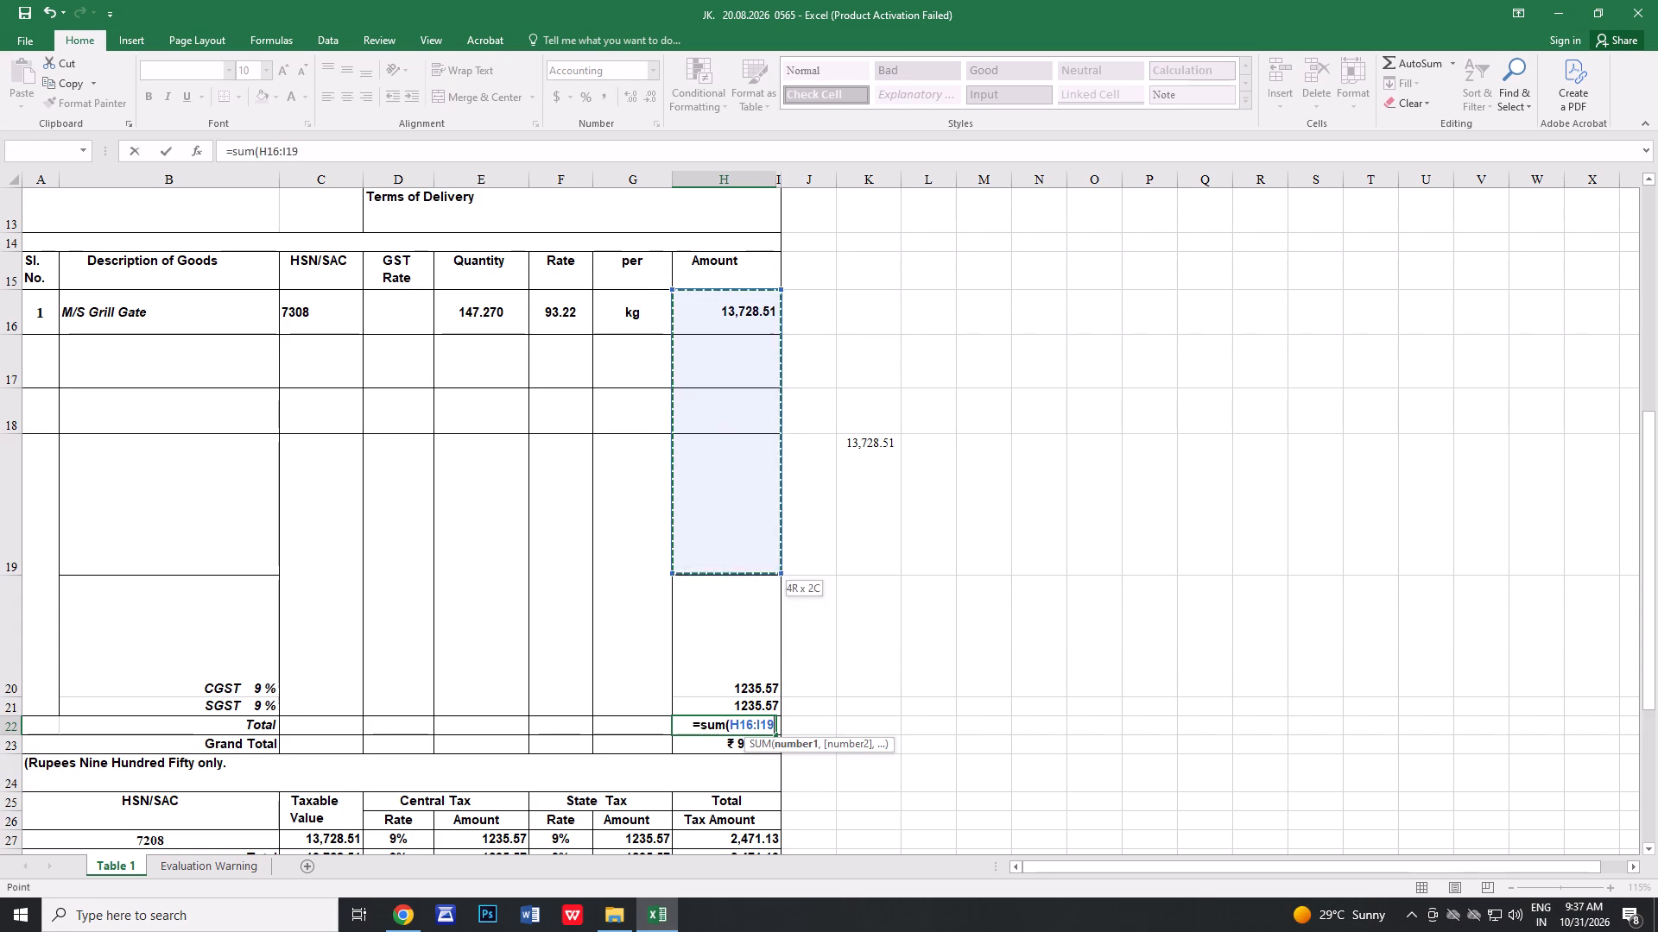
drag(753, 516, 750, 629)
drag(734, 311, 709, 713)
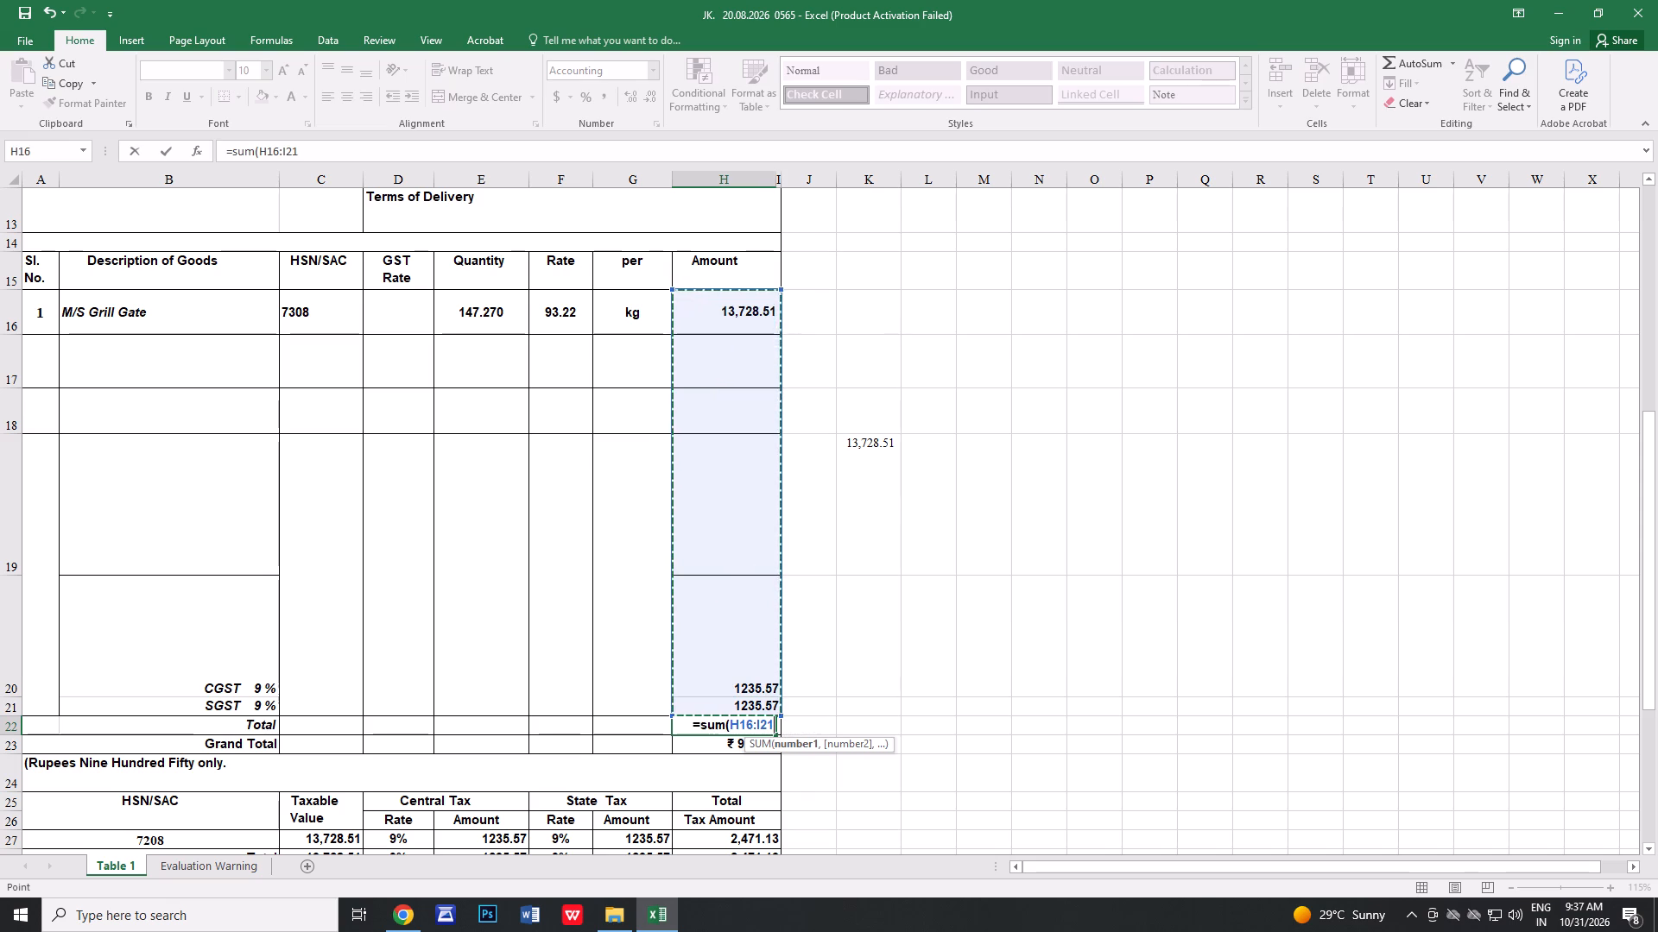
key(Return)
Set the Grand Total in cell H23 to 16200.
click(758, 744)
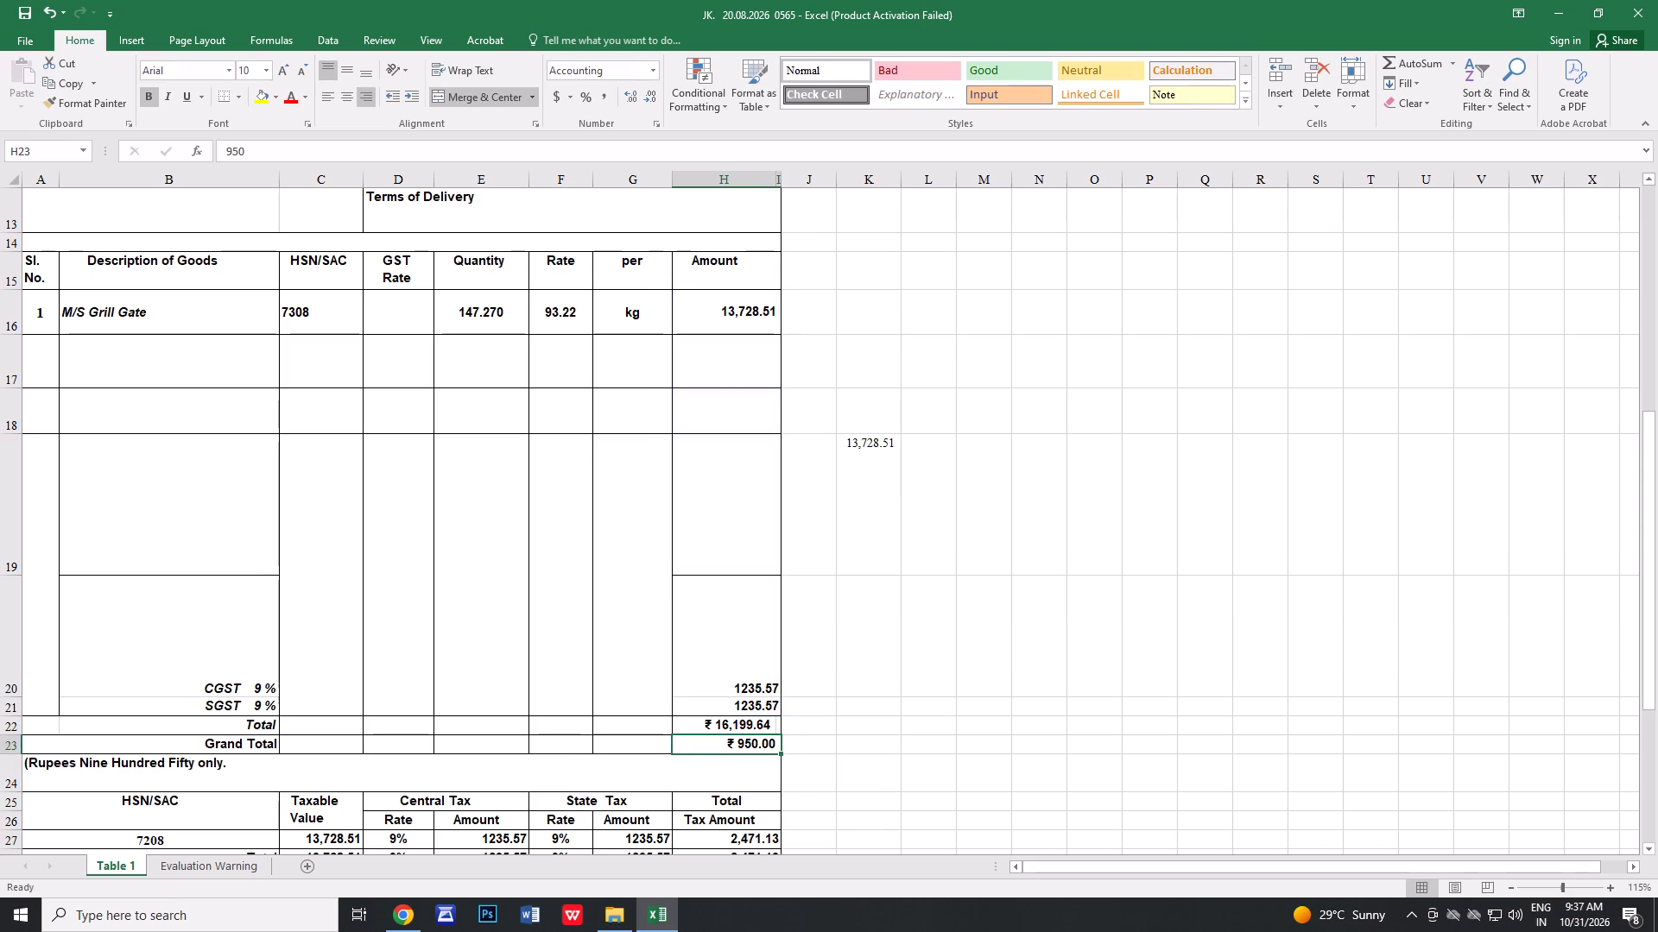
text(16200)
click(995, 686)
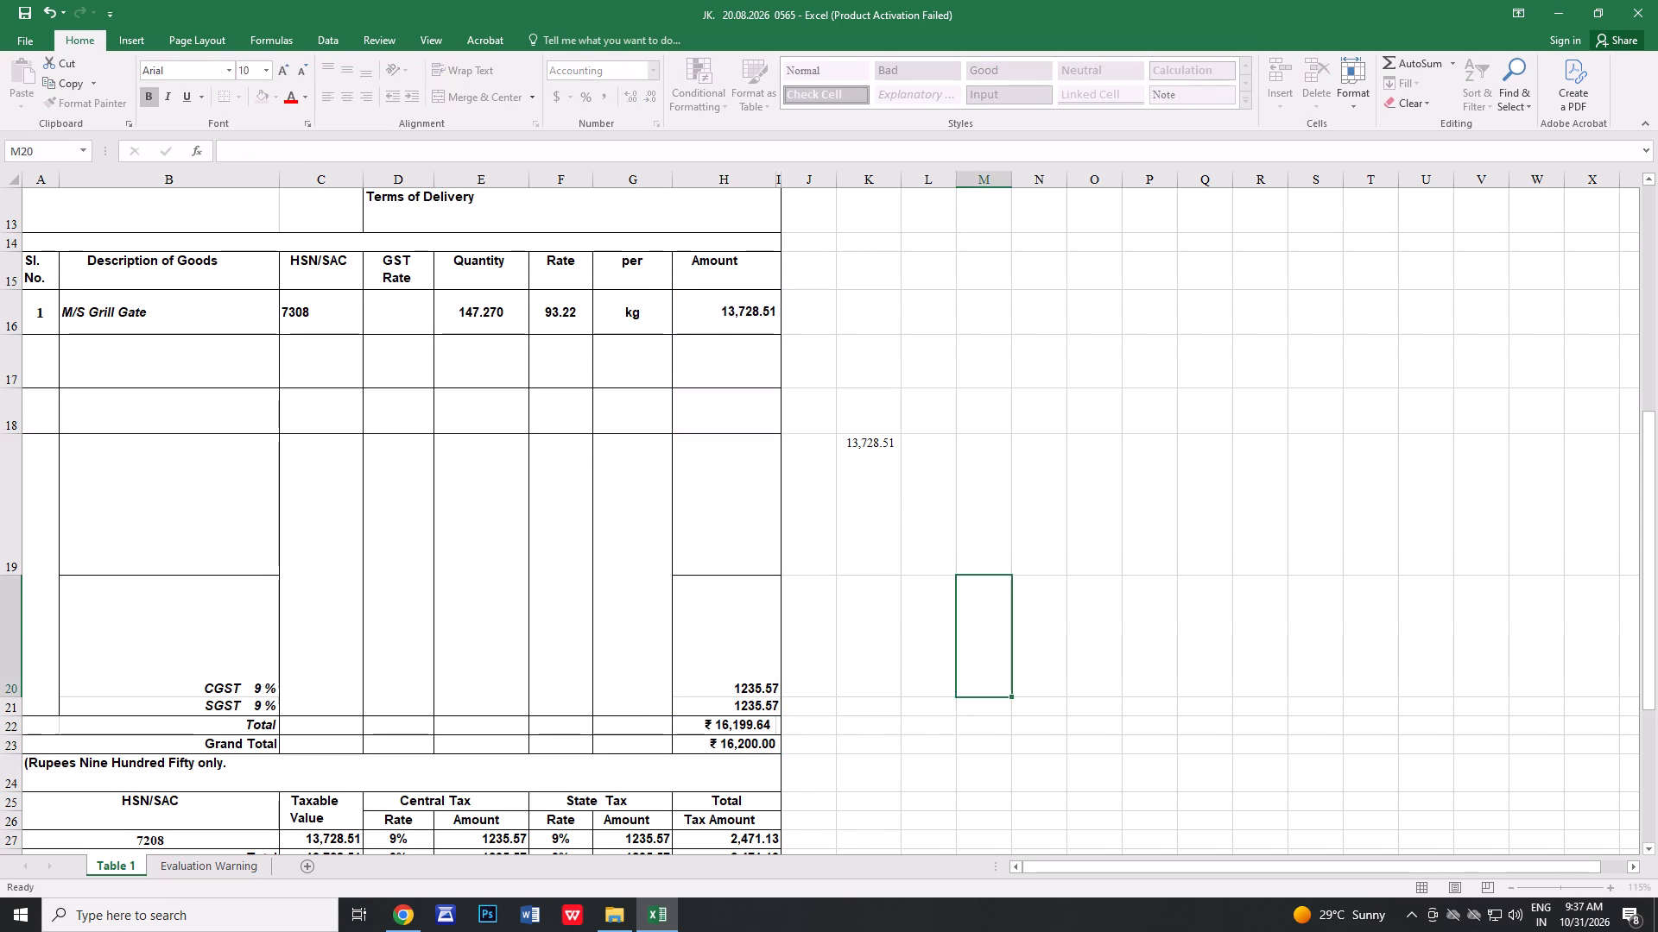
Rewrite the grand total in words in cell A24 as "(Rupees Sixteen Thousand Two Hundred only.".
scroll(995, 687, down, 1)
double_click(110, 661)
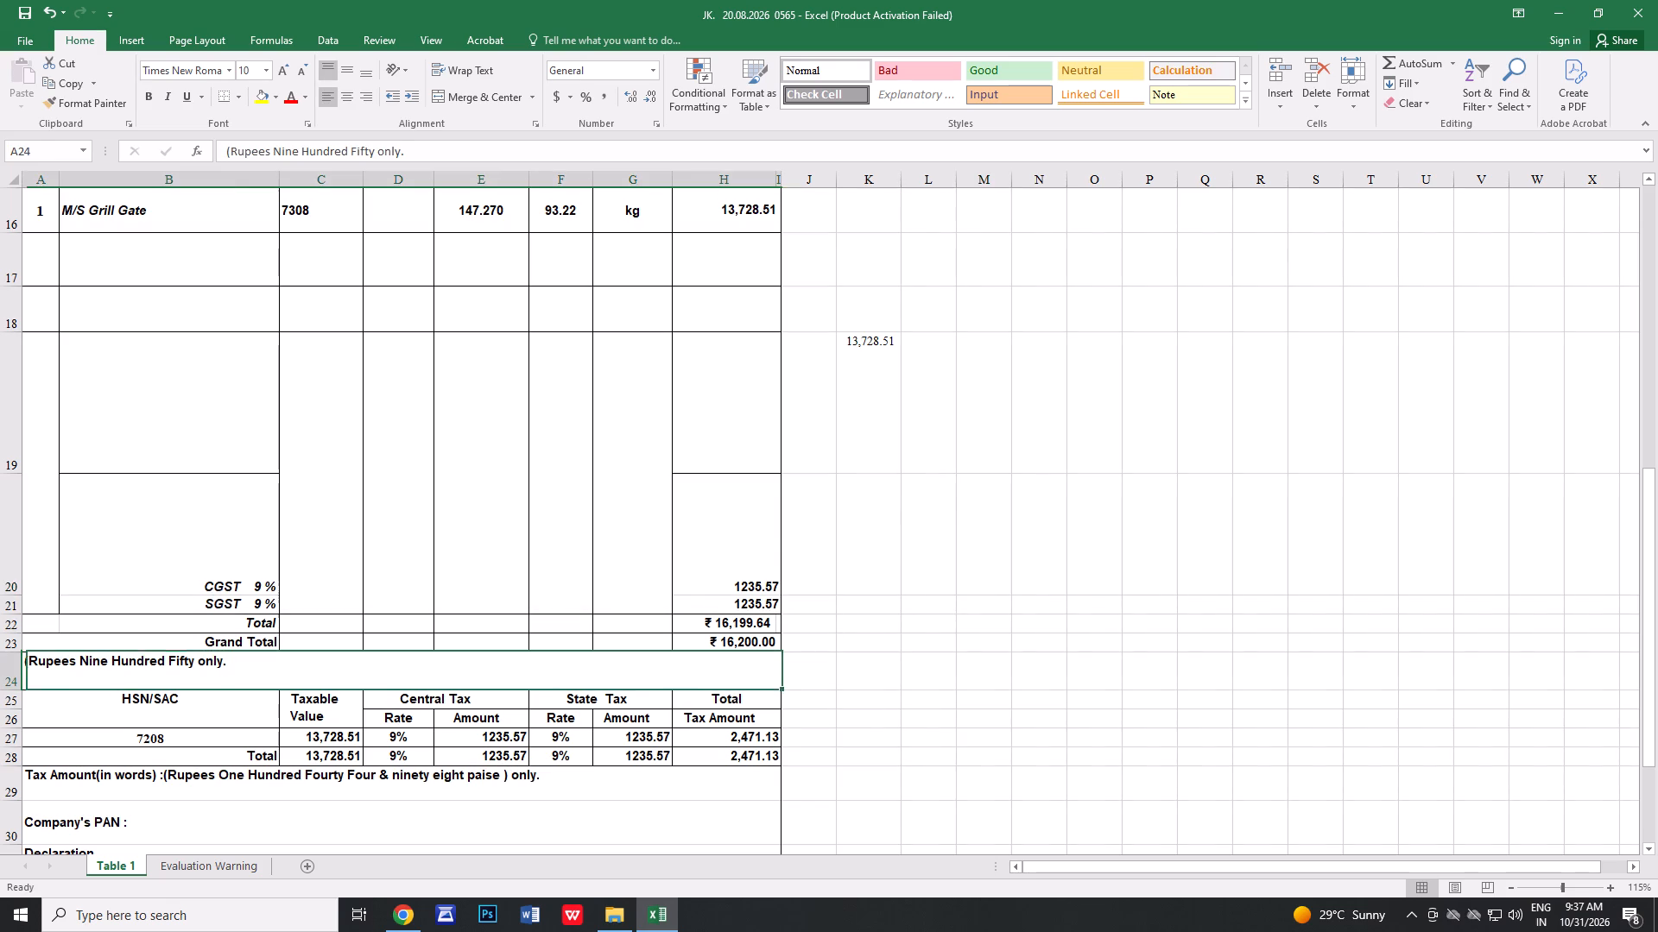
key(Right)
key(Right)
key(Right)
key(Right)
key(Right)
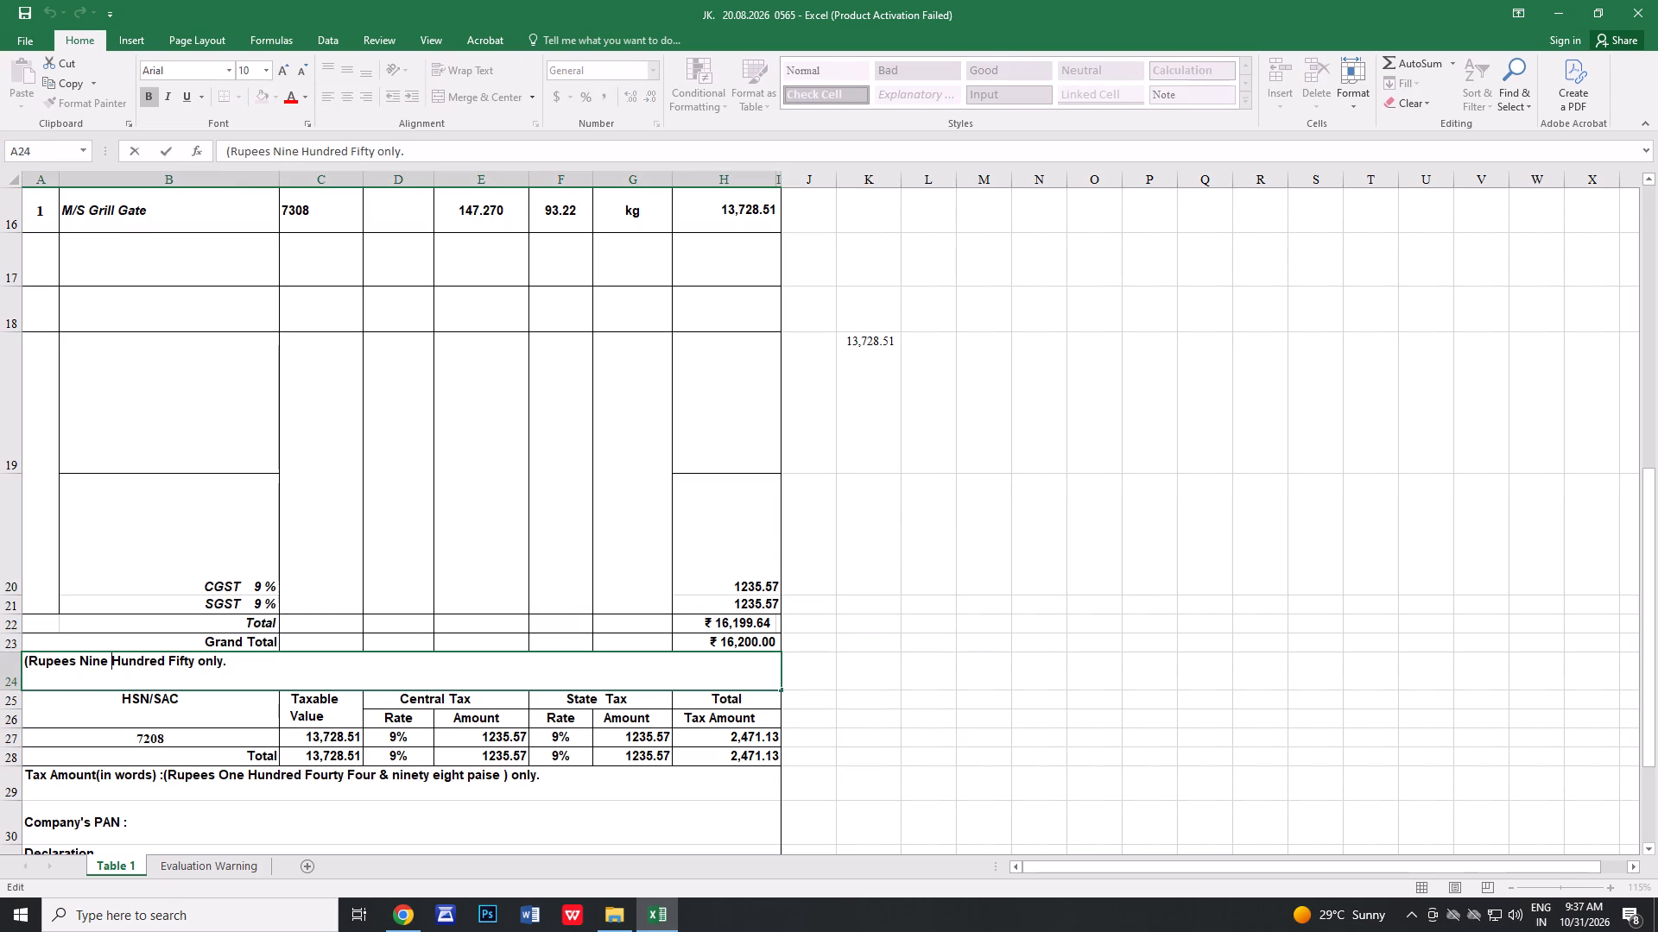
key(Right)
key(Right)
key(Right)
key(BackSpace)
key(BackSpace)
key(BackSpace)
key(BackSpace)
key(BackSpace)
key(BackSpace)
key(BackSpace)
key(BackSpace)
key(BackSpace)
key(BackSpace)
key(BackSpace)
key(BackSpace)
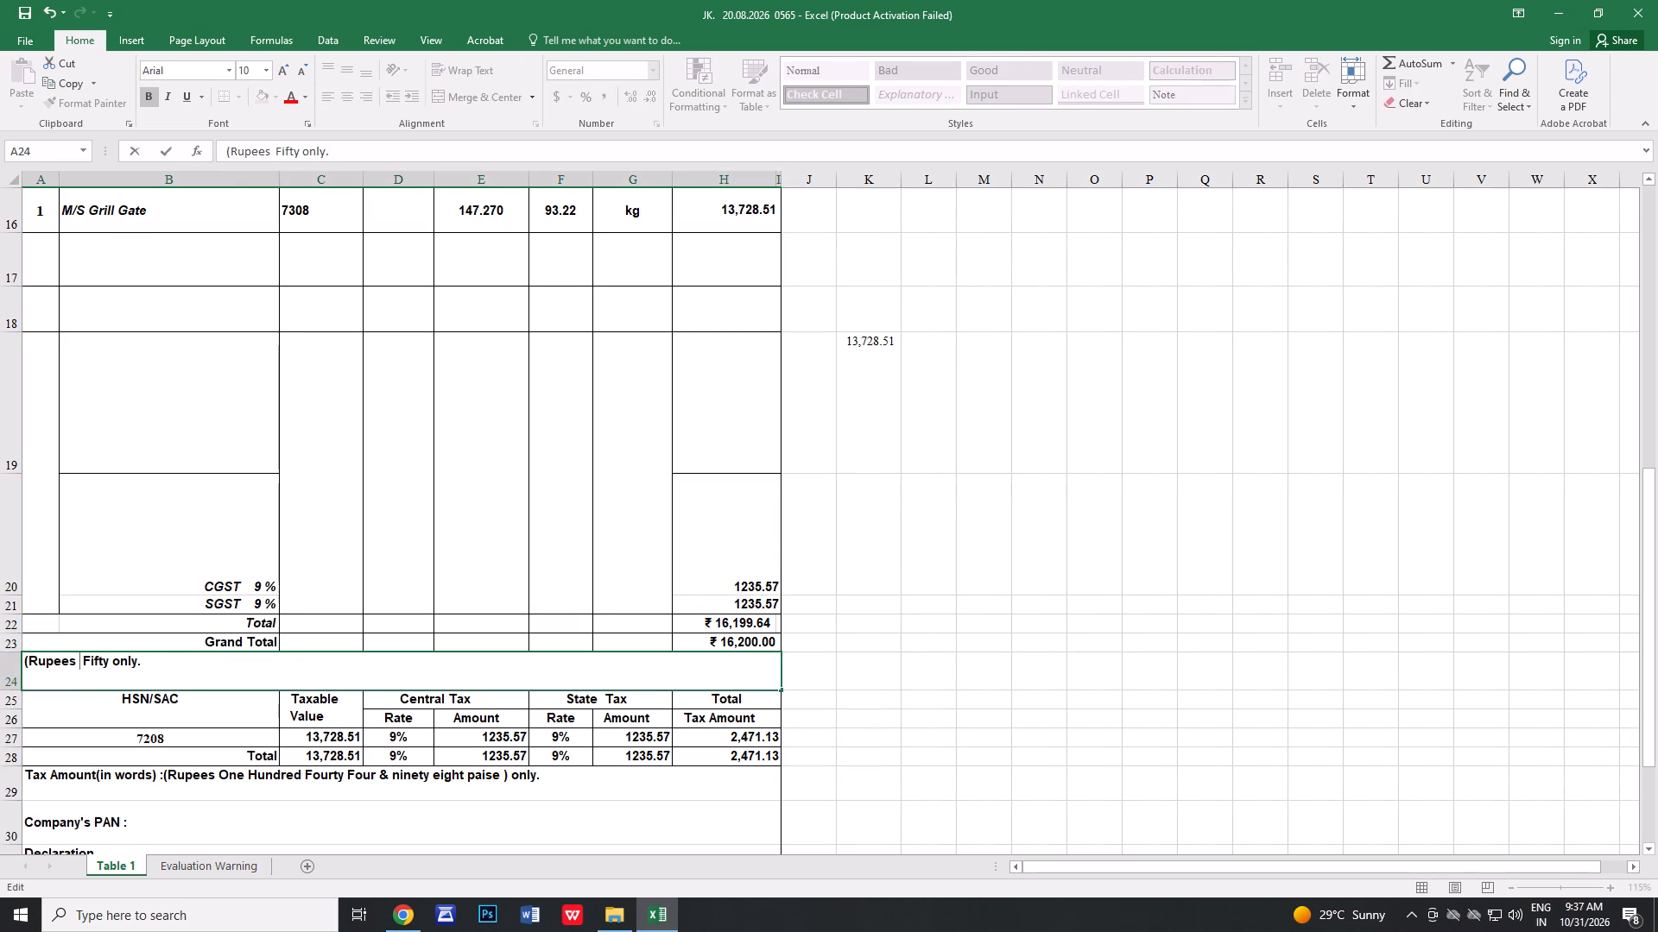
key(Right)
key(Right)
key(Right)
key(Right)
key(Right)
key(Right)
key(BackSpace)
key(BackSpace)
key(BackSpace)
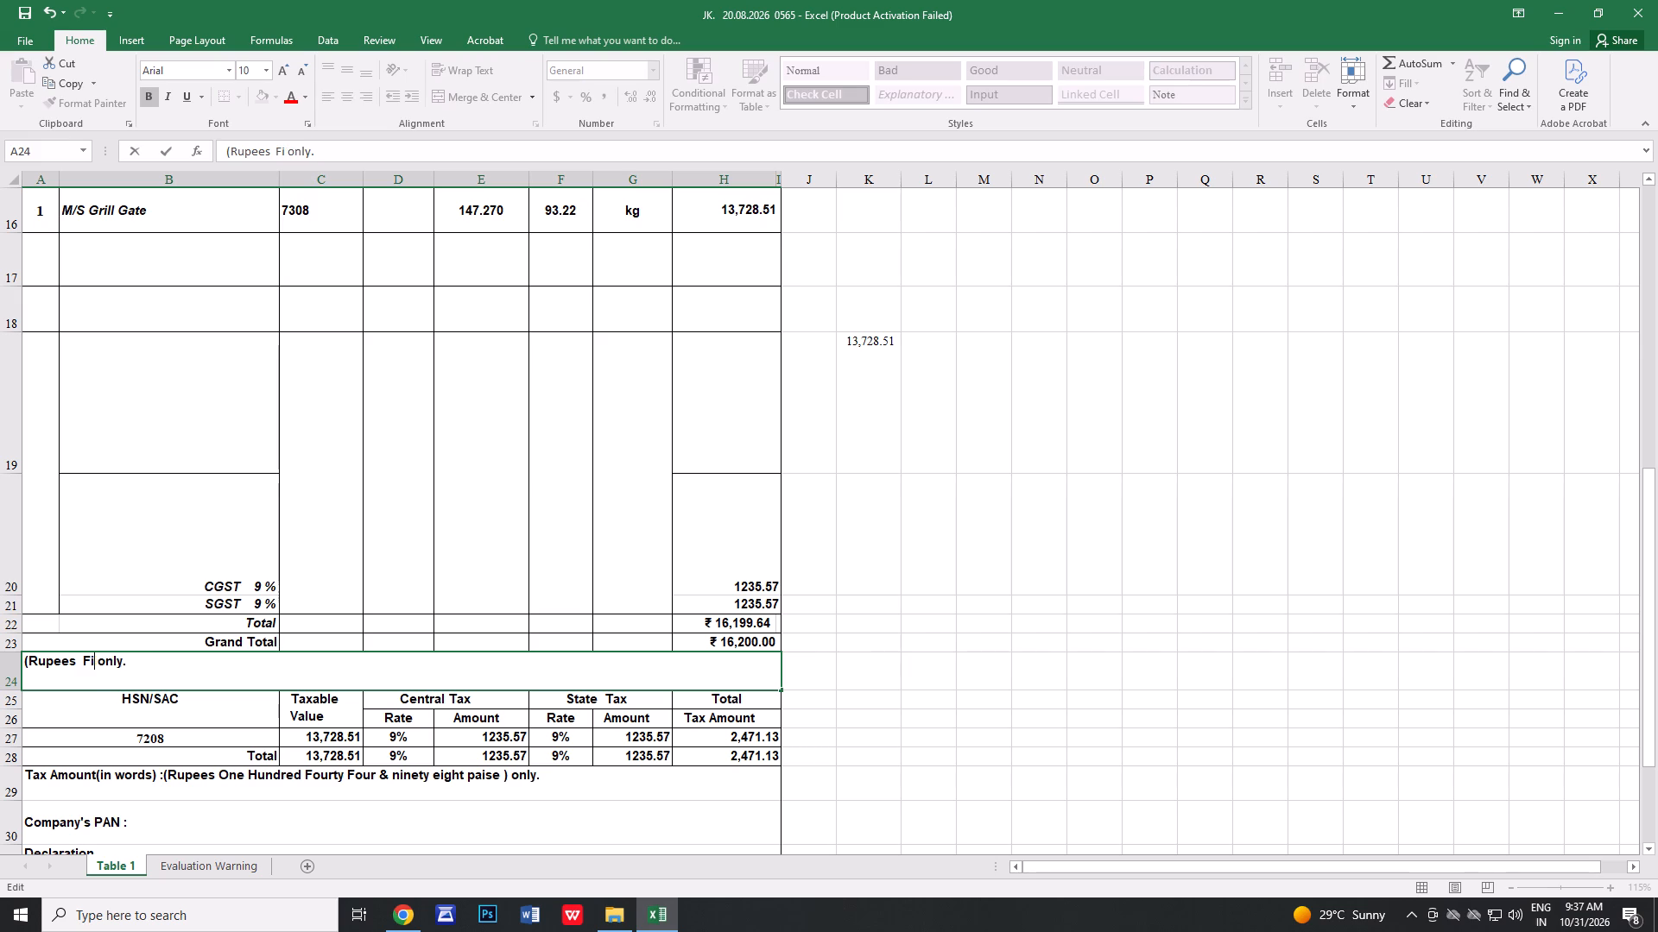
key(BackSpace)
key(BackSpace)
key(BackSpace)
text(ixteen)
key(space)
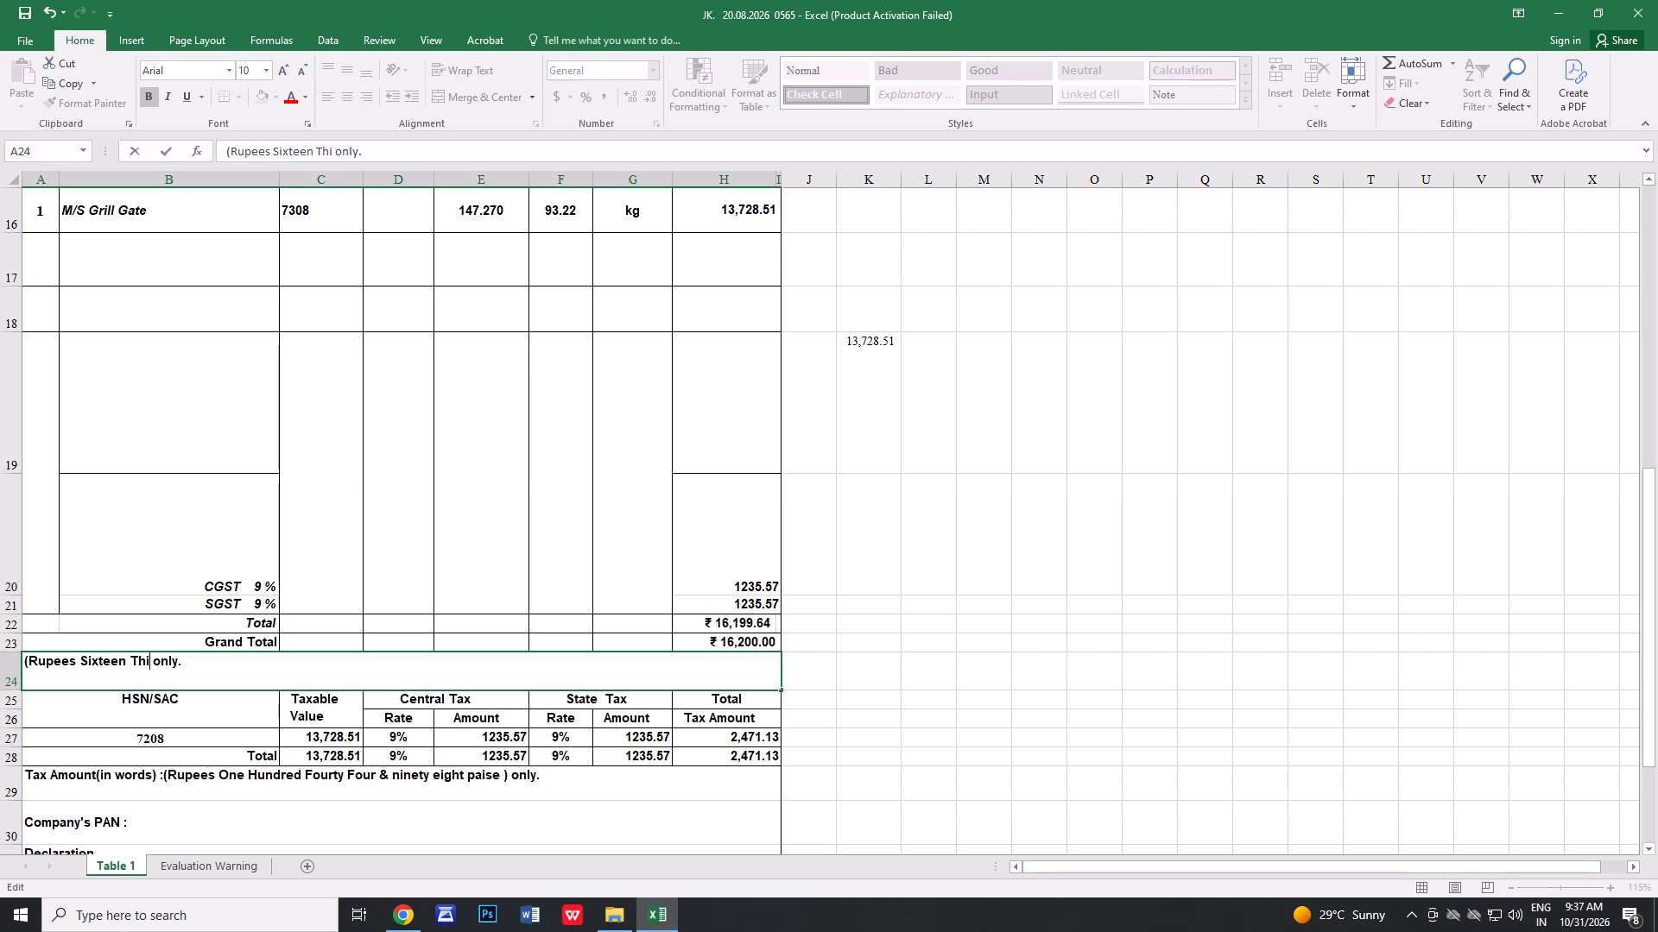
key(BackSpace)
text(ousand)
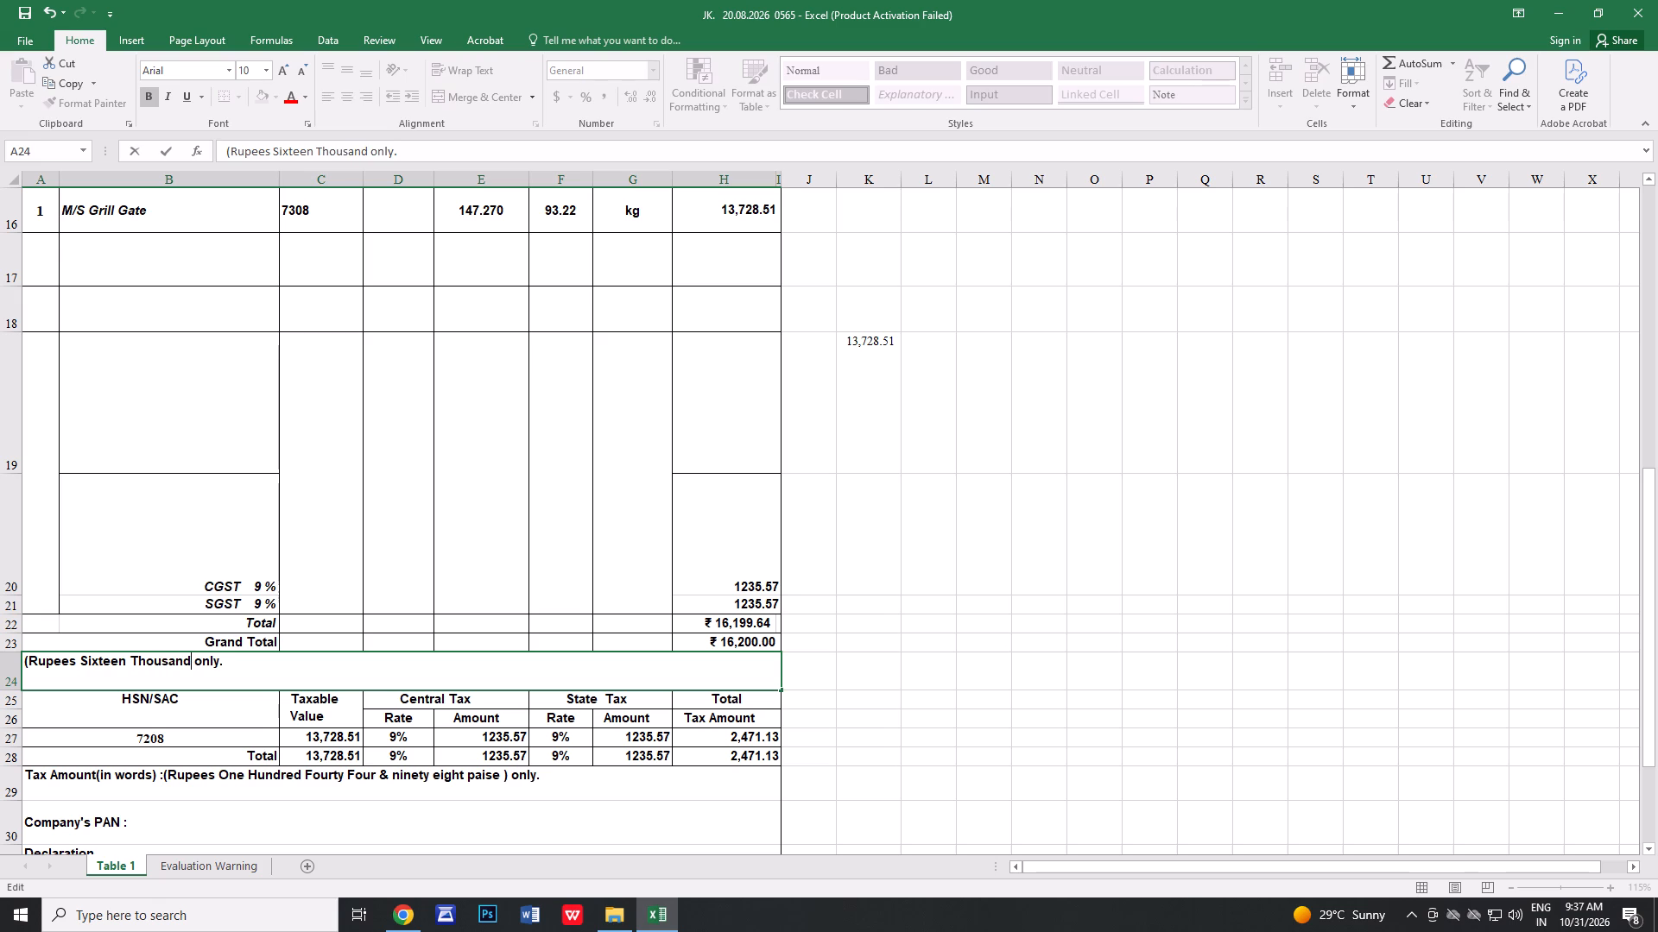
key(space)
key(BackSpace)
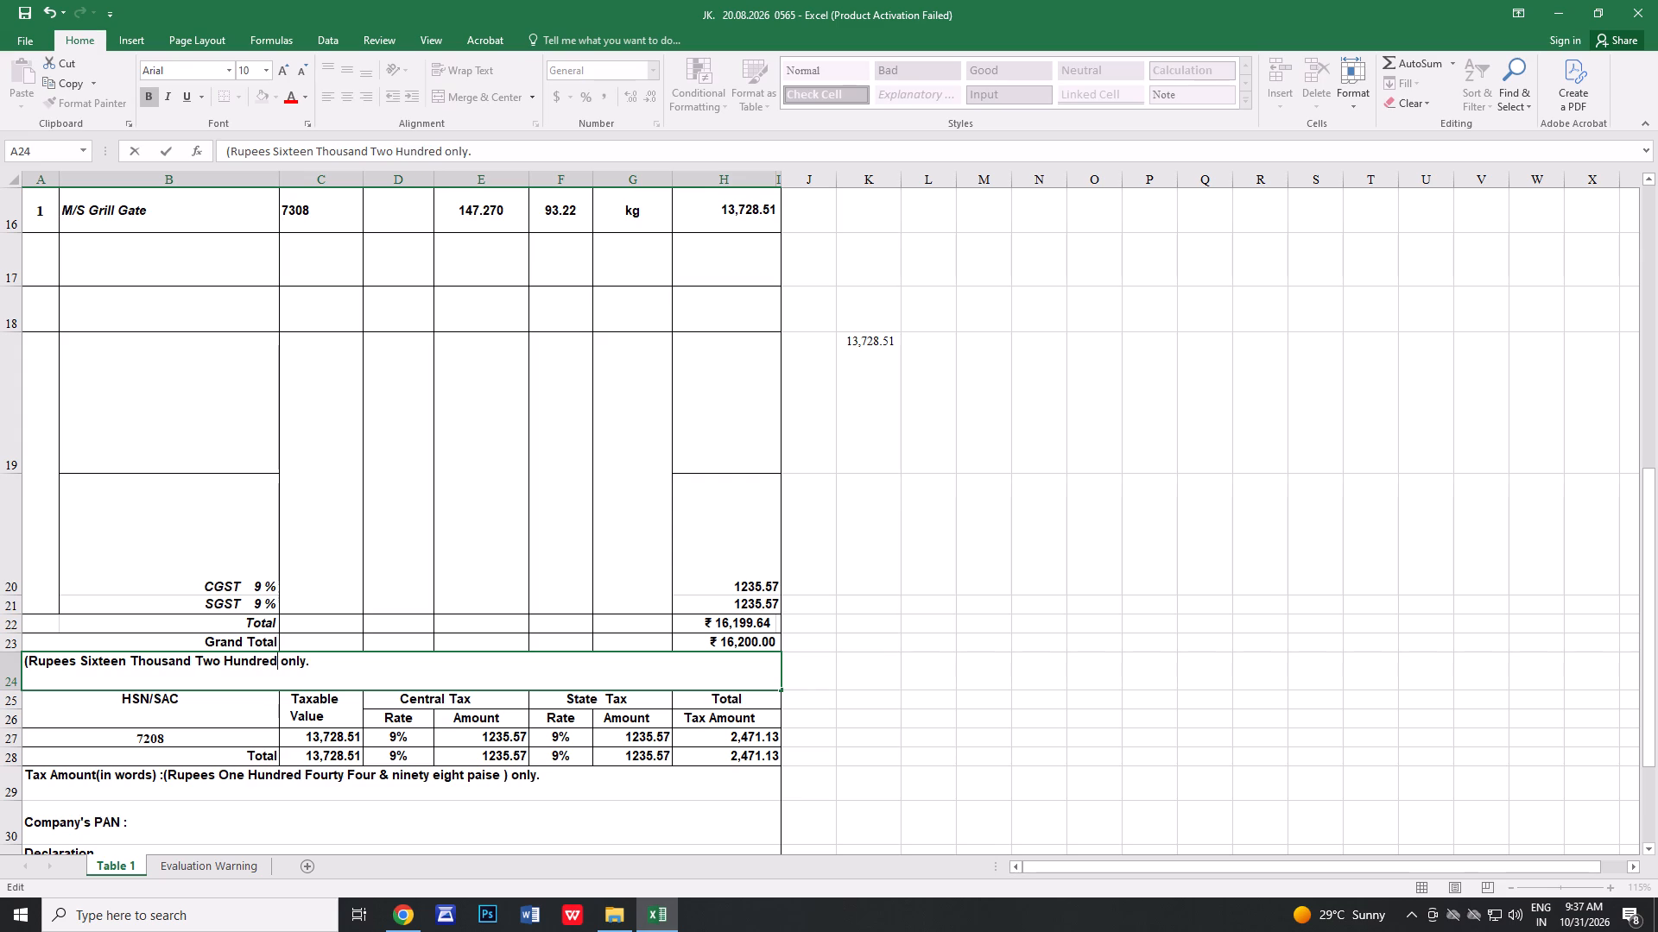
click(849, 620)
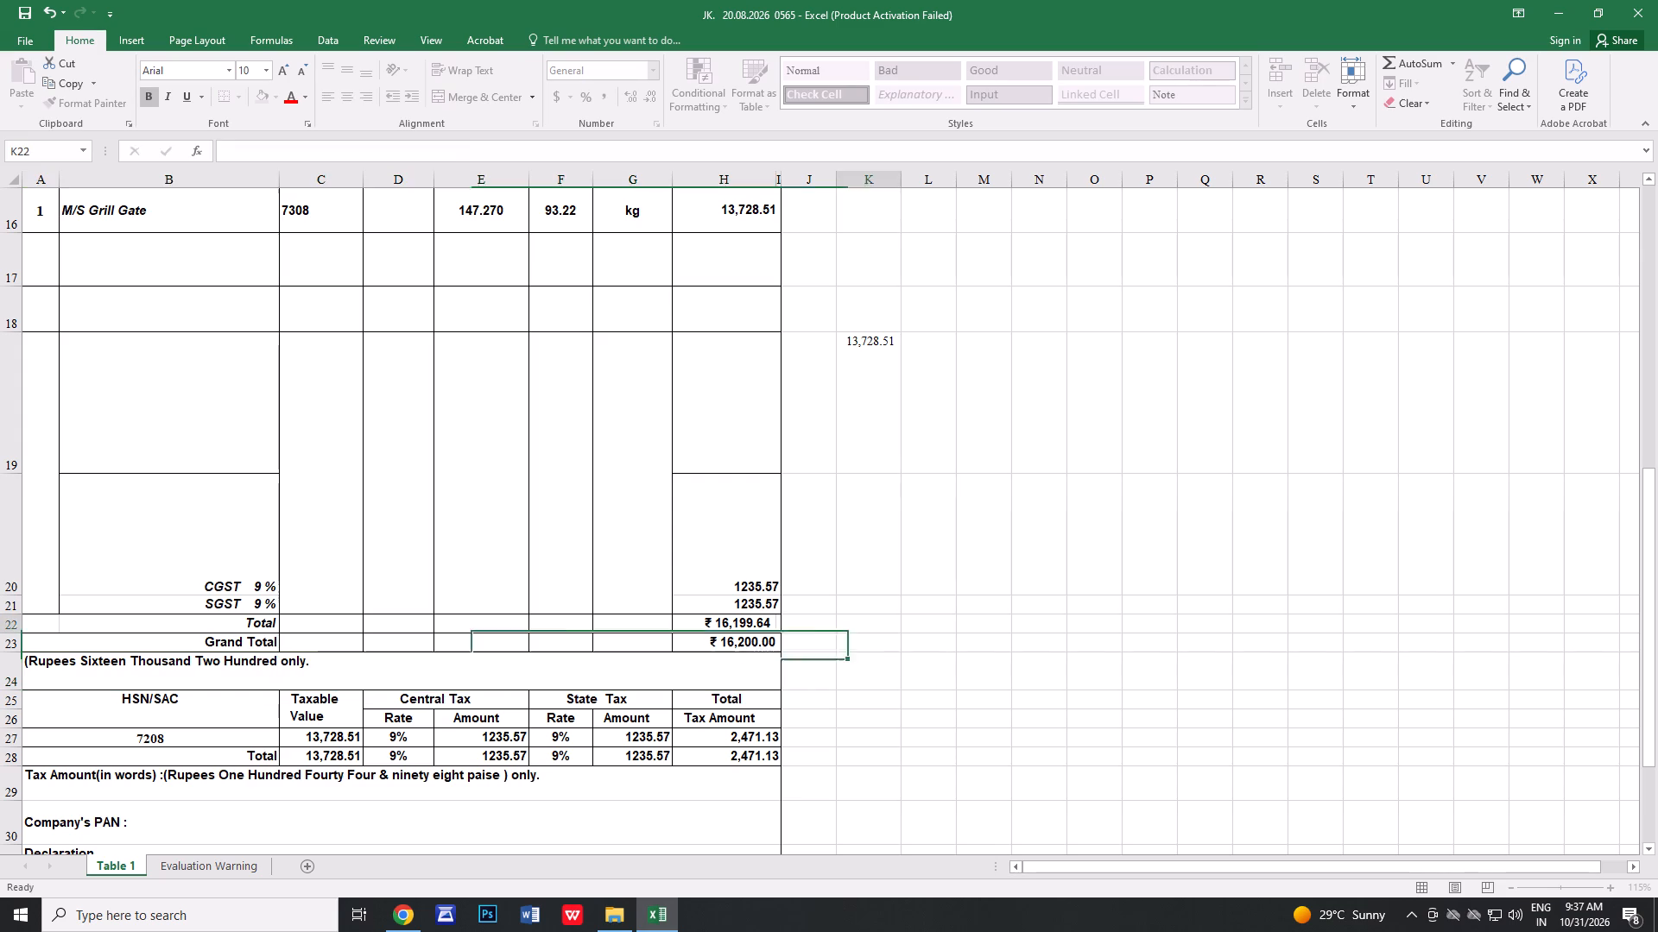
Change the beginning of the tax amount in words in cell A29 to "Rupees Two Thousand Four Hundred".
scroll(848, 625, down, 2)
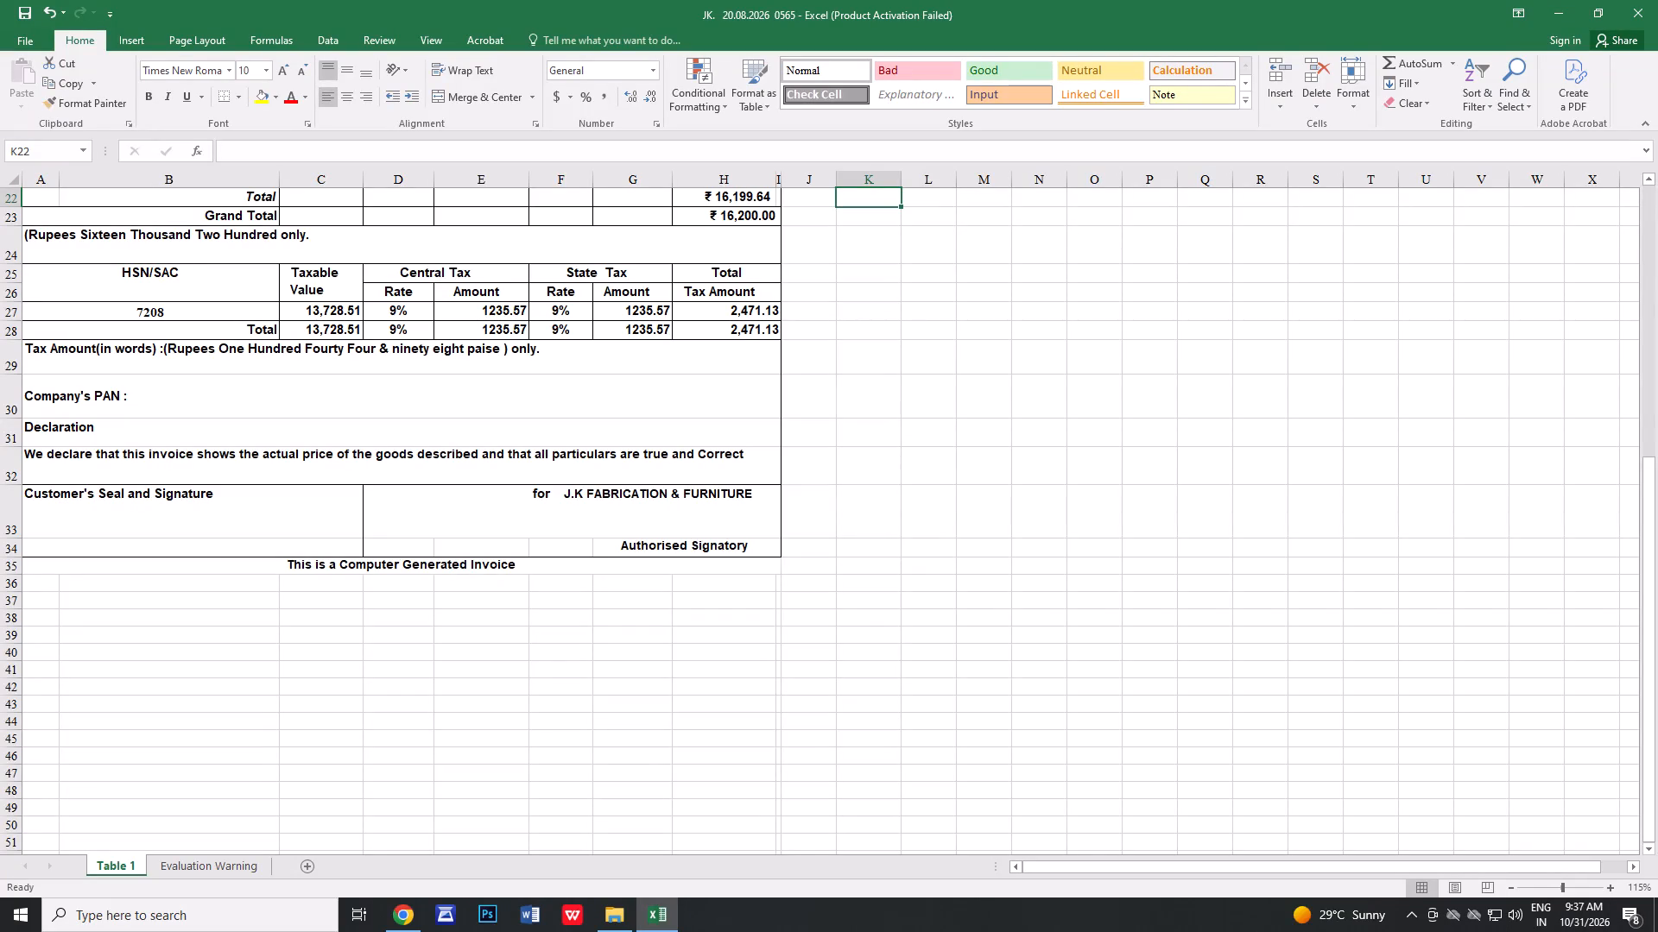
double_click(214, 349)
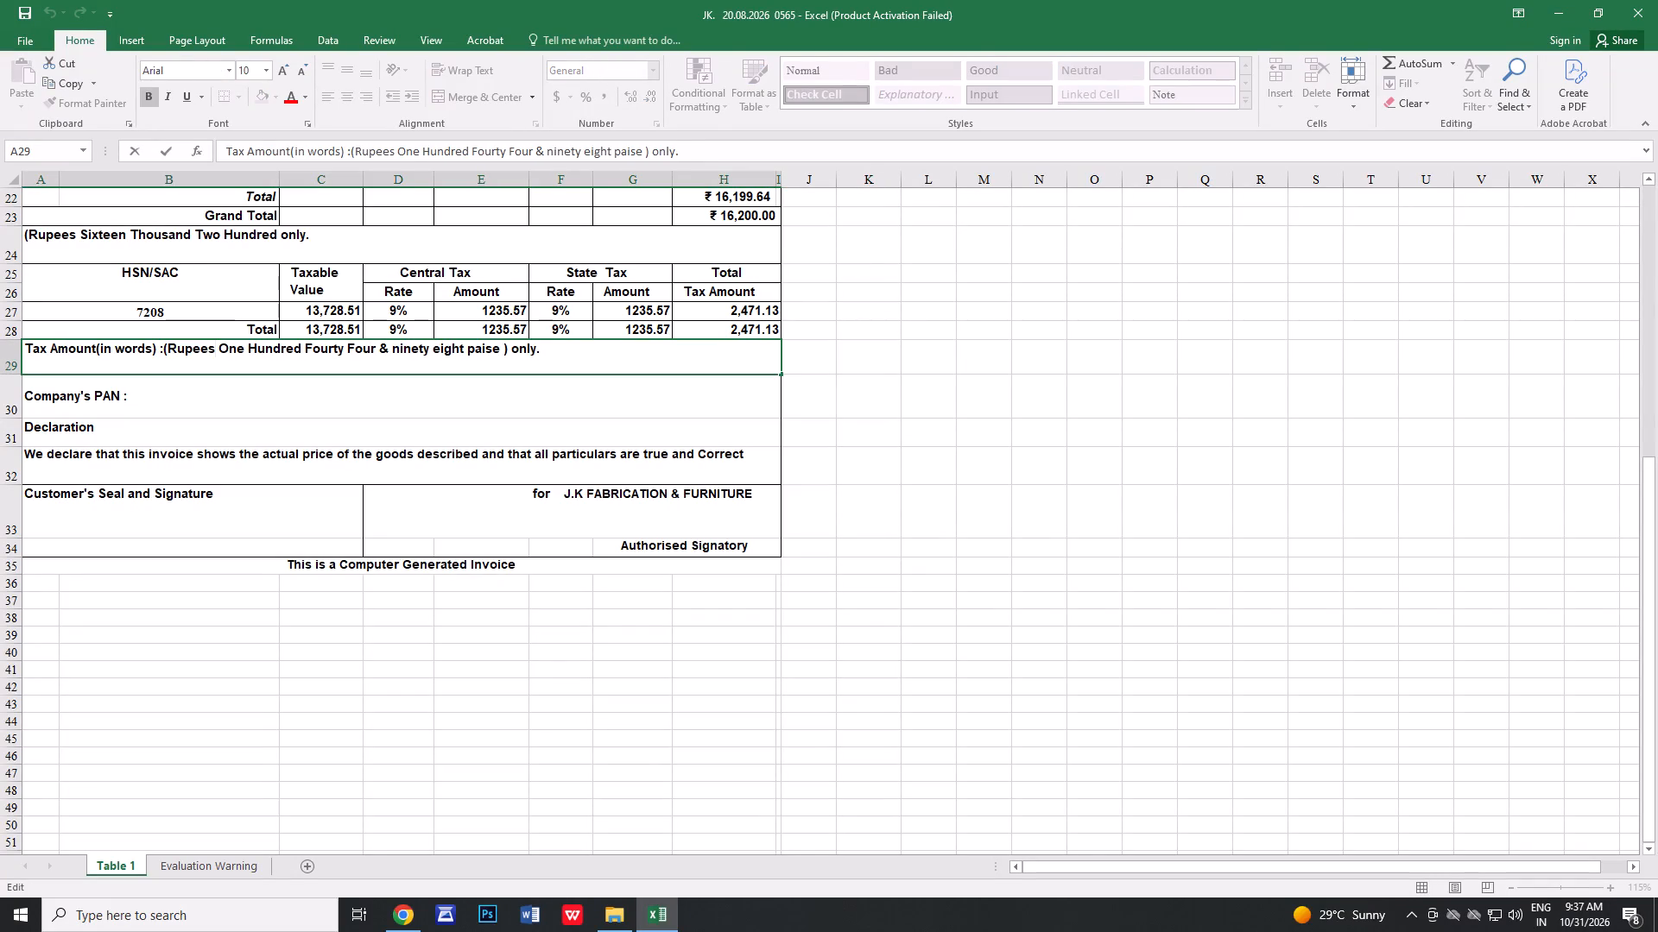
text(wo)
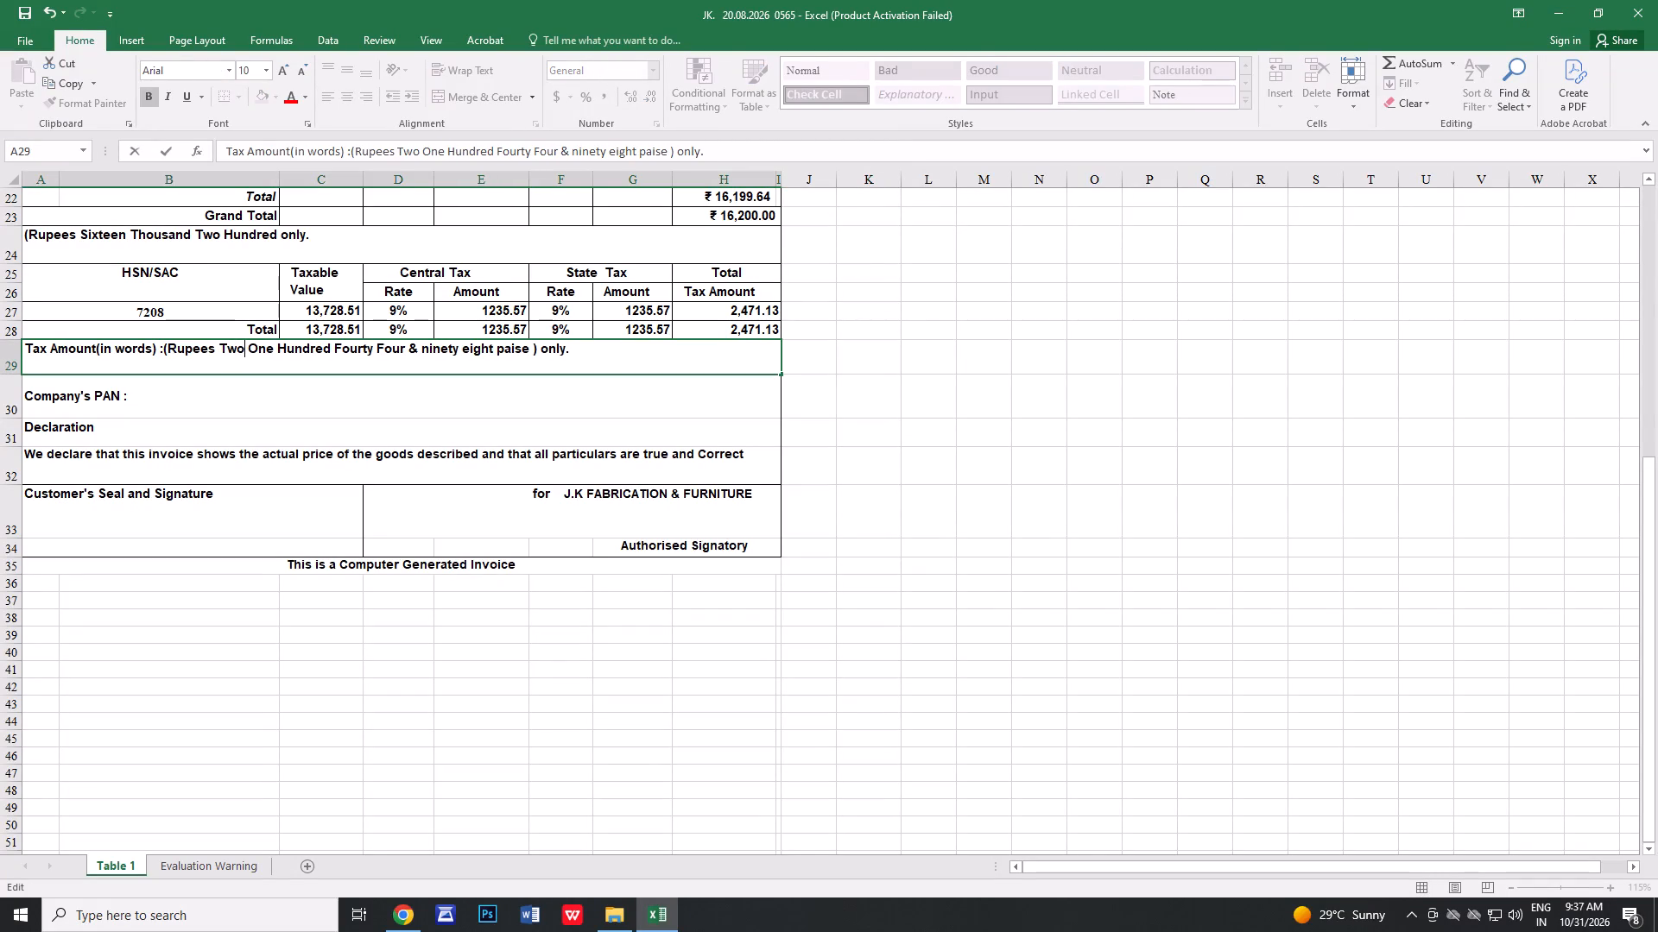
key(space)
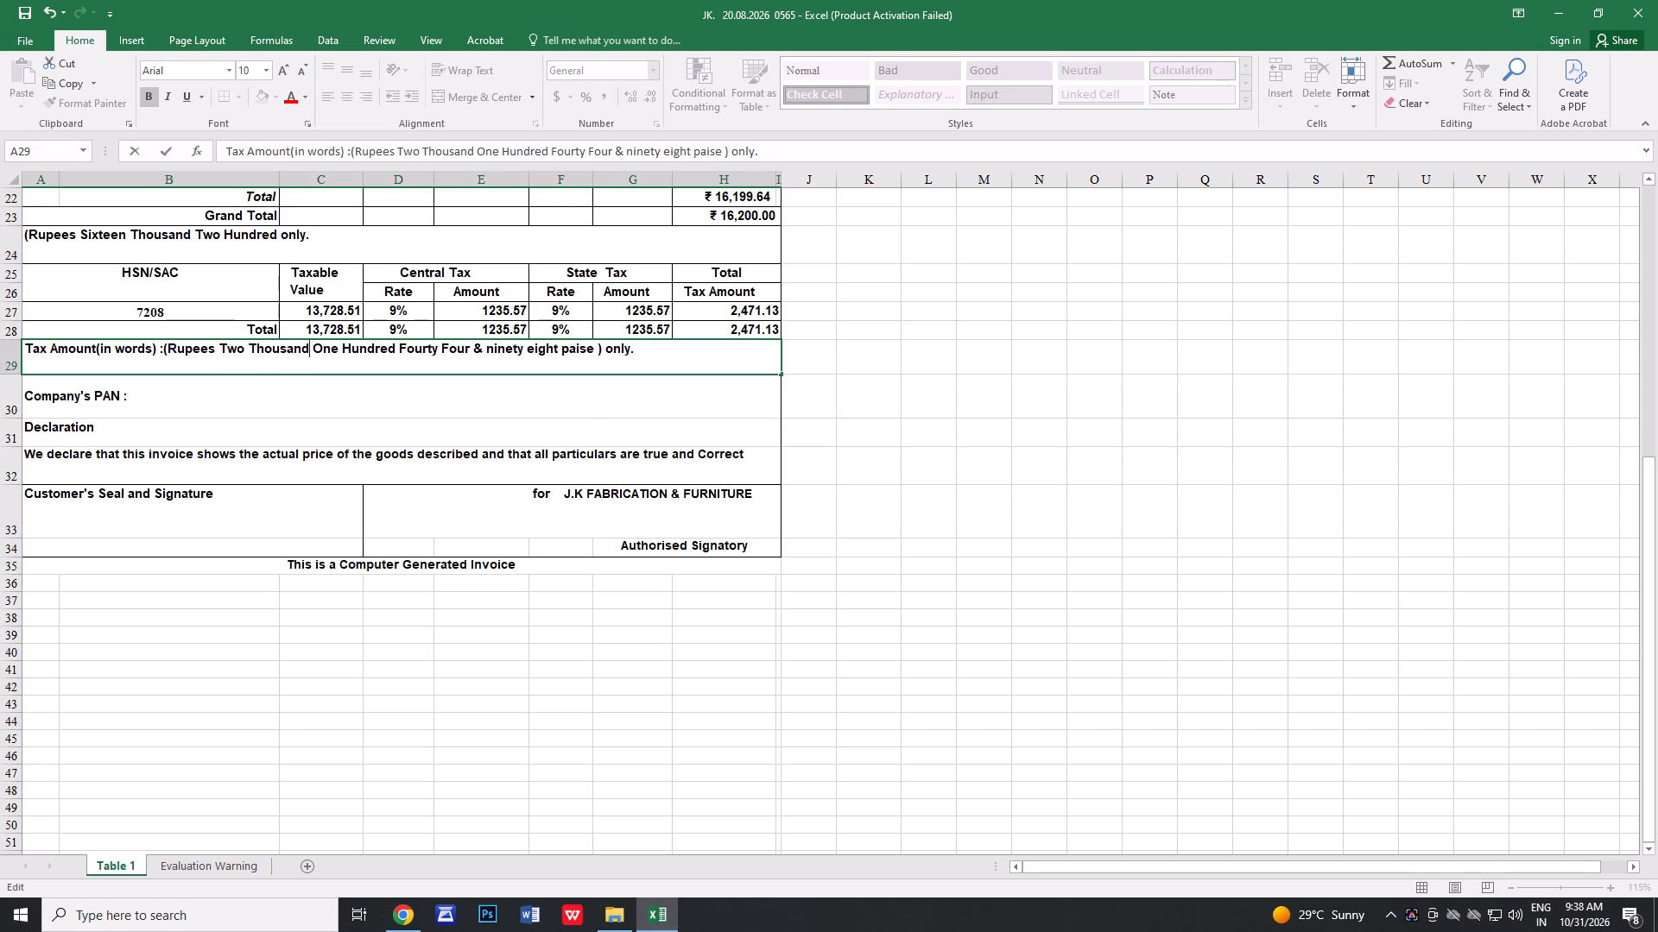
key(Page_Down)
key(Page_Down)
scroll(532, 299, up, 20)
scroll(532, 299, up, 1)
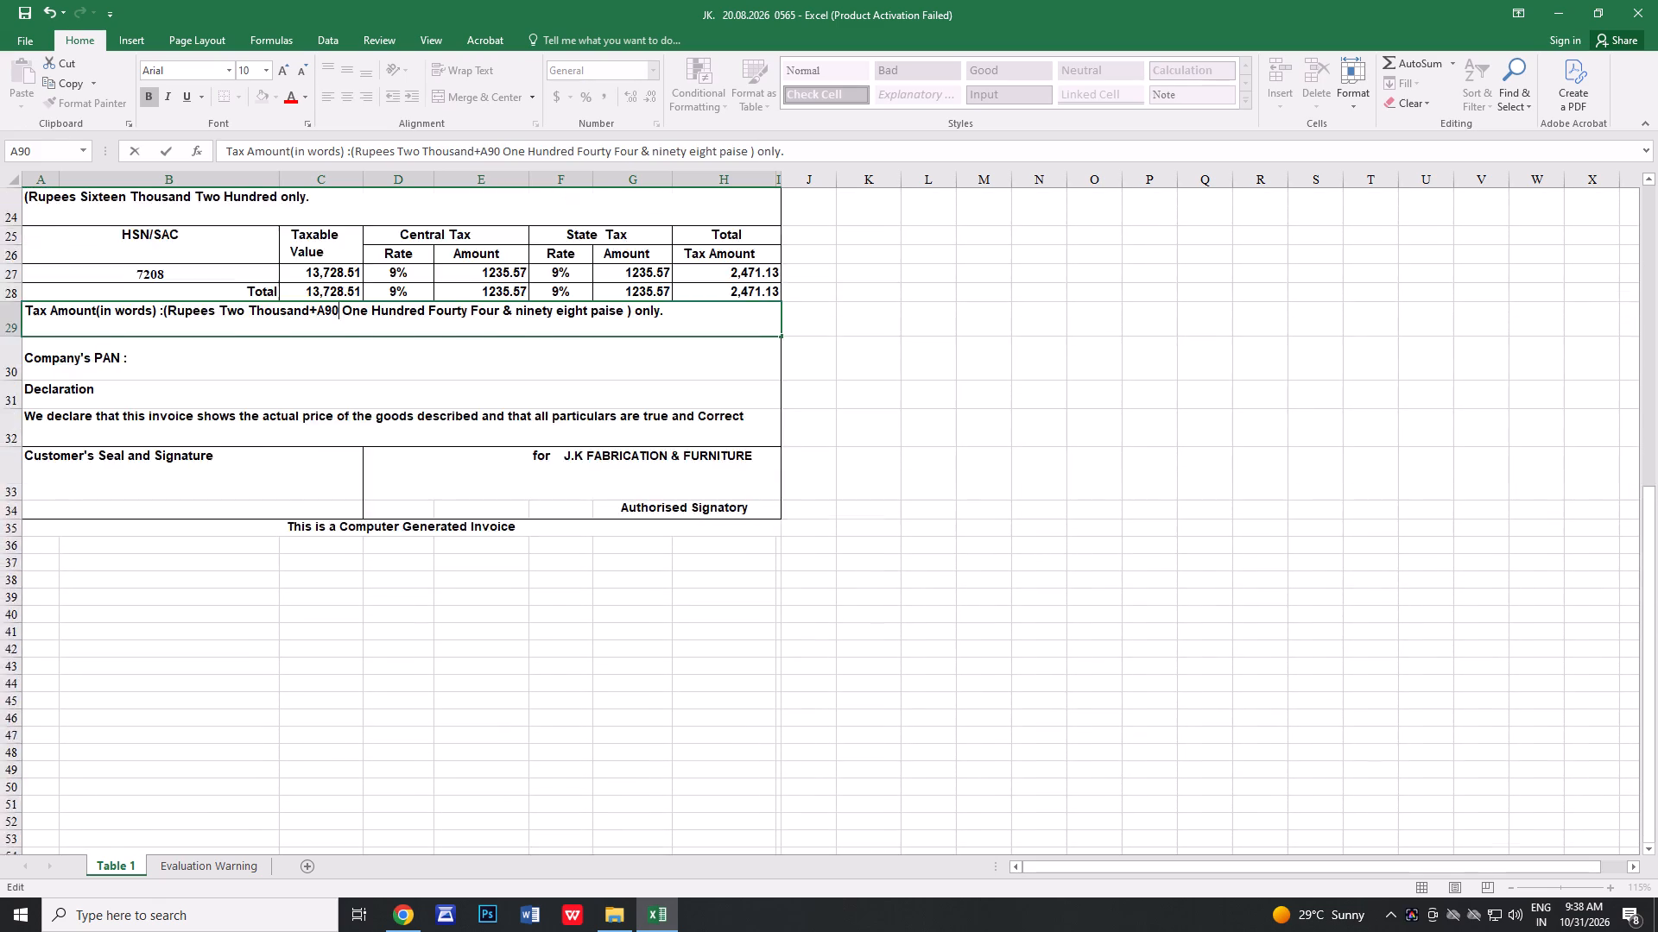
scroll(531, 299, up, 3)
key(BackSpace)
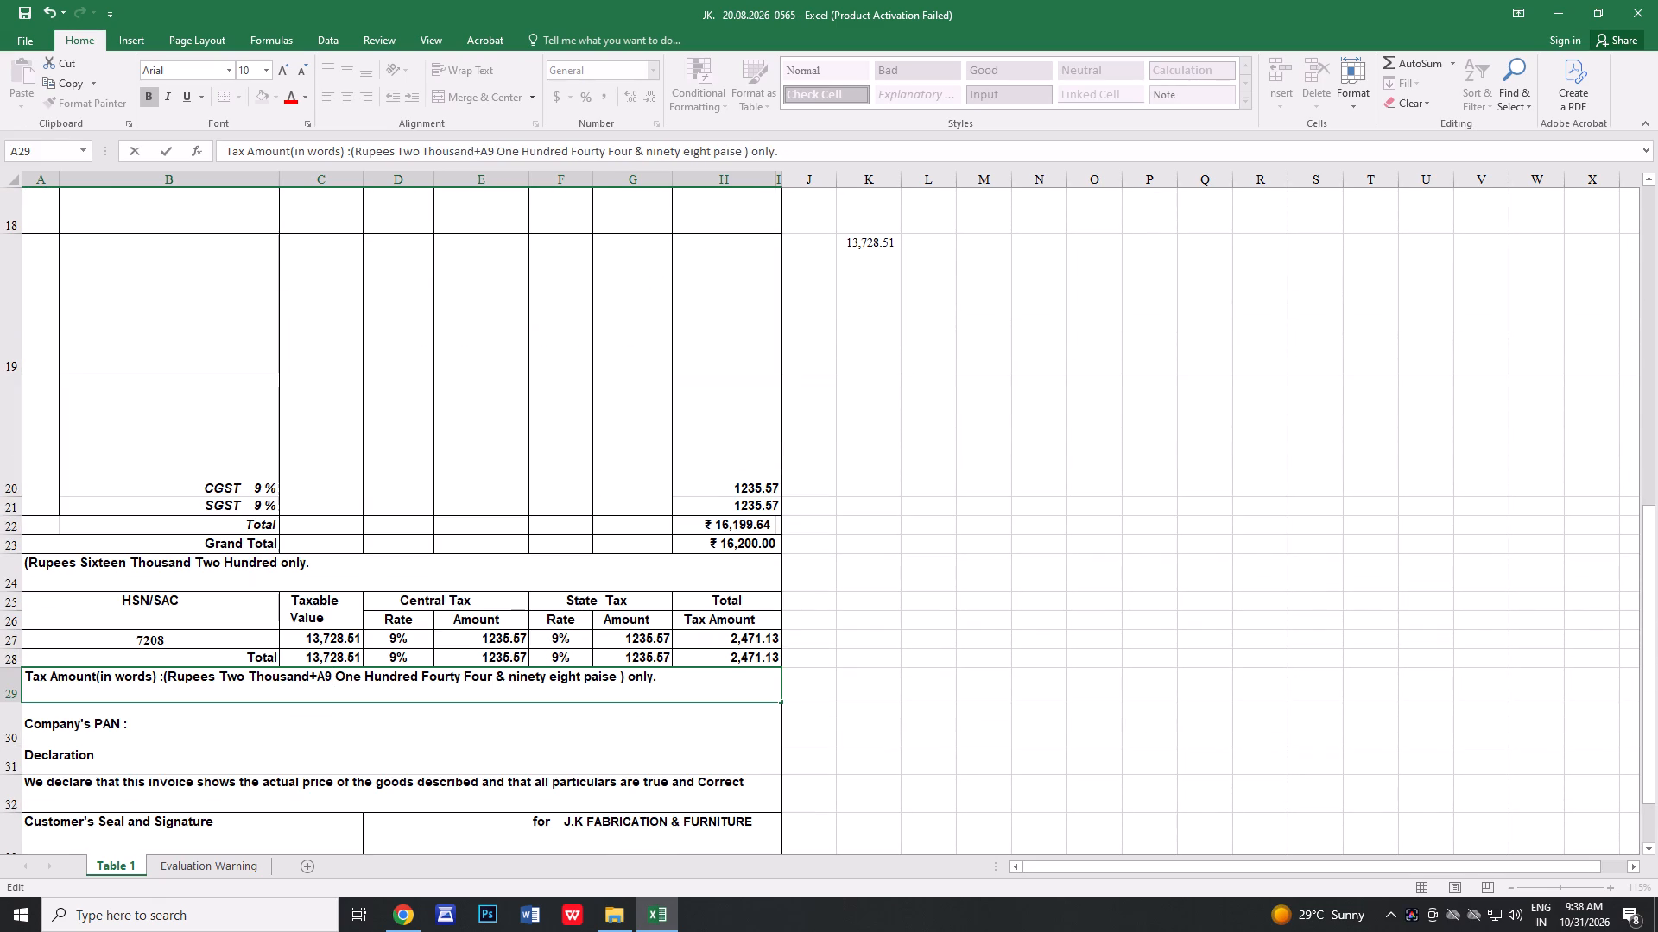
key(BackSpace)
key(BackSpace)
key(BackSpace)
key(Right)
key(Right)
key(Right)
key(Right)
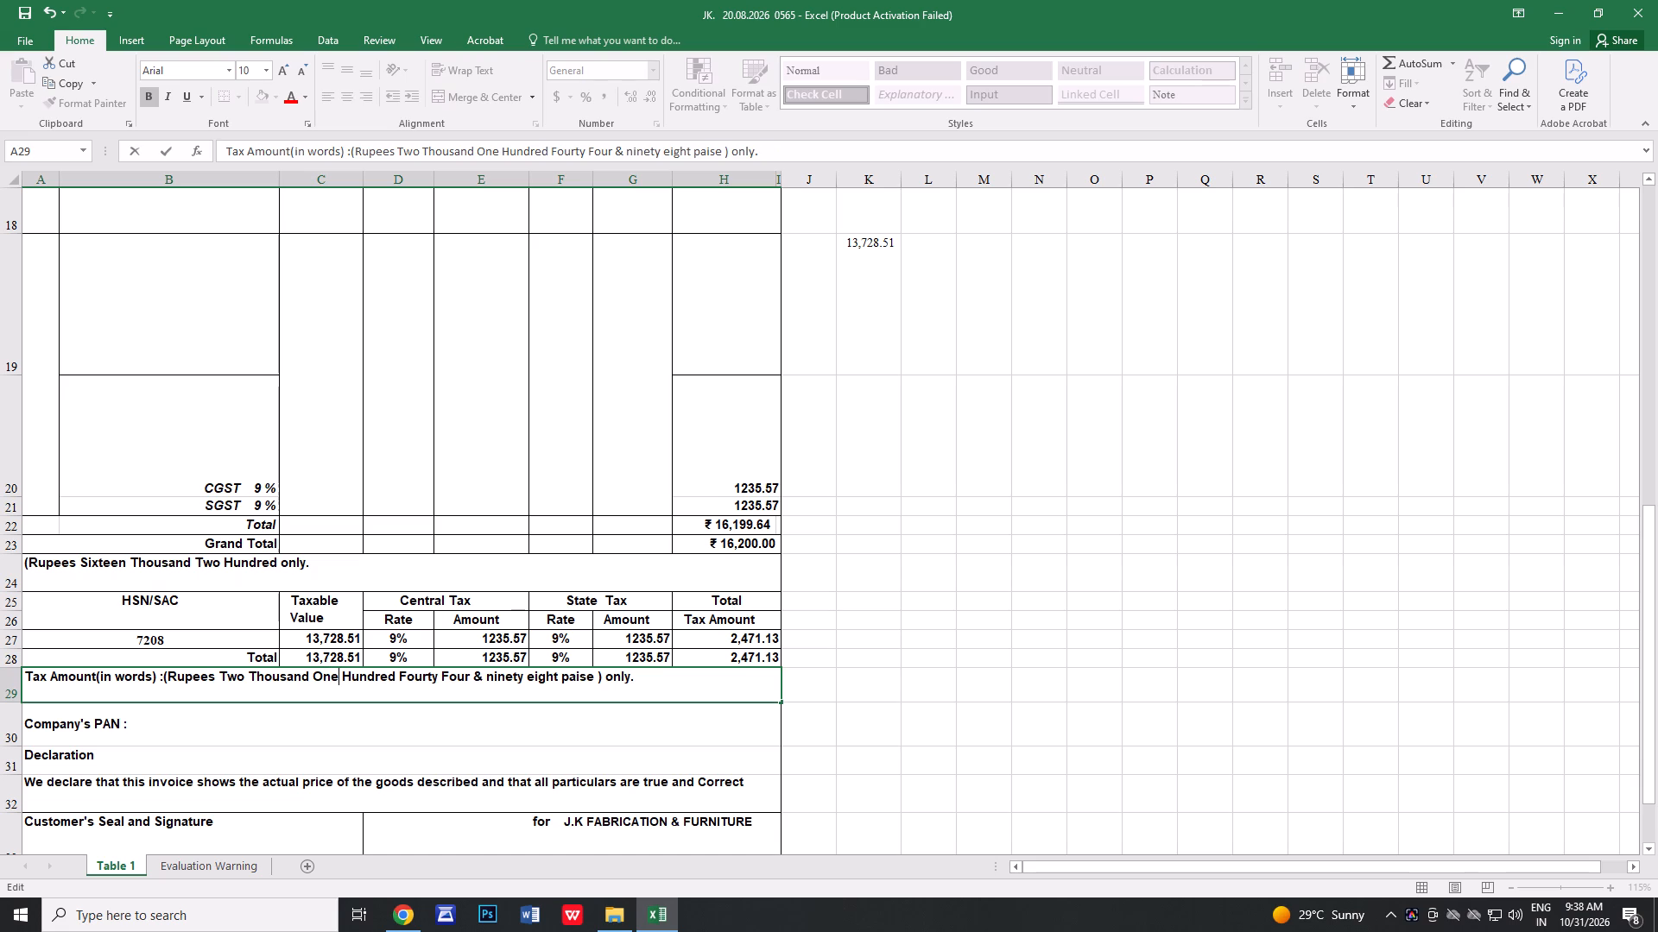
key(BackSpace)
key(BackSpace)
key(BackSpace)
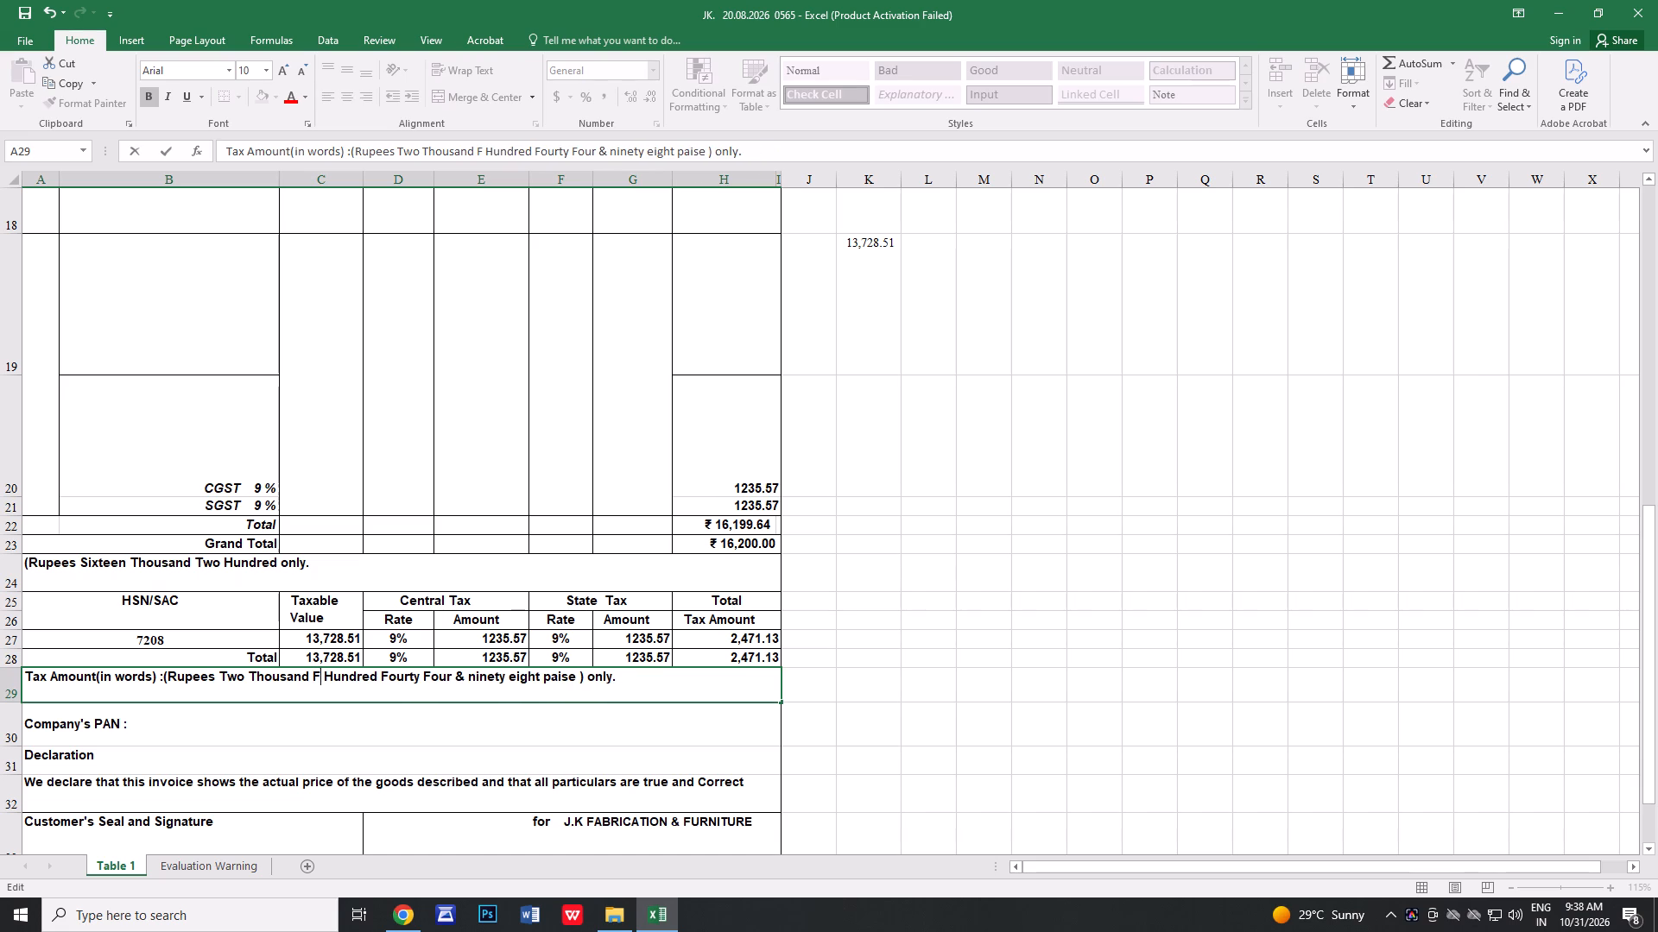
text(oue)
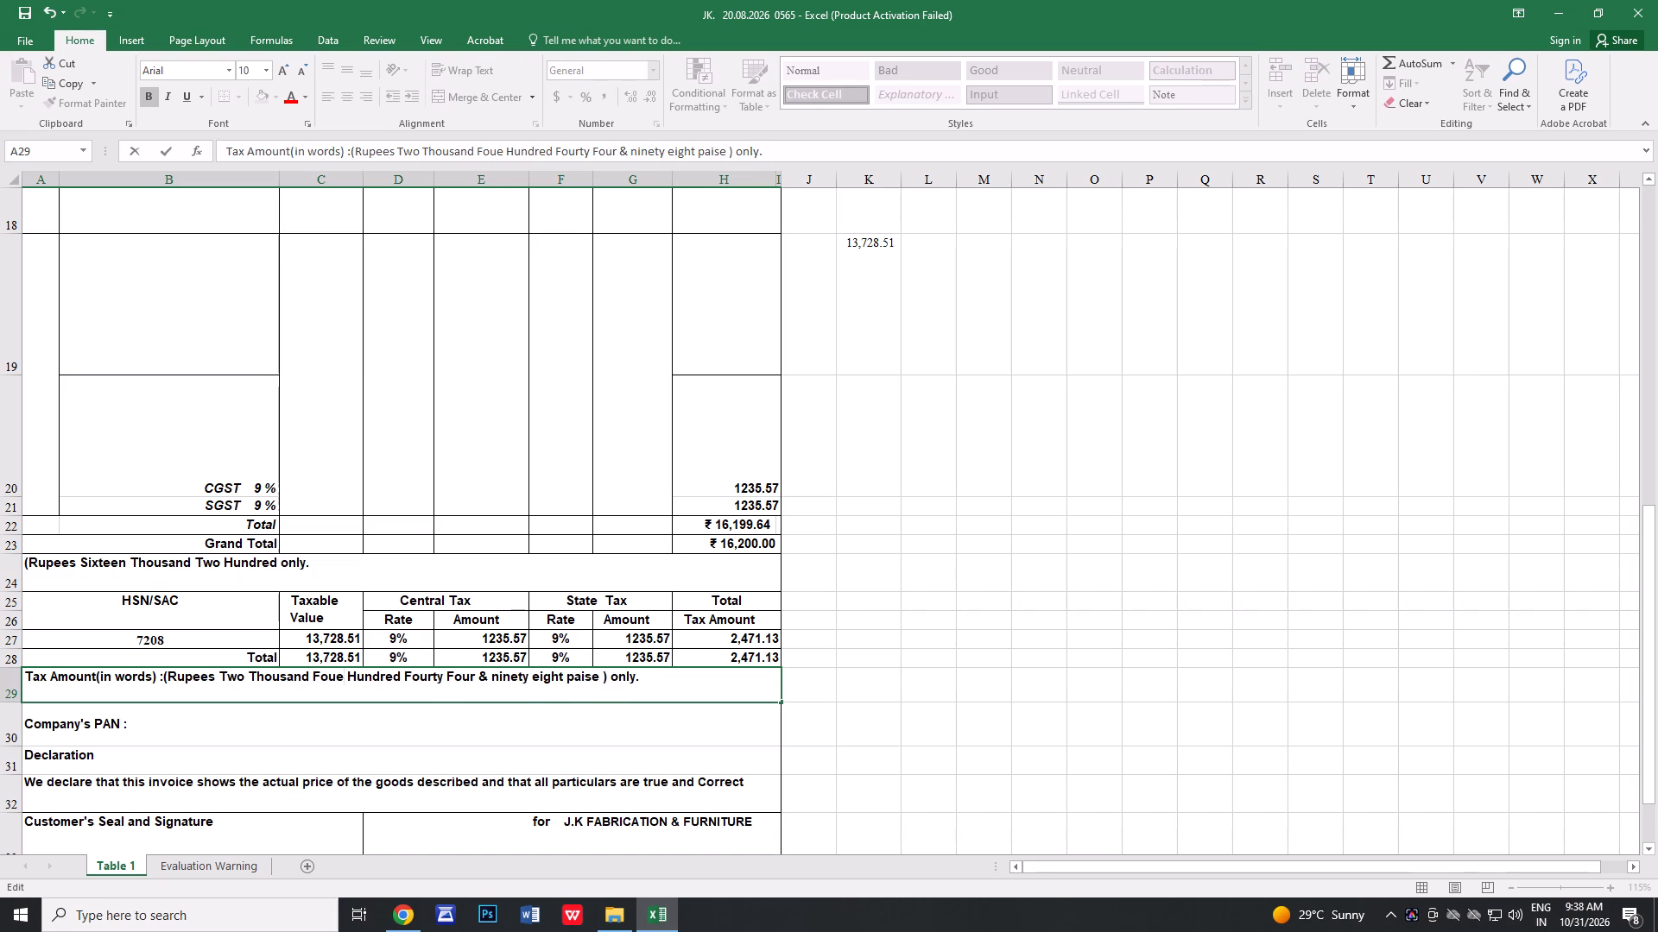
key(BackSpace)
key(r)
Replace "Fourty Four" with "Seventy One" in the tax amount in words in cell A29.
key(Right)
key(Right)
key(Right)
key(Right)
key(Right)
key(Right)
key(Right)
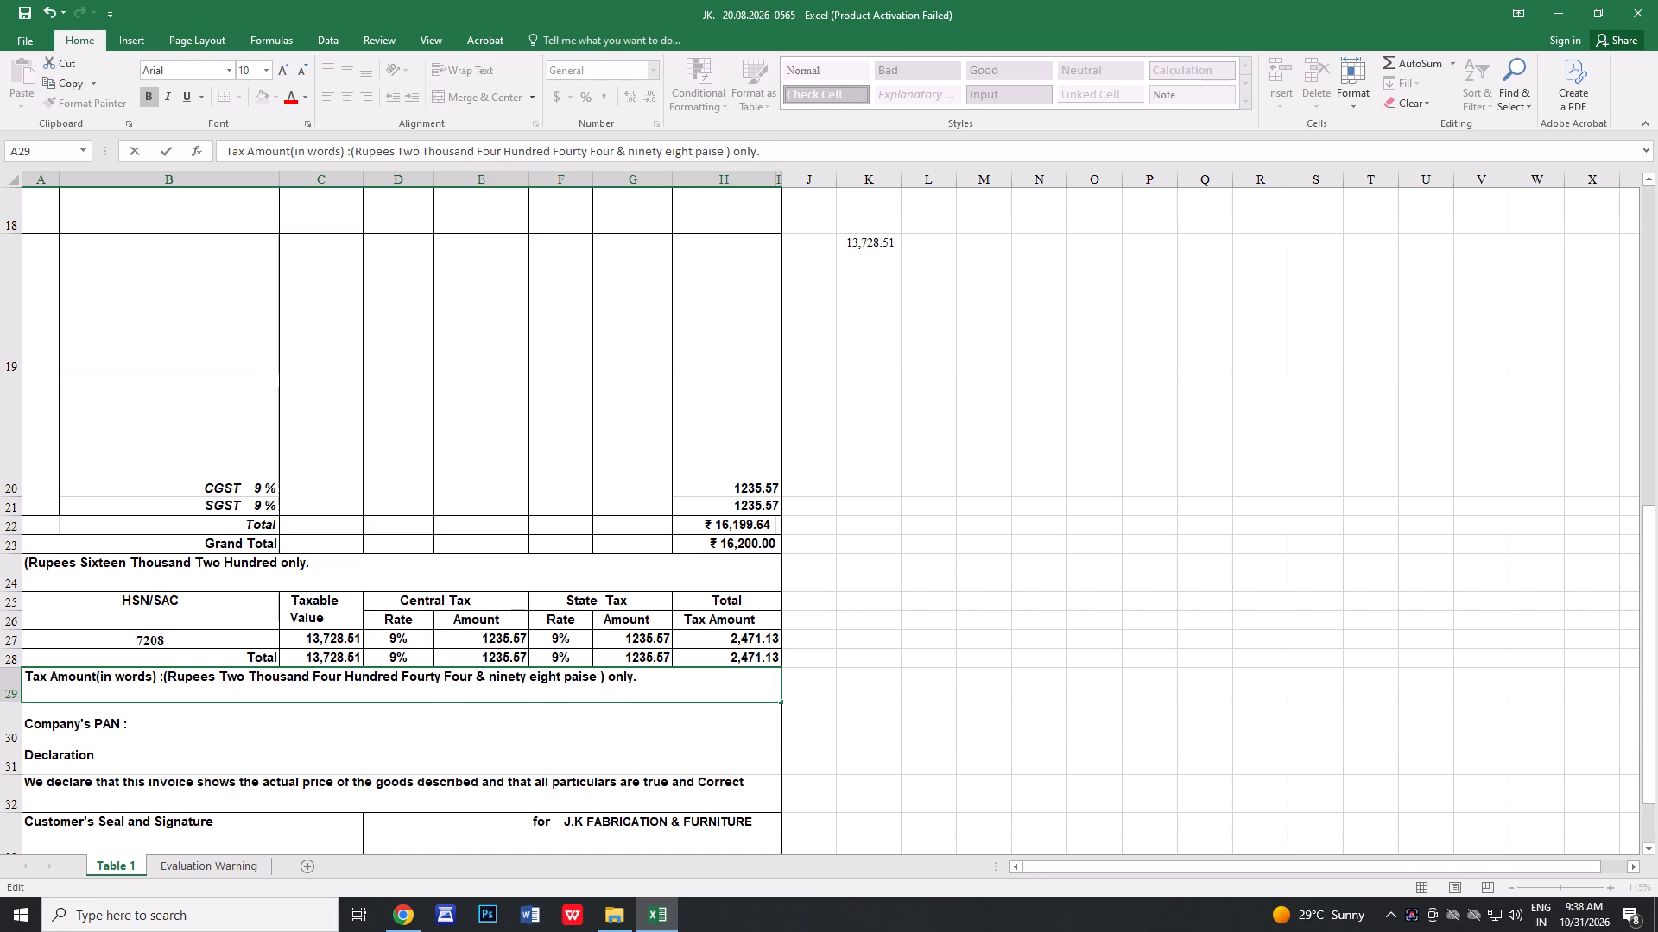
key(Right)
key(Right)
key(Right)
key(Right)
key(Right)
key(Right)
key(Right)
key(Right)
key(Right)
key(Right)
key(Right)
key(Right)
key(Right)
key(BackSpace)
key(BackSpace)
key(BackSpace)
key(BackSpace)
key(BackSpace)
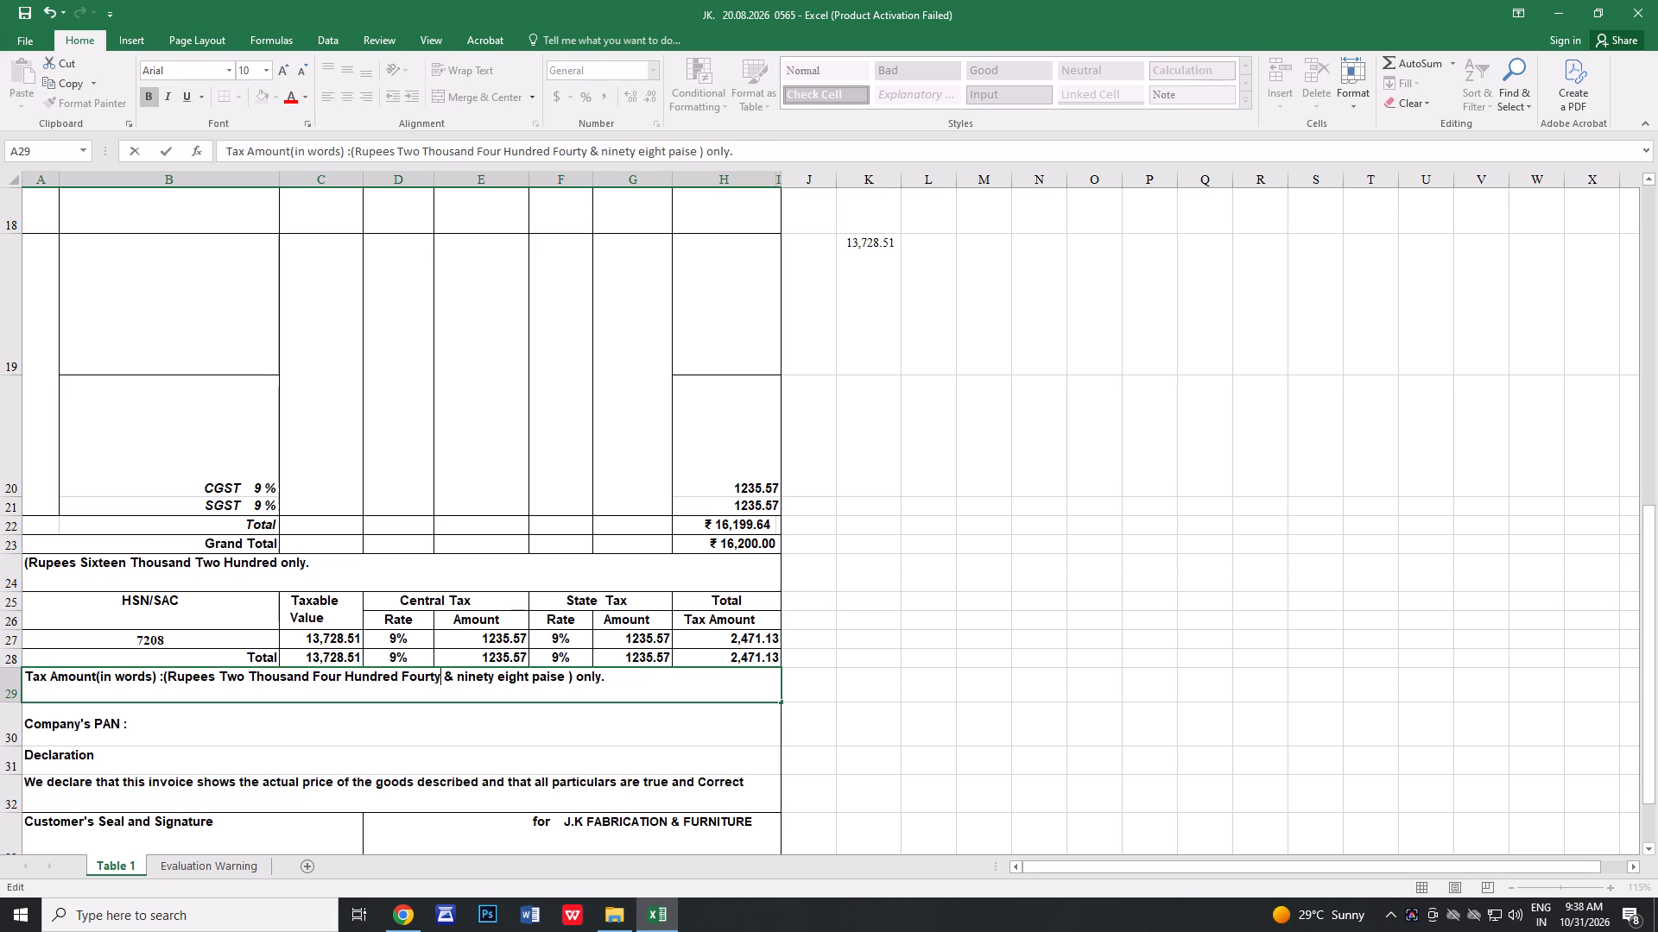
key(BackSpace)
key(BackSpace)
key(BackSpace)
key(BackSpace)
key(BackSpace)
key(BackSpace)
key(BackSpace)
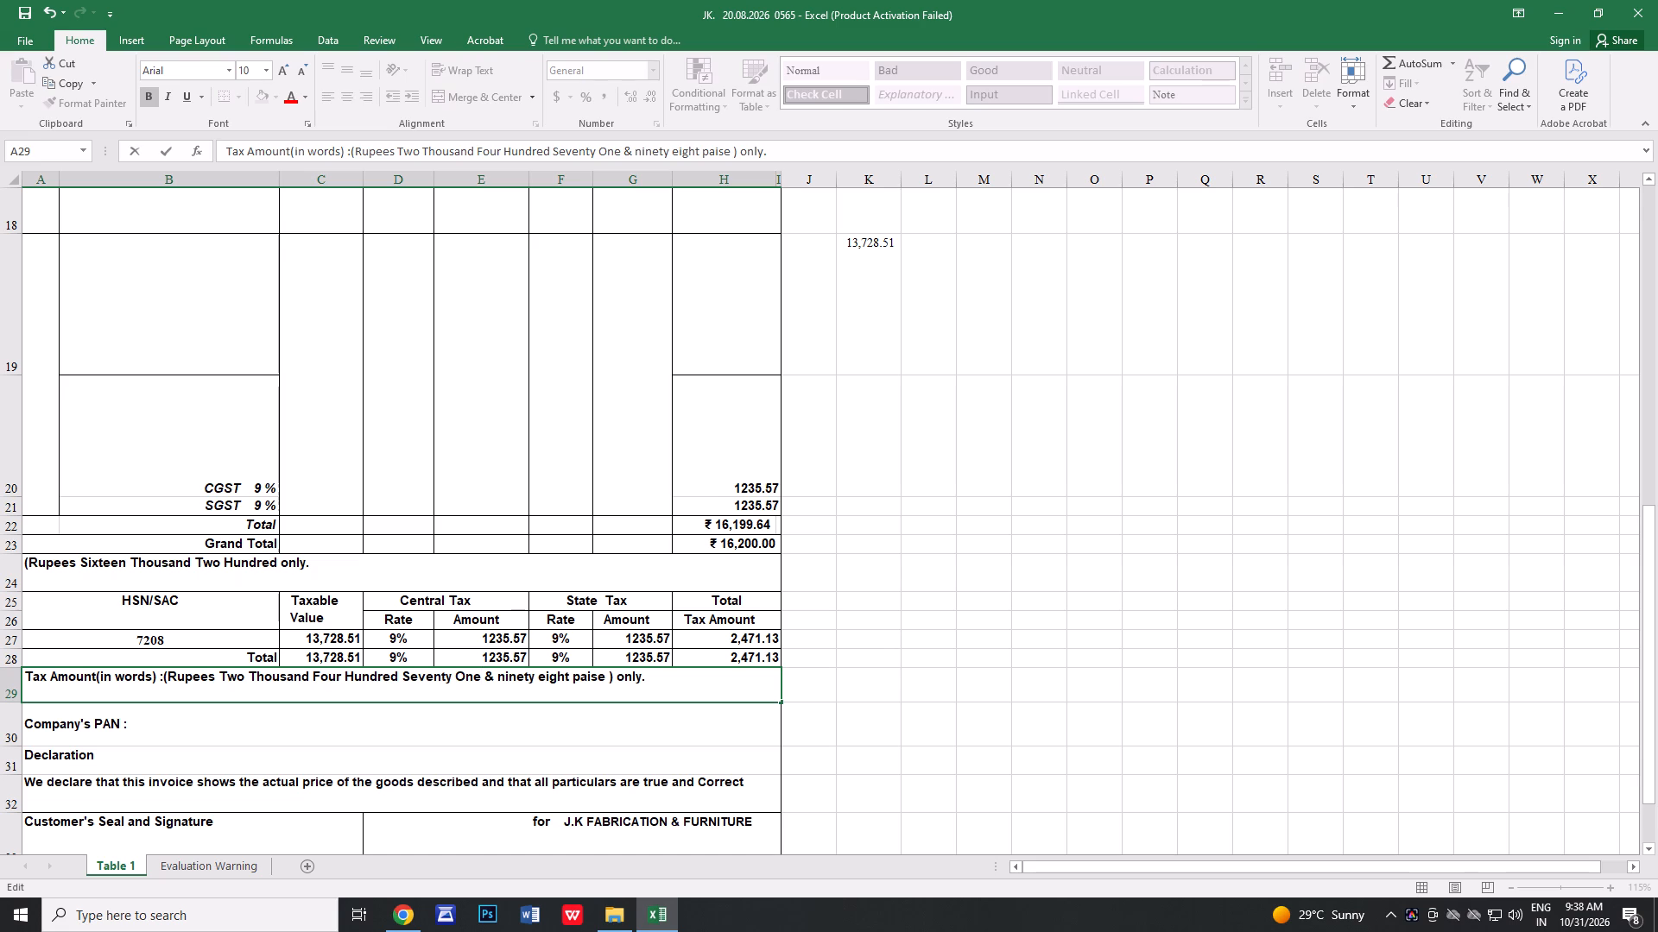
Change the paise part of the tax amount in words in cell A29 to "thirteen paise" and commit the entry.
key(Right)
key(Right)
key(Right)
key(Right)
key(Right)
key(Right)
key(Right)
key(Right)
key(Right)
key(Right)
key(Right)
key(Right)
key(Right)
key(Right)
key(Right)
key(Right)
key(Left)
key(BackSpace)
key(BackSpace)
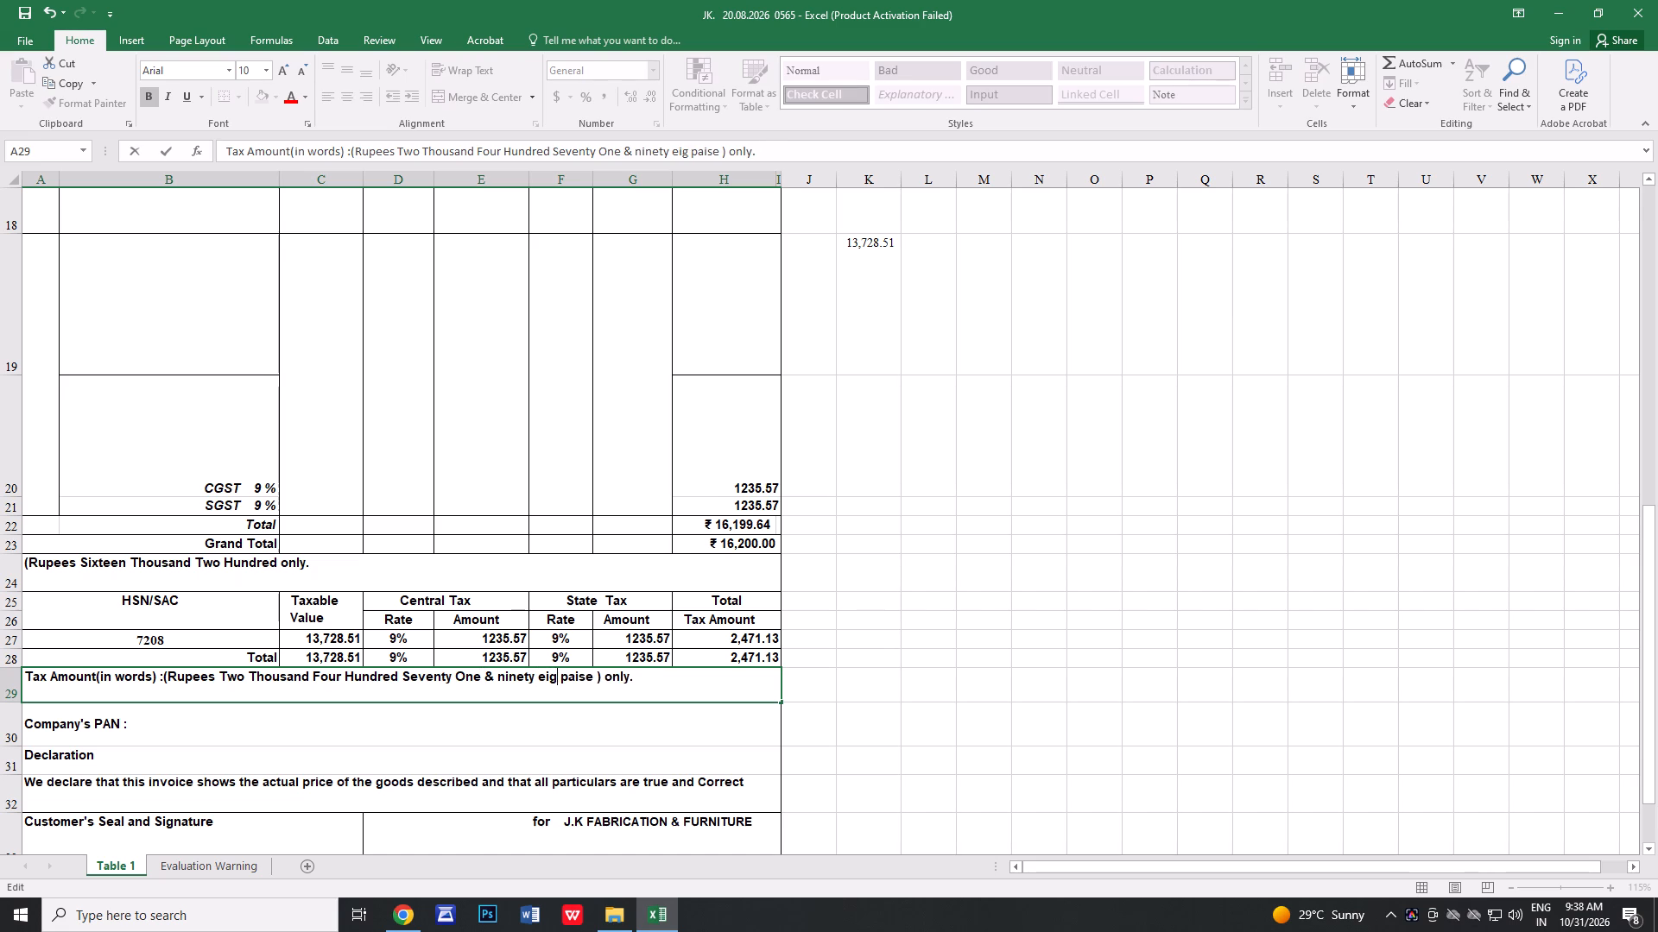
key(BackSpace)
key(BackSpace)
key(BackSpace)
key(BackSpace)
key(BackSpace)
key(BackSpace)
key(BackSpace)
key(BackSpace)
key(BackSpace)
key(BackSpace)
key(BackSpace)
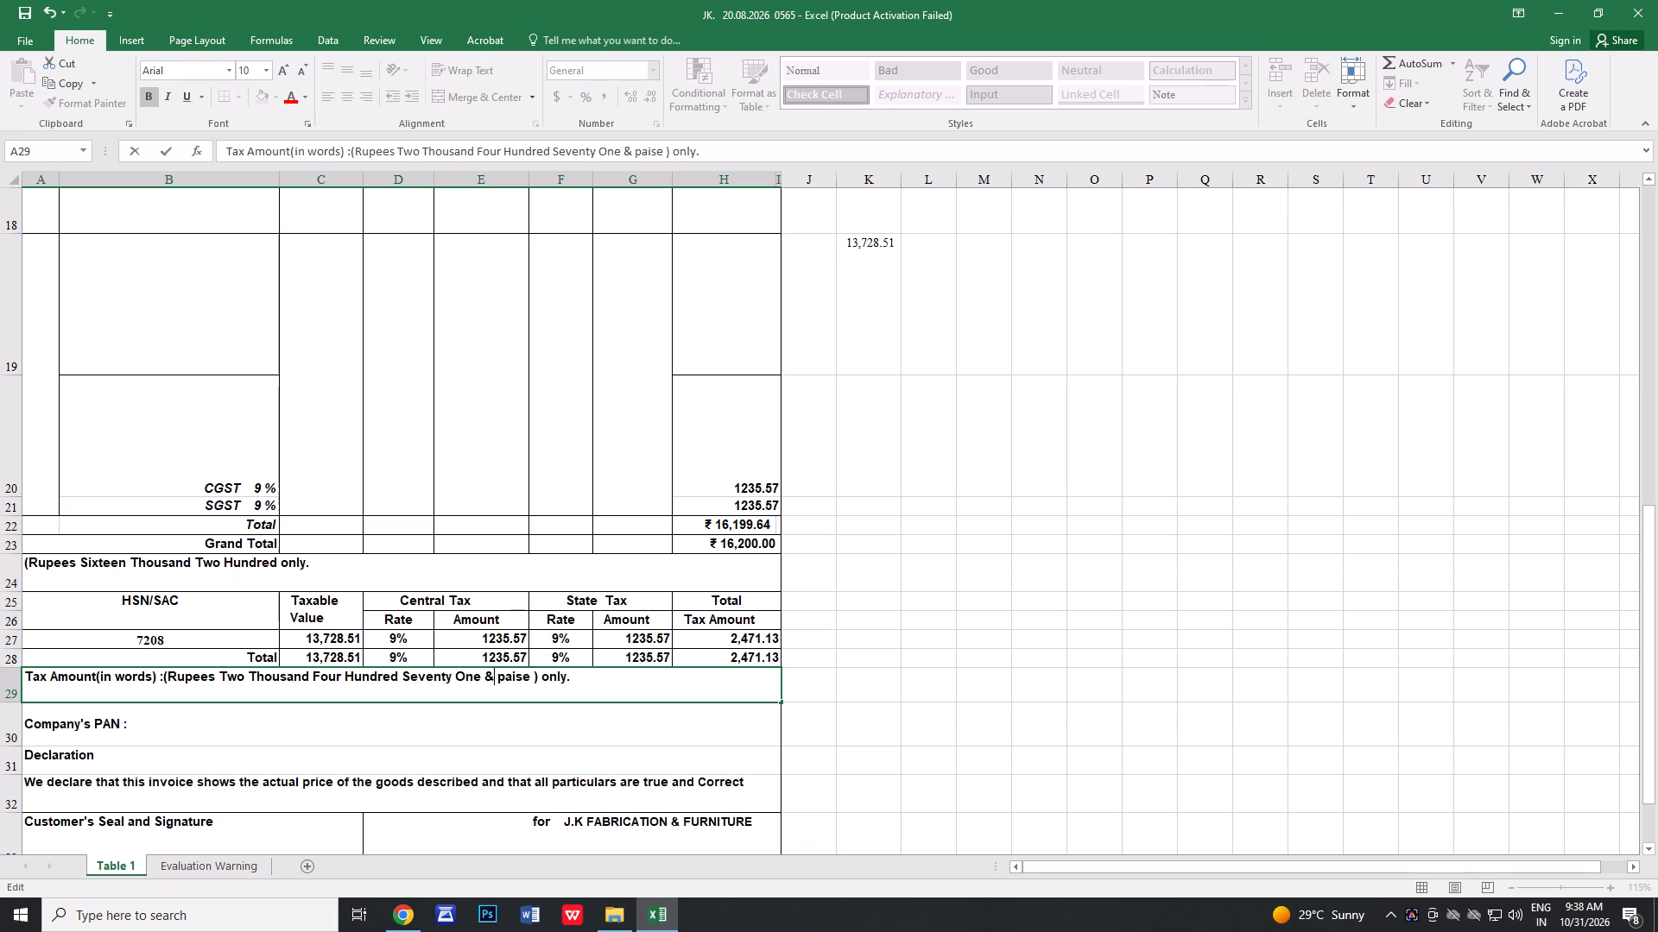
key(space)
text(thirteen)
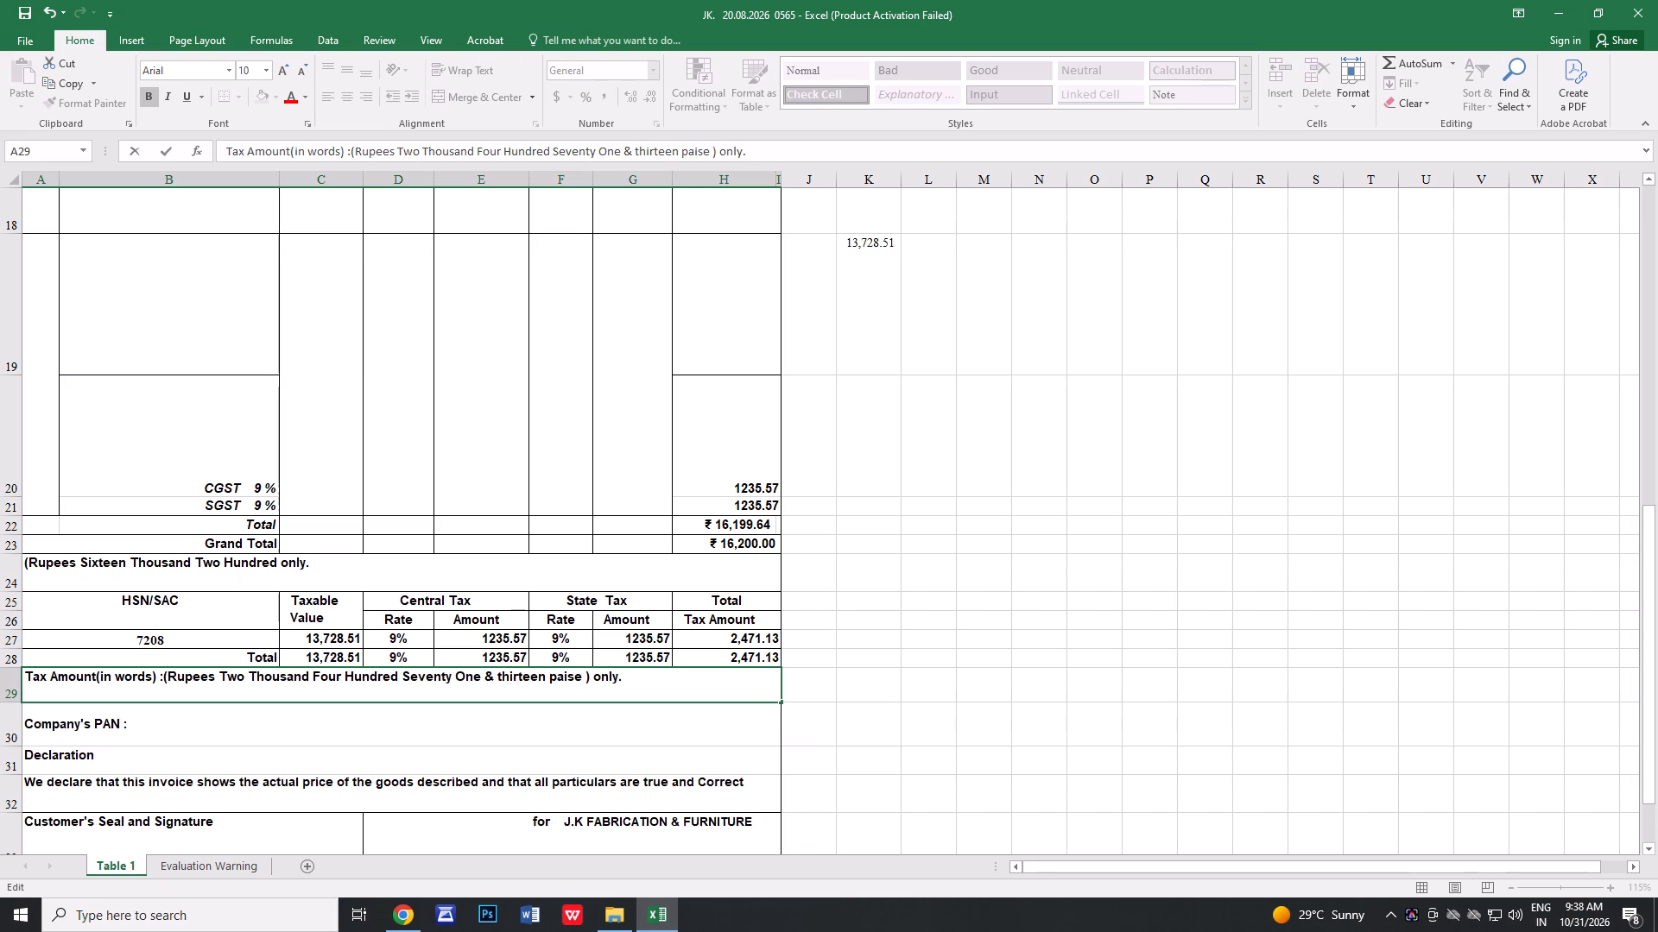
scroll(1078, 645, down, 1)
scroll(1078, 645, up, 4)
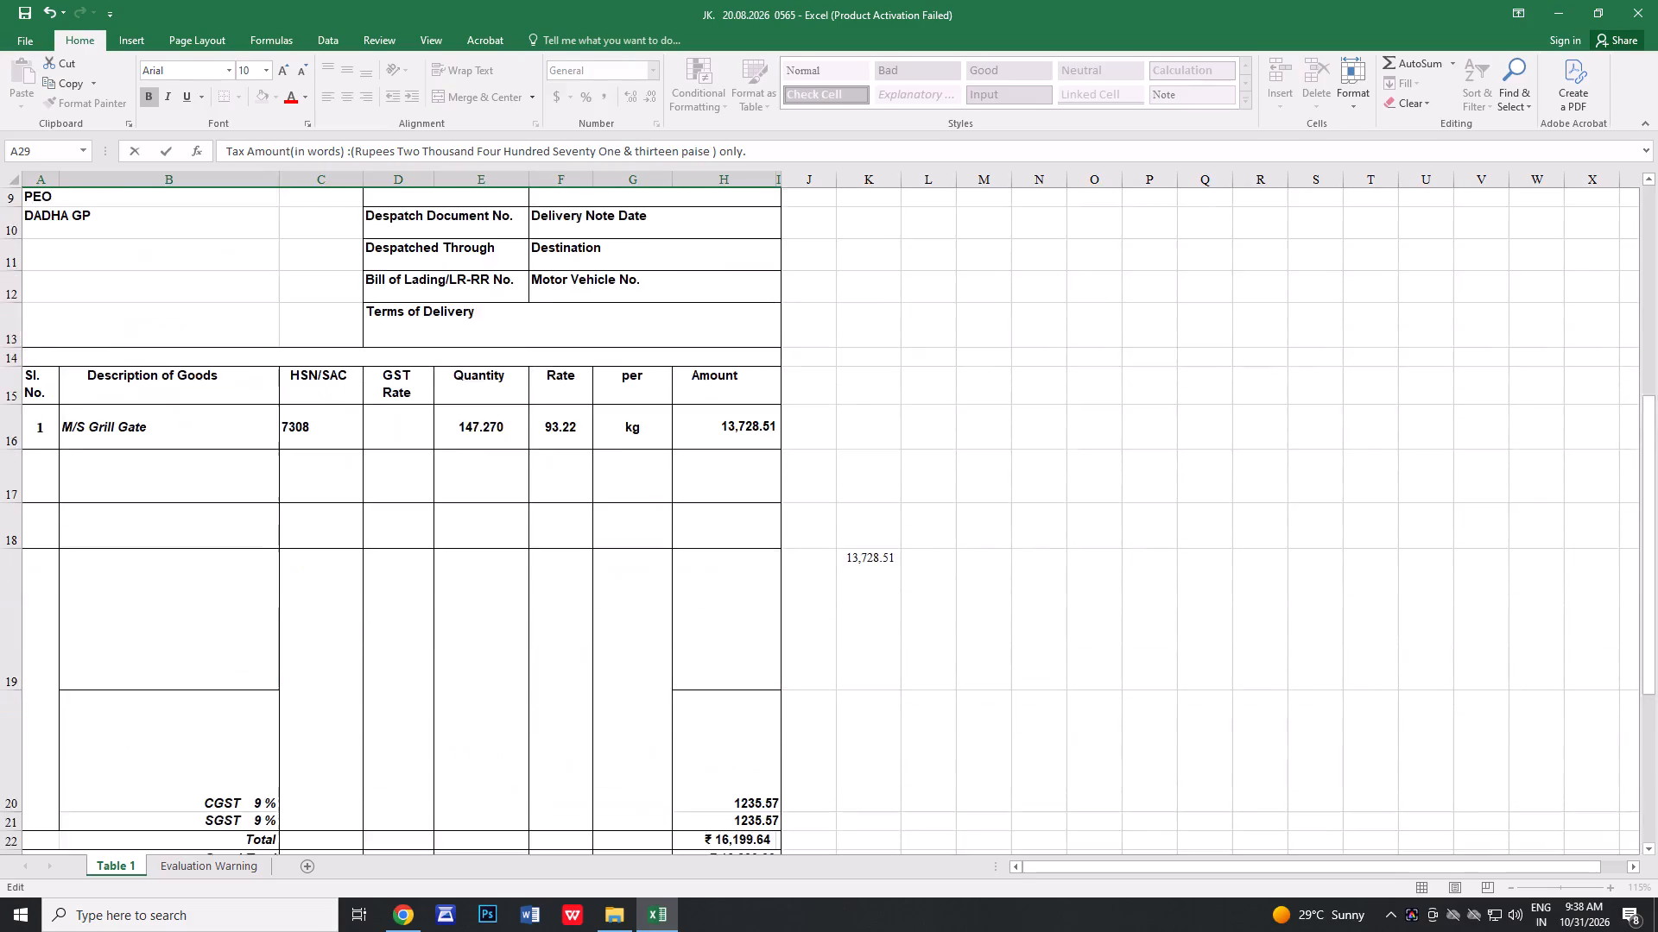
scroll(1078, 645, up, 4)
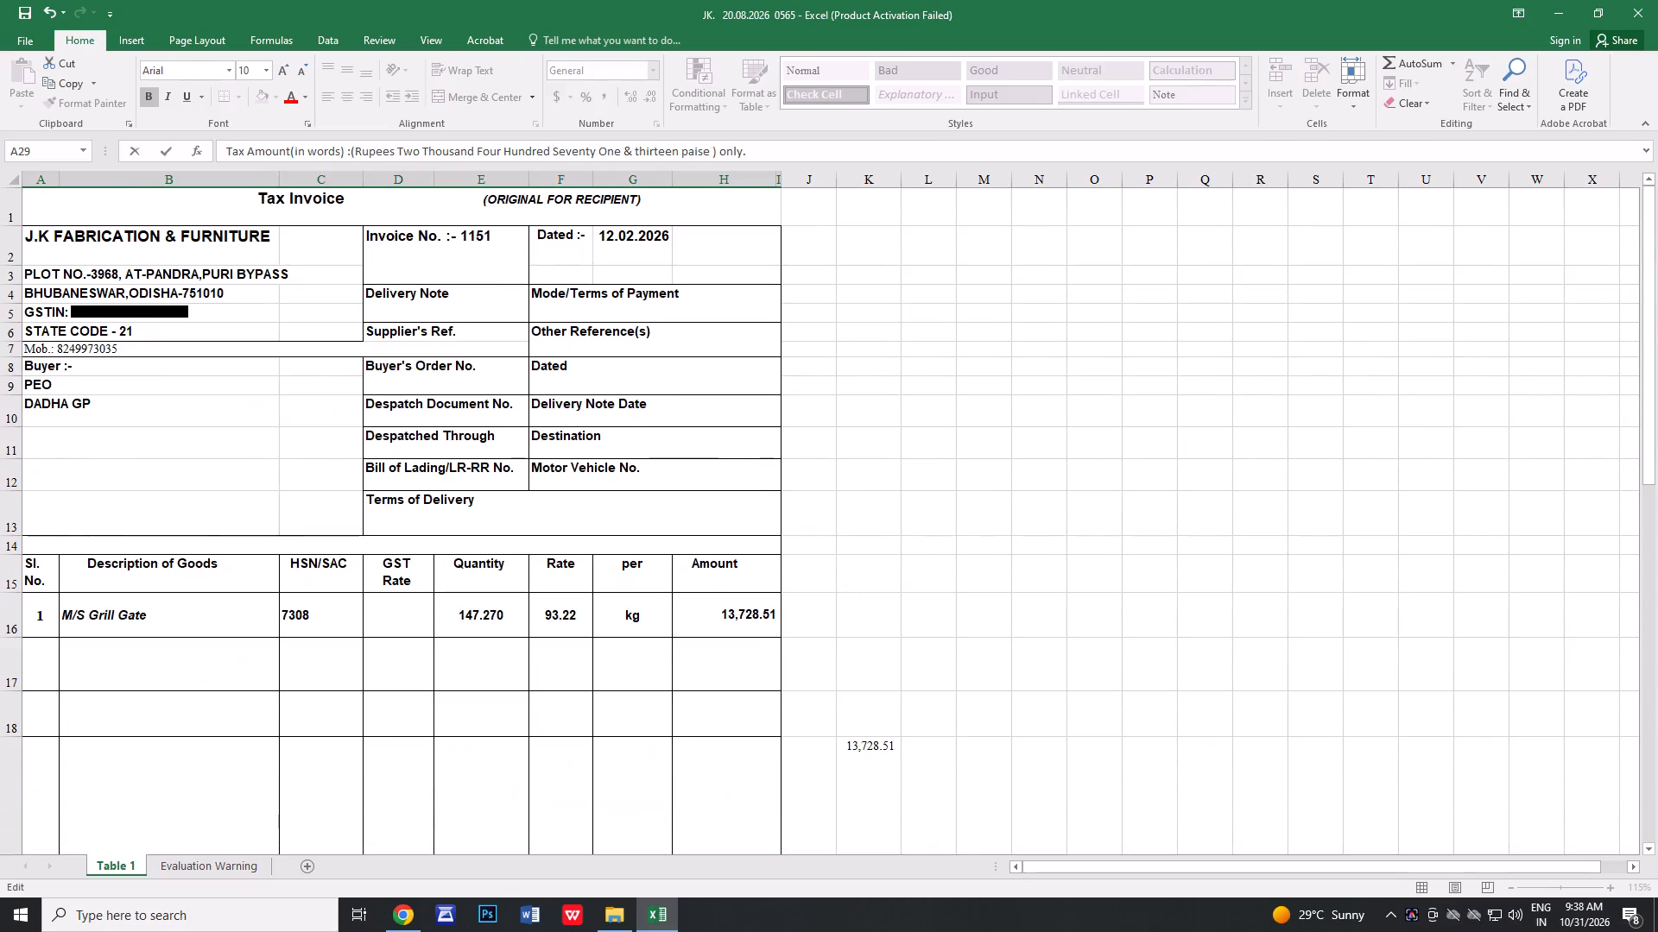
key(ctrl+p)
click(1077, 645)
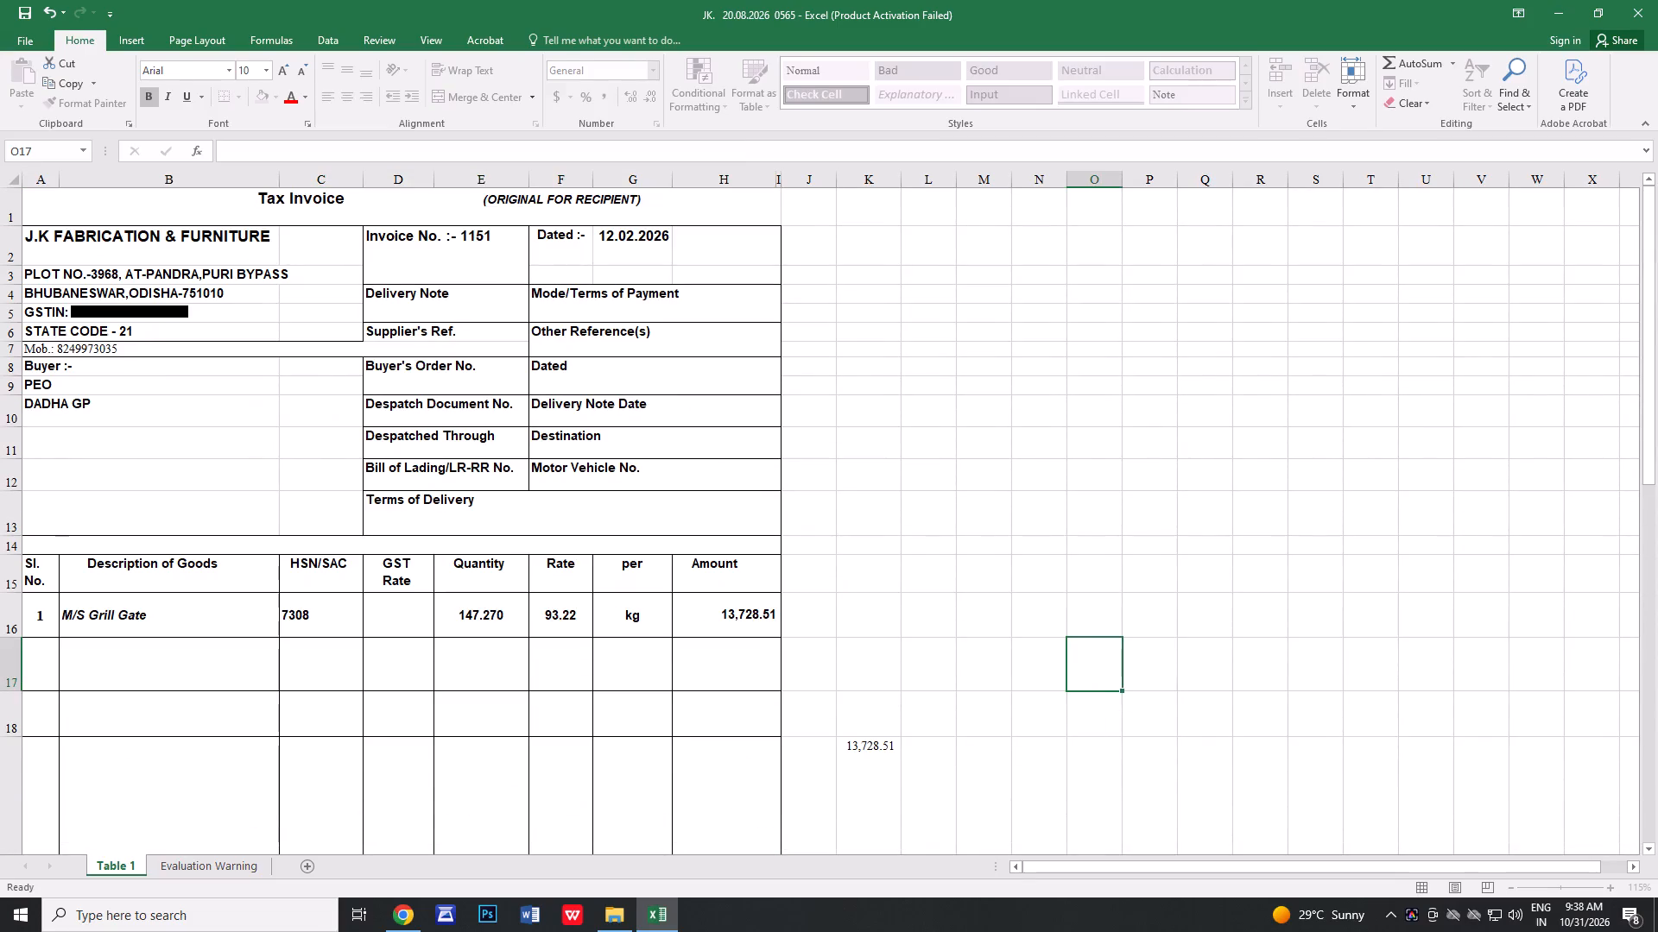
Open the invoice's print settings and choose the EPSON L3250 Series printer.
key(ctrl+p)
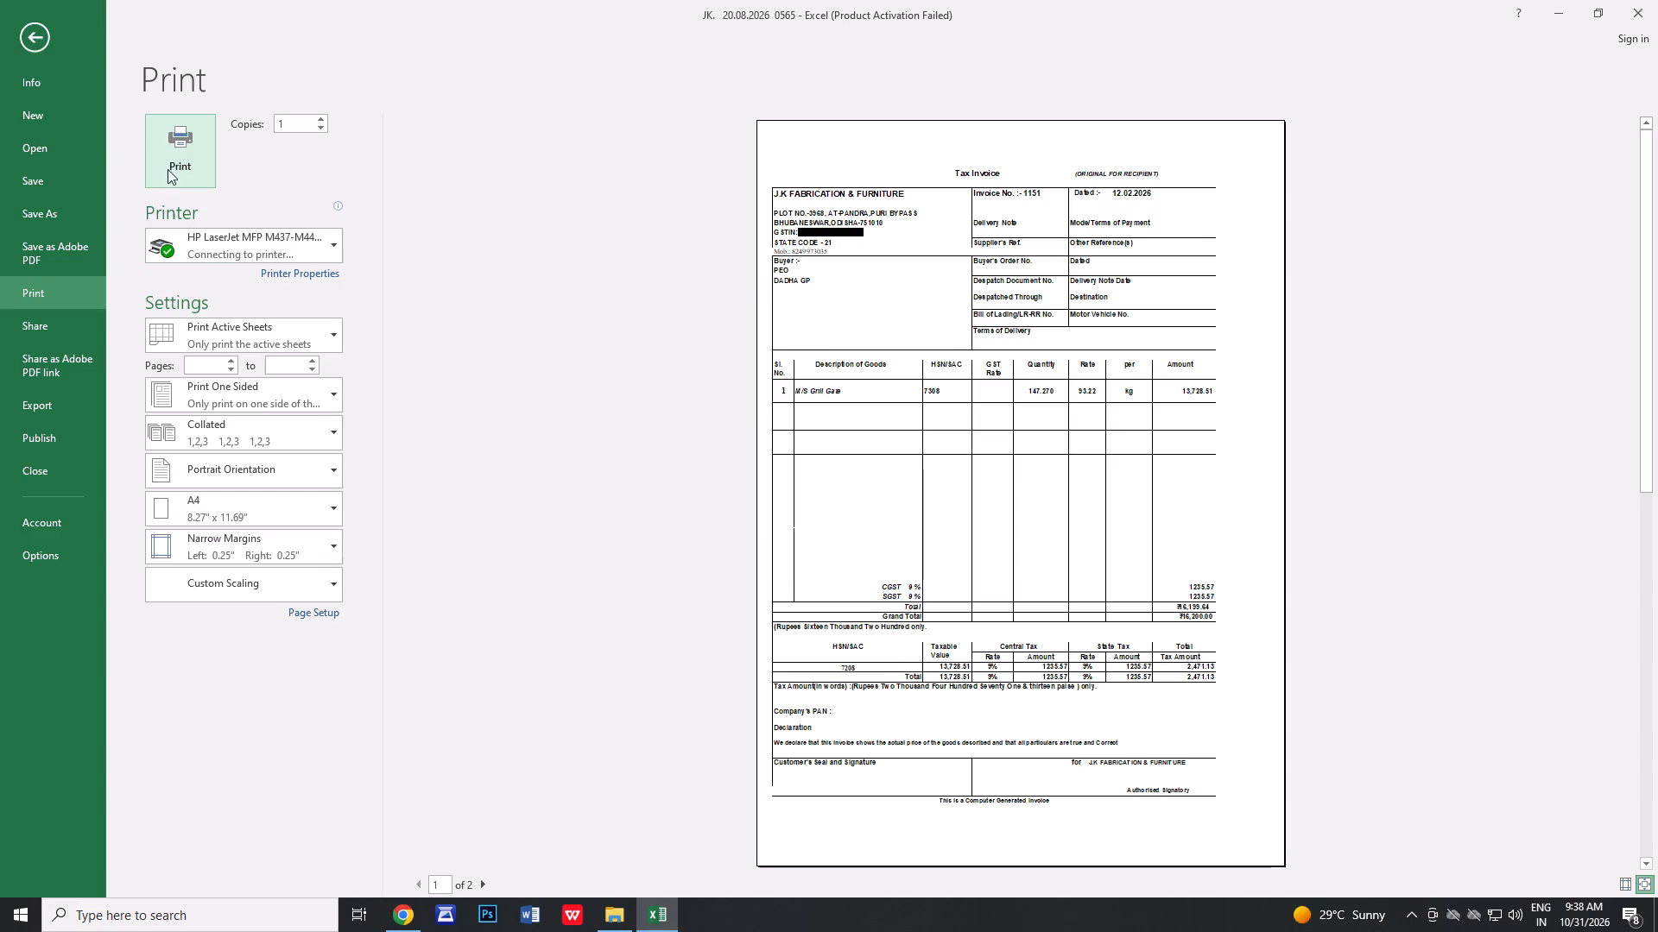
click(228, 249)
click(240, 265)
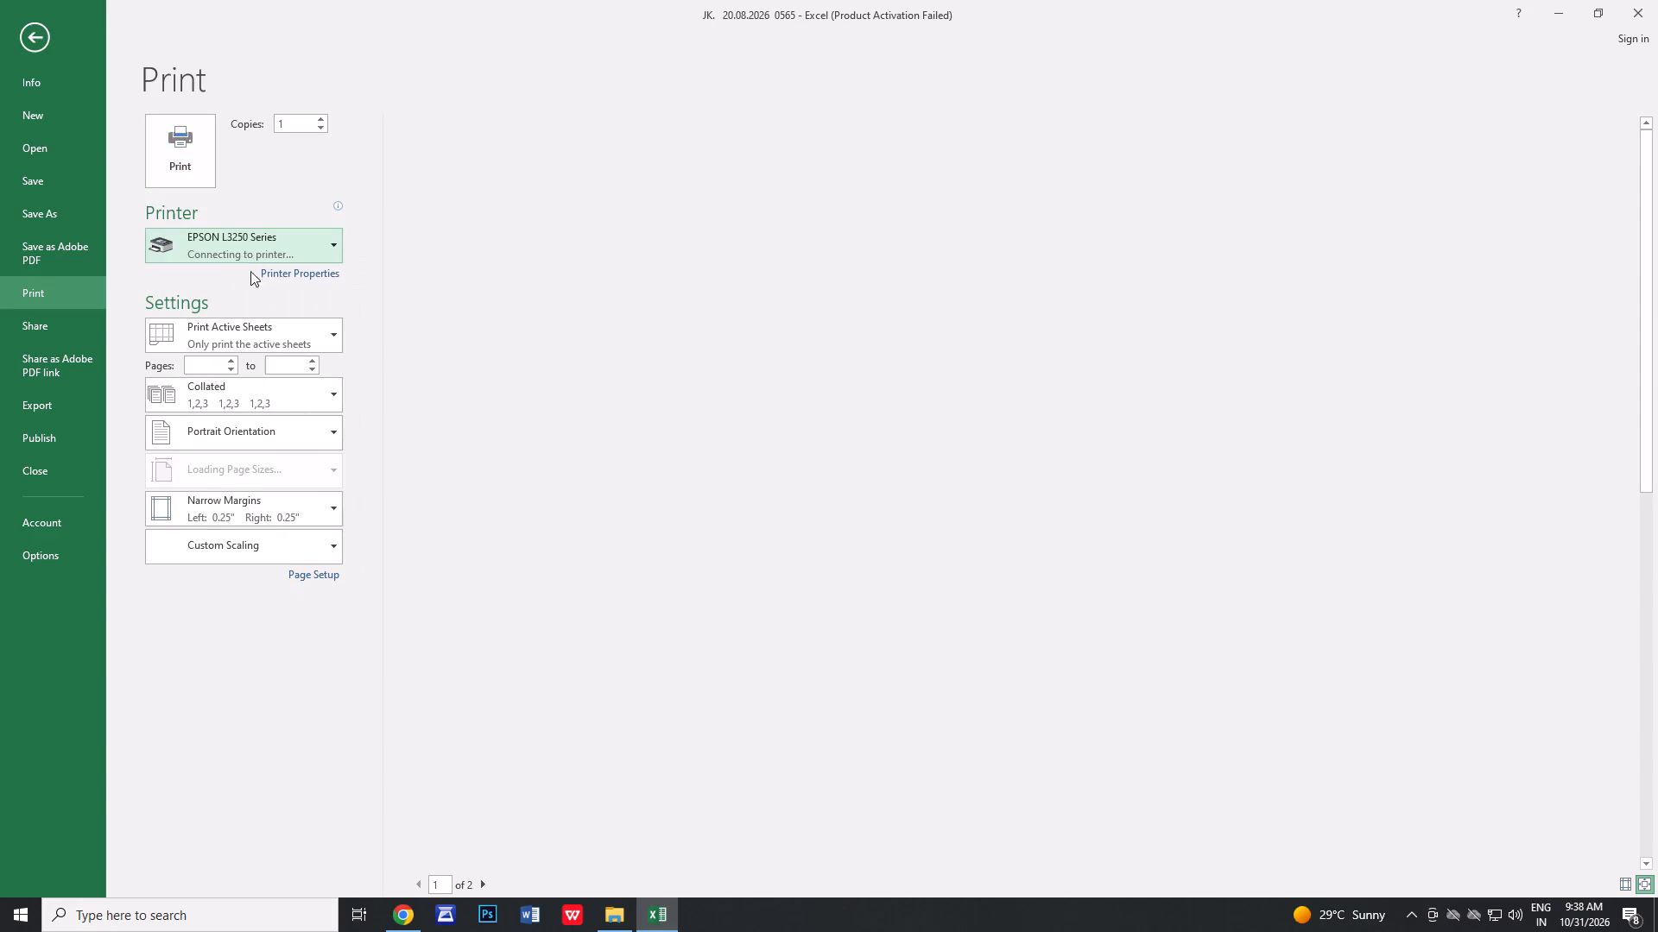
Limit the print range to pages 1 to 1 and print the J.K Fabrication & Furniture invoice.
click(307, 572)
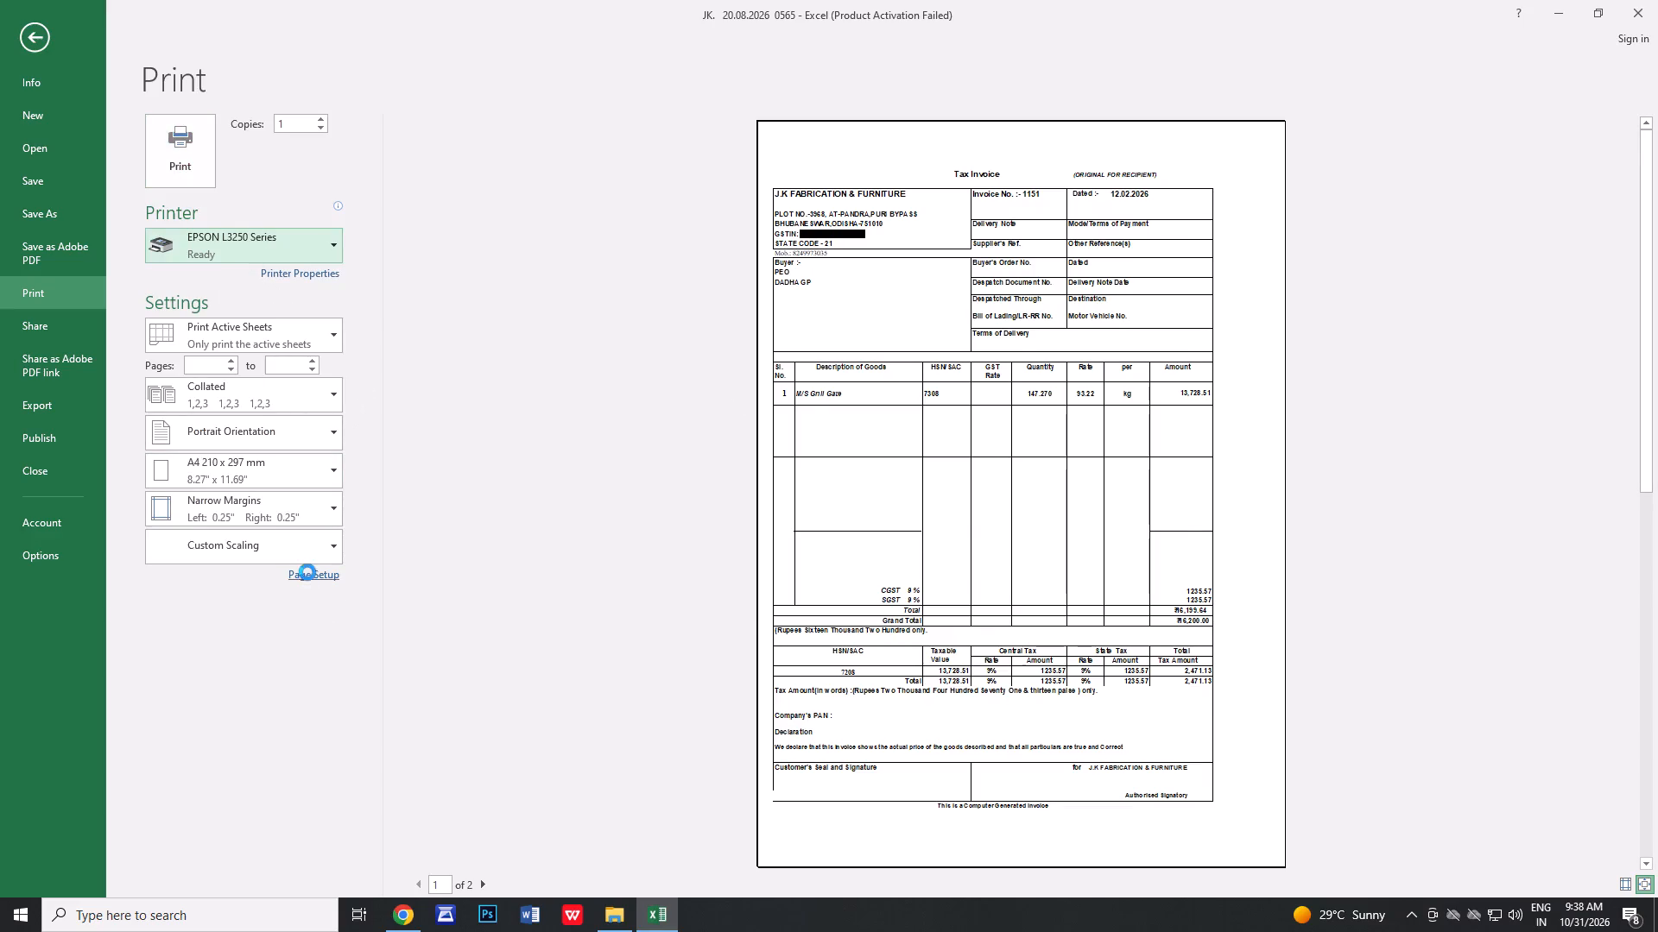
click(895, 620)
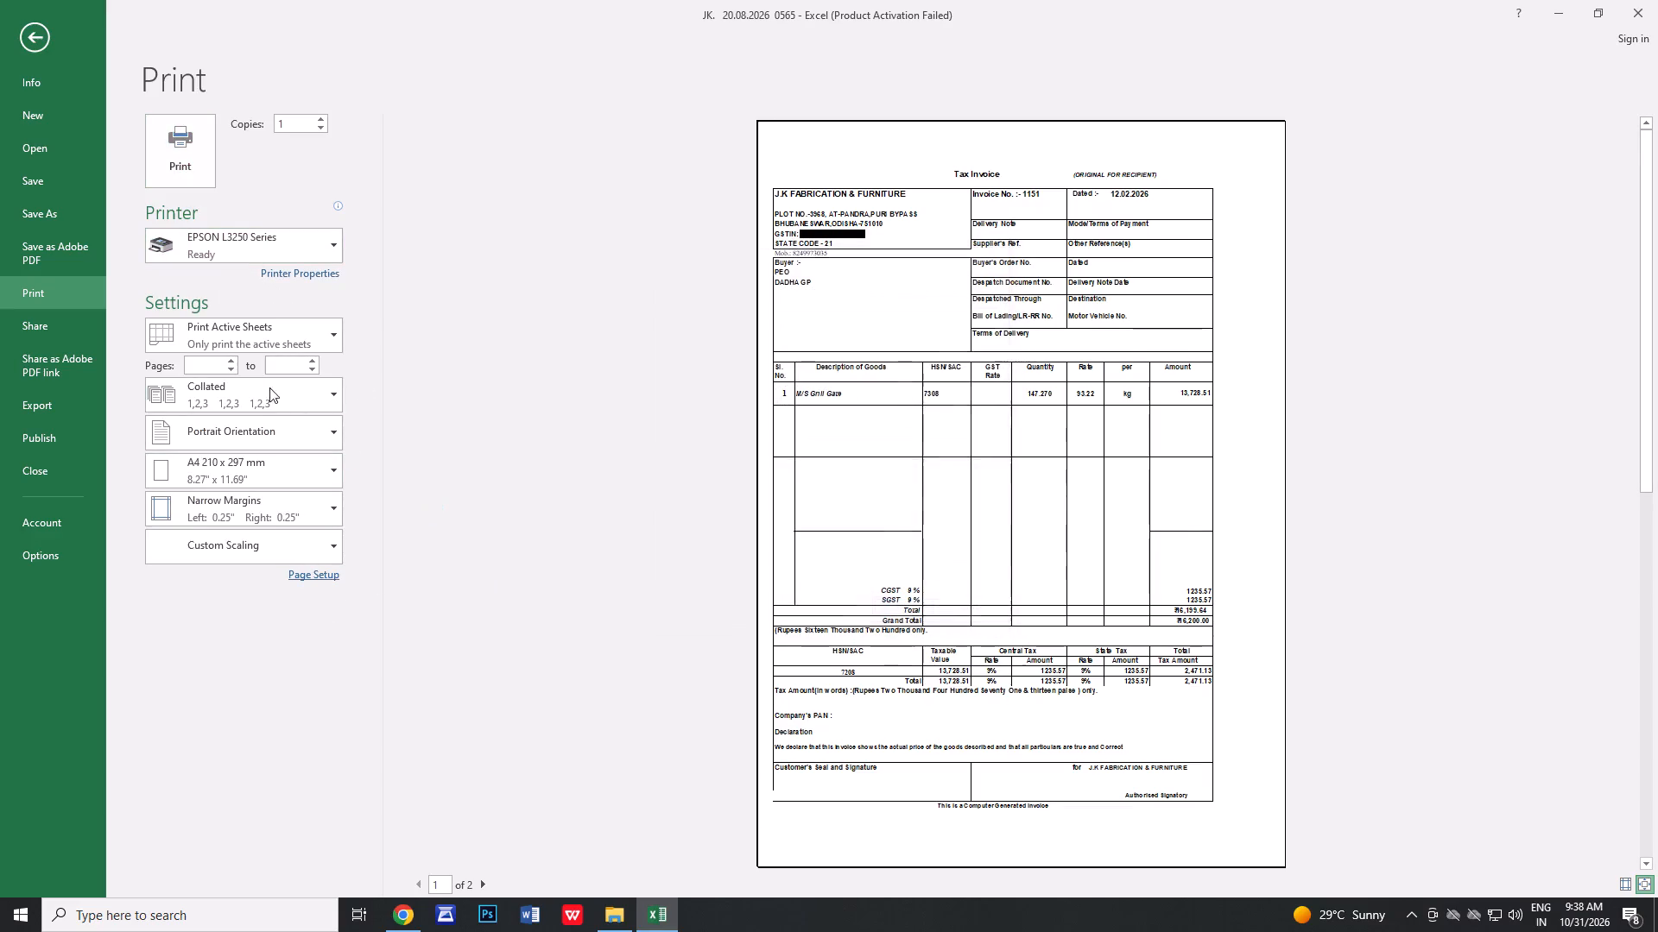
click(232, 357)
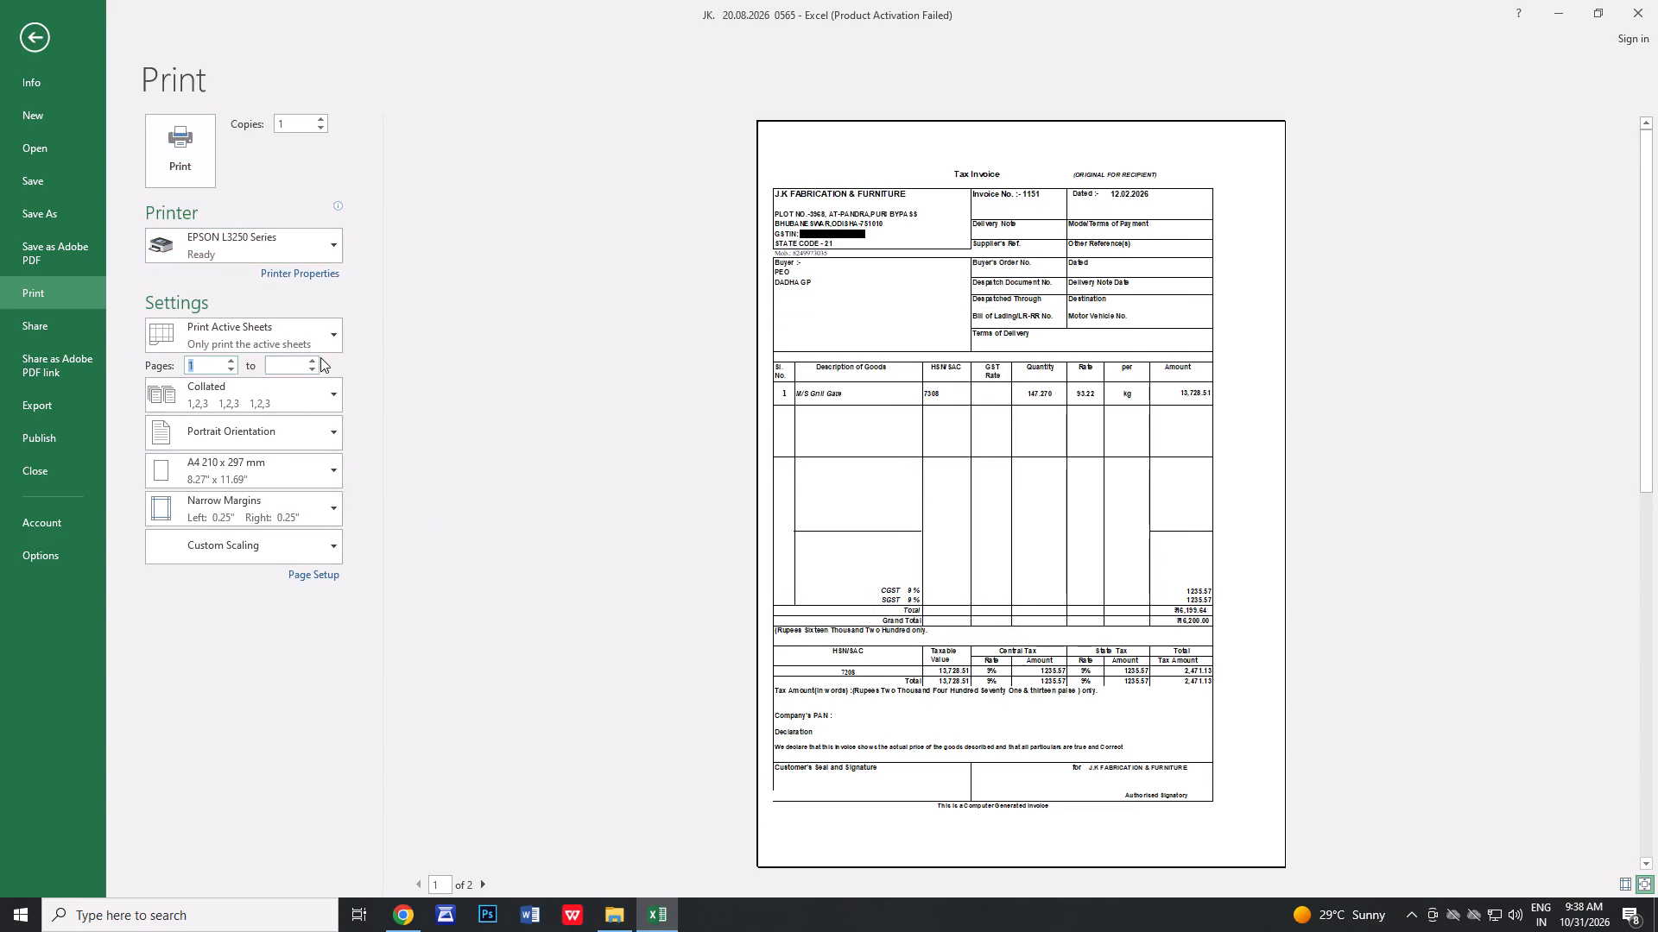
click(314, 358)
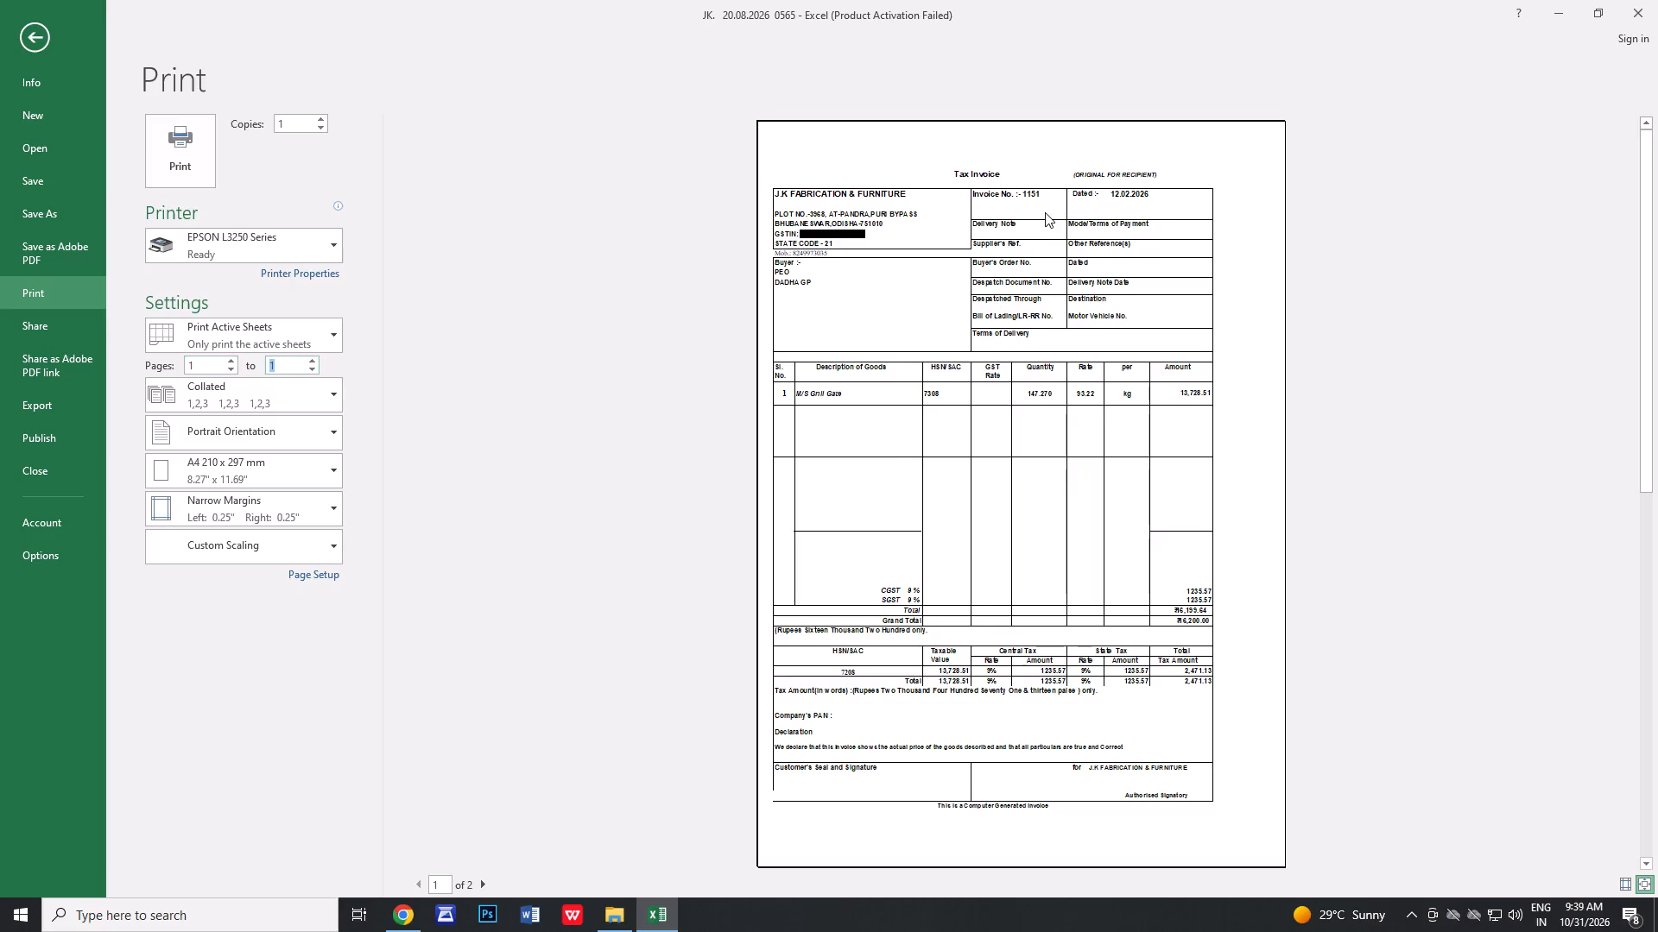
click(195, 160)
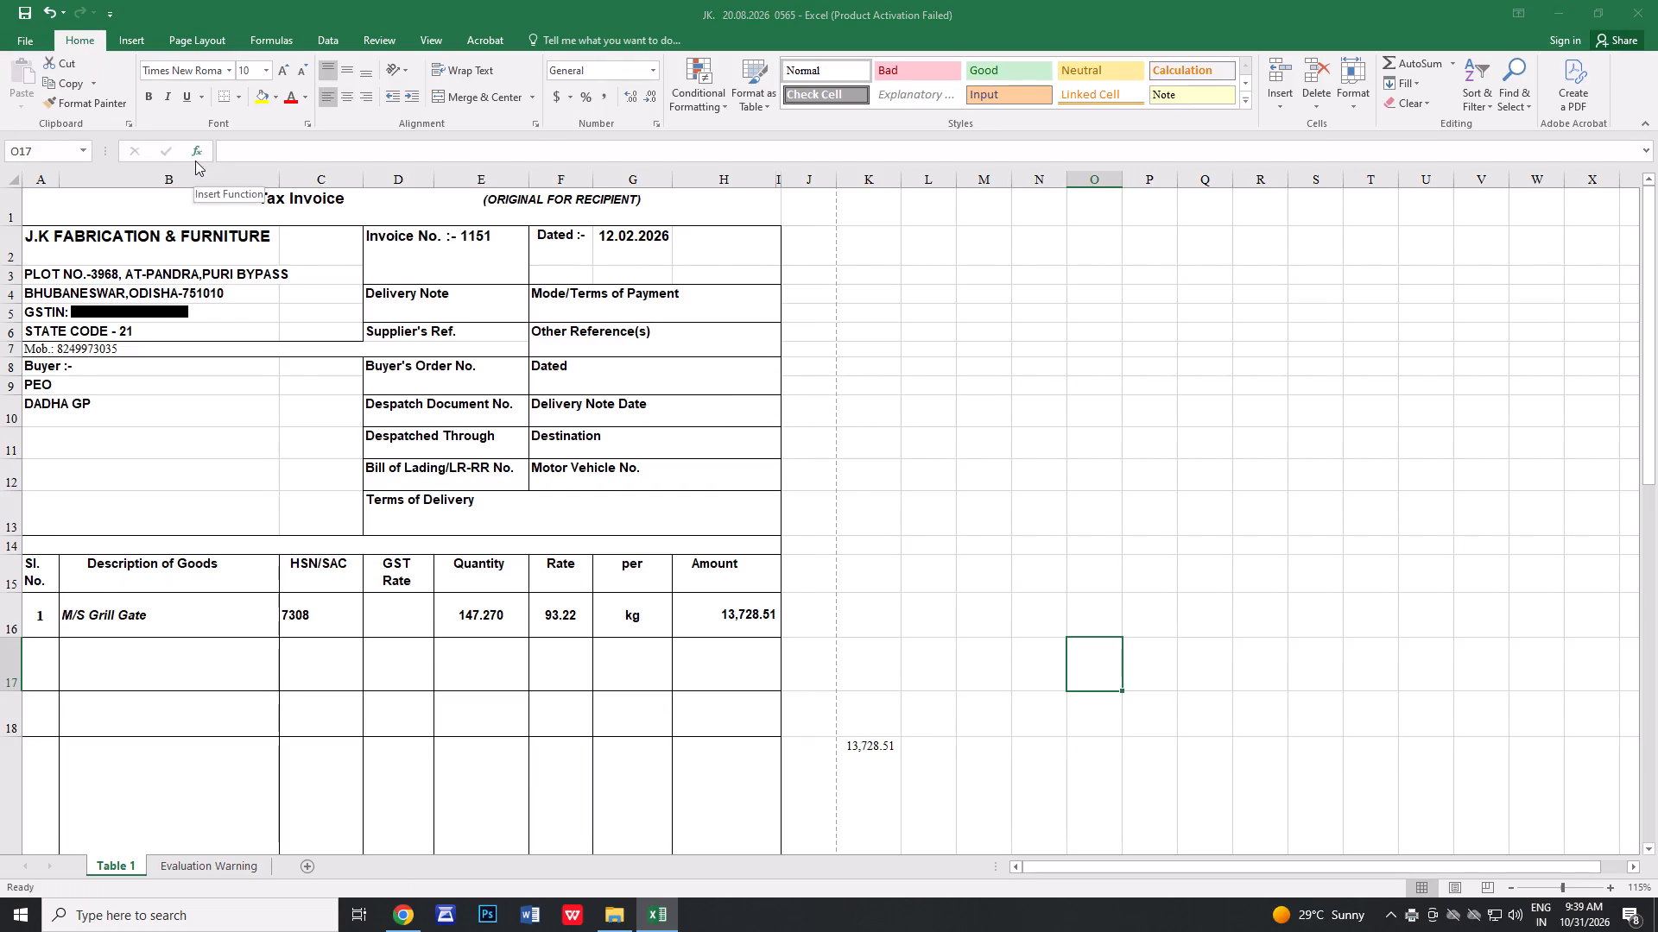
Switch to the Bulu Bhaina folder in File Explorer and open the workbook "biswanath hardware 09.08.2026 0522" with Excel 2016.
click(596, 931)
scroll(414, 654, down, 4)
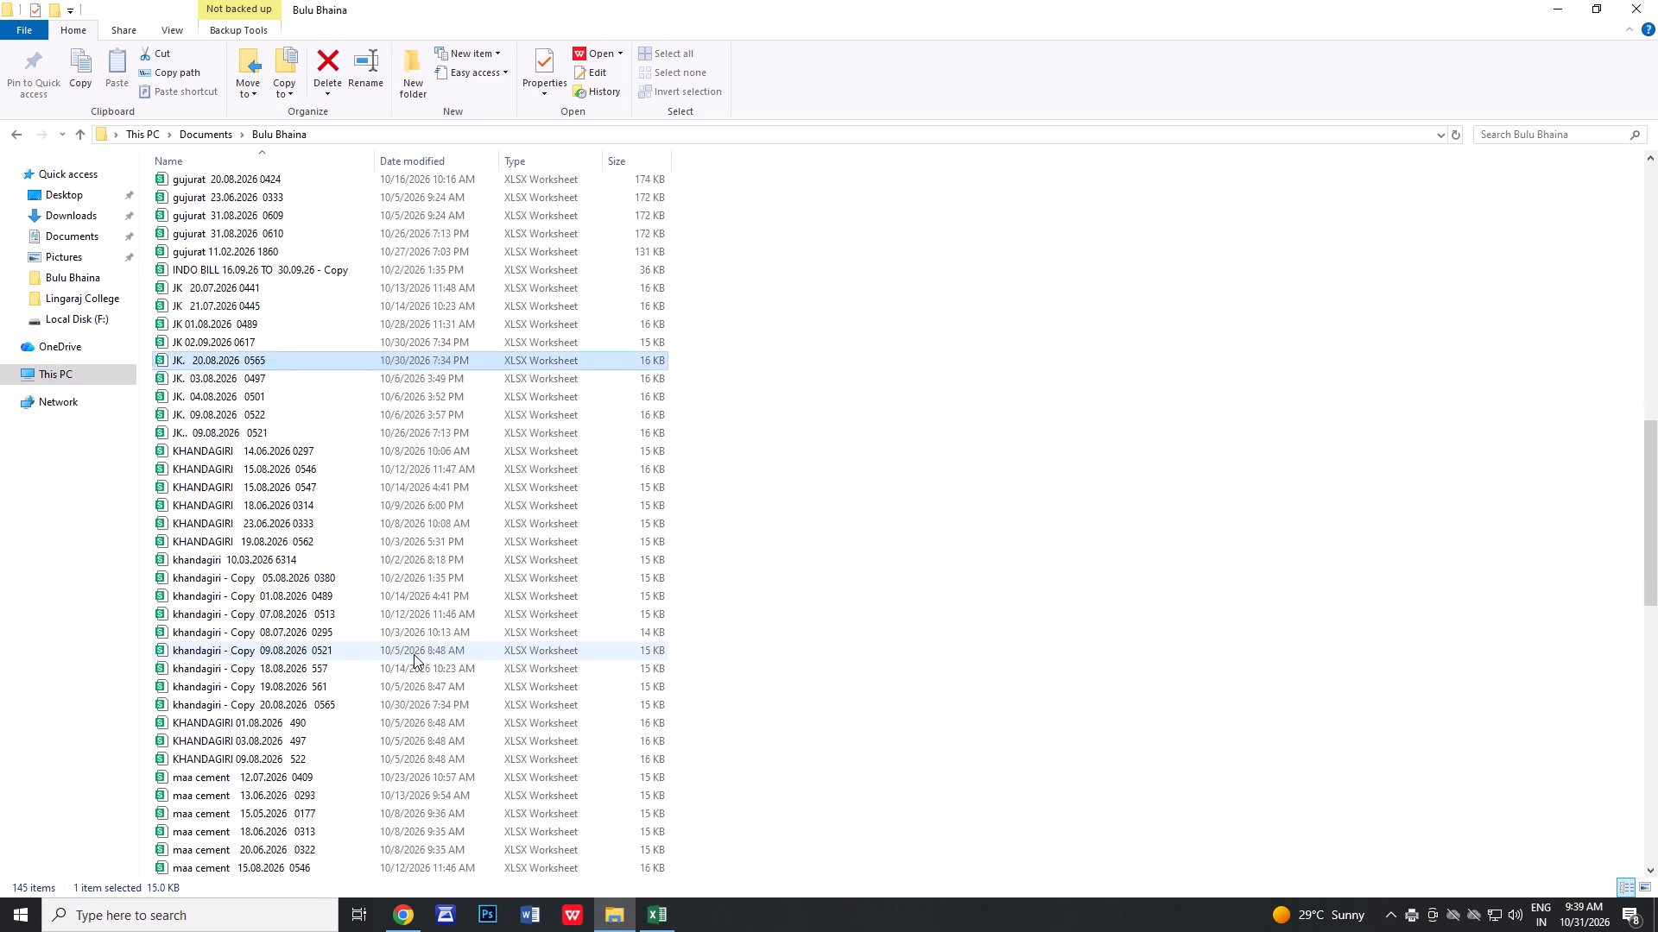
scroll(414, 654, down, 11)
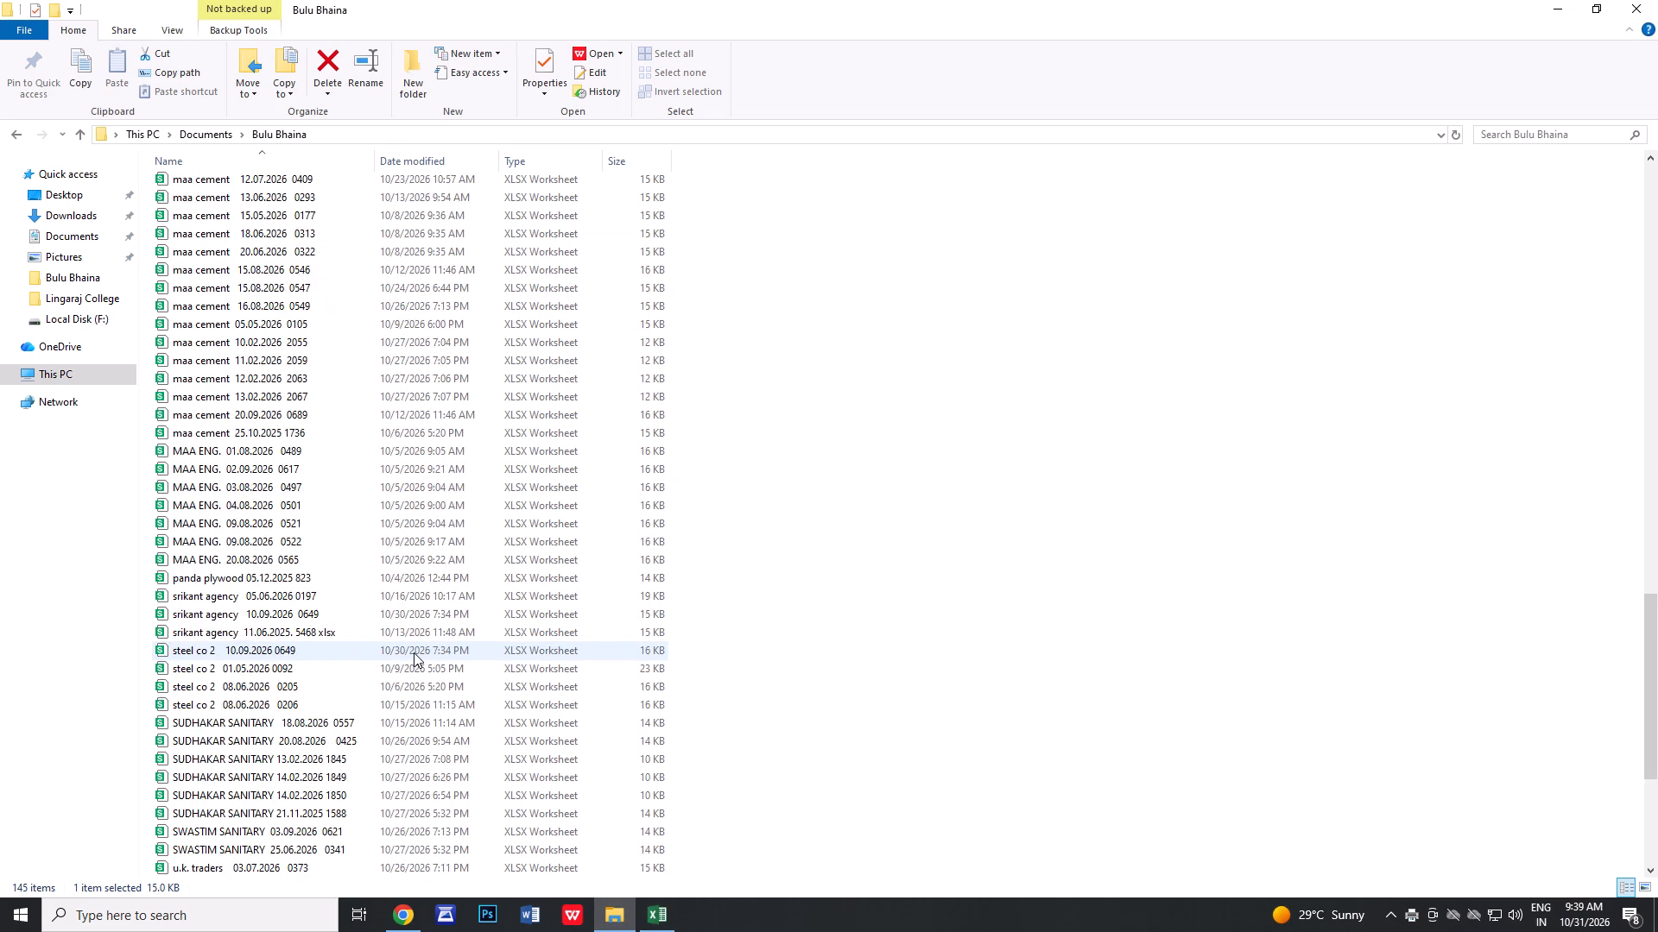
scroll(414, 652, down, 10)
scroll(414, 652, up, 3)
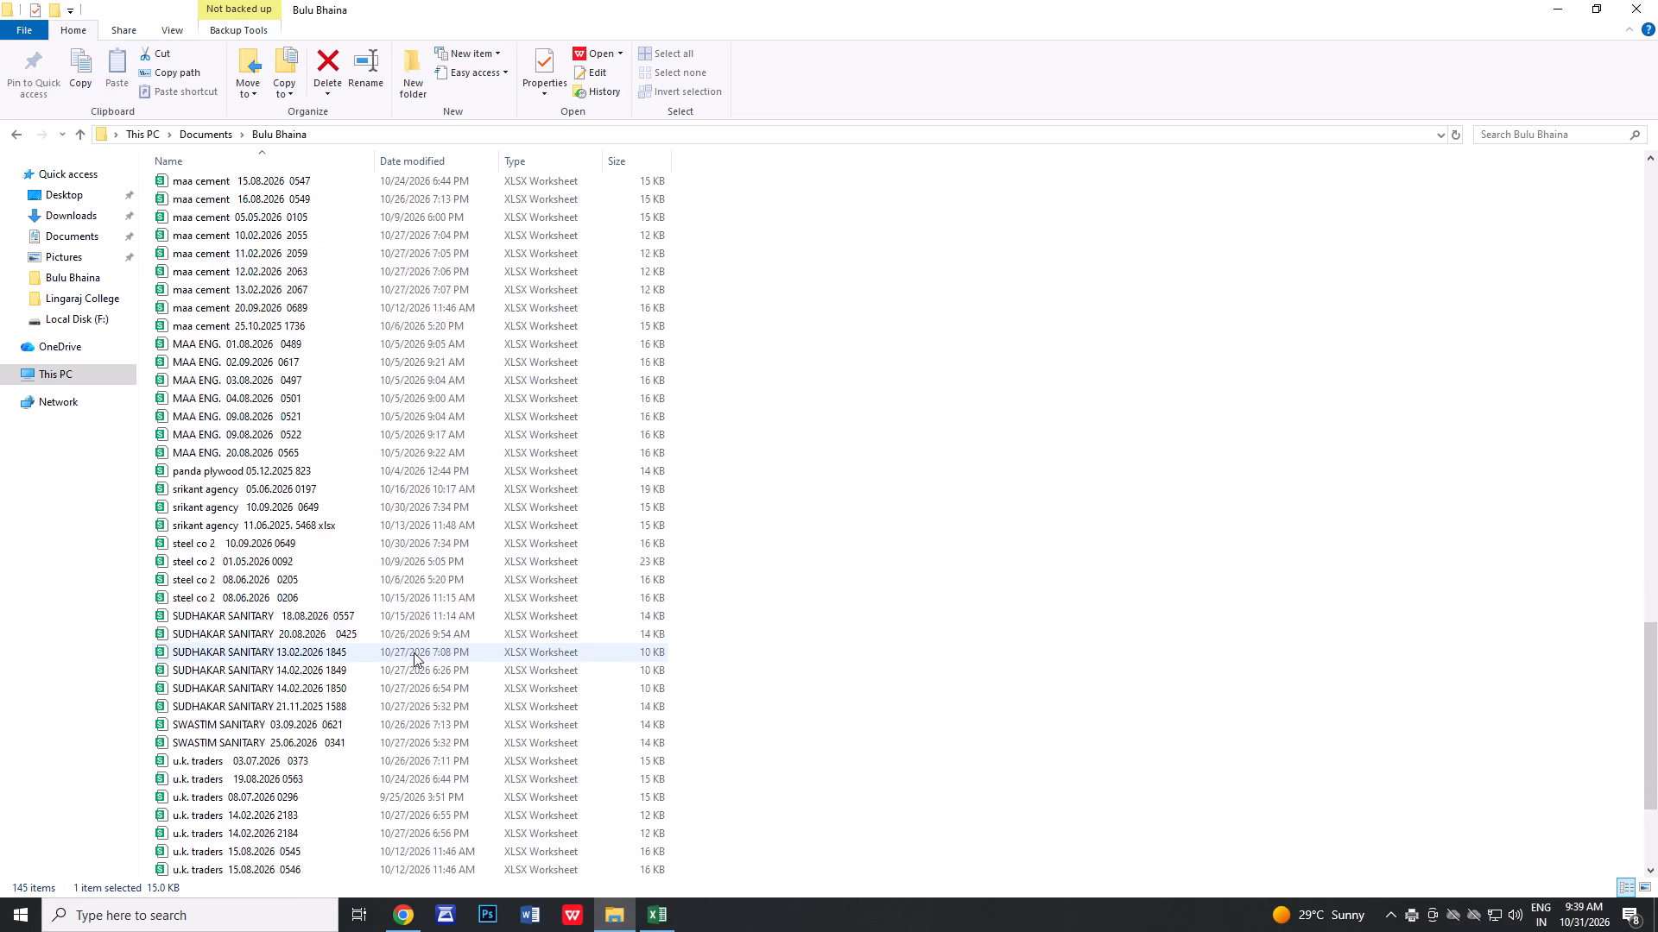
scroll(414, 652, up, 15)
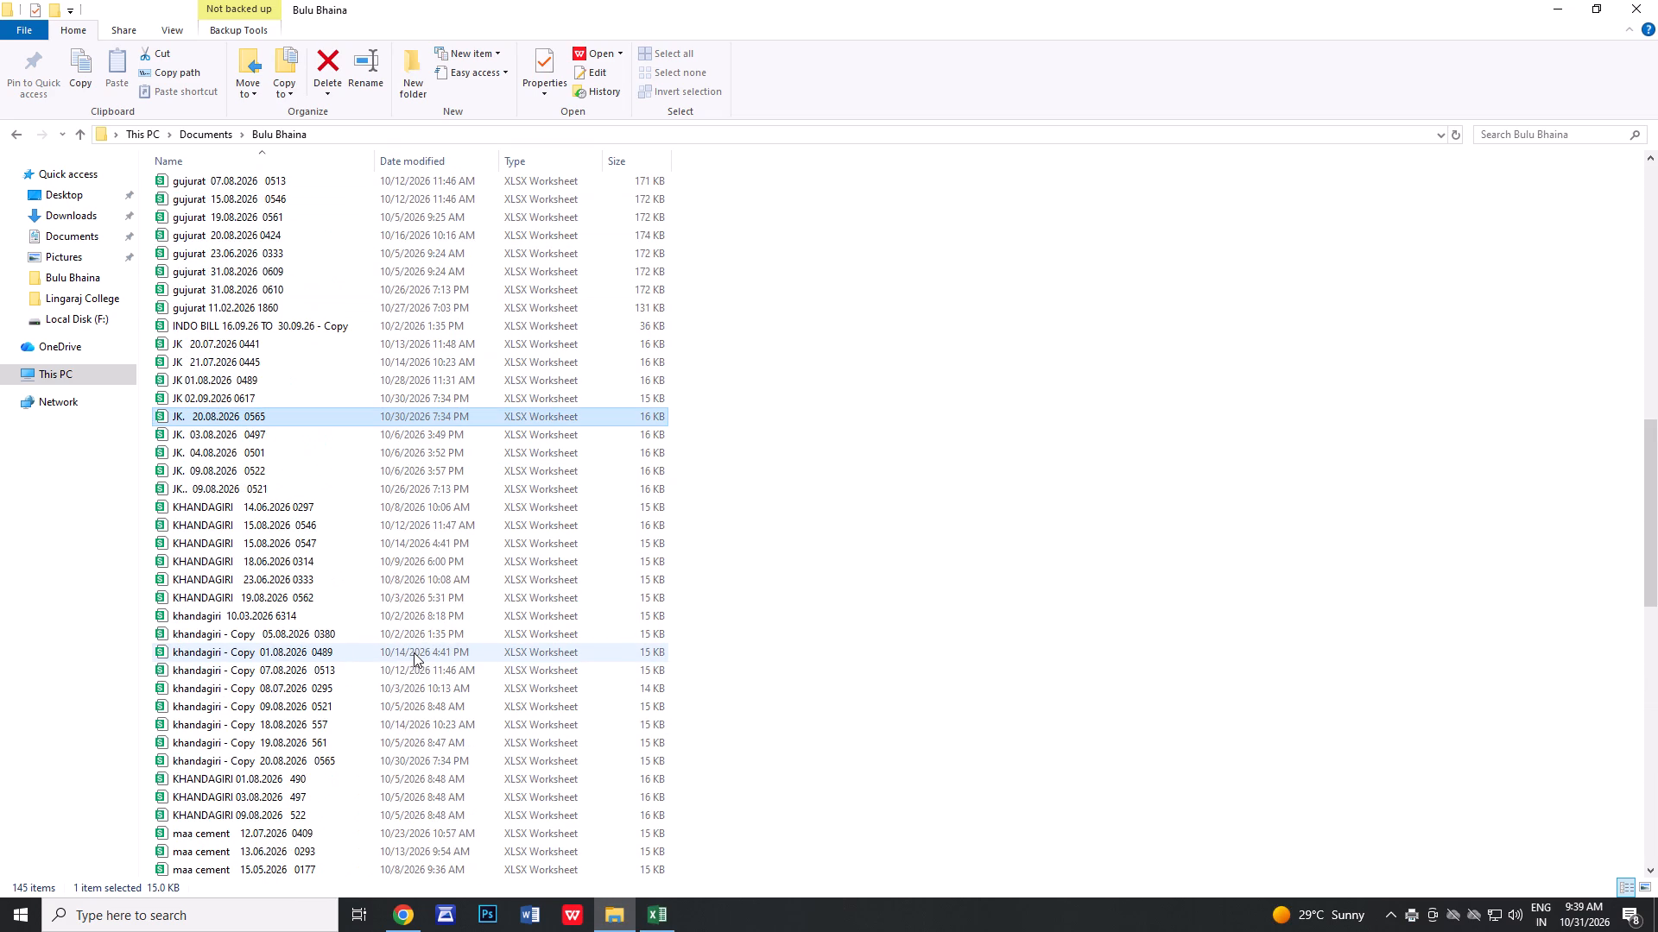
scroll(384, 443, up, 3)
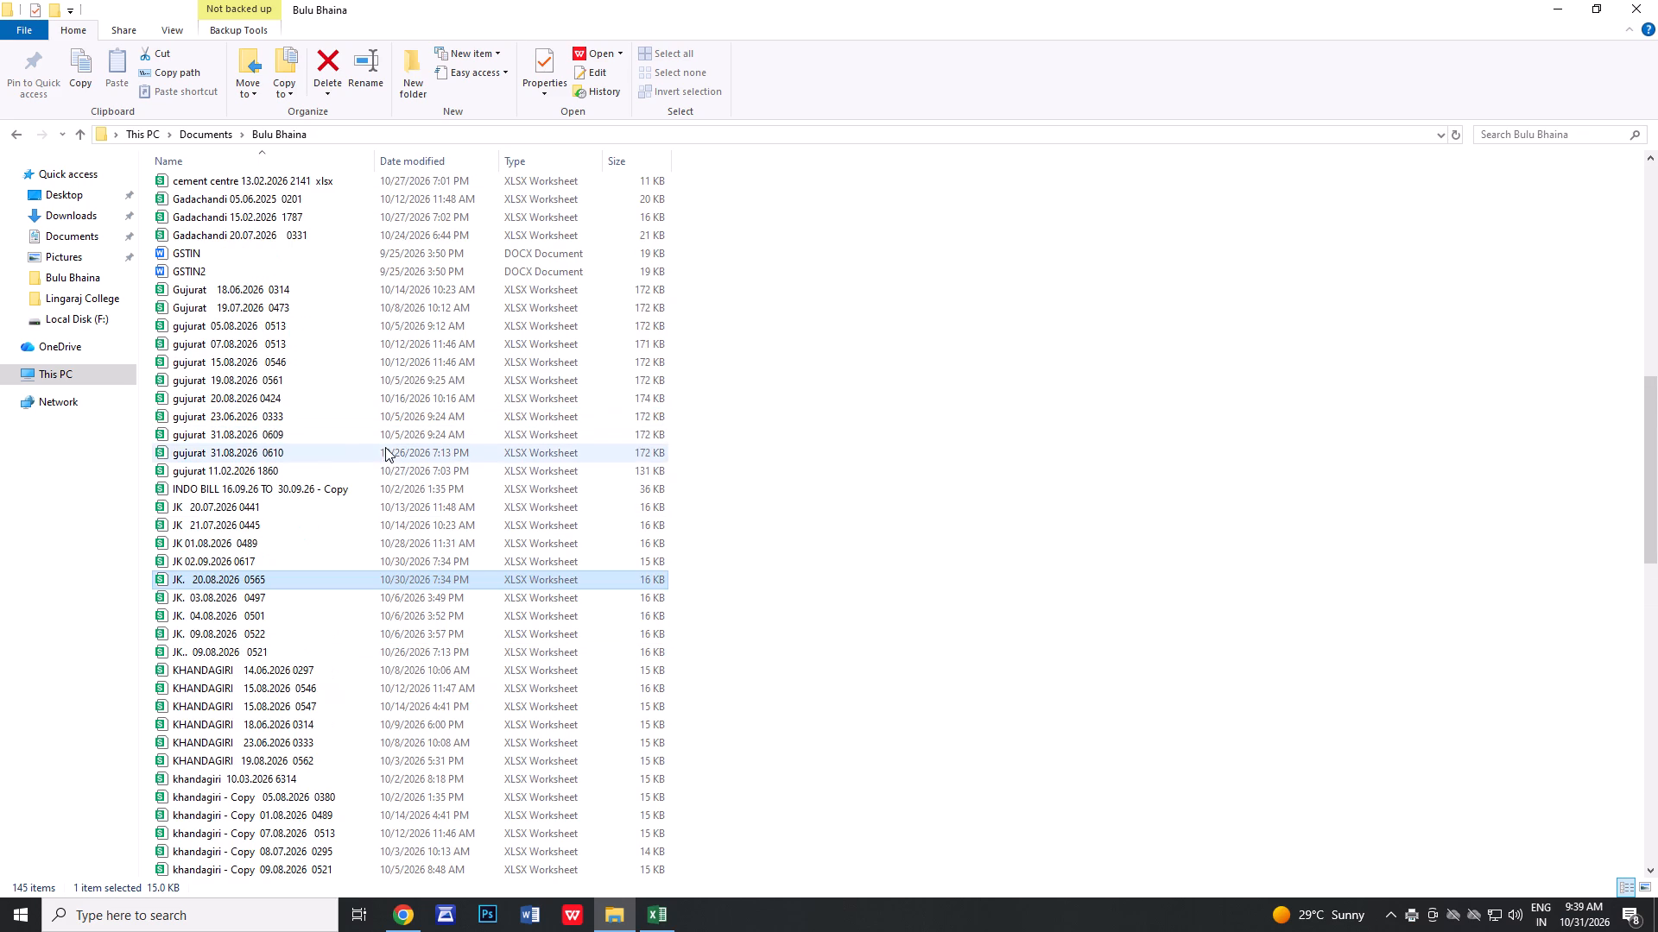
scroll(386, 467, up, 2)
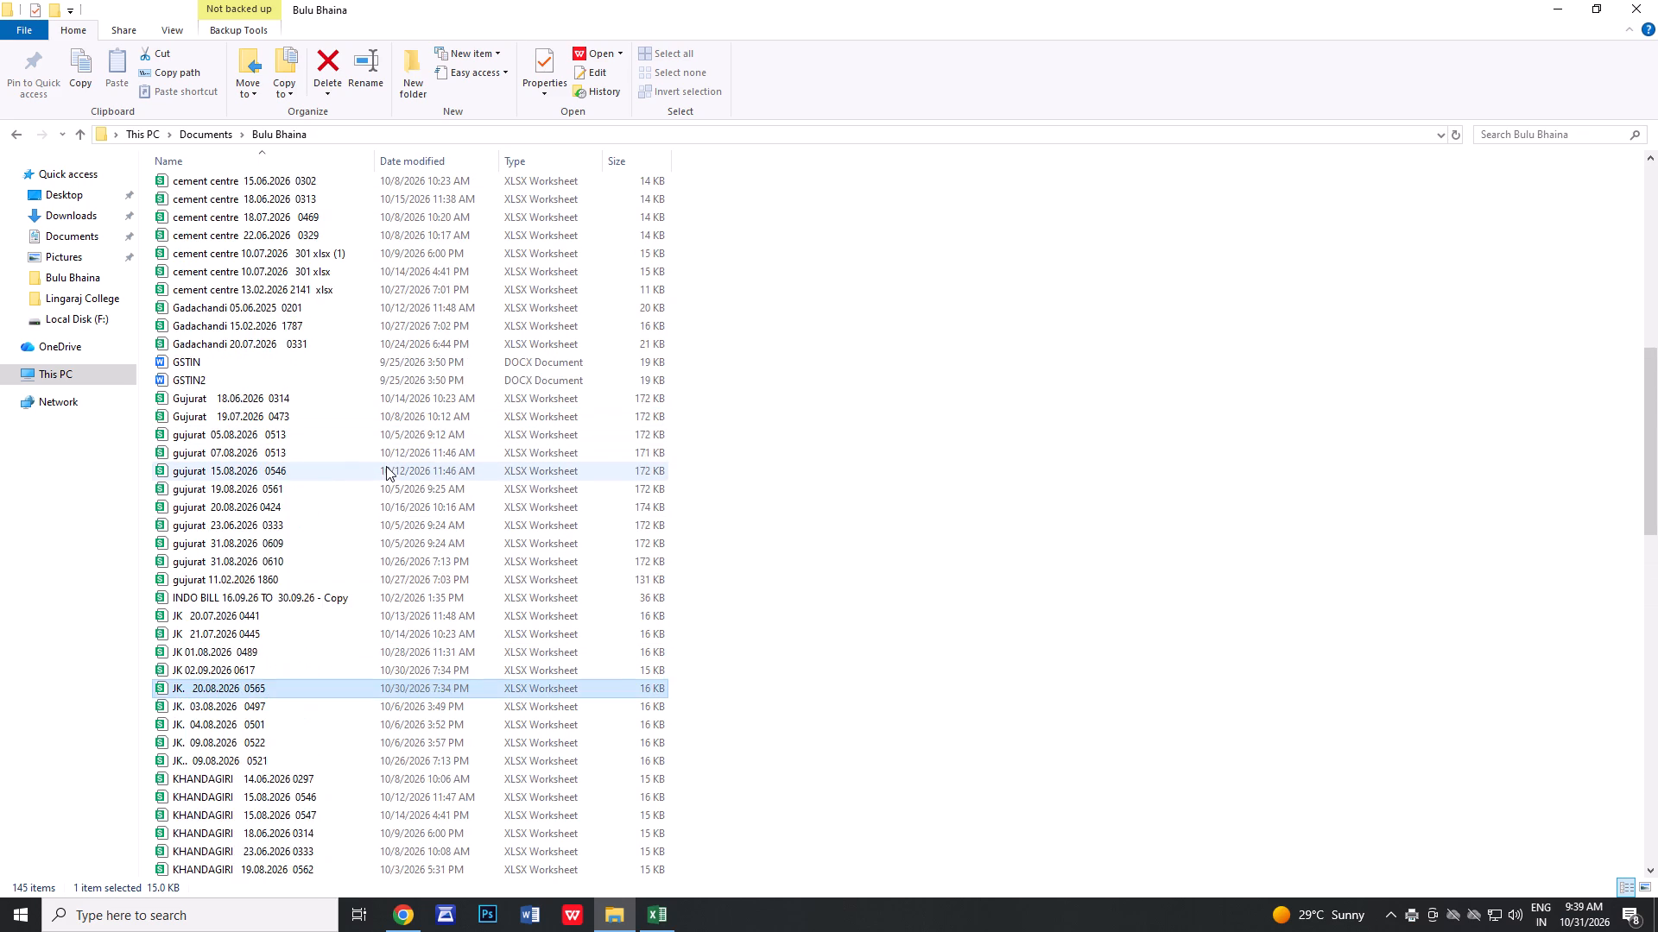
scroll(386, 466, up, 7)
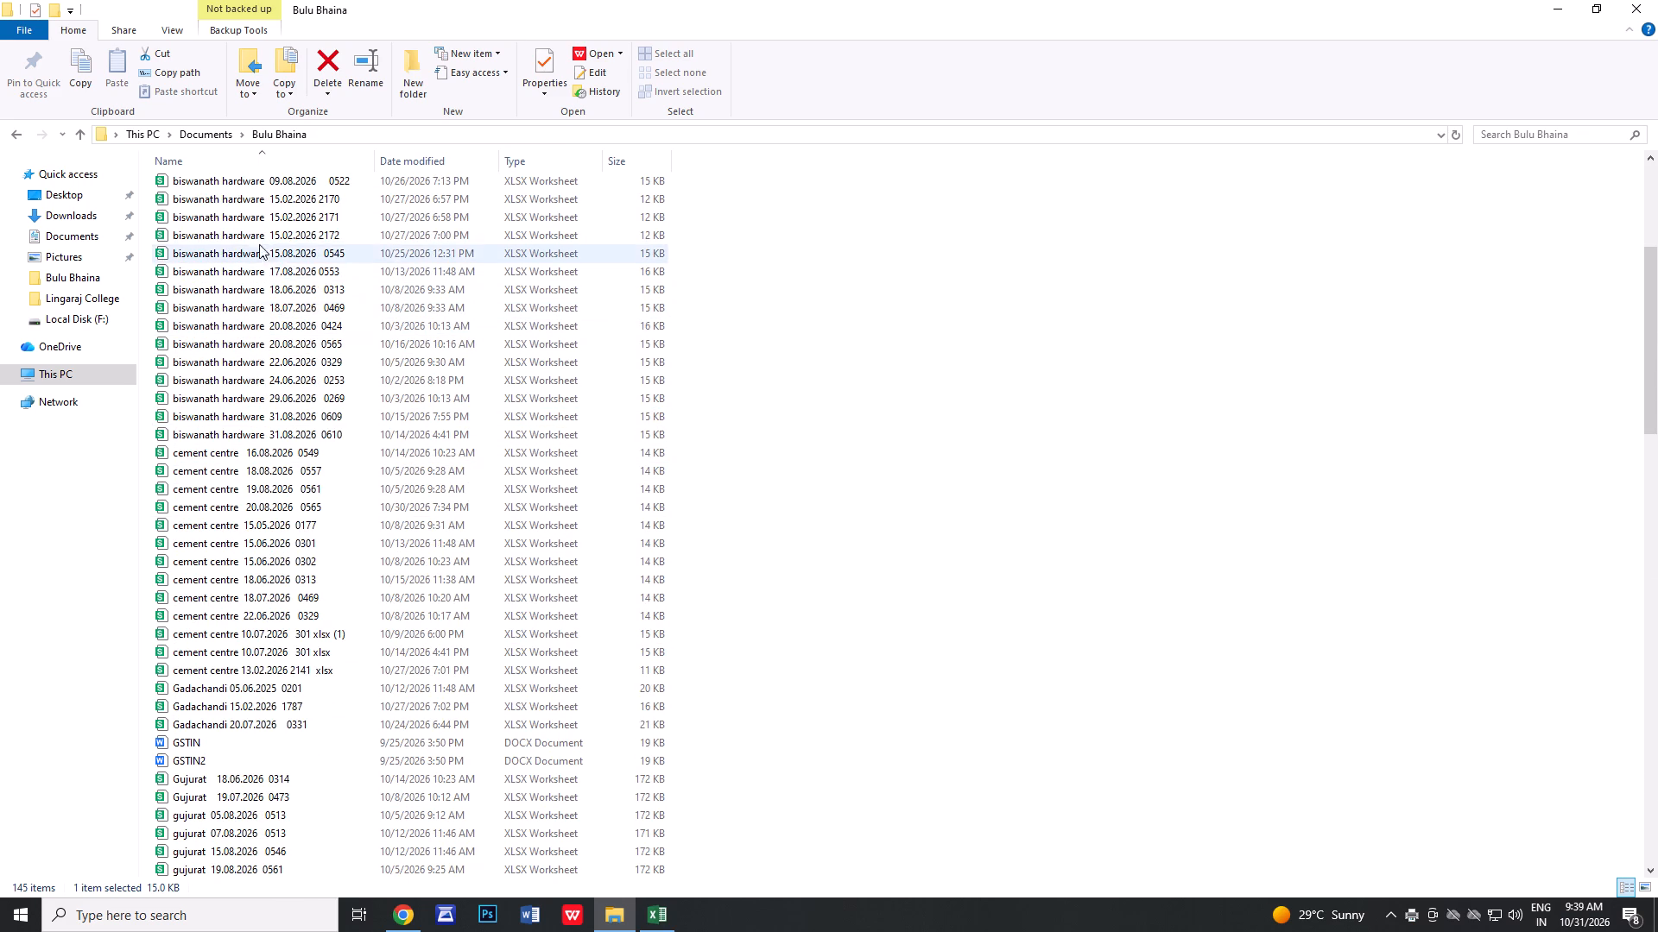
right_click(251, 180)
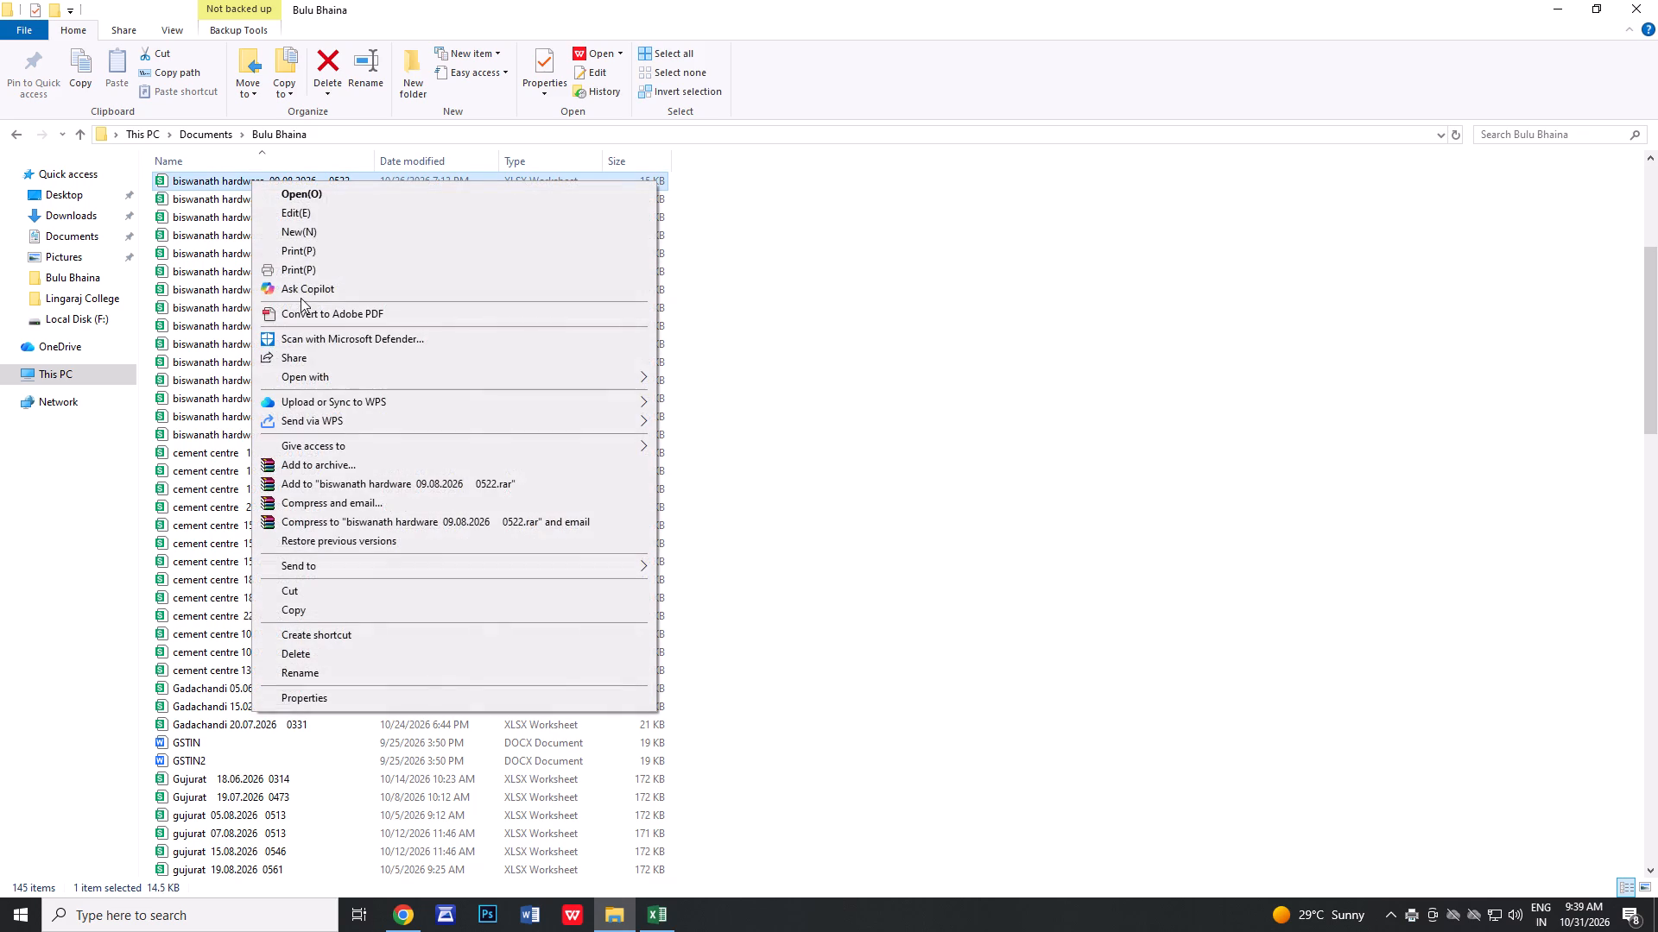
click(301, 376)
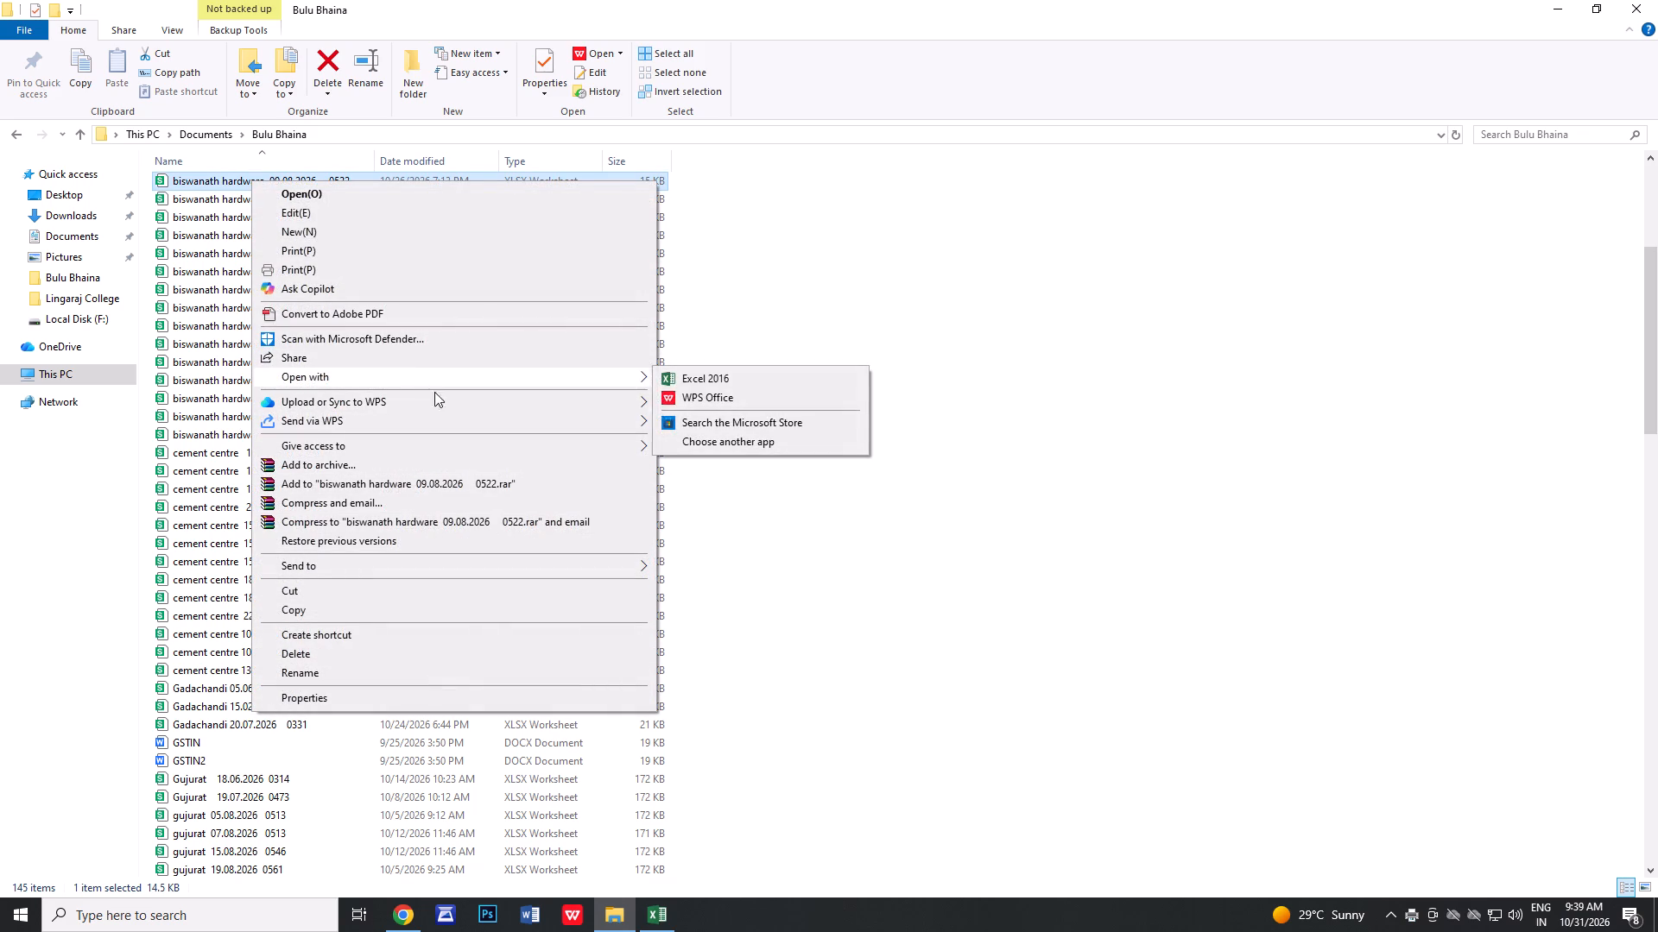
click(629, 374)
click(675, 378)
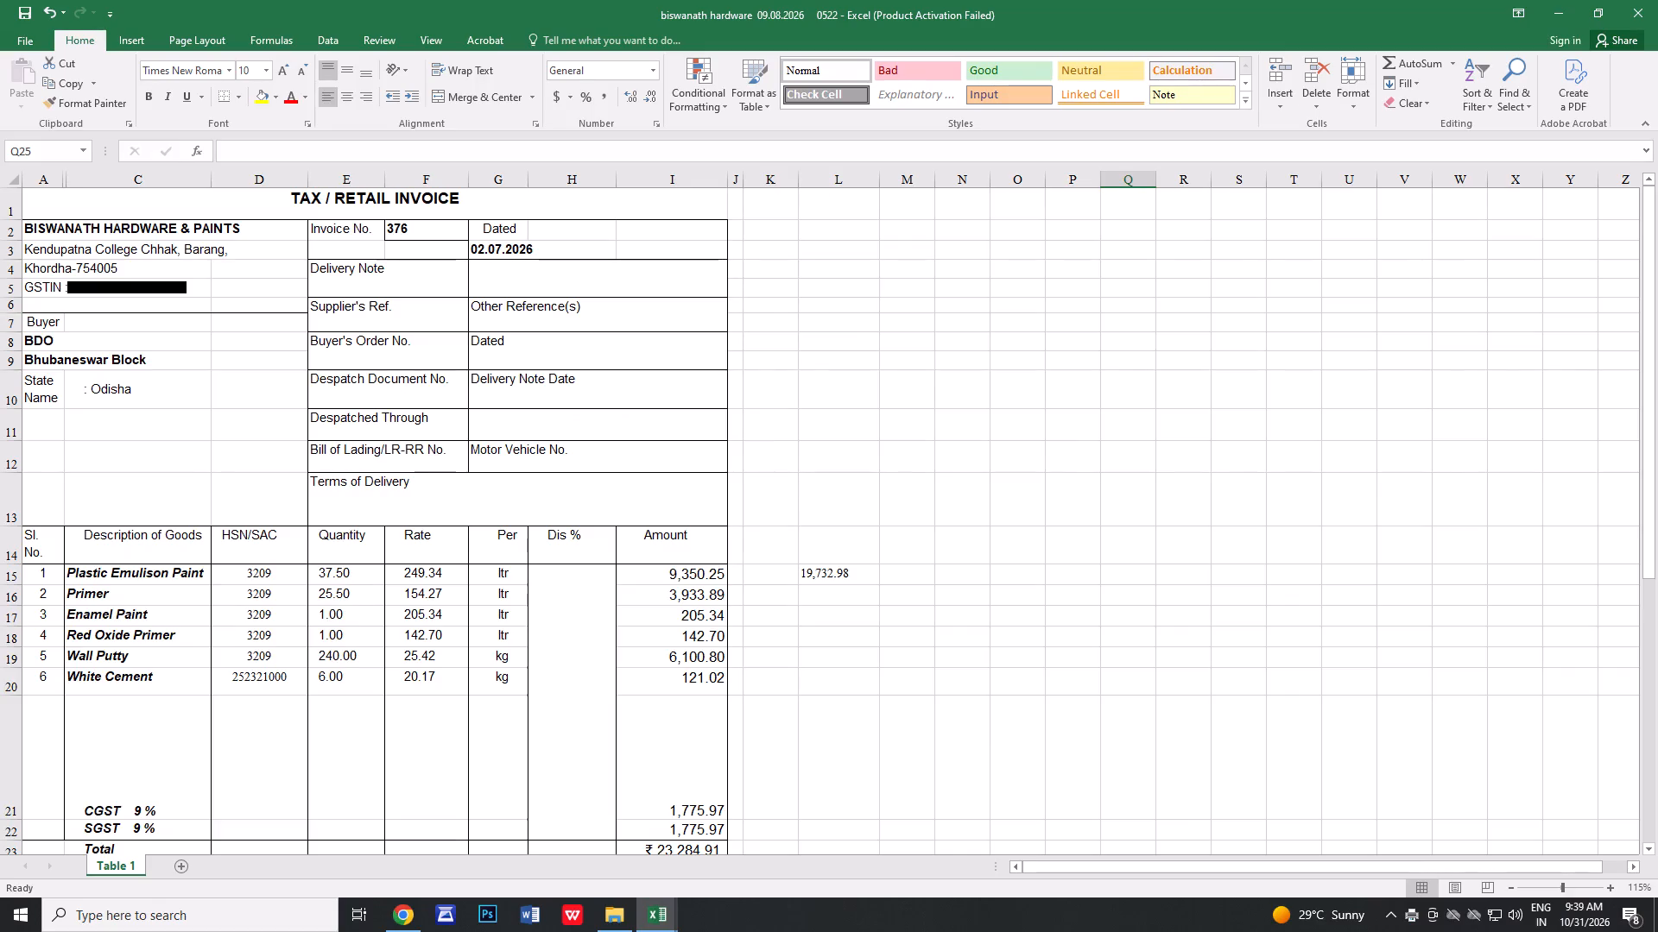
Replace the buyer details in cells A8 and A9 with "PEO" and "DADHA".
click(67, 344)
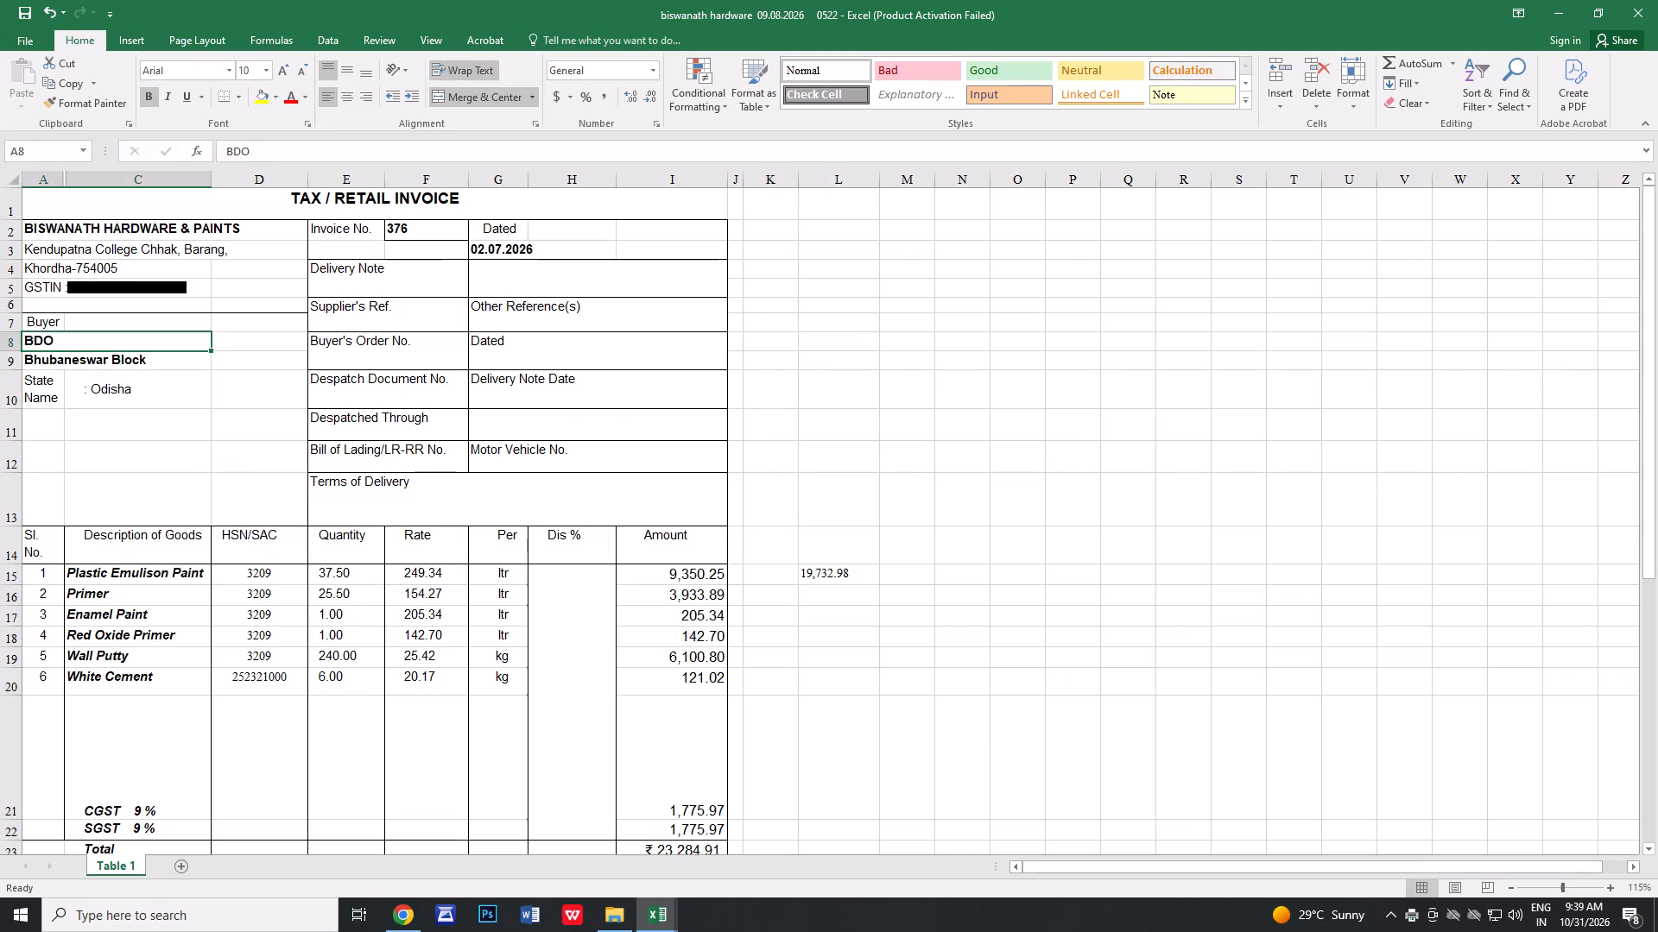
text(PEO)
key(Down)
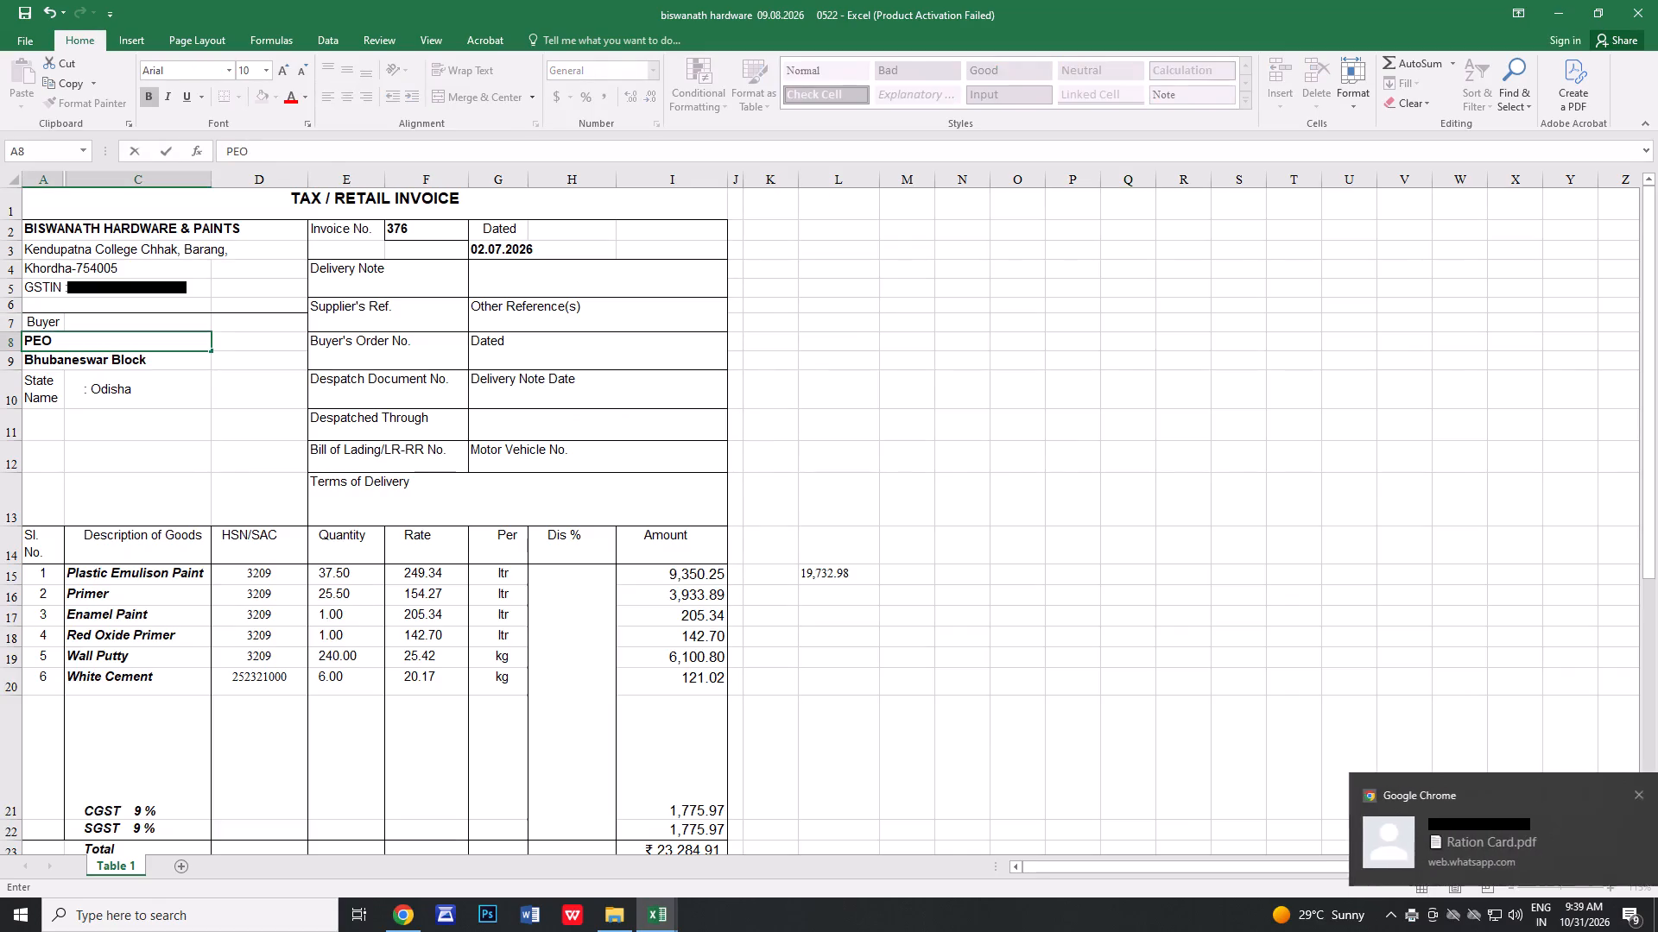
text(DADHA)
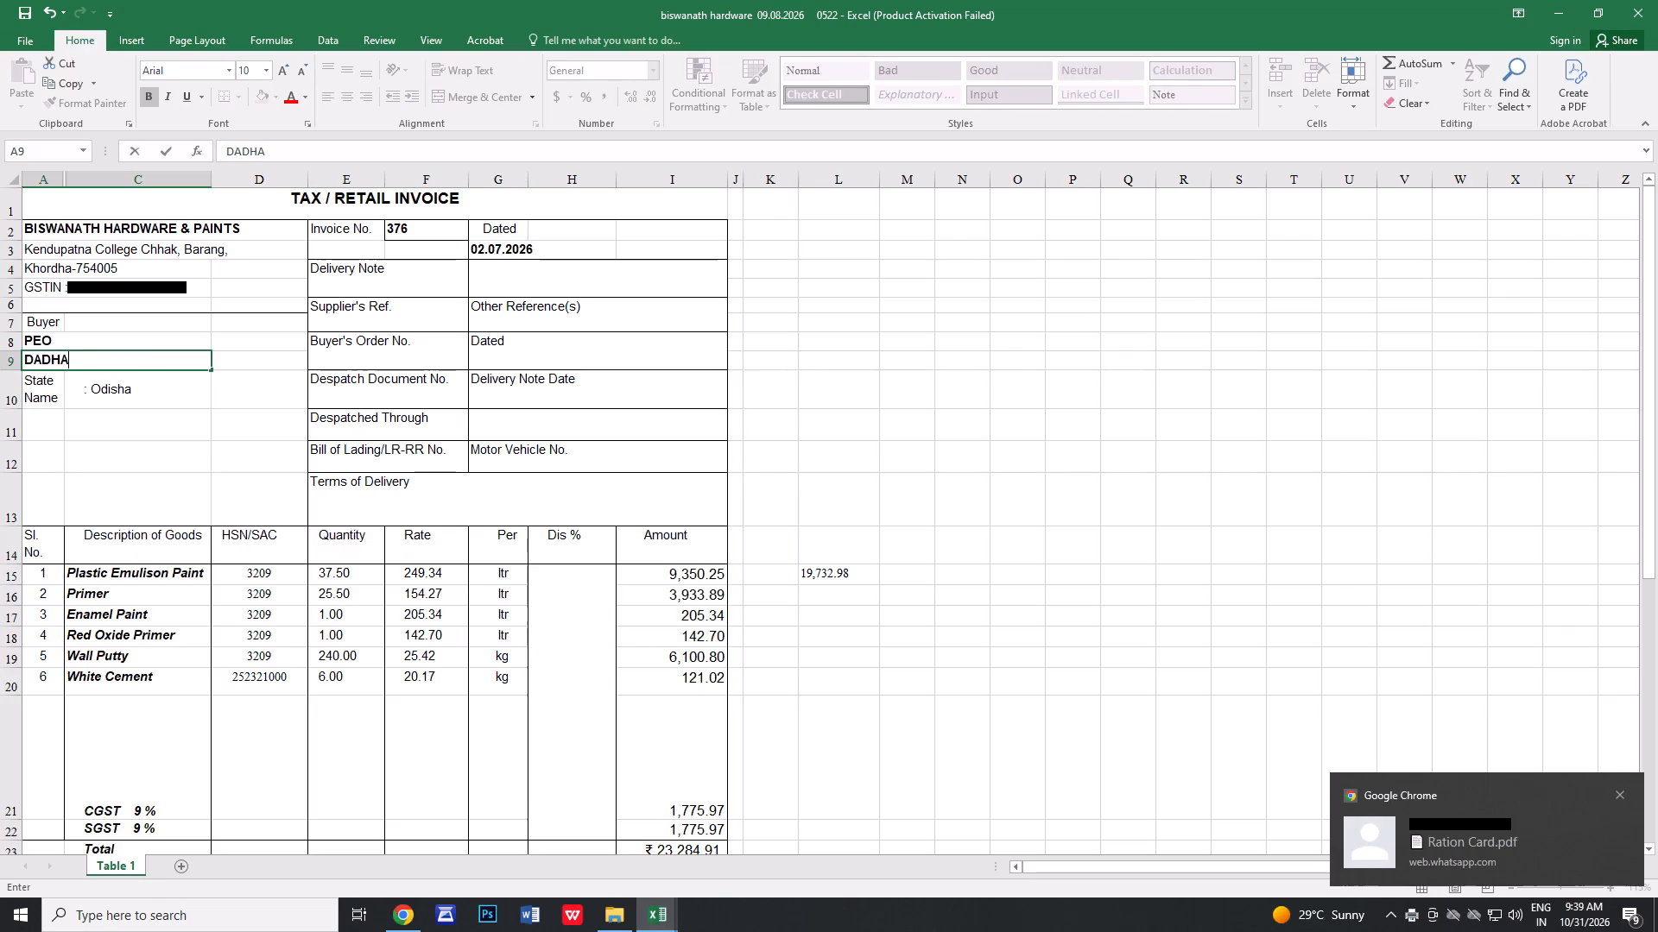
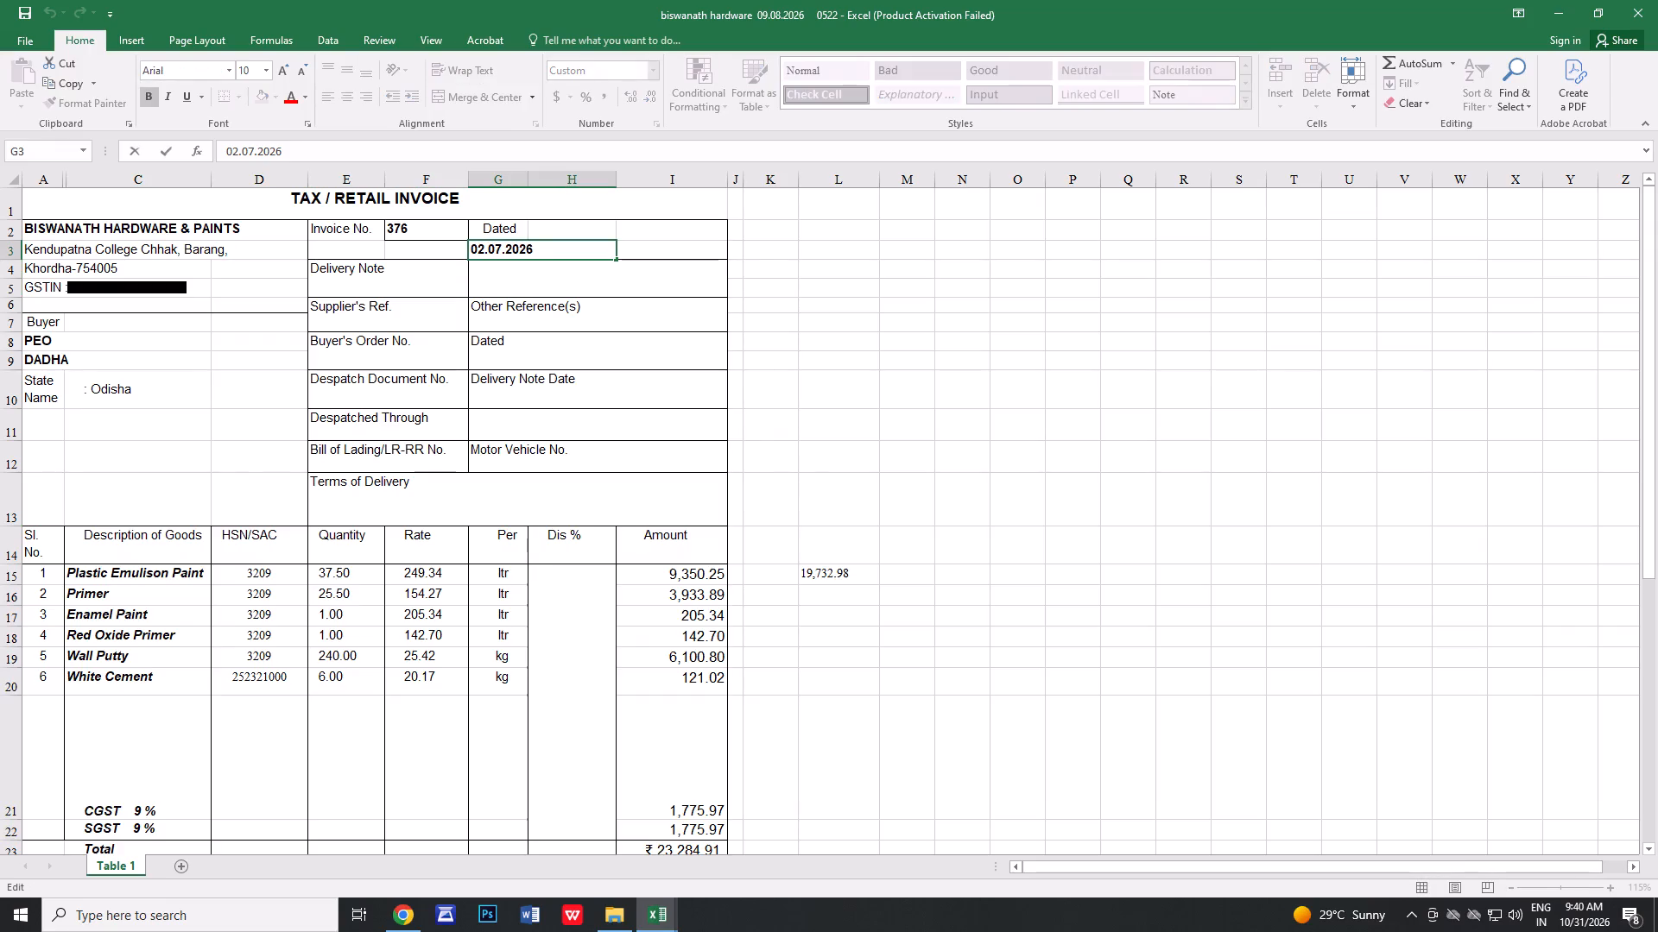
Change the invoice date in cell G3 to 13.02.2026.
key(BackSpace)
key(BackSpace)
text(13)
key(Right)
key(Right)
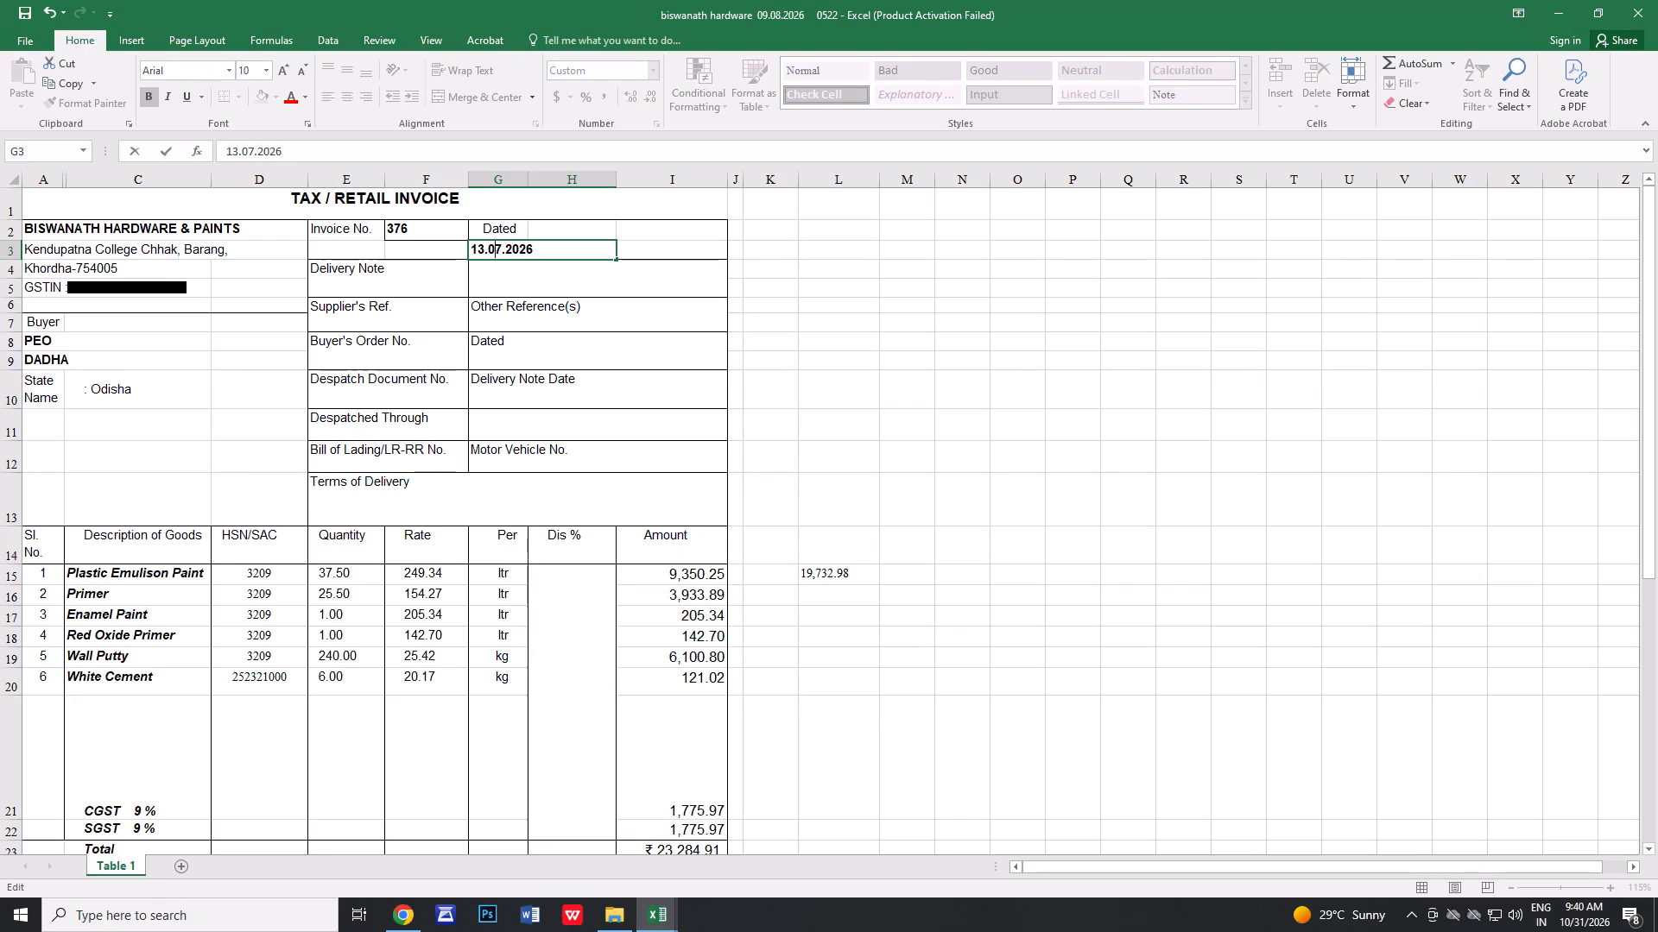
key(Right)
key(BackSpace)
key(2)
Replace the invoice number in cell F2 with 2159.
click(432, 233)
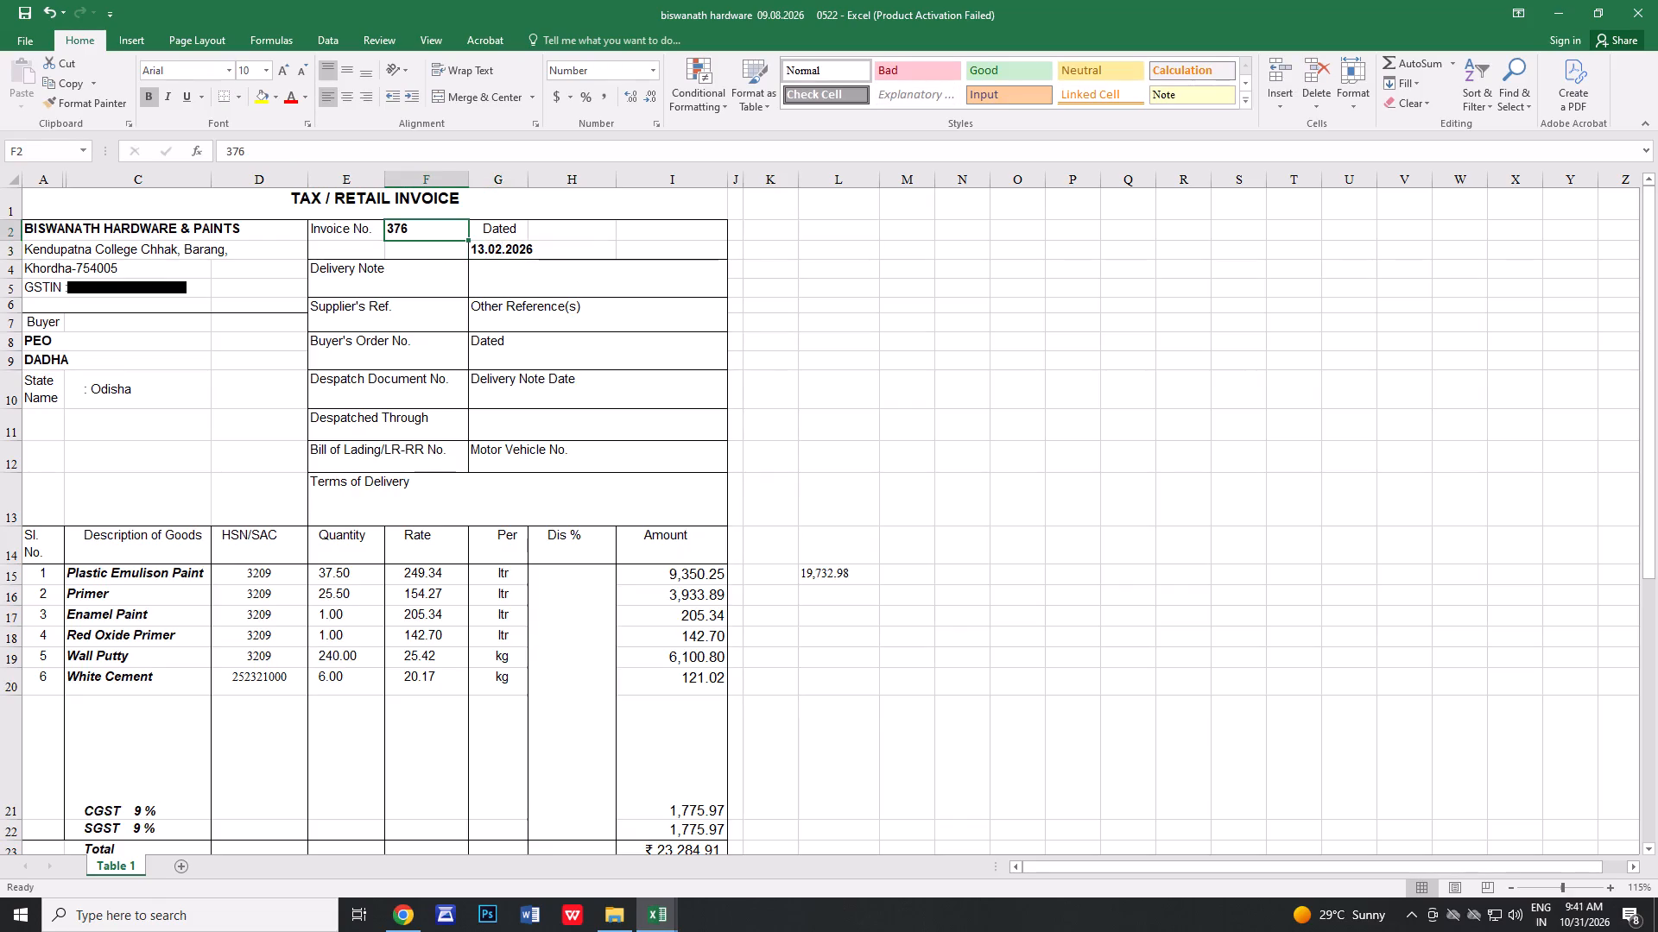
double_click(429, 232)
key(BackSpace)
key(BackSpace)
key(BackSpace)
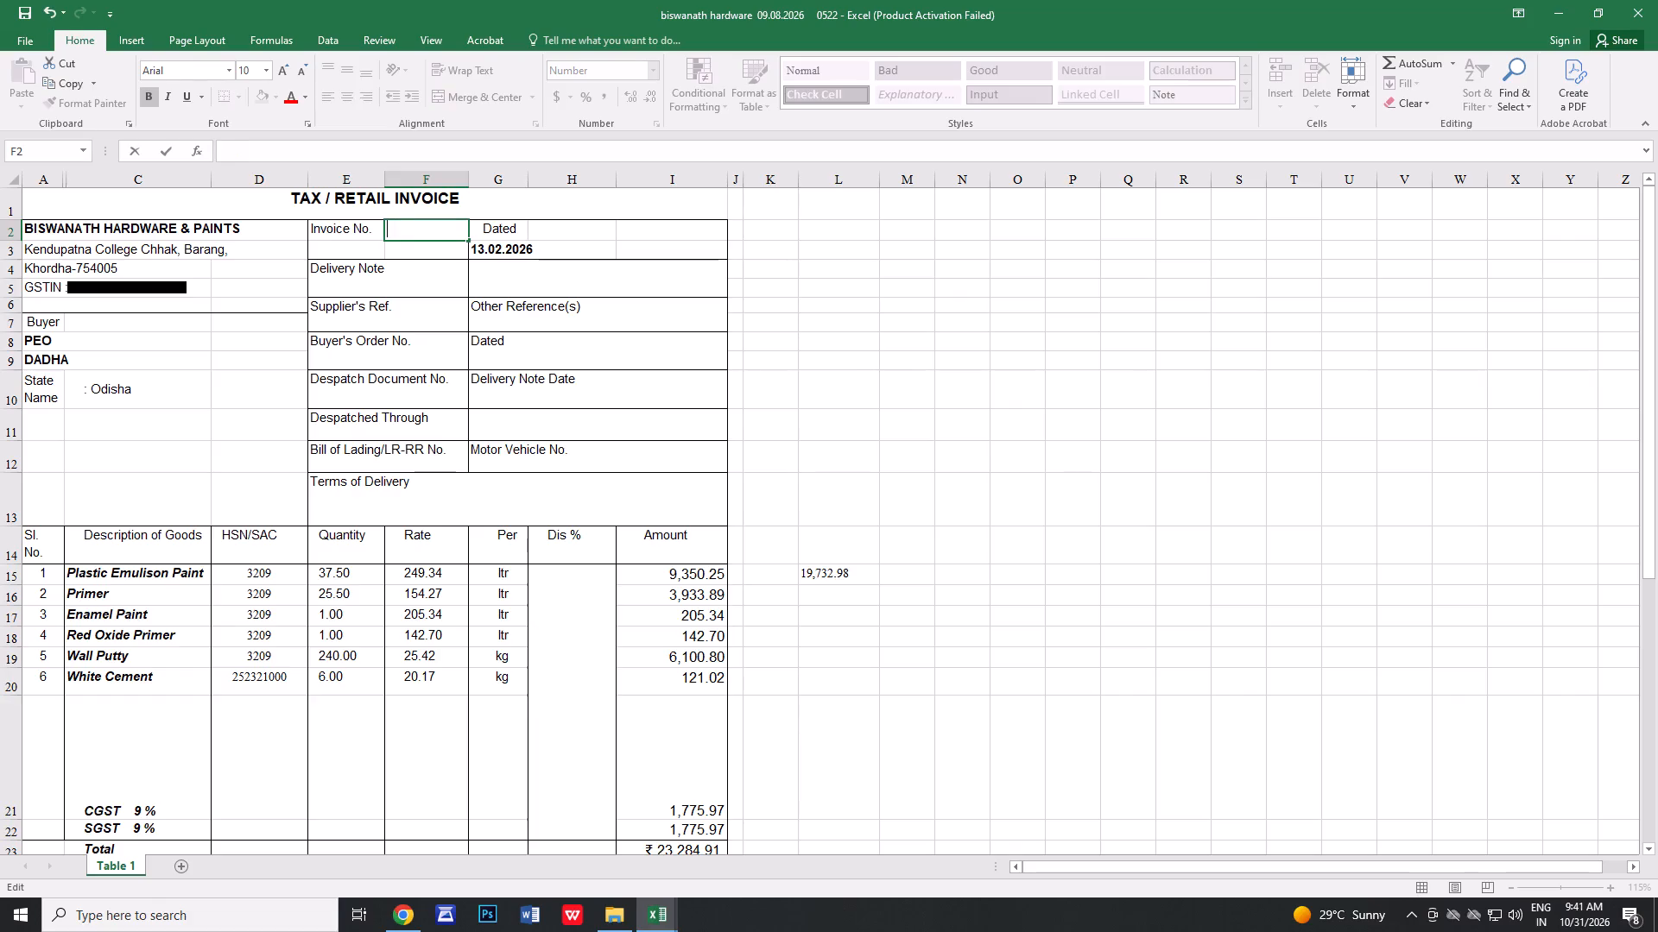
text(2159)
click(523, 408)
Set the quantity of the Primer item in row 16 to 65.
scroll(524, 408, down, 2)
scroll(553, 430, up, 3)
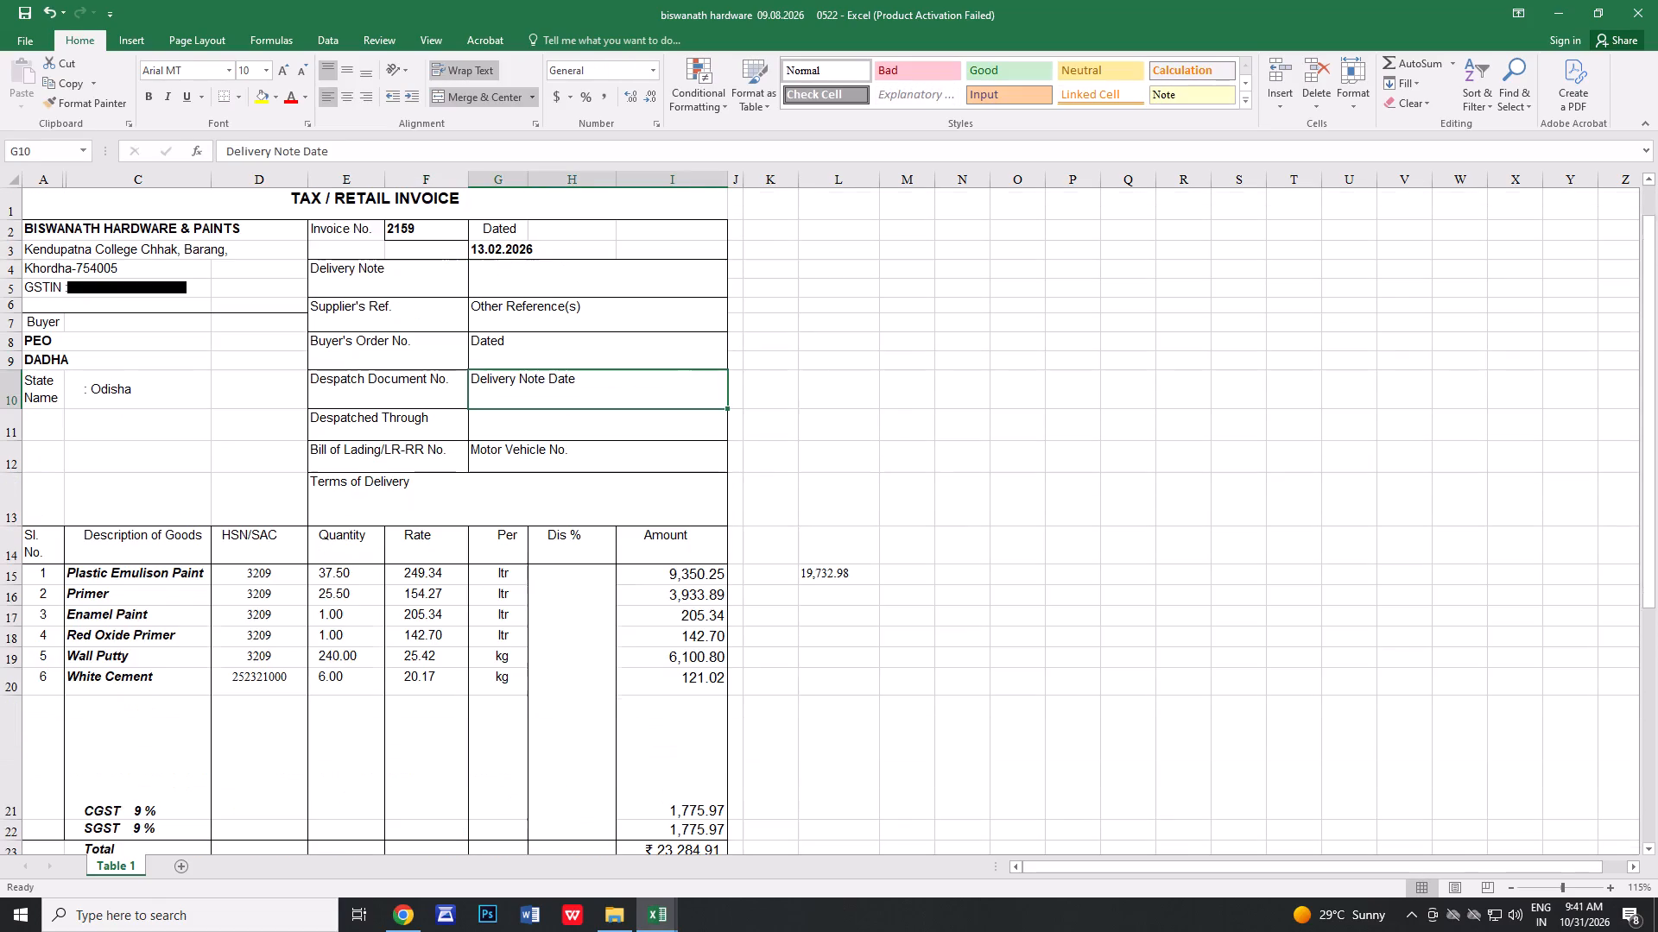
scroll(642, 578, down, 2)
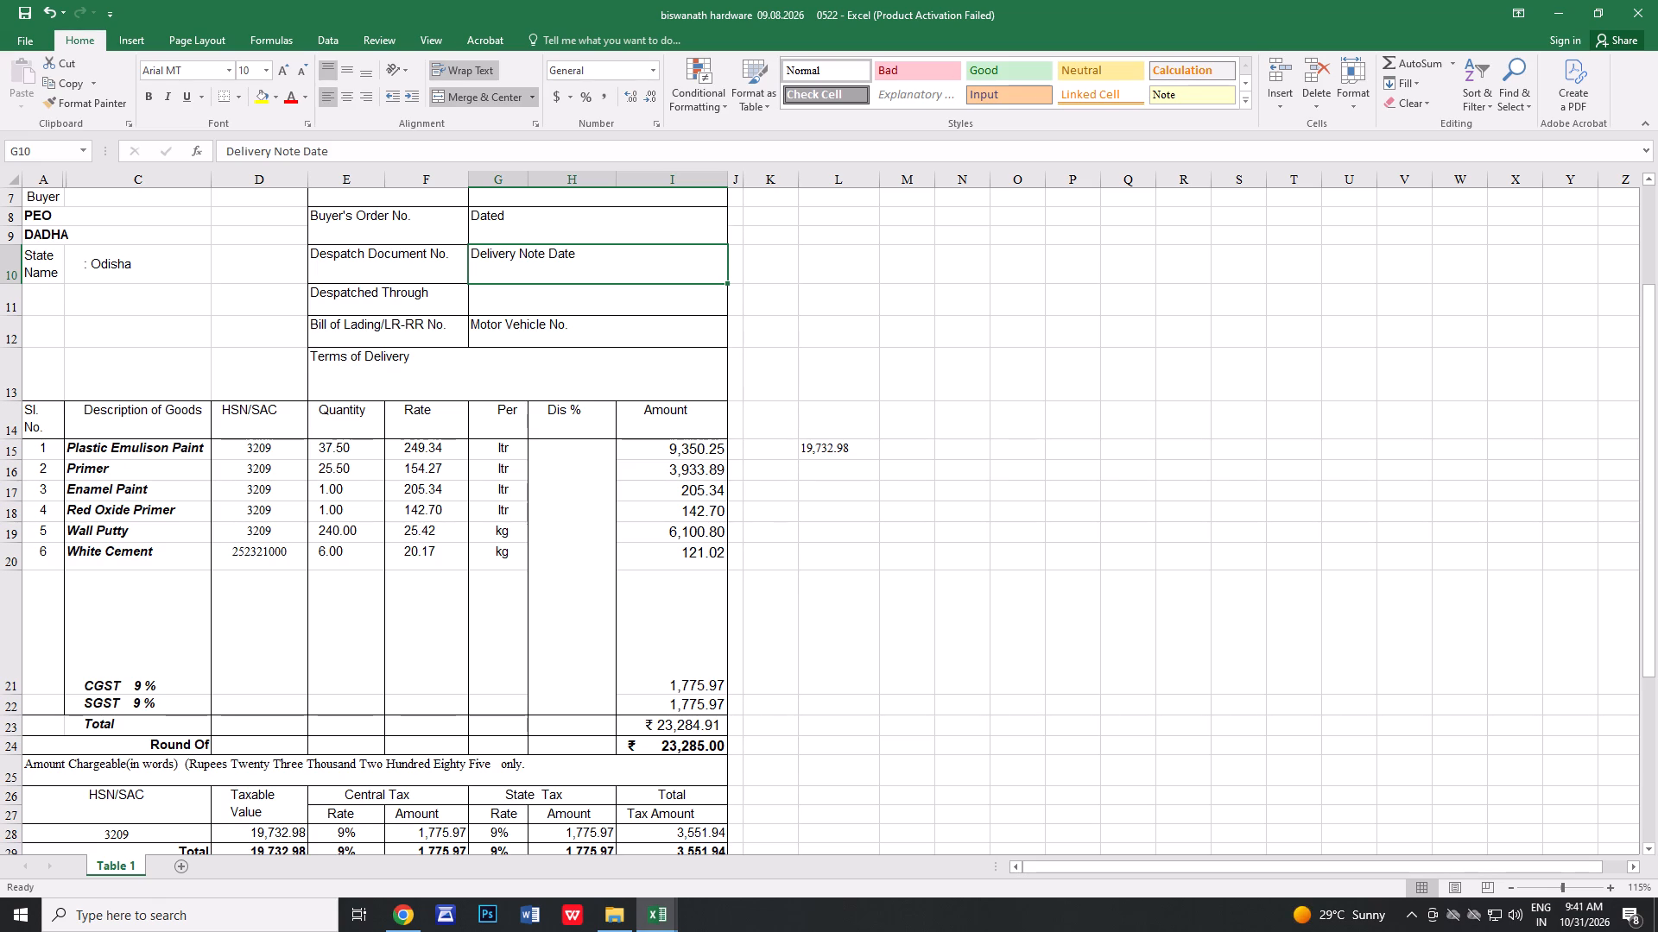
click(334, 473)
key(6)
key(5)
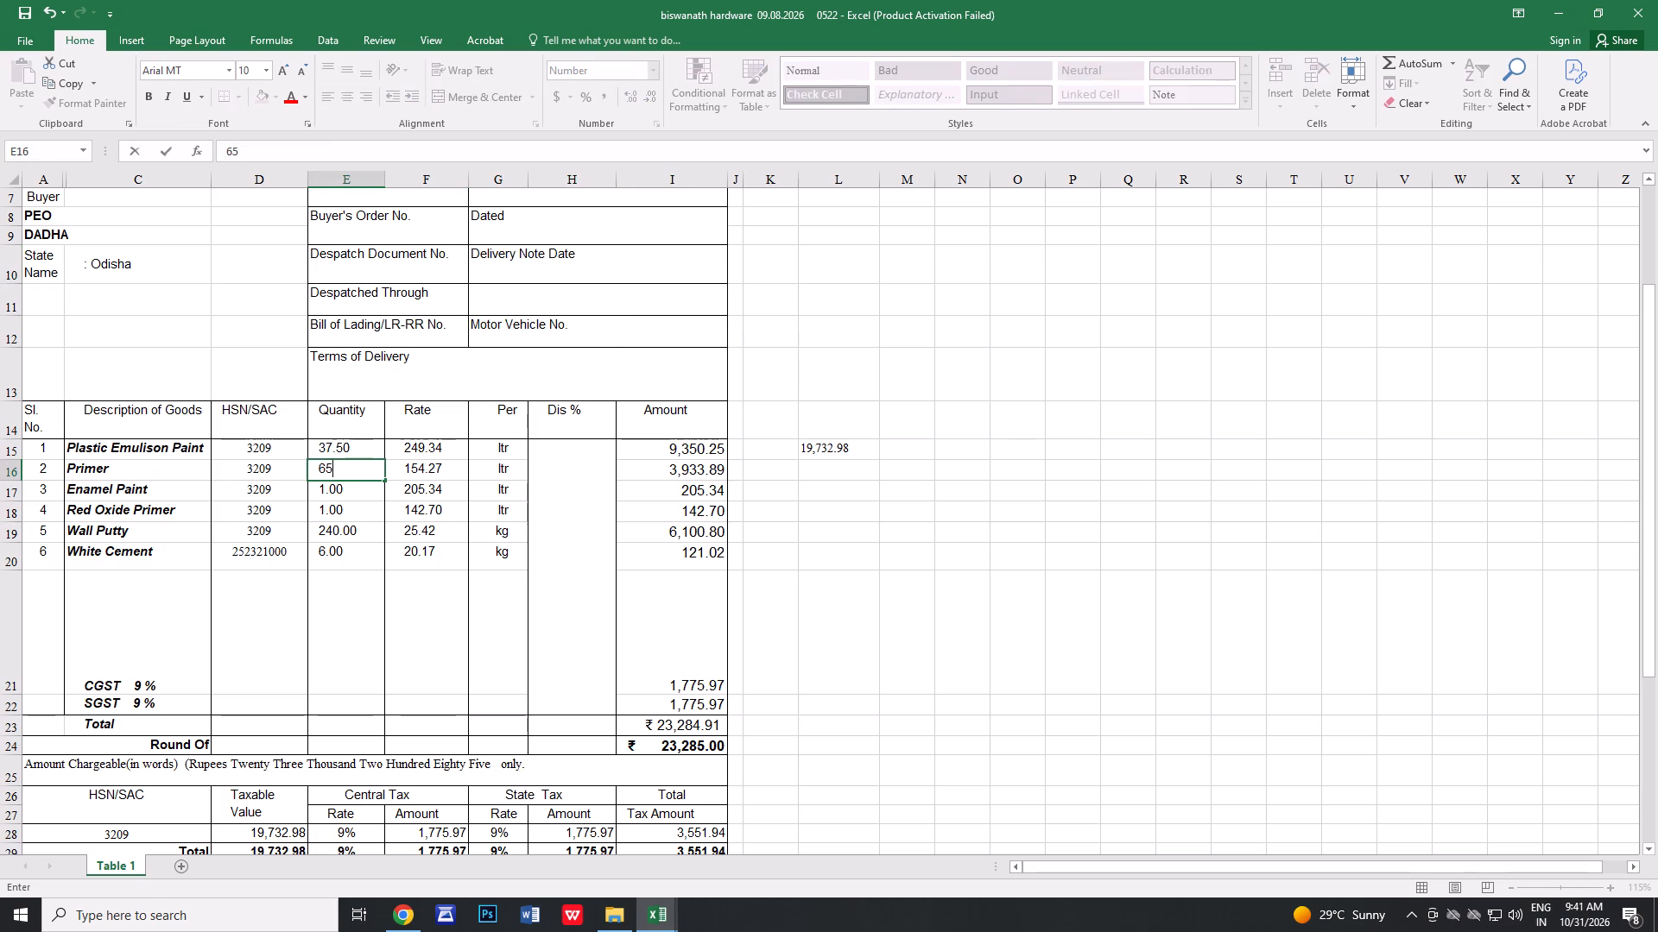
click(417, 471)
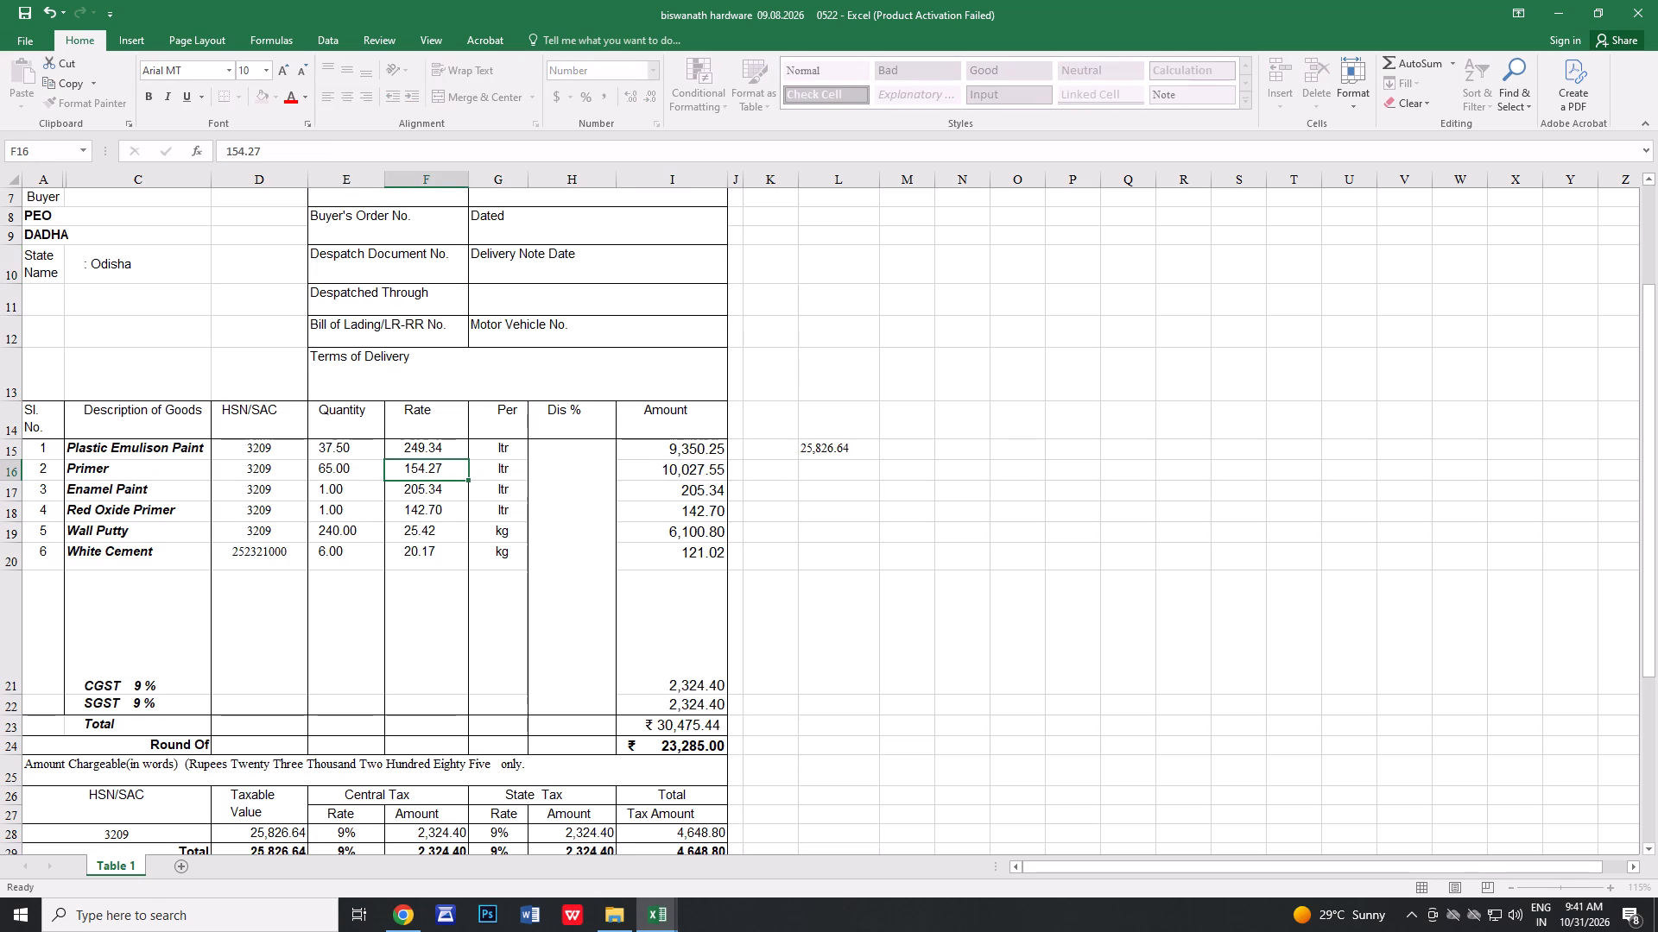
click(76, 232)
double_click(85, 242)
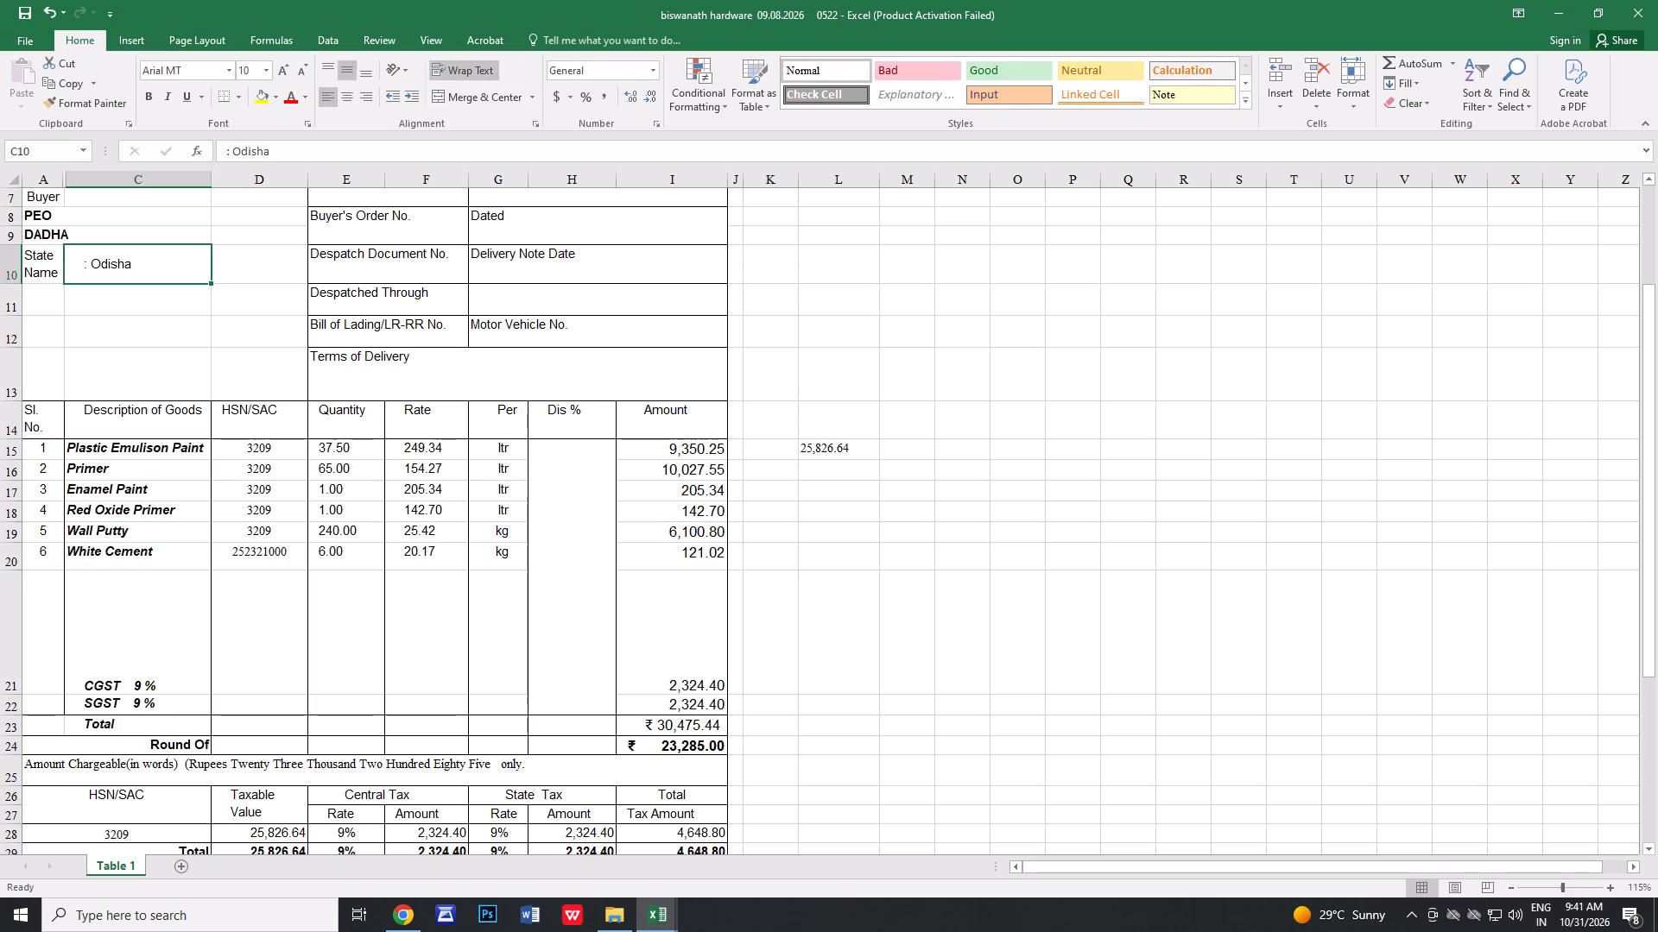
click(73, 222)
click(72, 241)
double_click(79, 237)
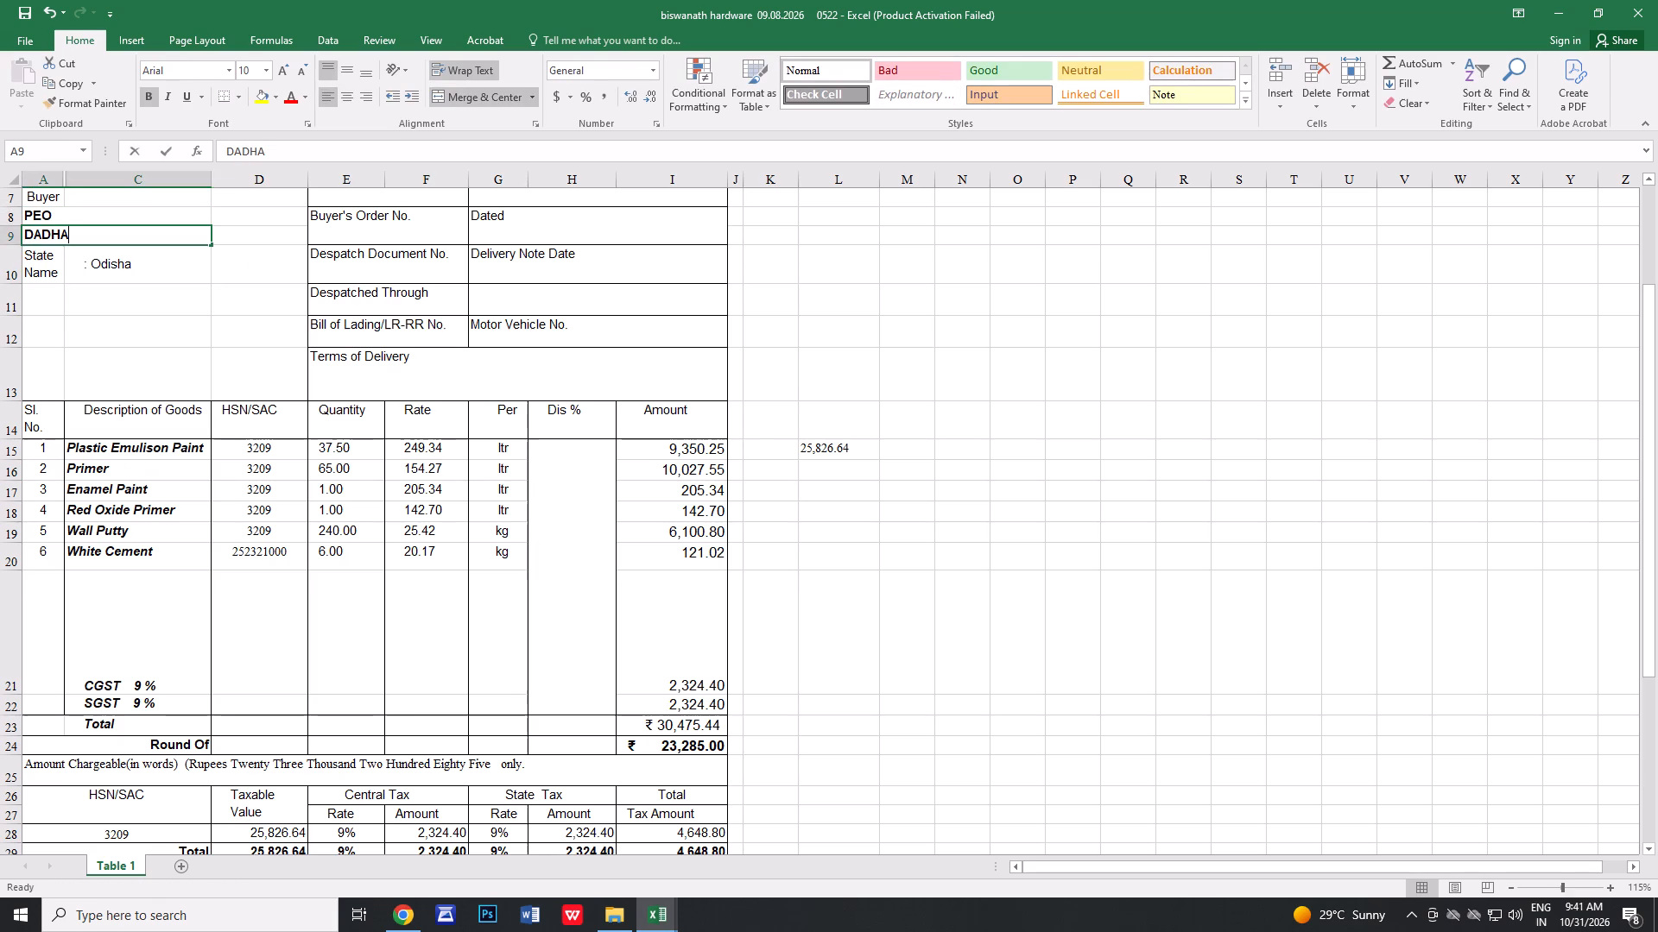
key(space)
key(g)
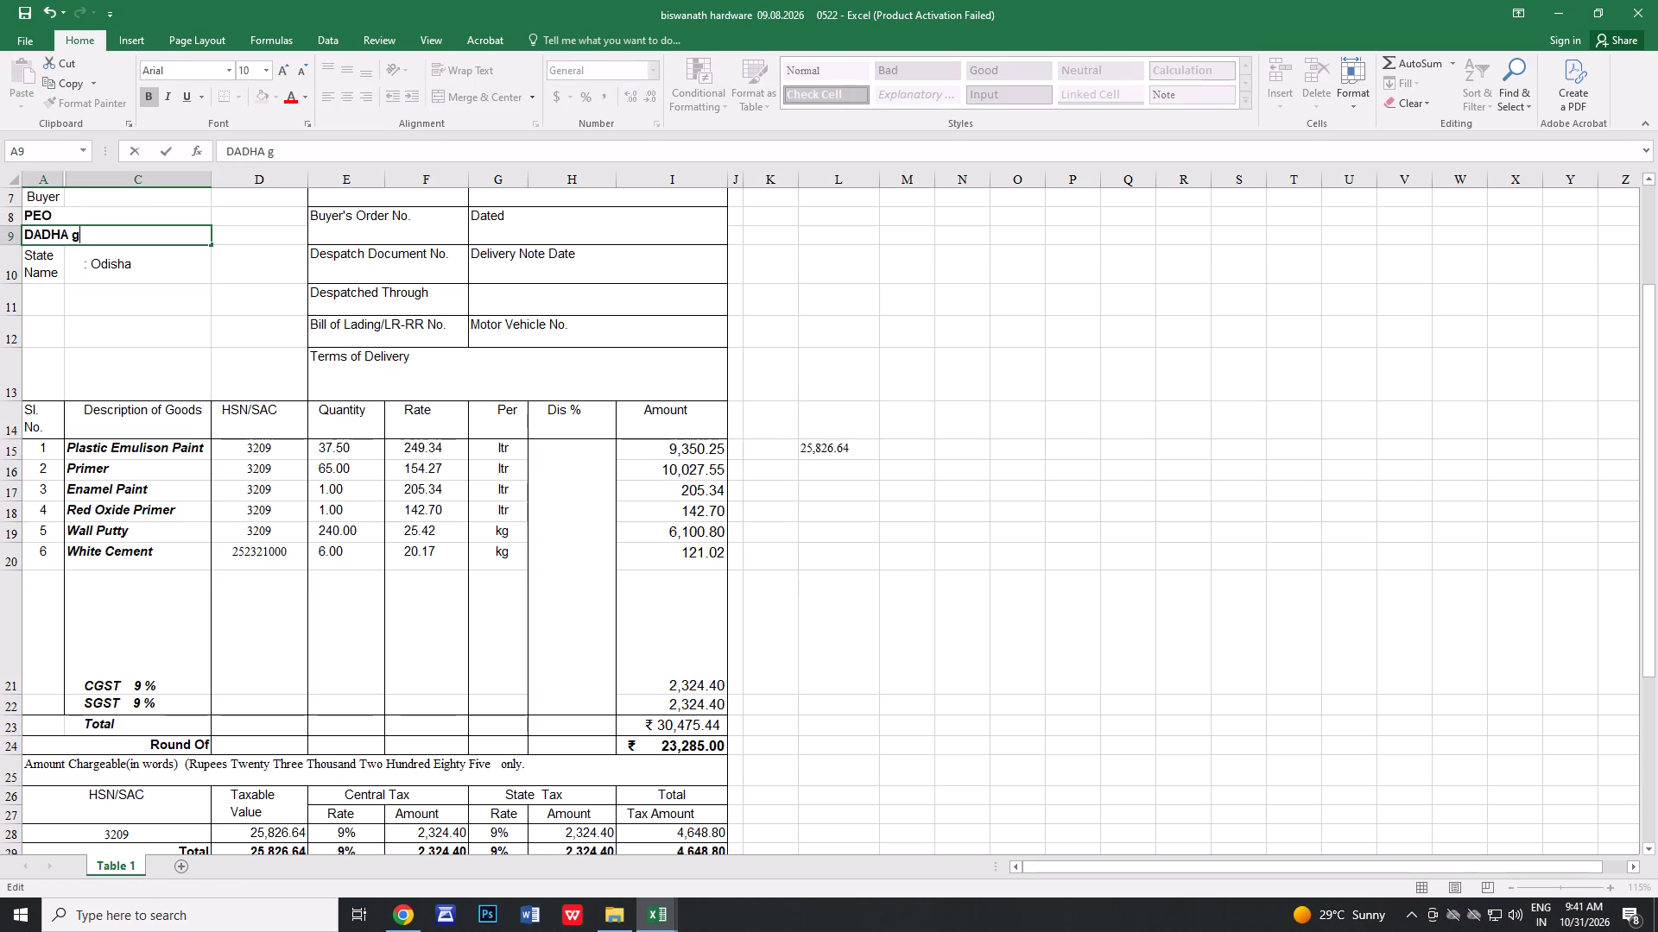
key(p)
key(BackSpace)
text(GP)
click(258, 503)
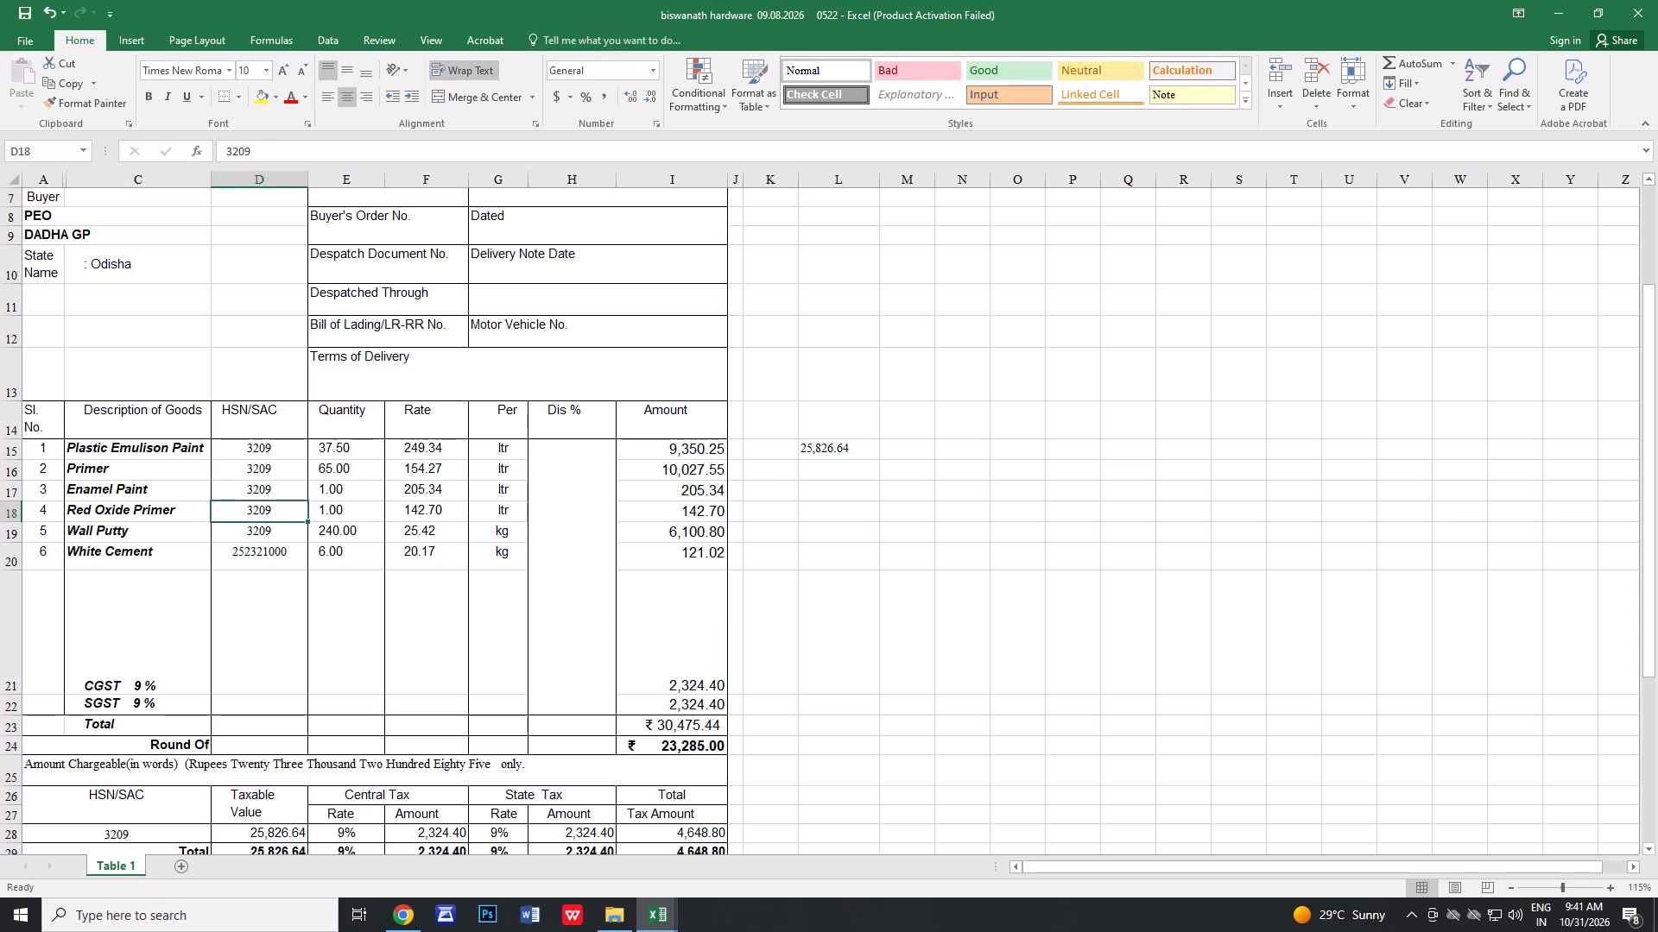
Set the rate of the Primer item in row 16 to 155.08.
click(424, 470)
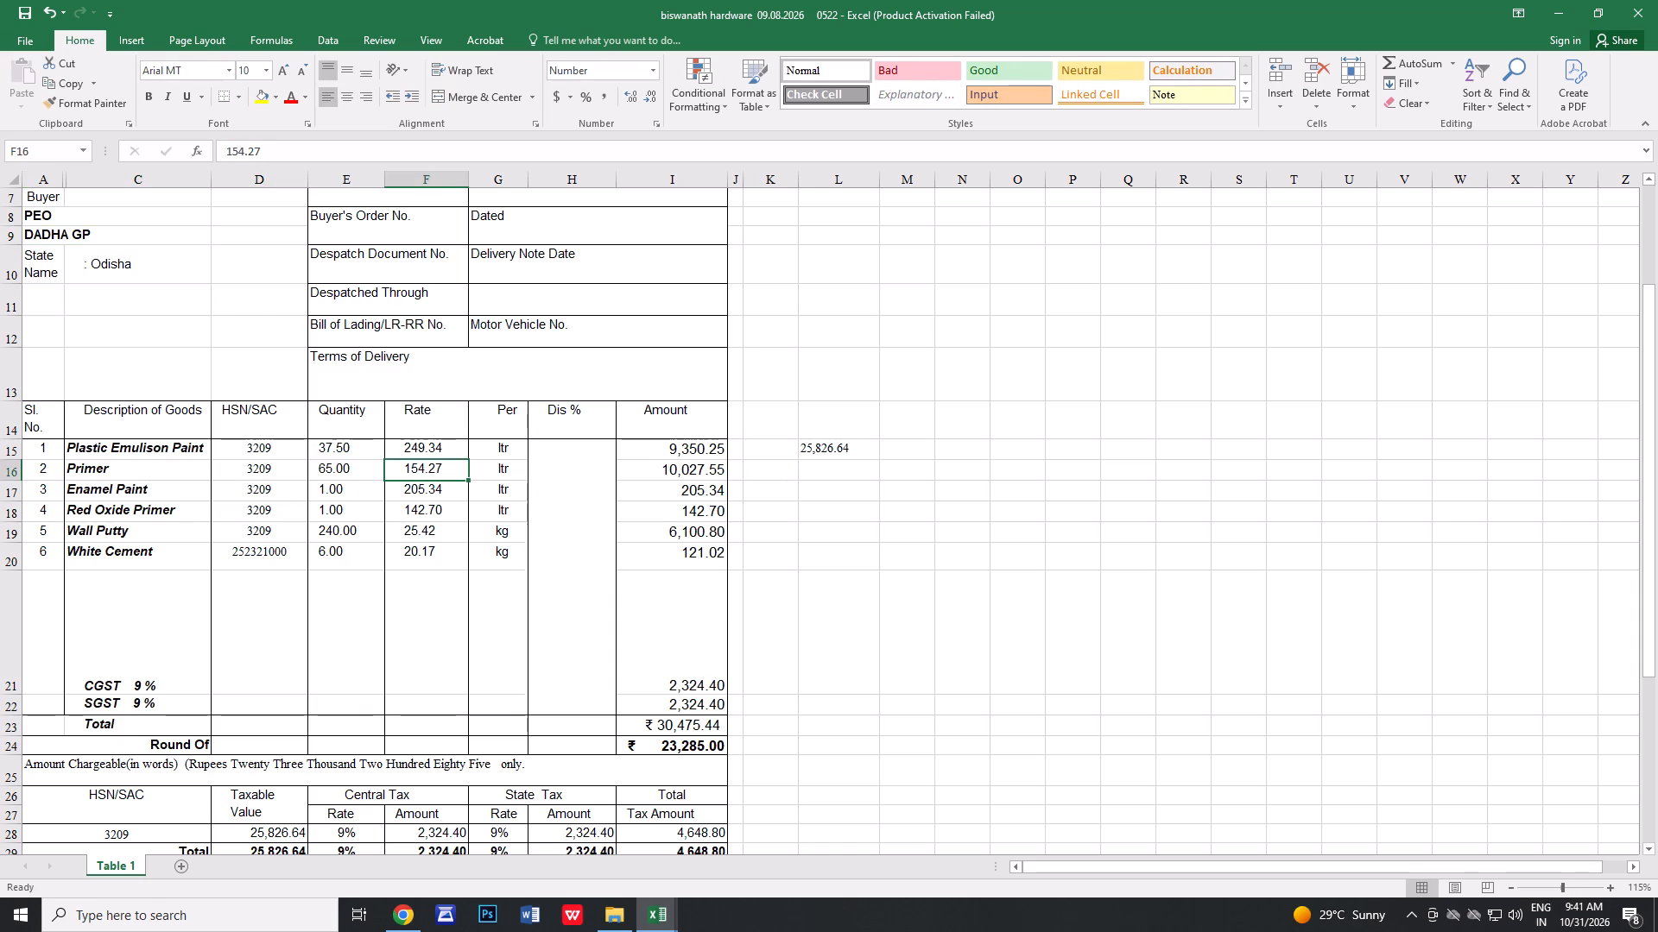
key(1)
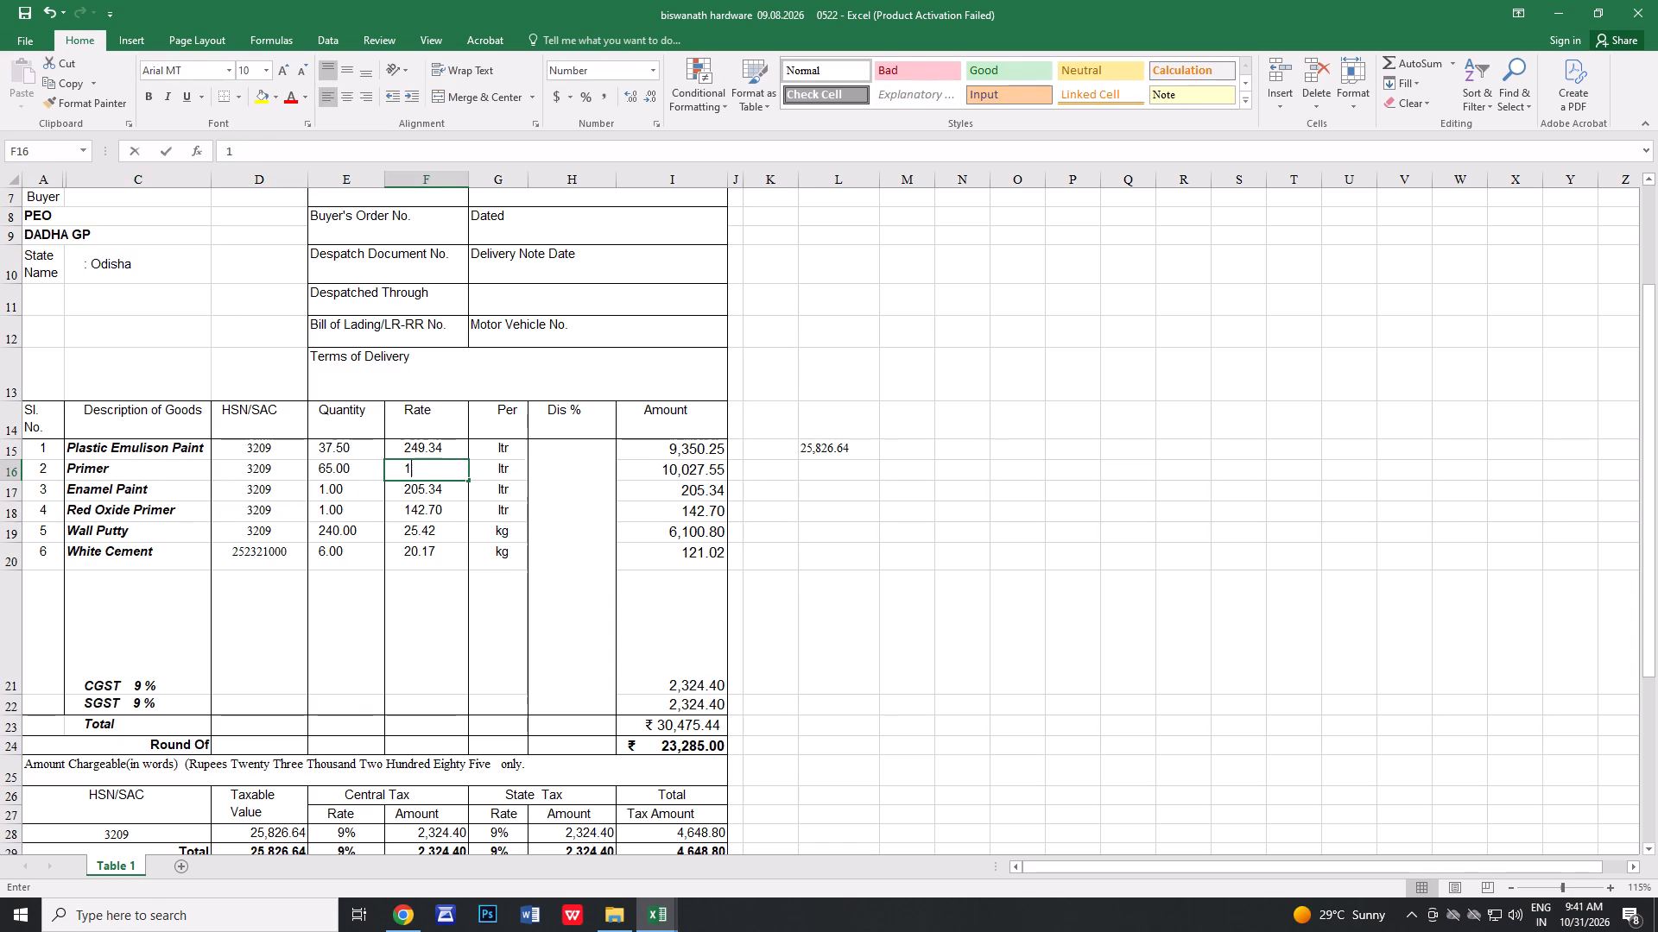
text(55)
text(.08)
click(463, 507)
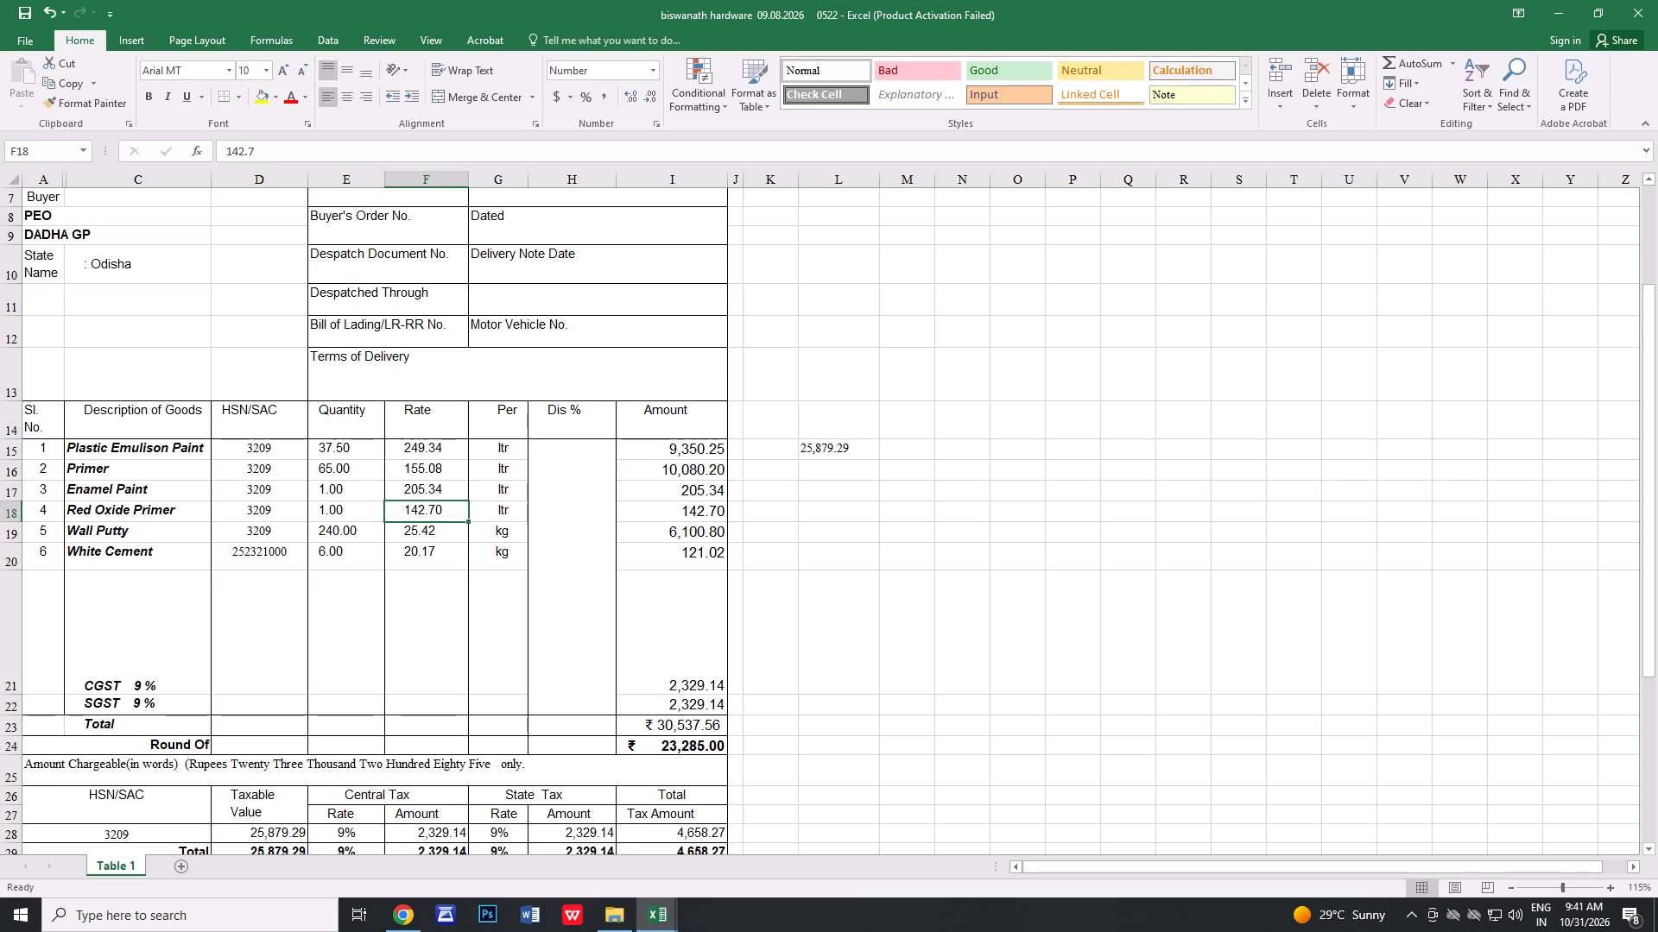
Replace the description of the first item, Plastic Emulison Paint, with "Weathercoat".
click(188, 449)
text(EA)
key(BackSpace)
key(BackSpace)
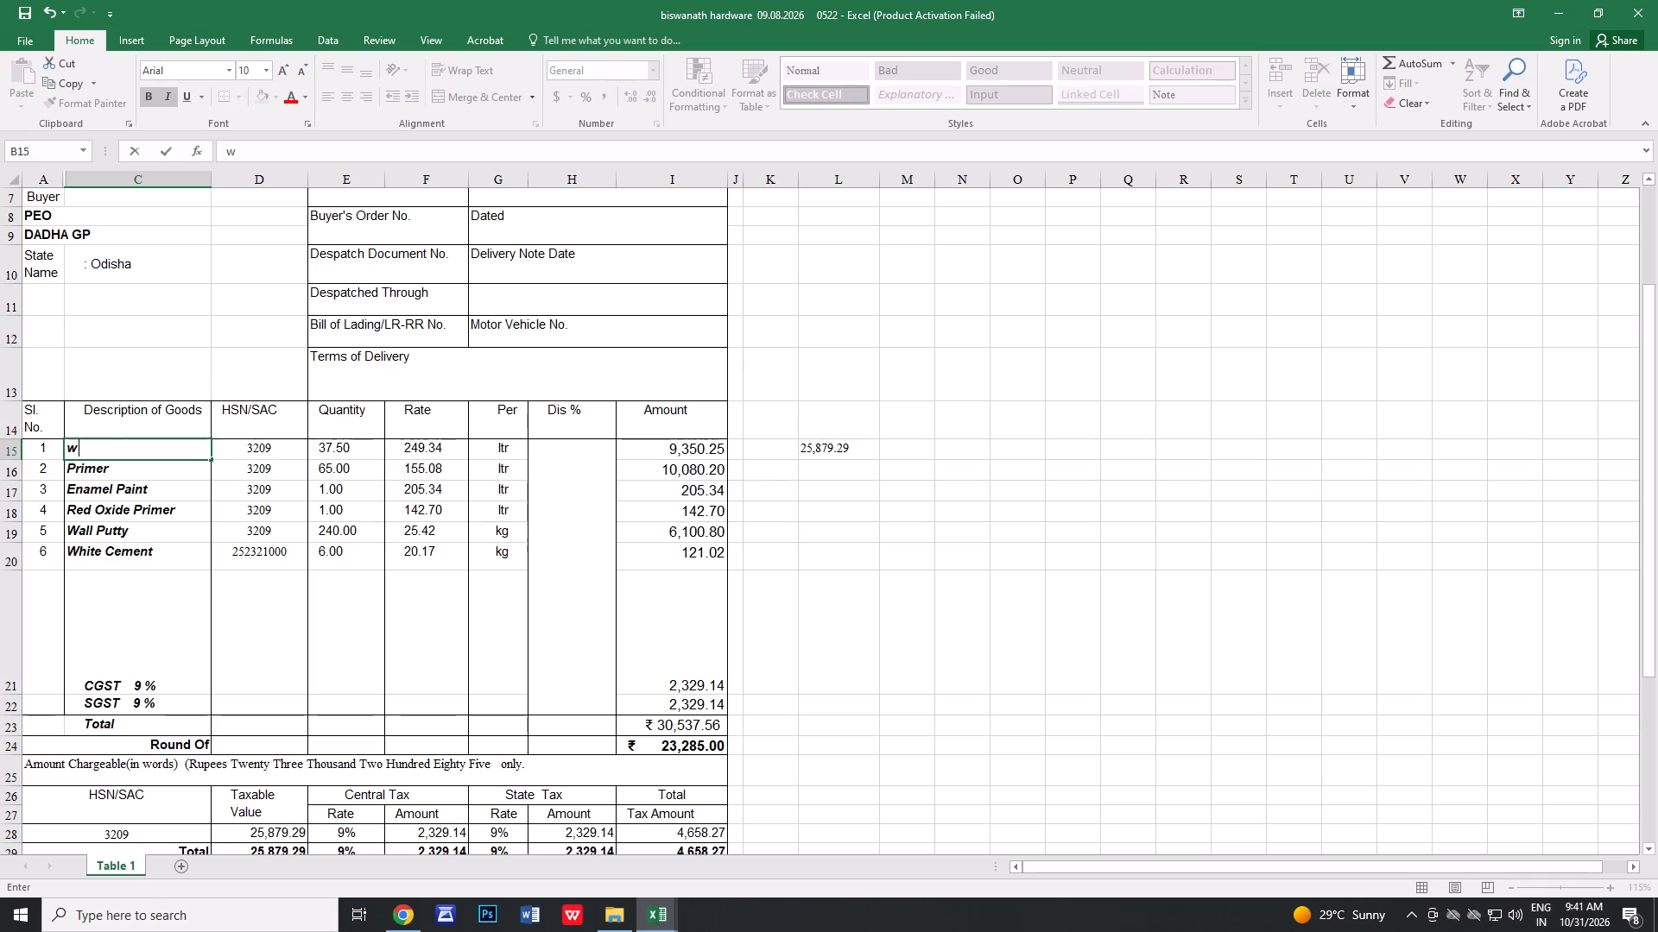
key(BackSpace)
key(w)
key(BackSpace)
key(BackSpace)
text(er)
key(space)
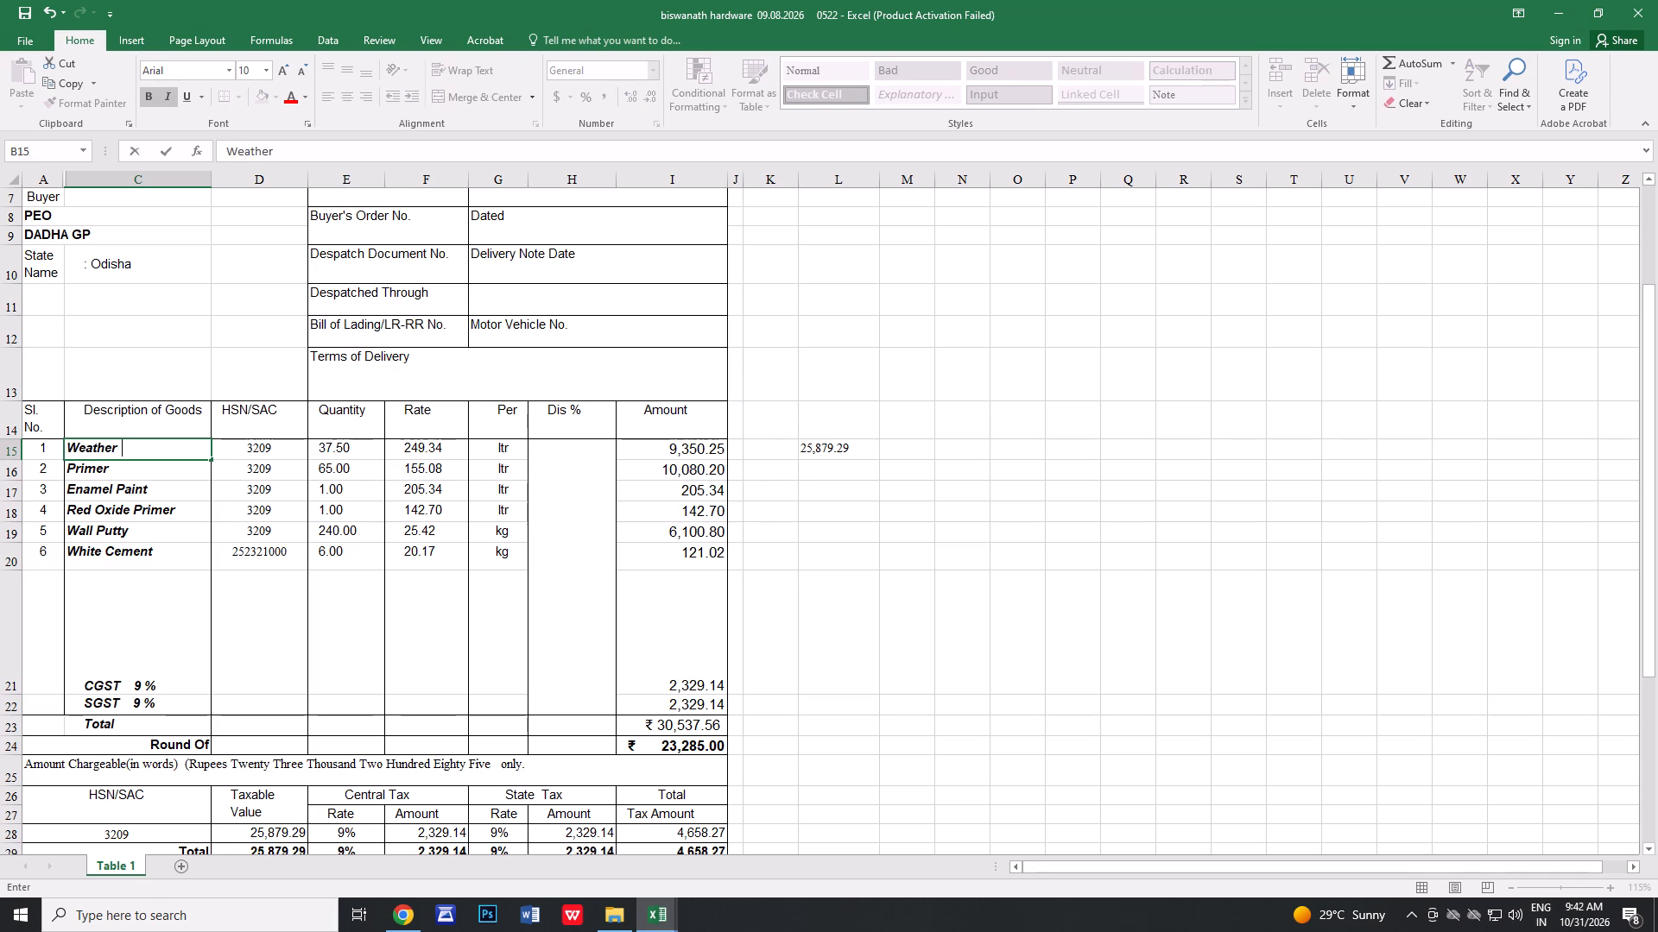
key(BackSpace)
text(COAT)
key(BackSpace)
key(BackSpace)
key(BackSpace)
text(coat)
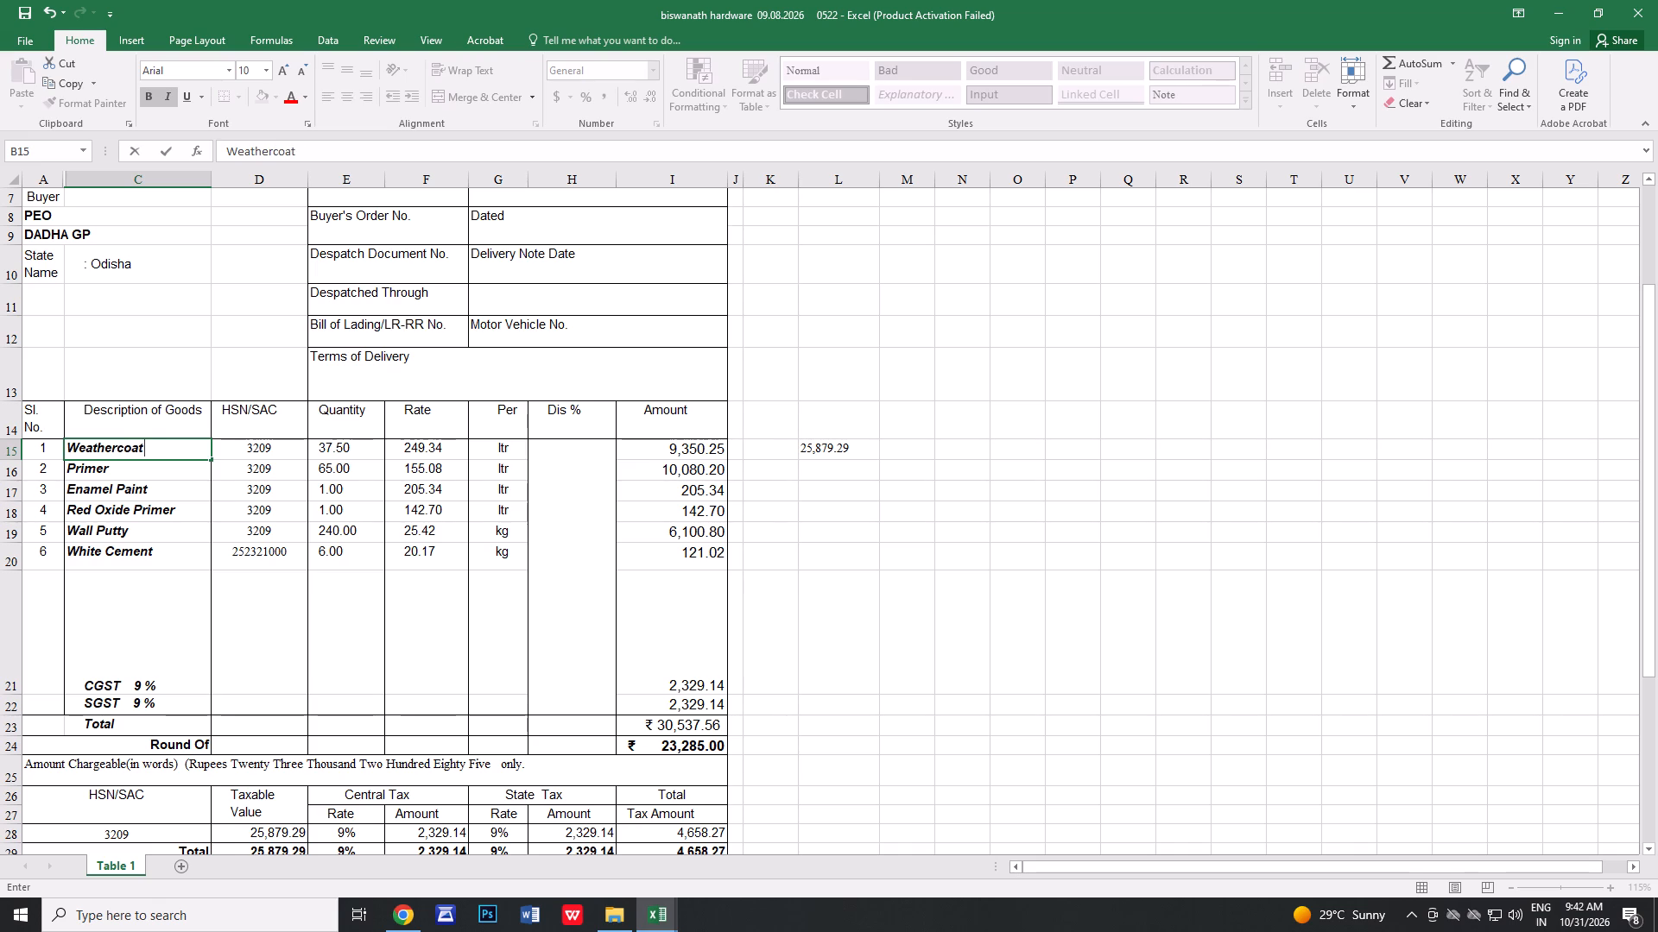
Set the Weathercoat item's quantity to 85 and its rate to 193.22.
click(370, 455)
key(8)
key(5)
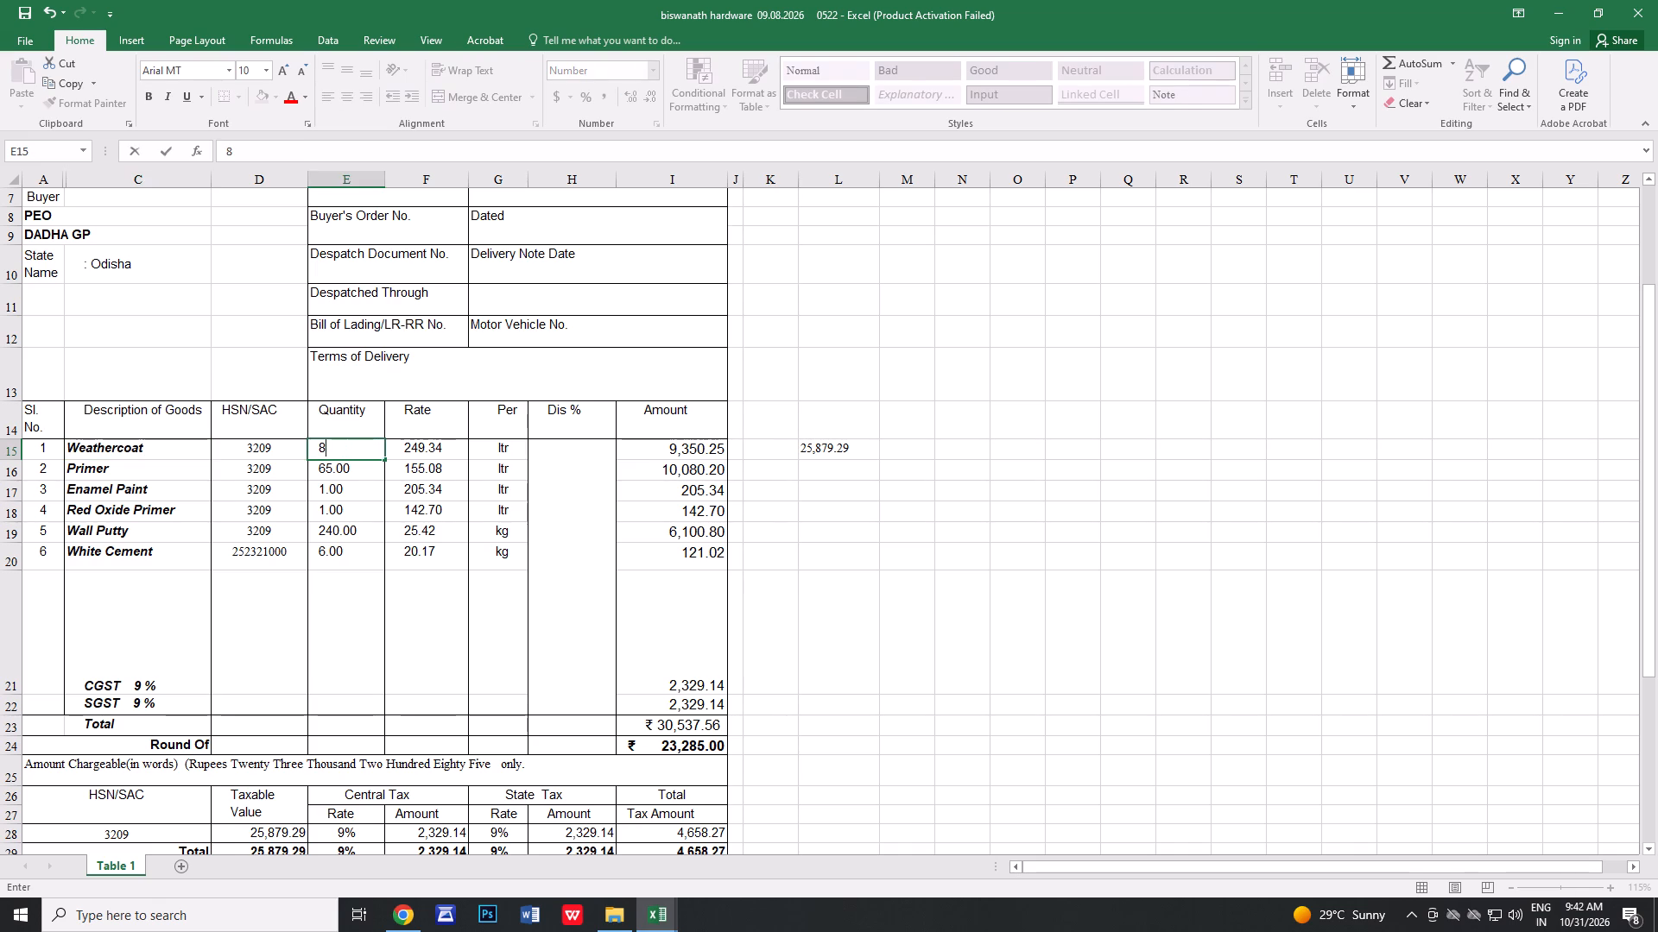
click(426, 451)
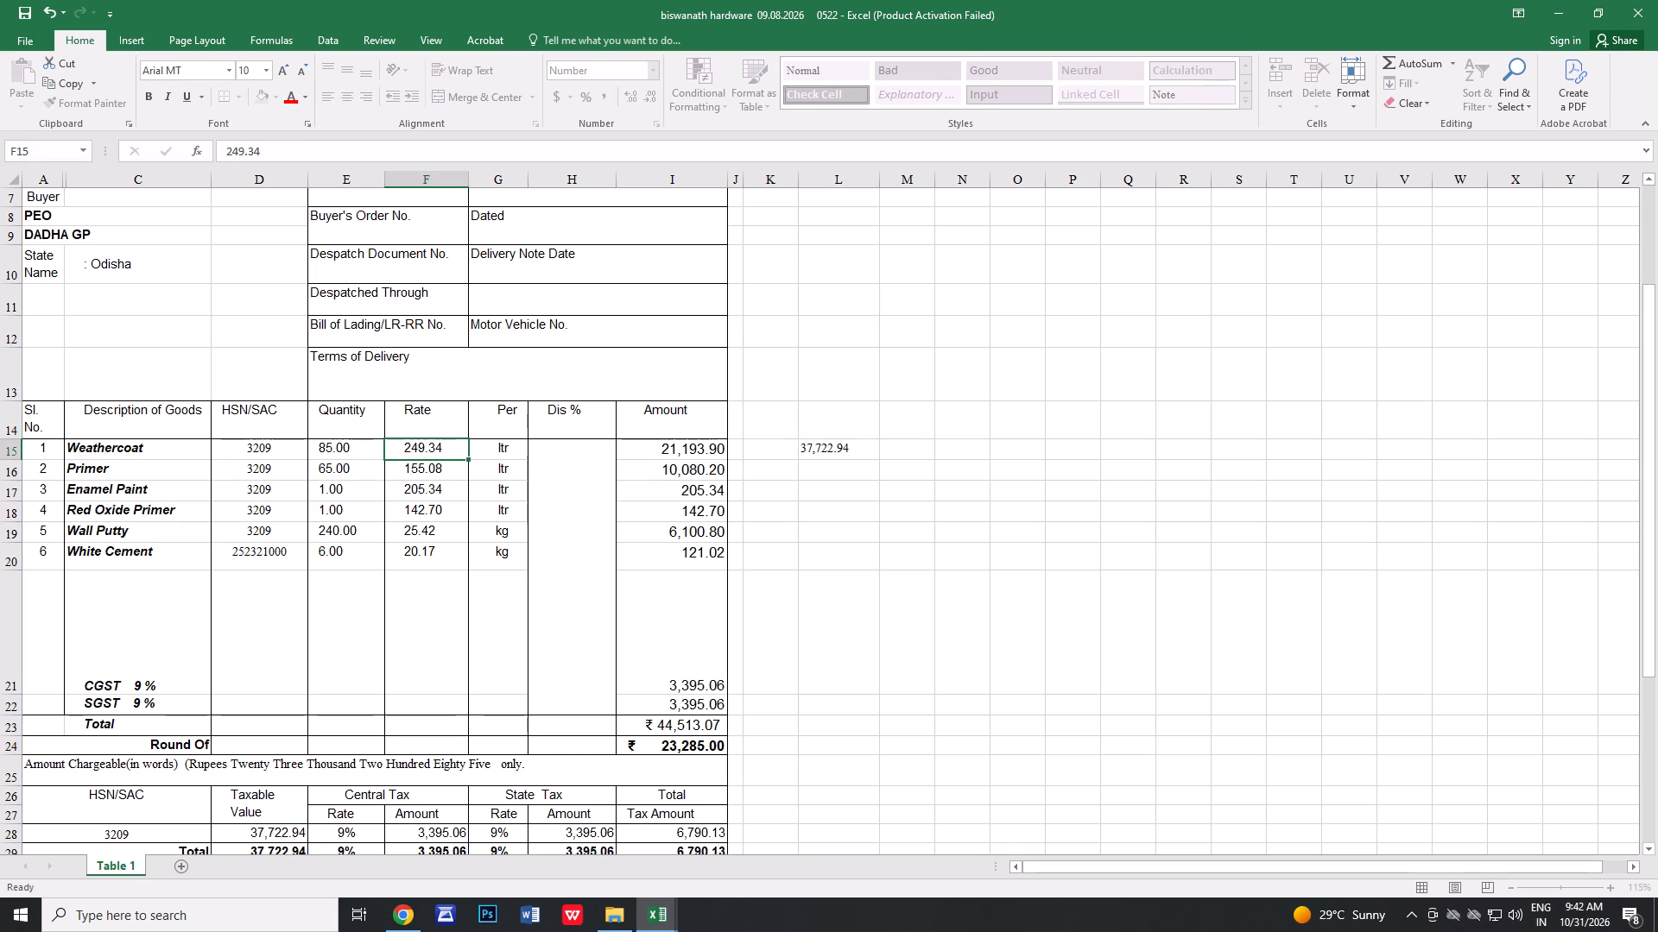
click(503, 453)
click(433, 450)
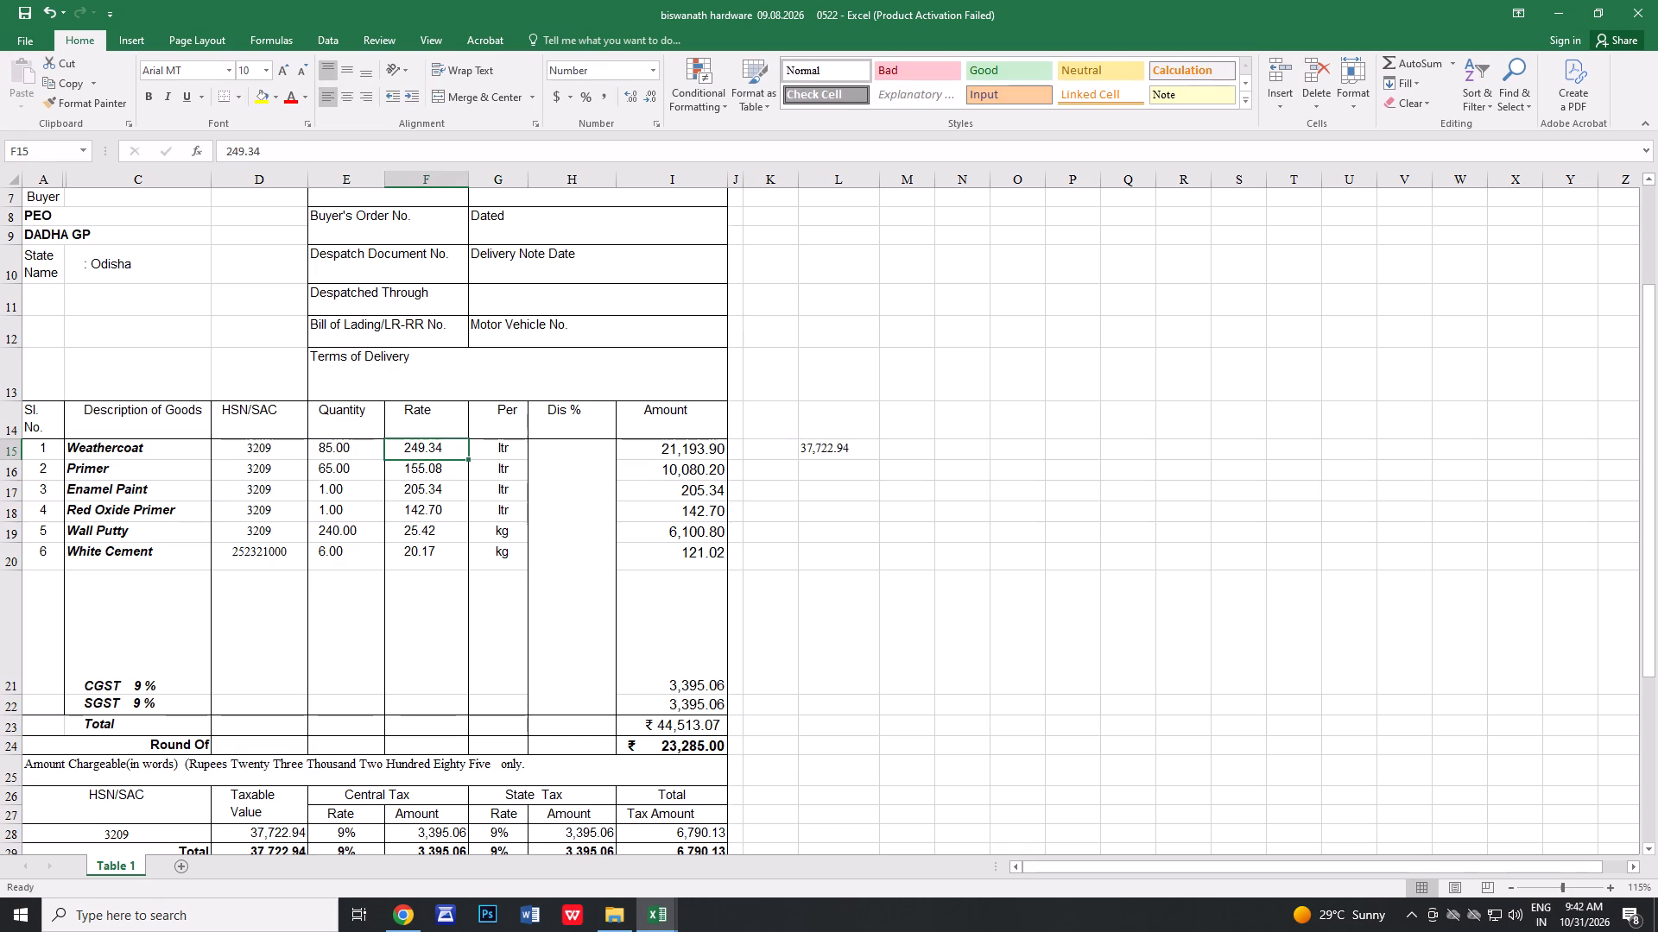
key(1)
text(93.22)
click(303, 475)
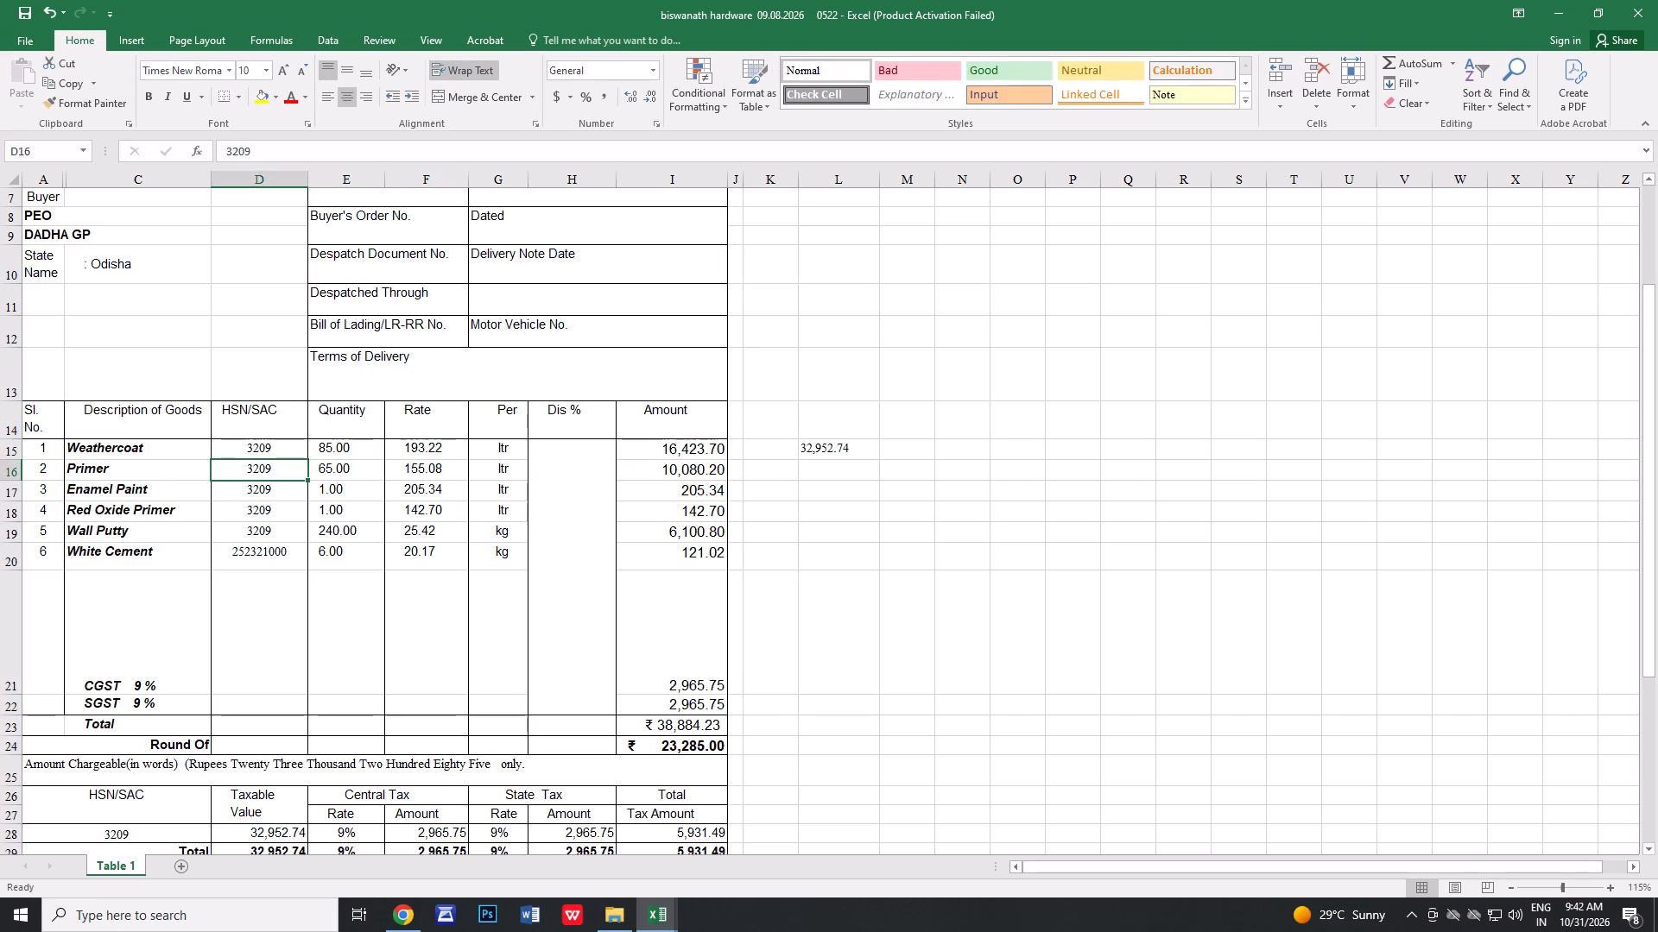
Set the Enamel Paint item's quantity to 2.5 and its rate to 207.63.
click(336, 494)
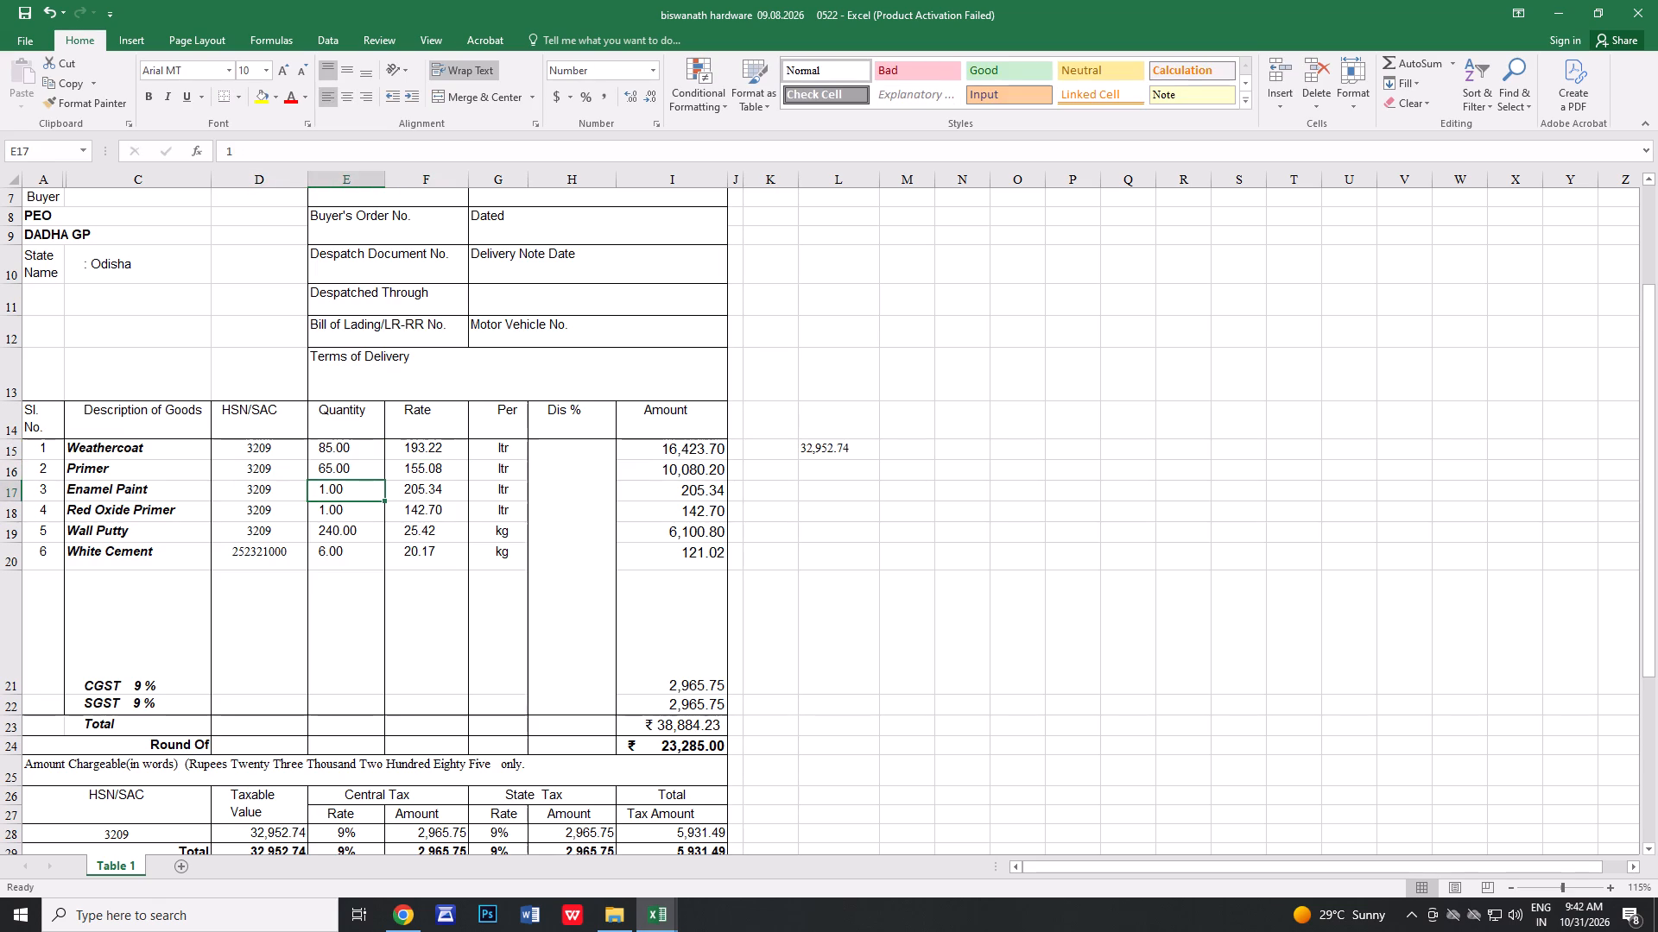
text(2.5)
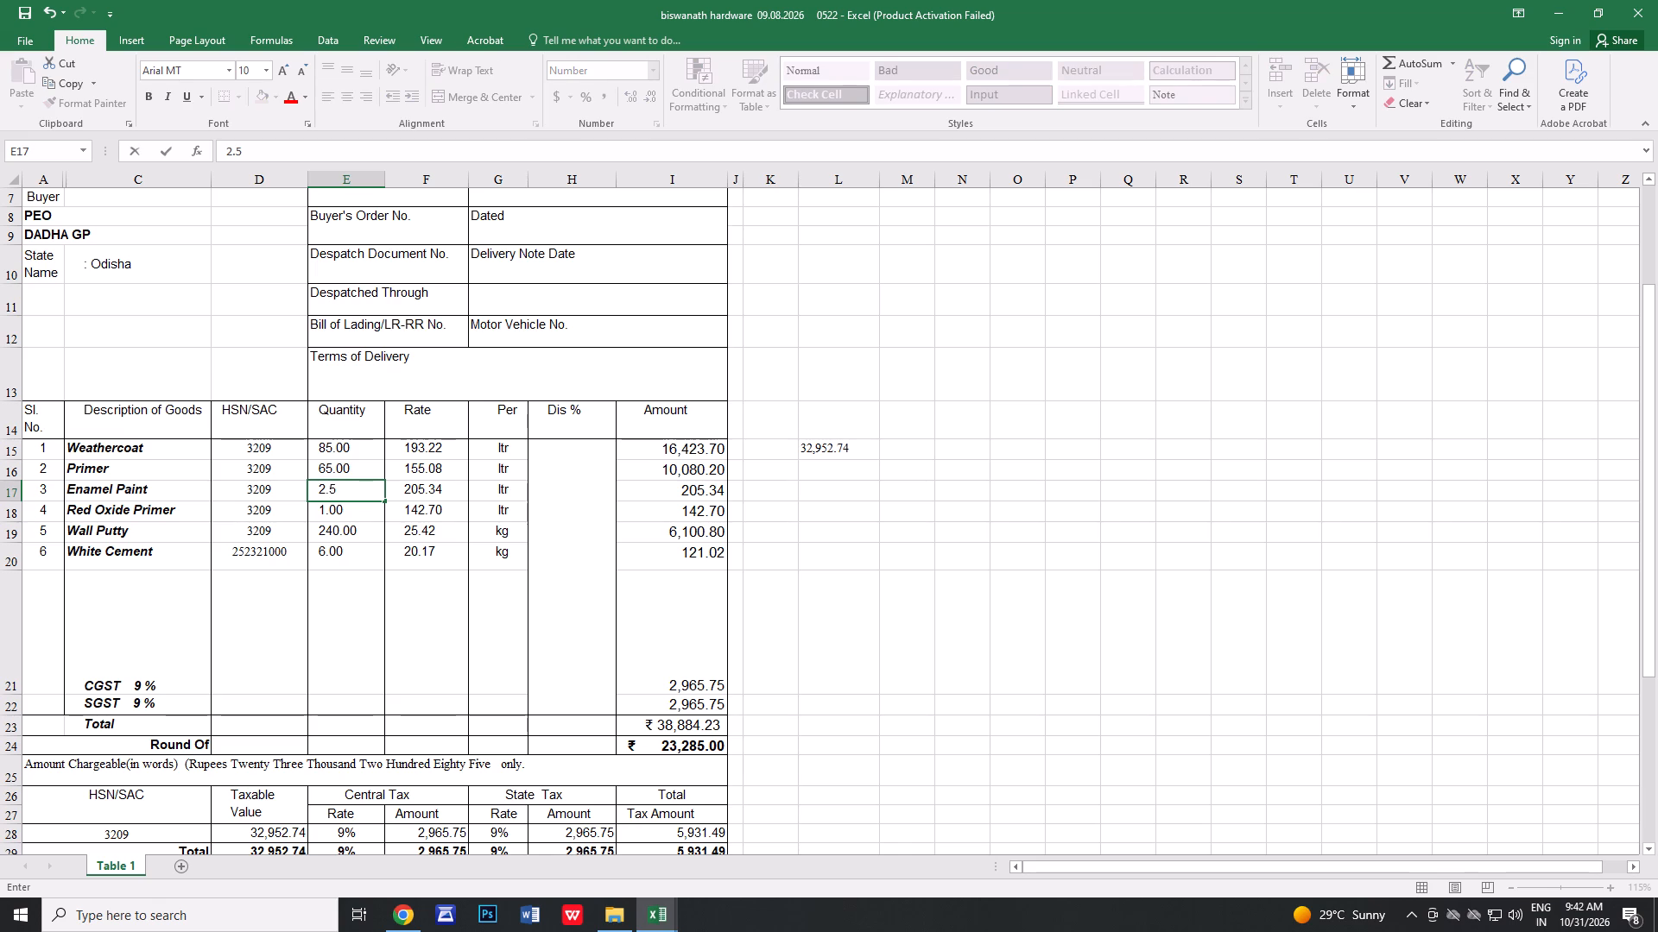
click(422, 495)
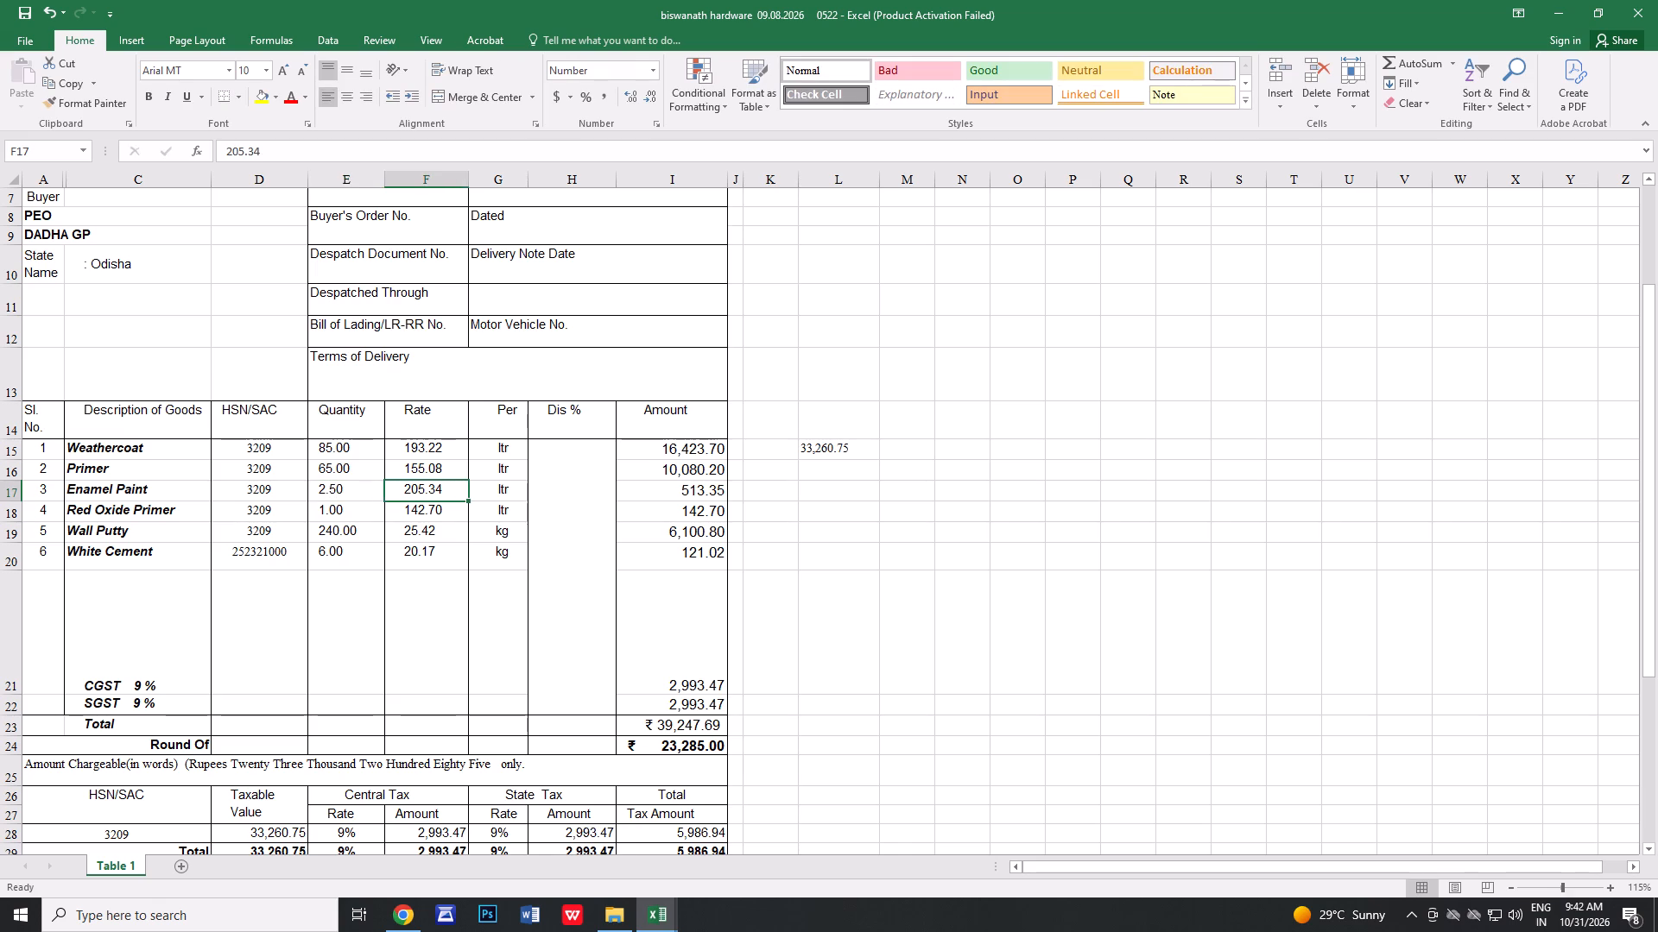
key(1)
key(BackSpace)
text(207.63)
click(442, 519)
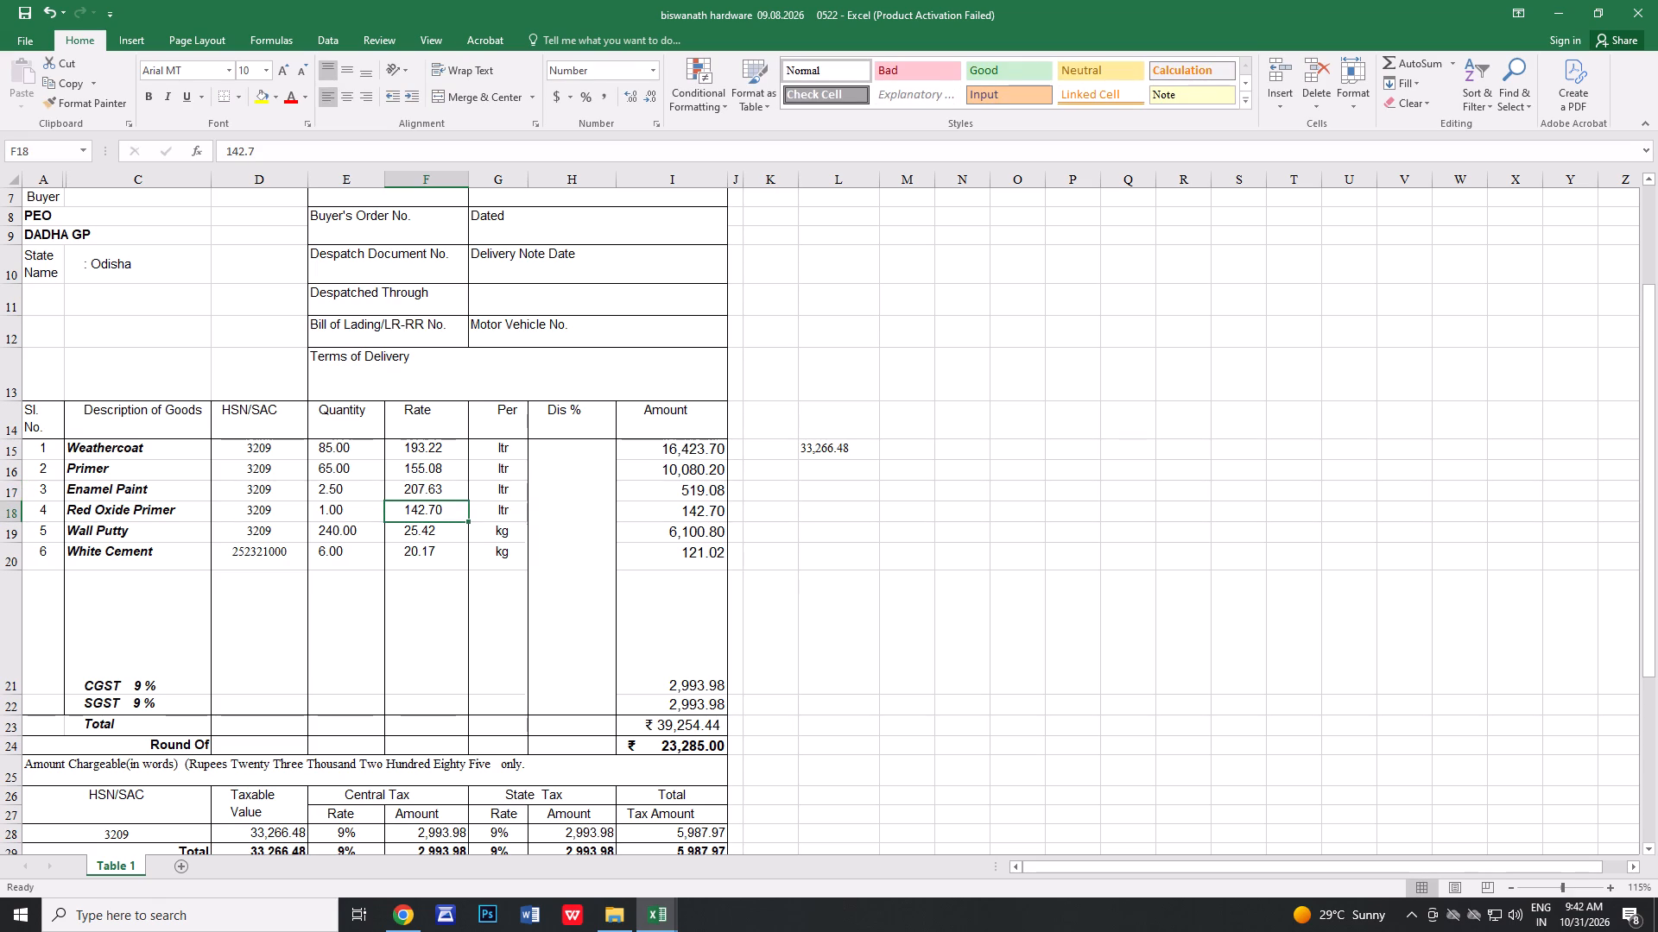
Set the rate of the Red Oxide Primer item in row 18 to 144.07.
click(180, 516)
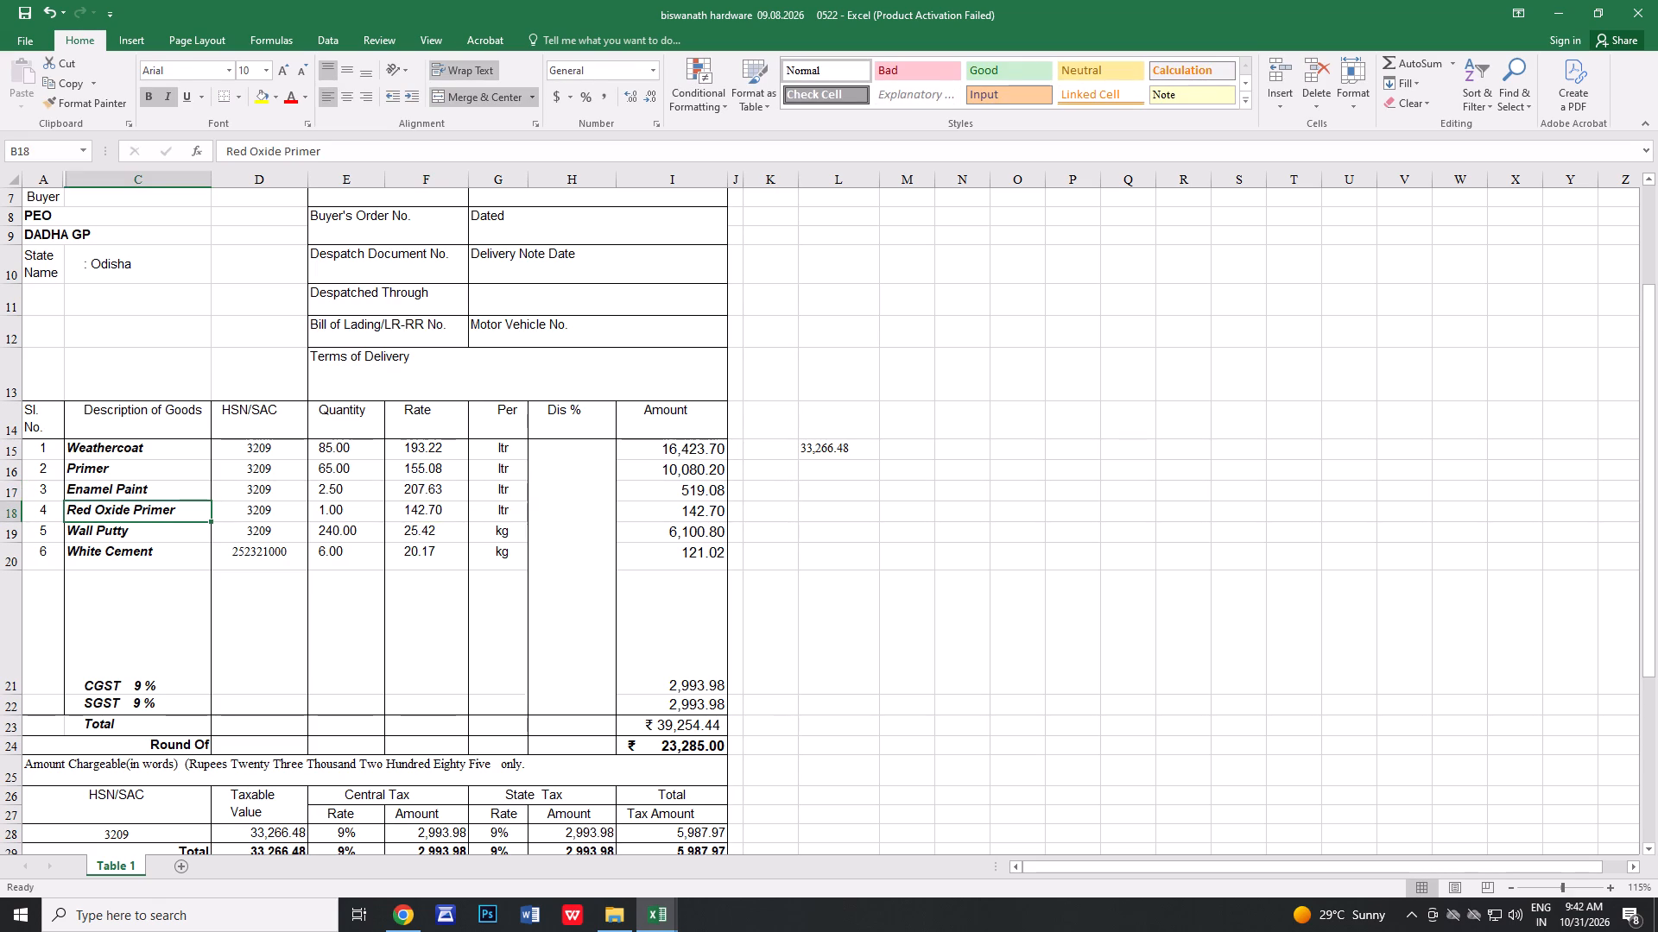
click(345, 514)
click(419, 515)
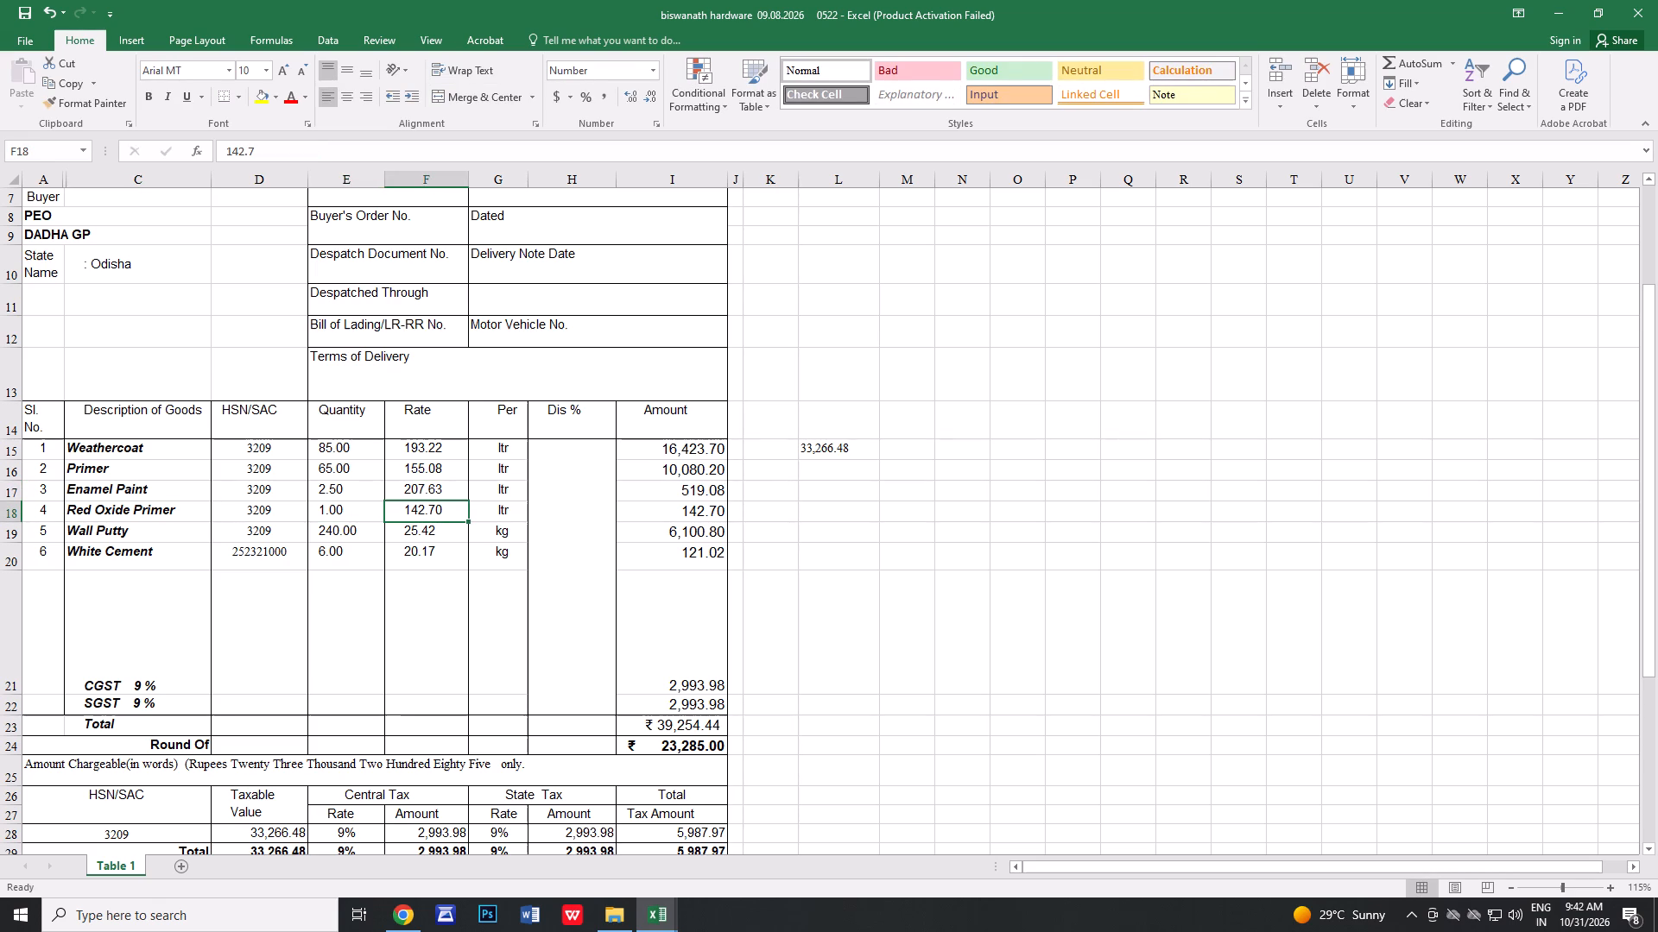
key(1)
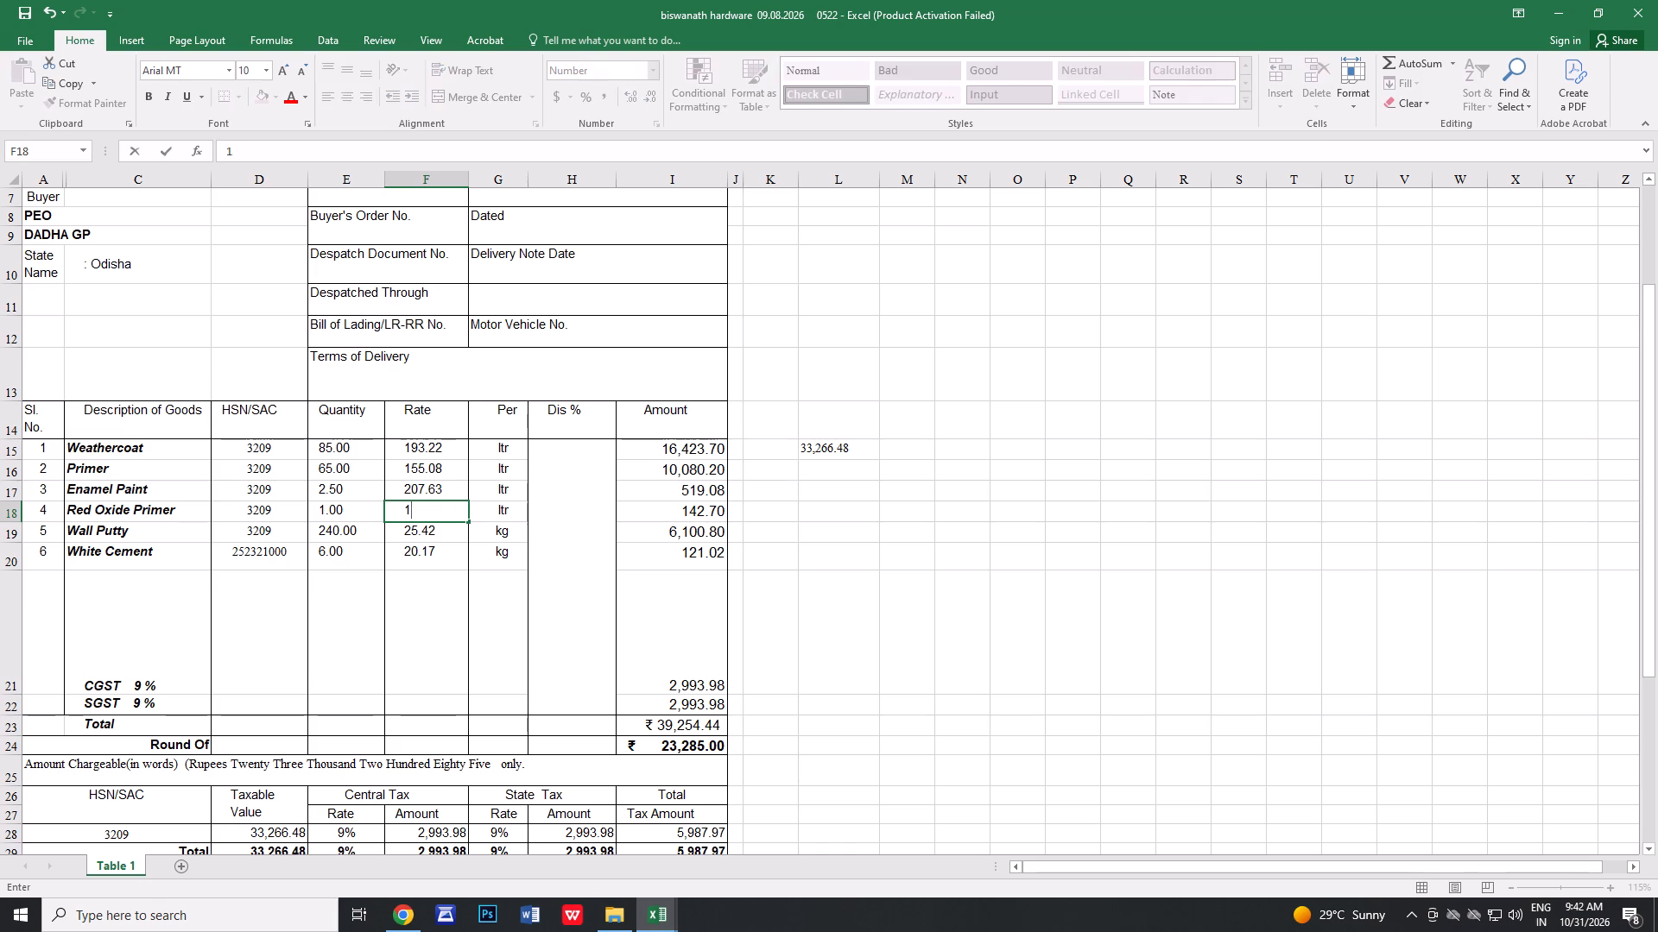
text(44.07)
click(345, 521)
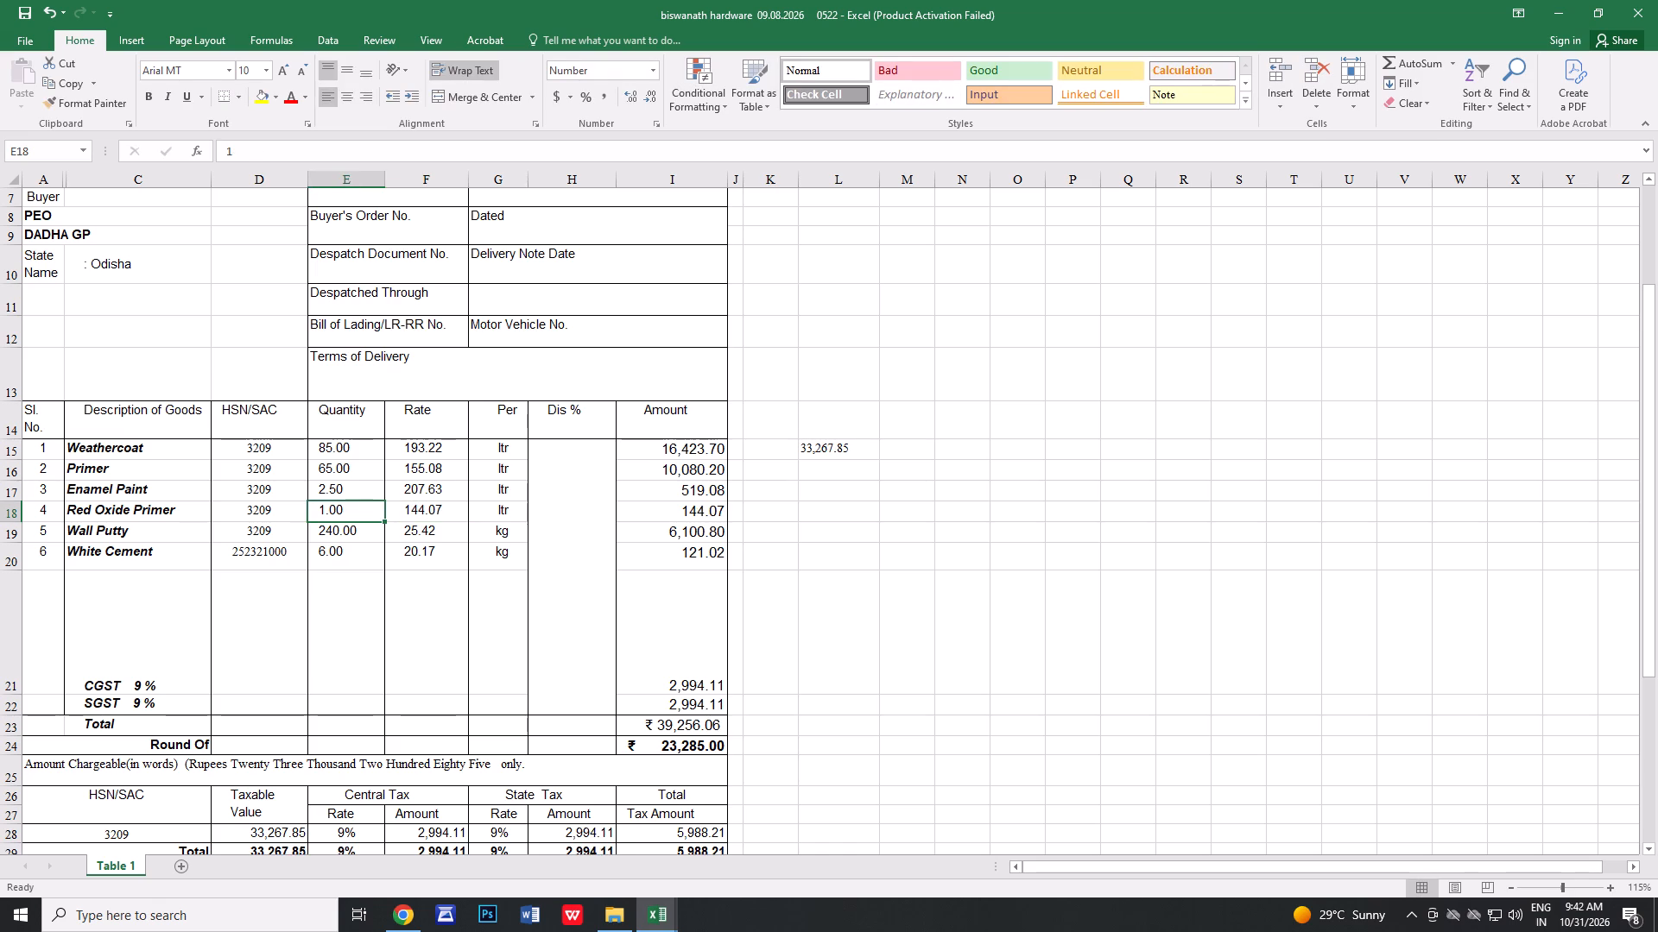
Replace the description of the fifth item, Wall Putty, with "Distemper".
click(159, 533)
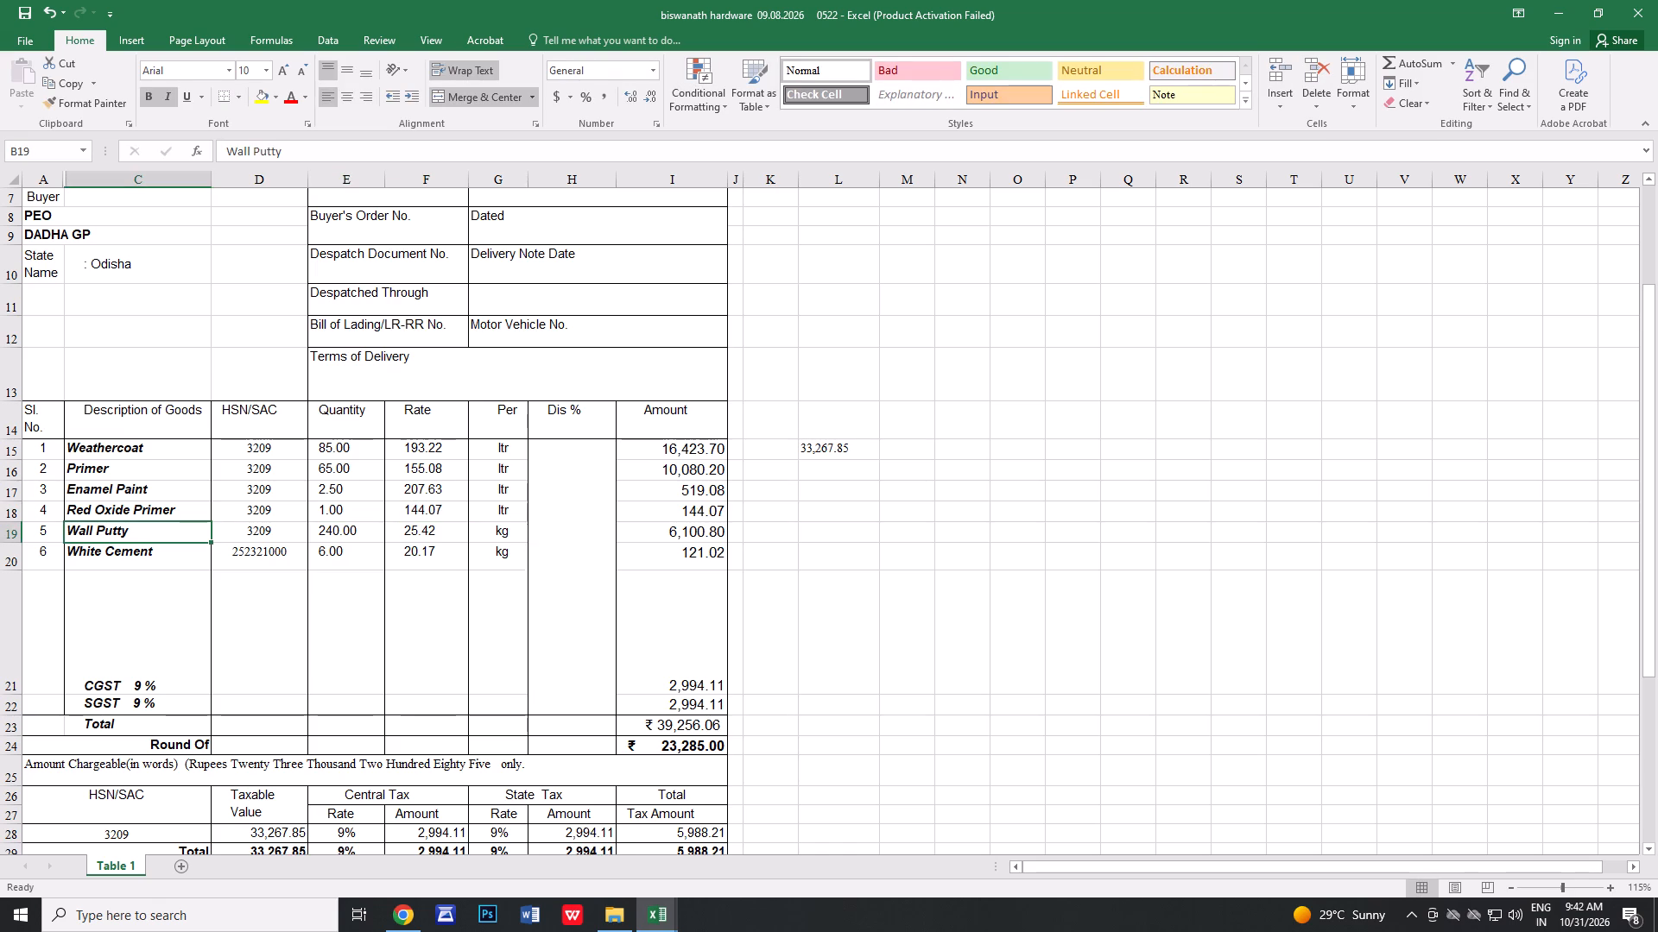
text(is)
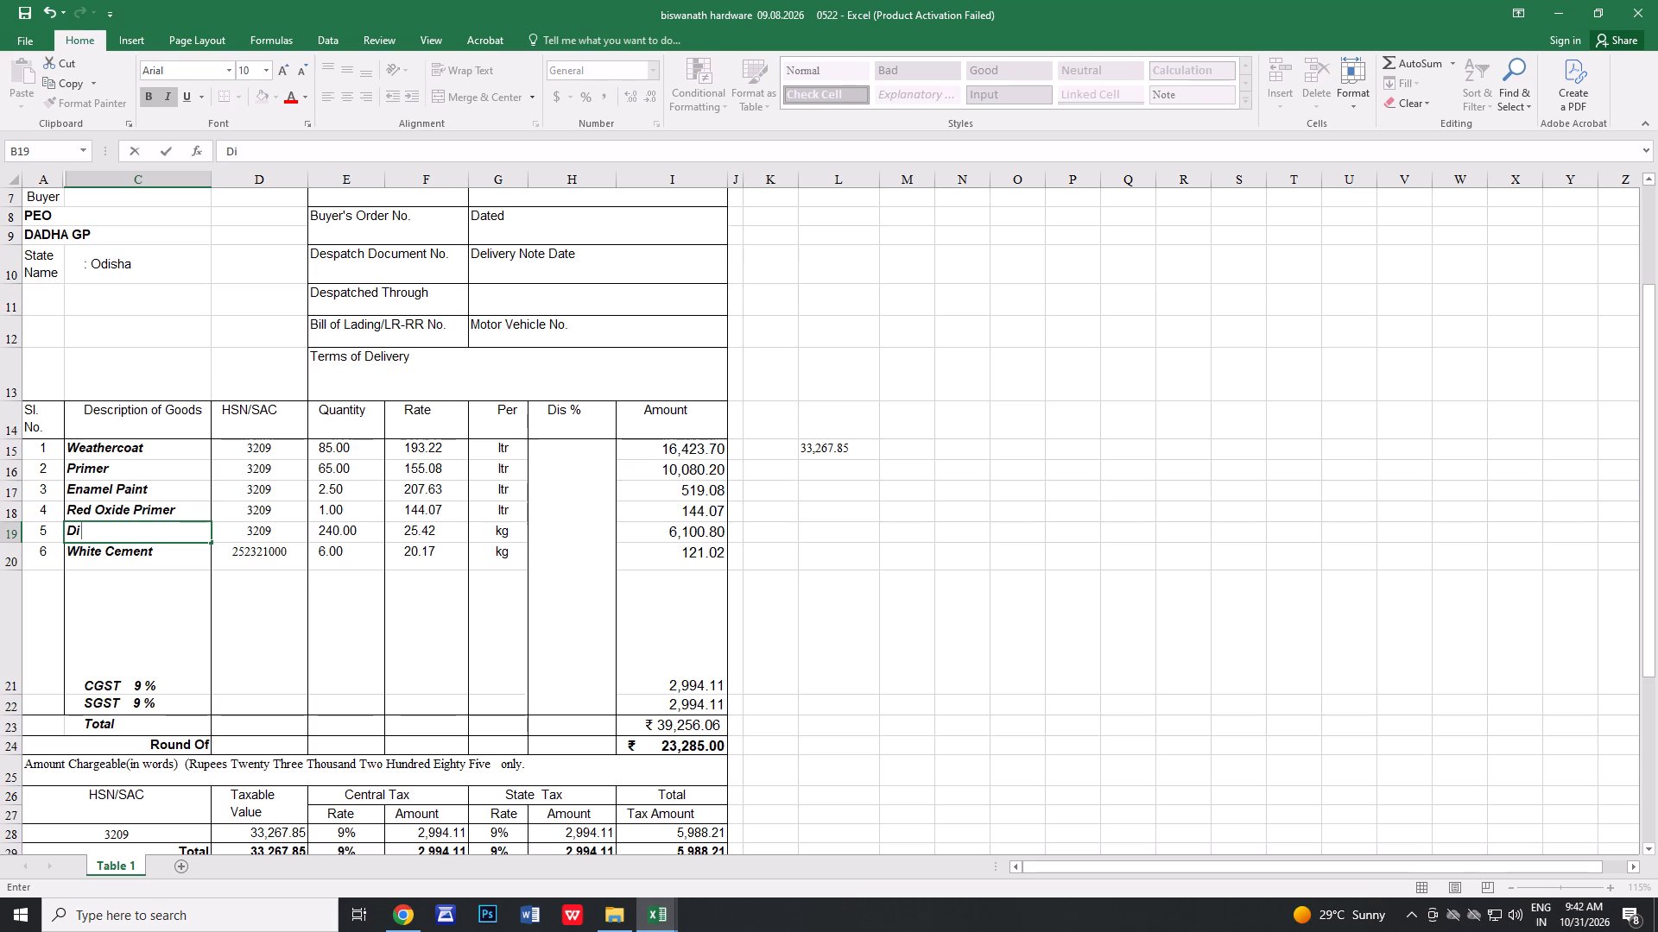
text(temprer)
key(BackSpace)
key(BackSpace)
key(BackSpace)
text(er)
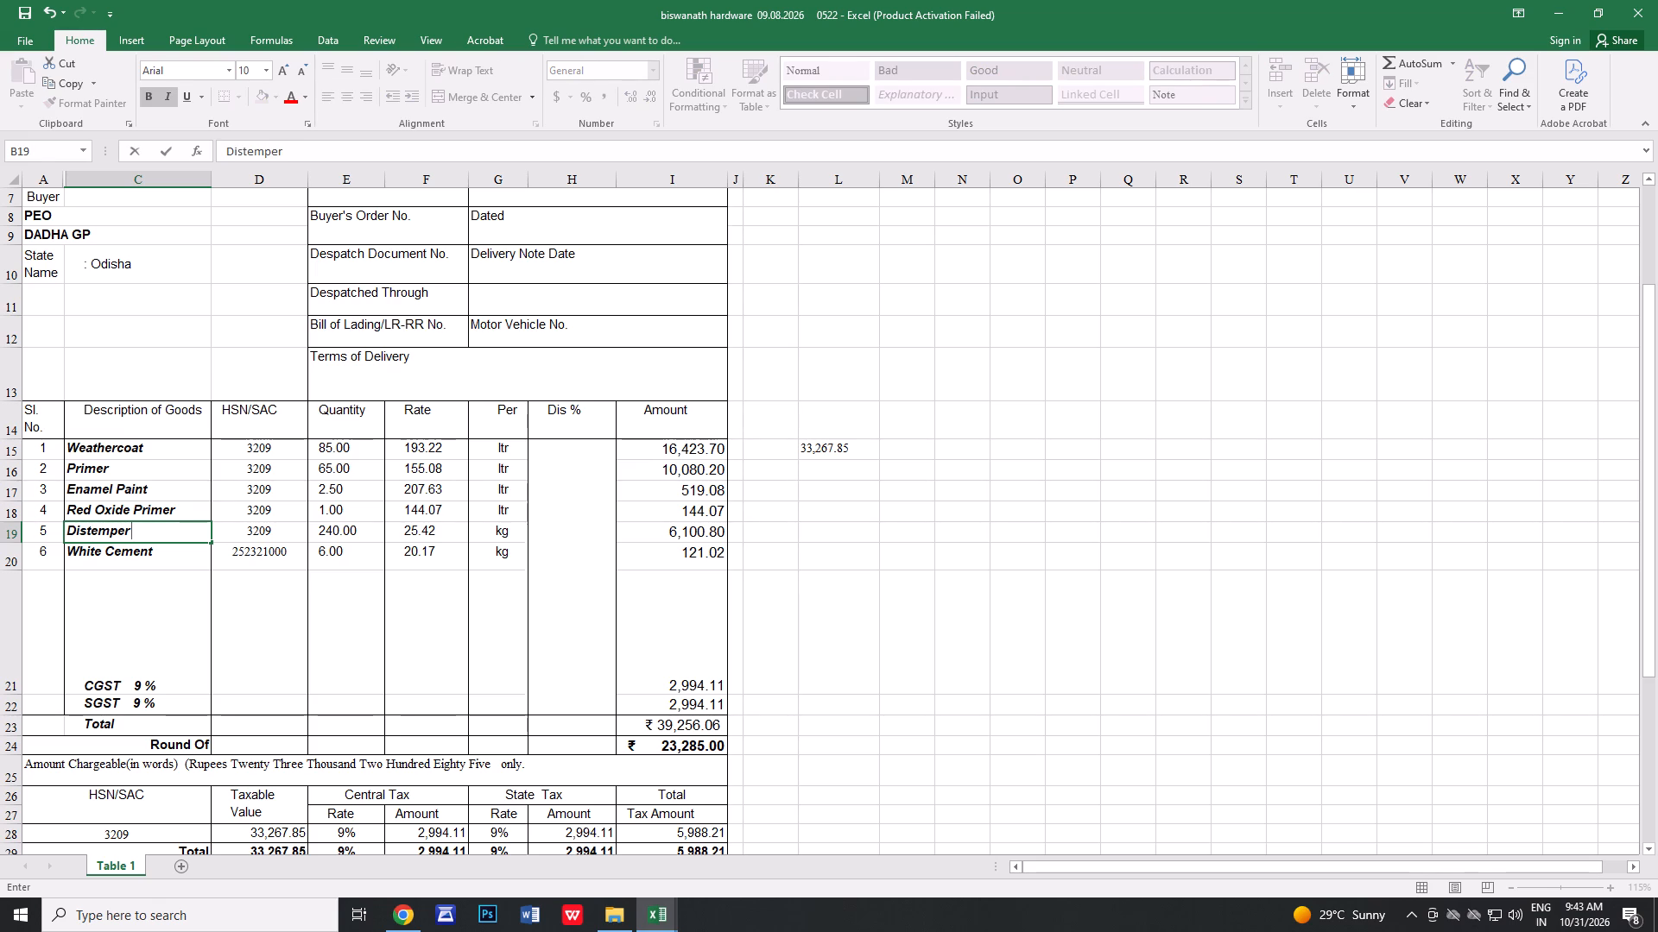
Set the Distemper item's quantity to 25, its unit to ltr and its rate to 70.34.
click(346, 532)
key(3)
key(BackSpace)
text(25)
click(491, 531)
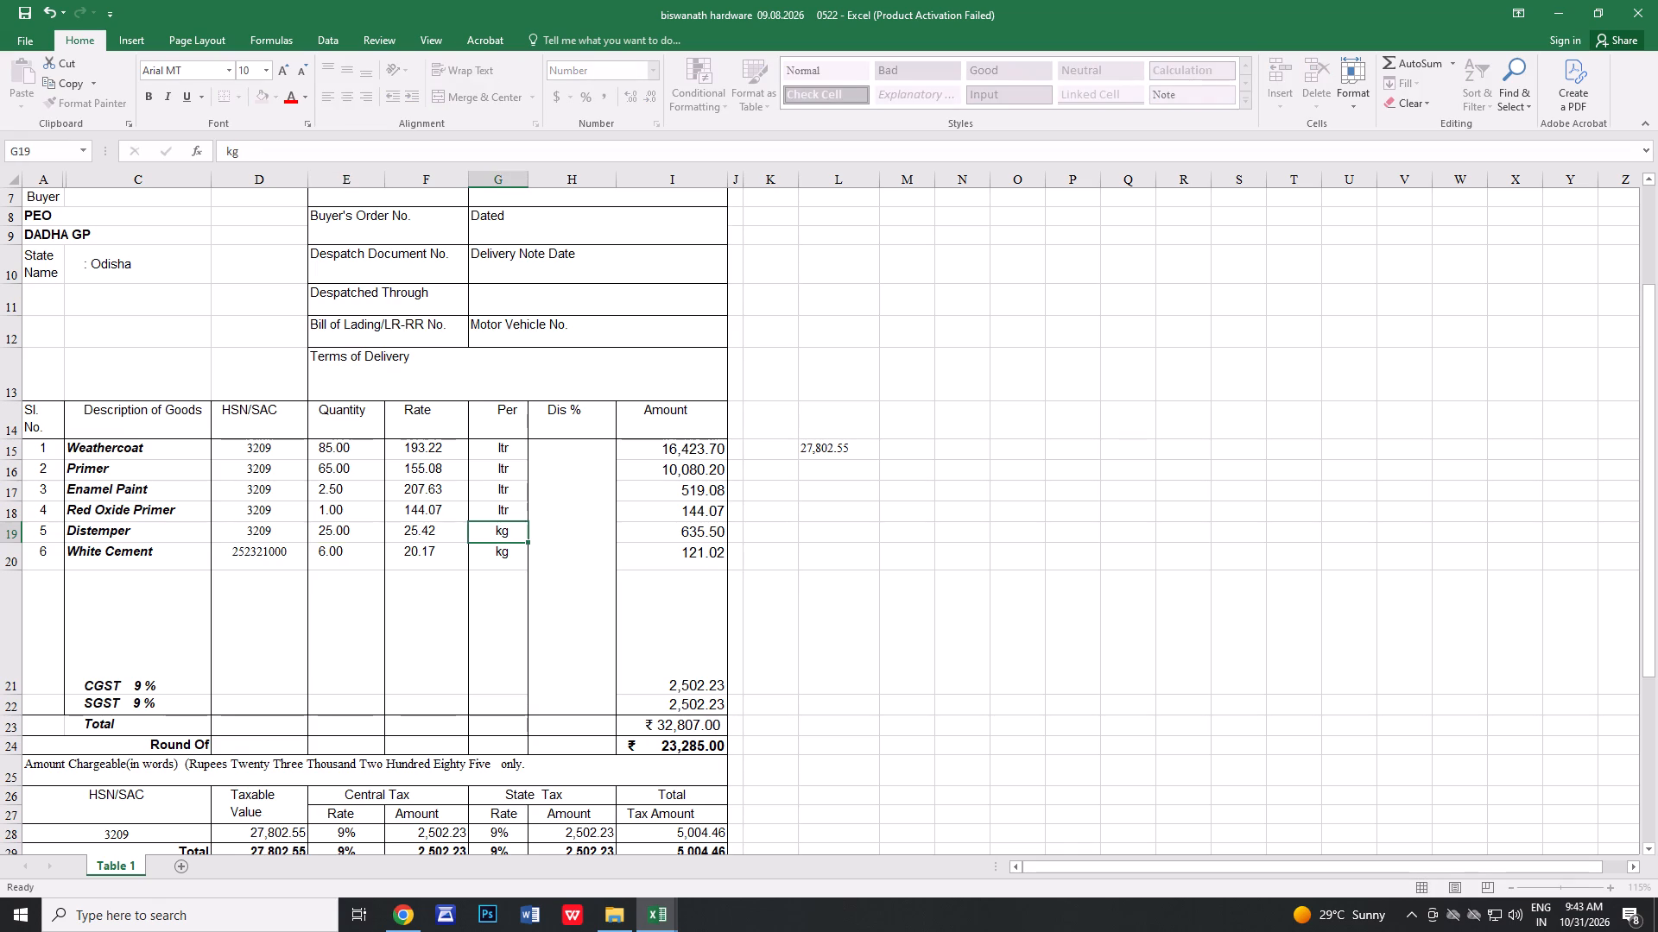
text(ltr)
click(413, 541)
text(70.)
text(34)
Clear the whole White Cement item in row 20, including its serial number and amount.
click(322, 562)
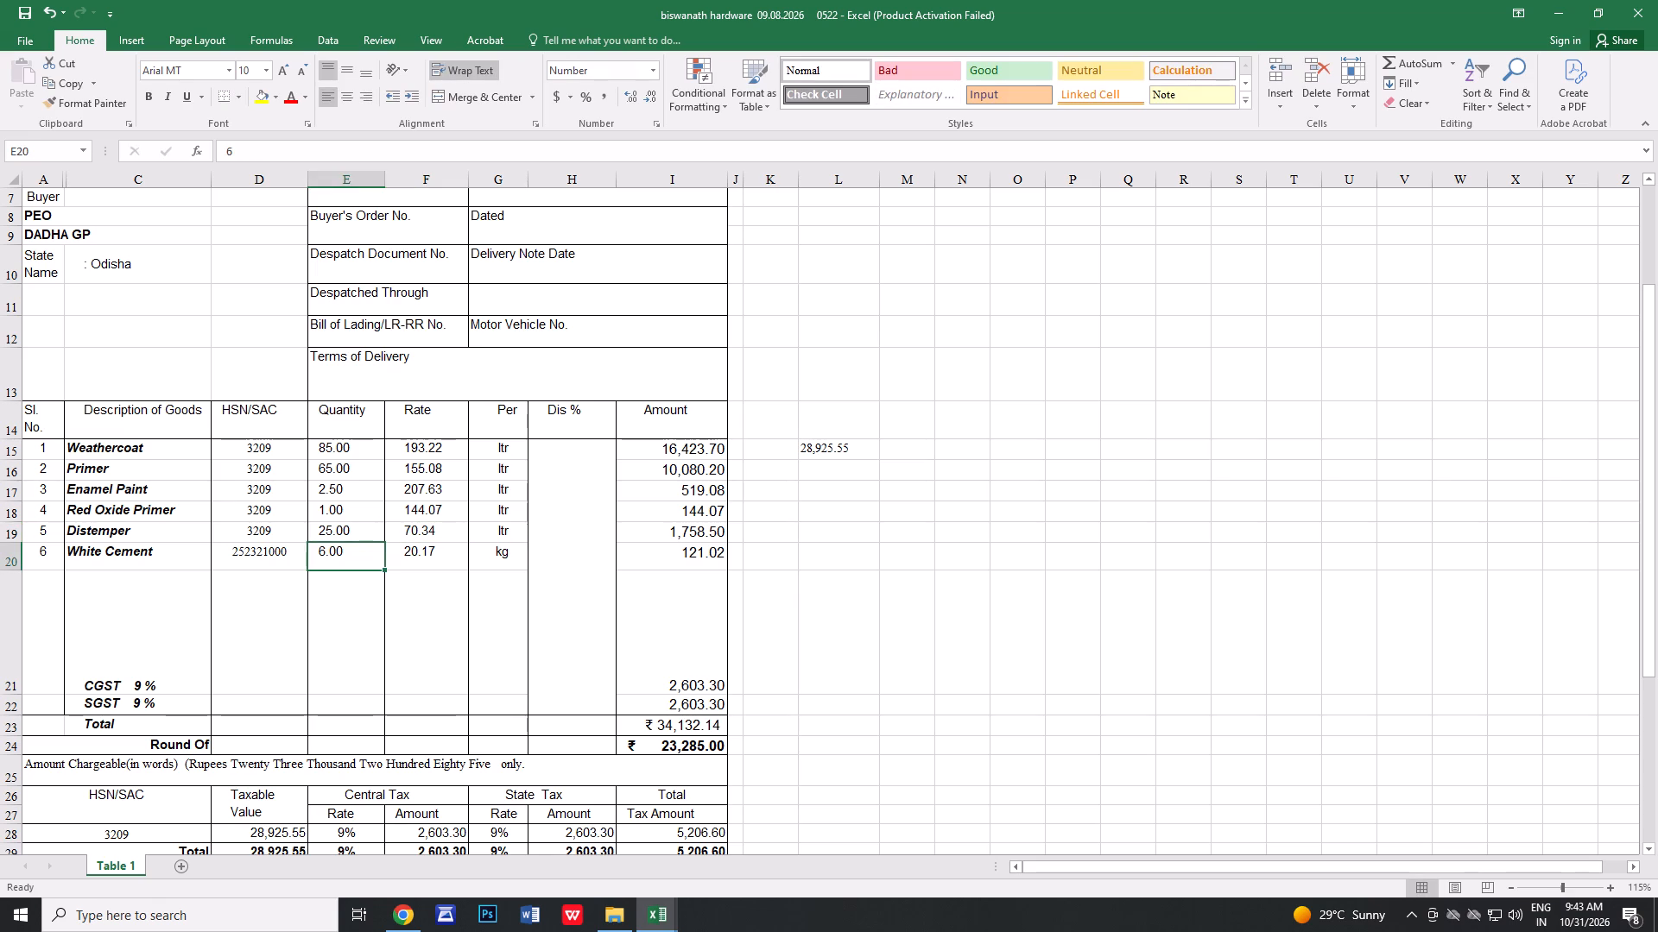
drag(41, 557, 298, 558)
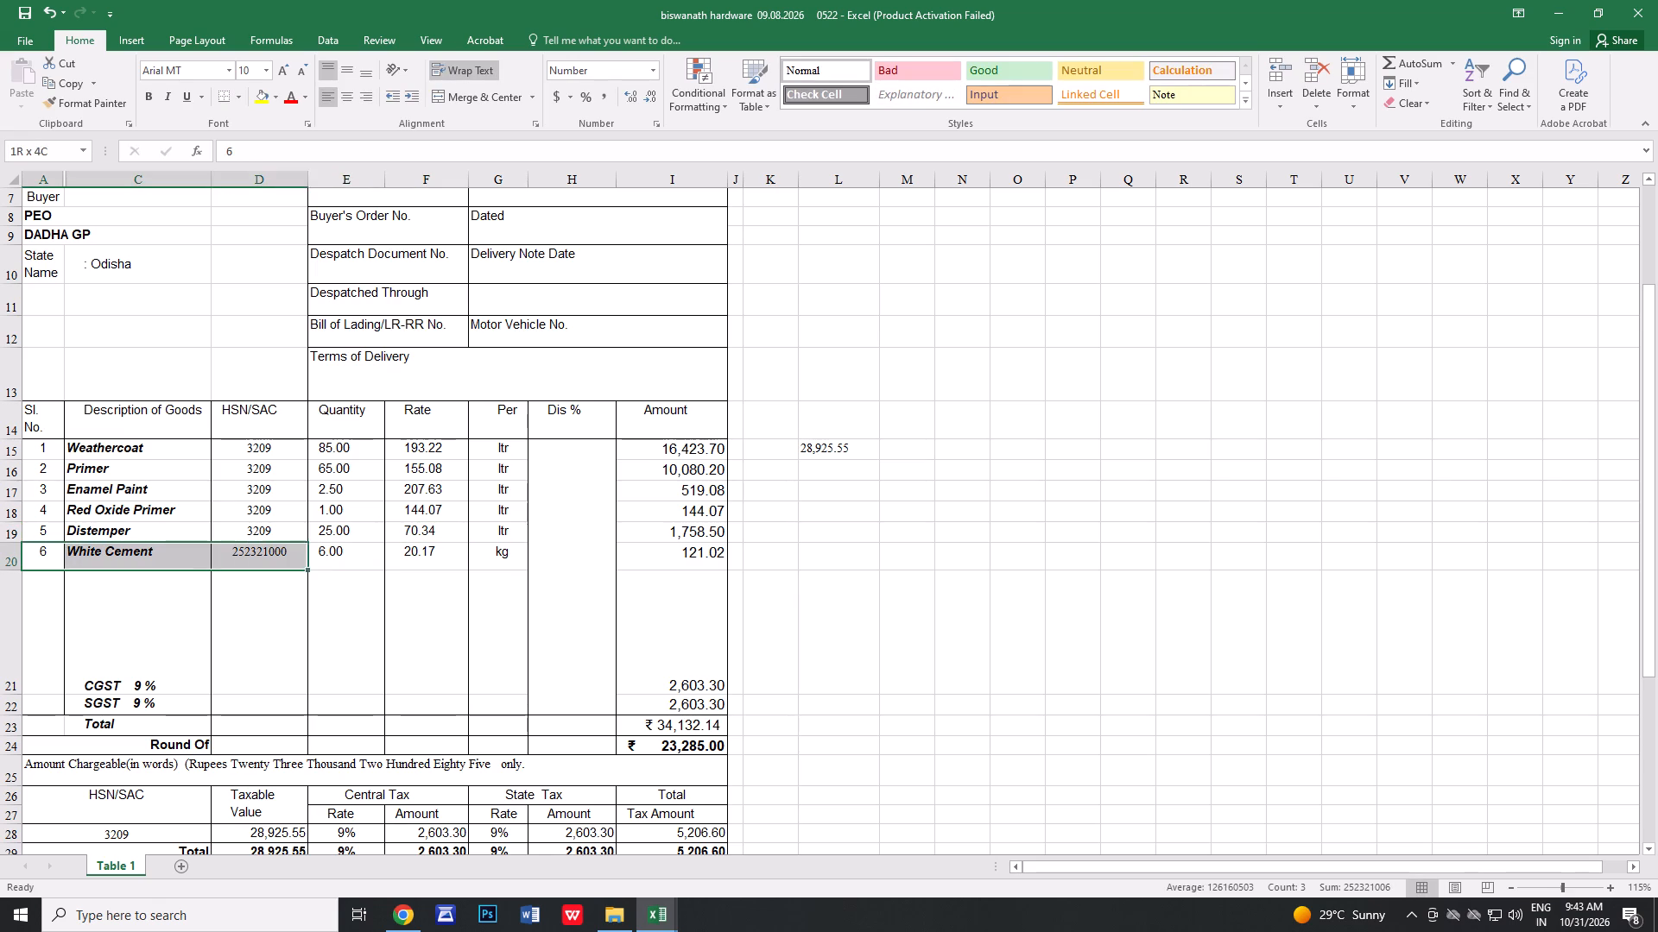
drag(298, 558, 484, 555)
key(Delete)
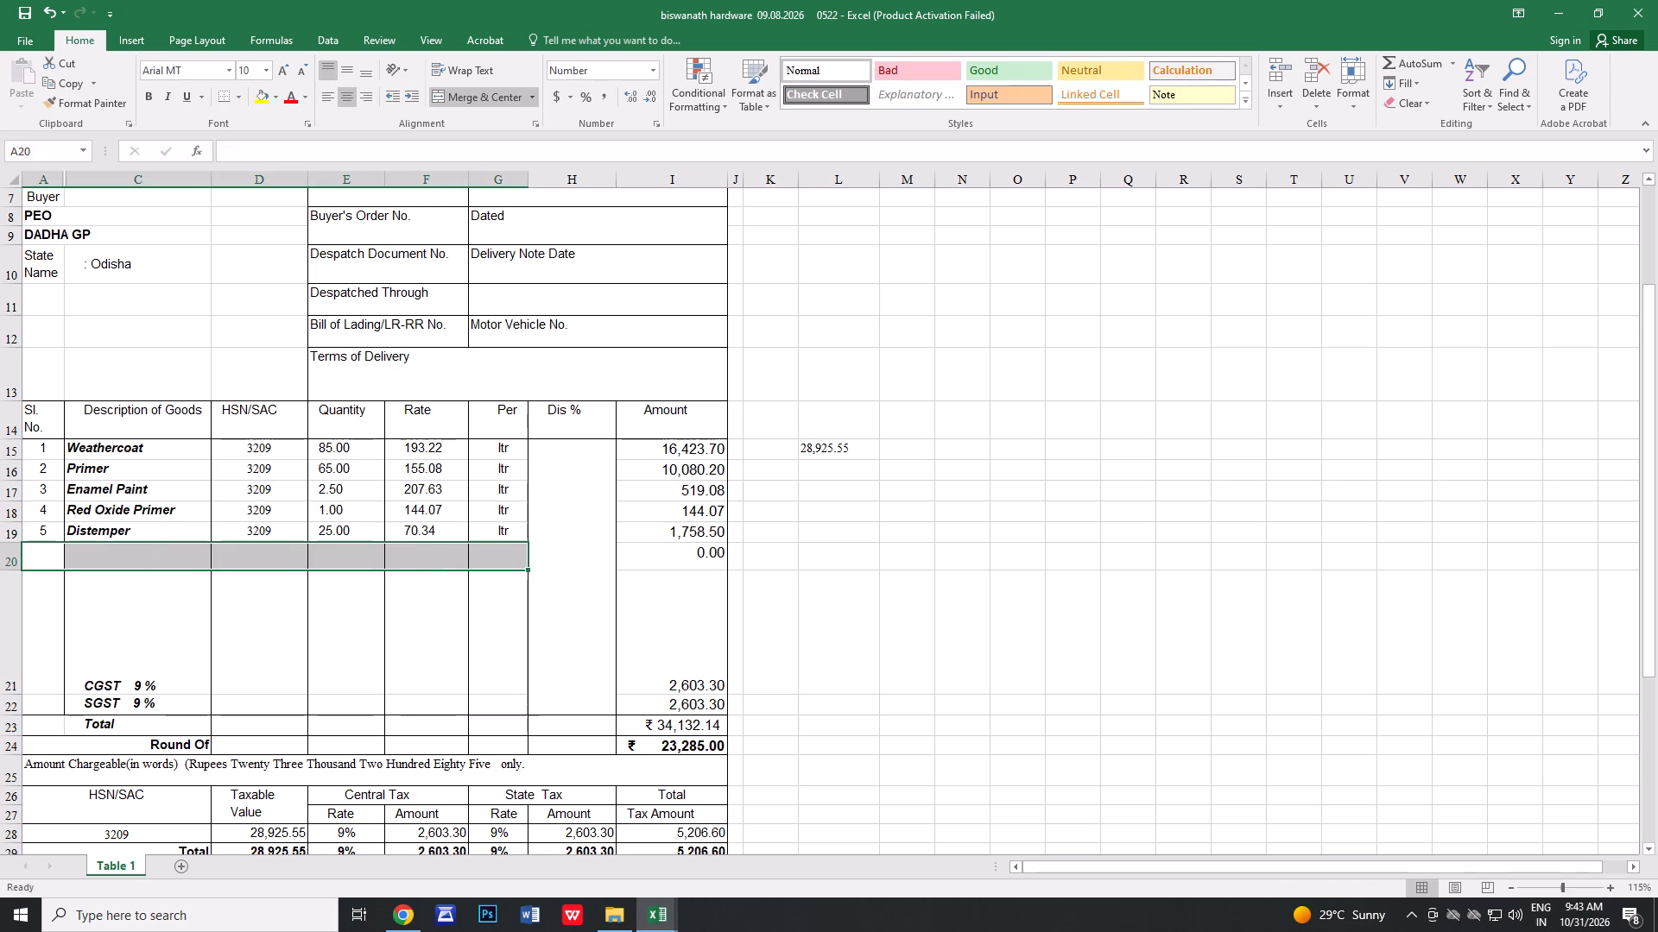
click(687, 559)
key(Delete)
click(39, 546)
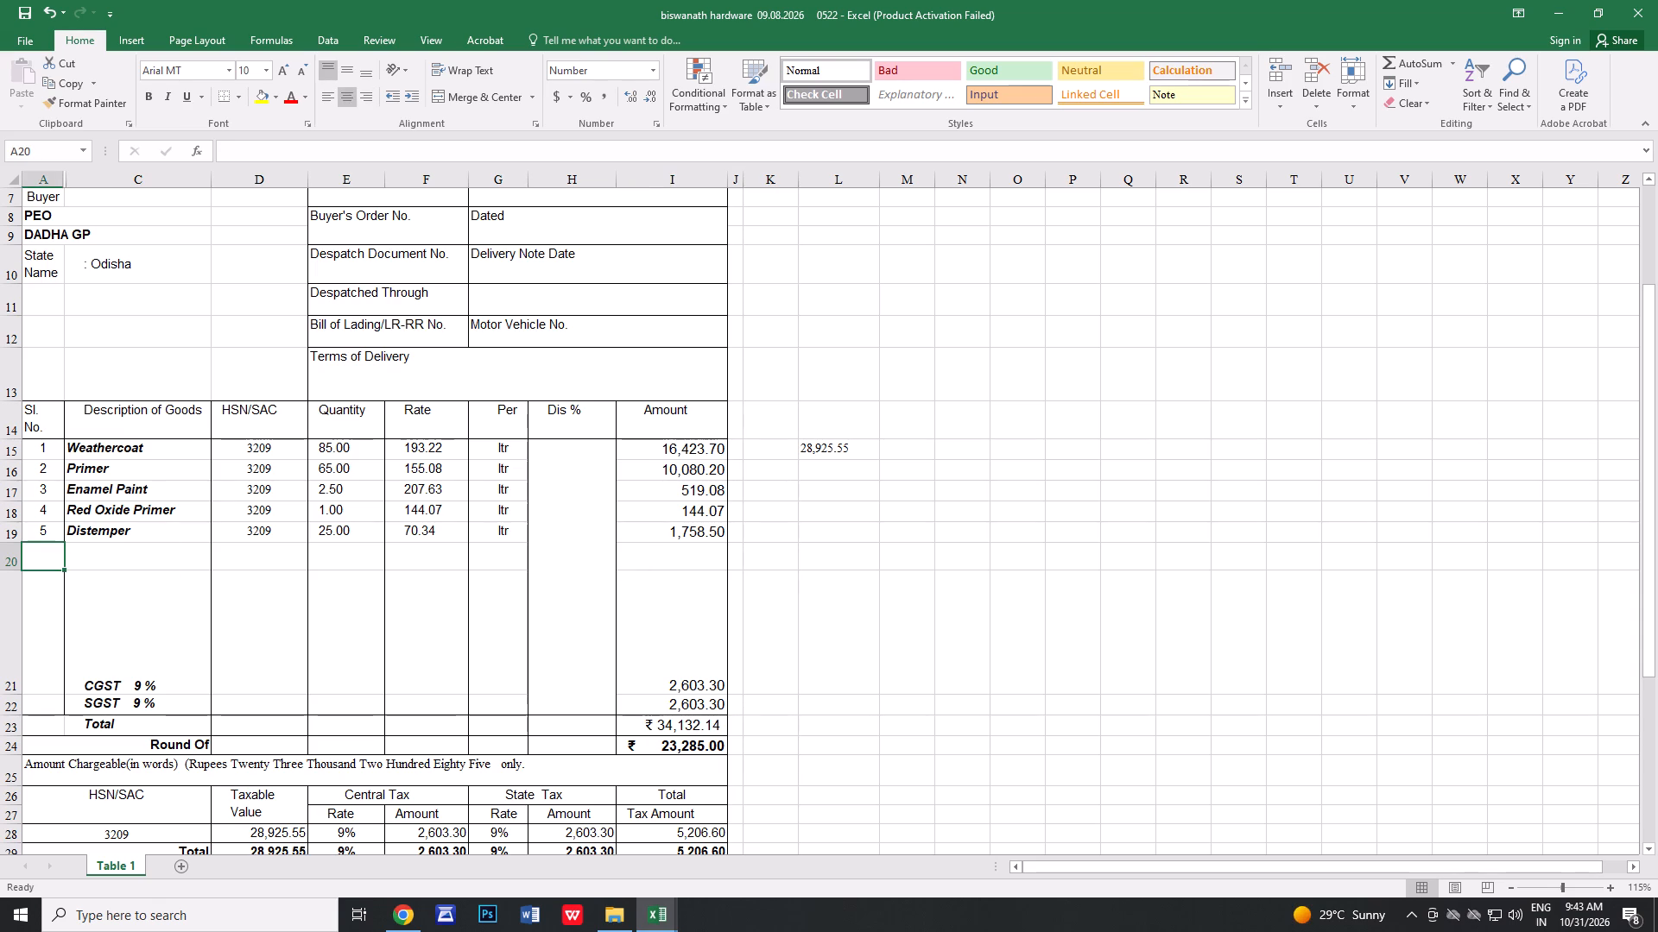
Set the Round Of amount to 34132.
click(684, 748)
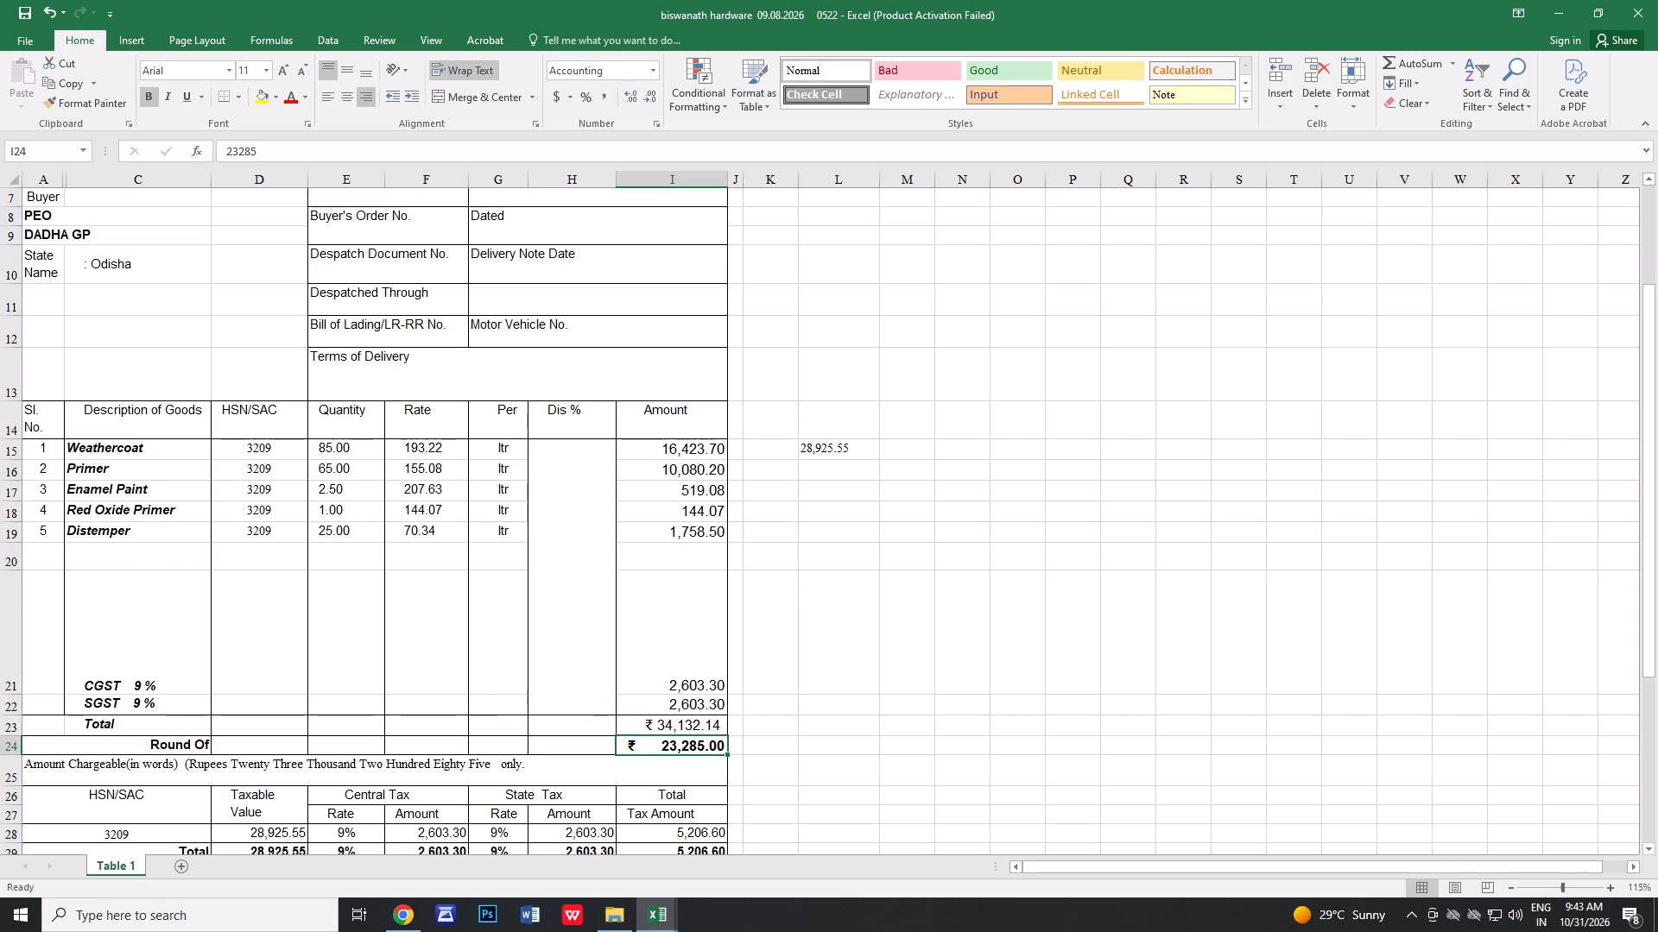
text(34132)
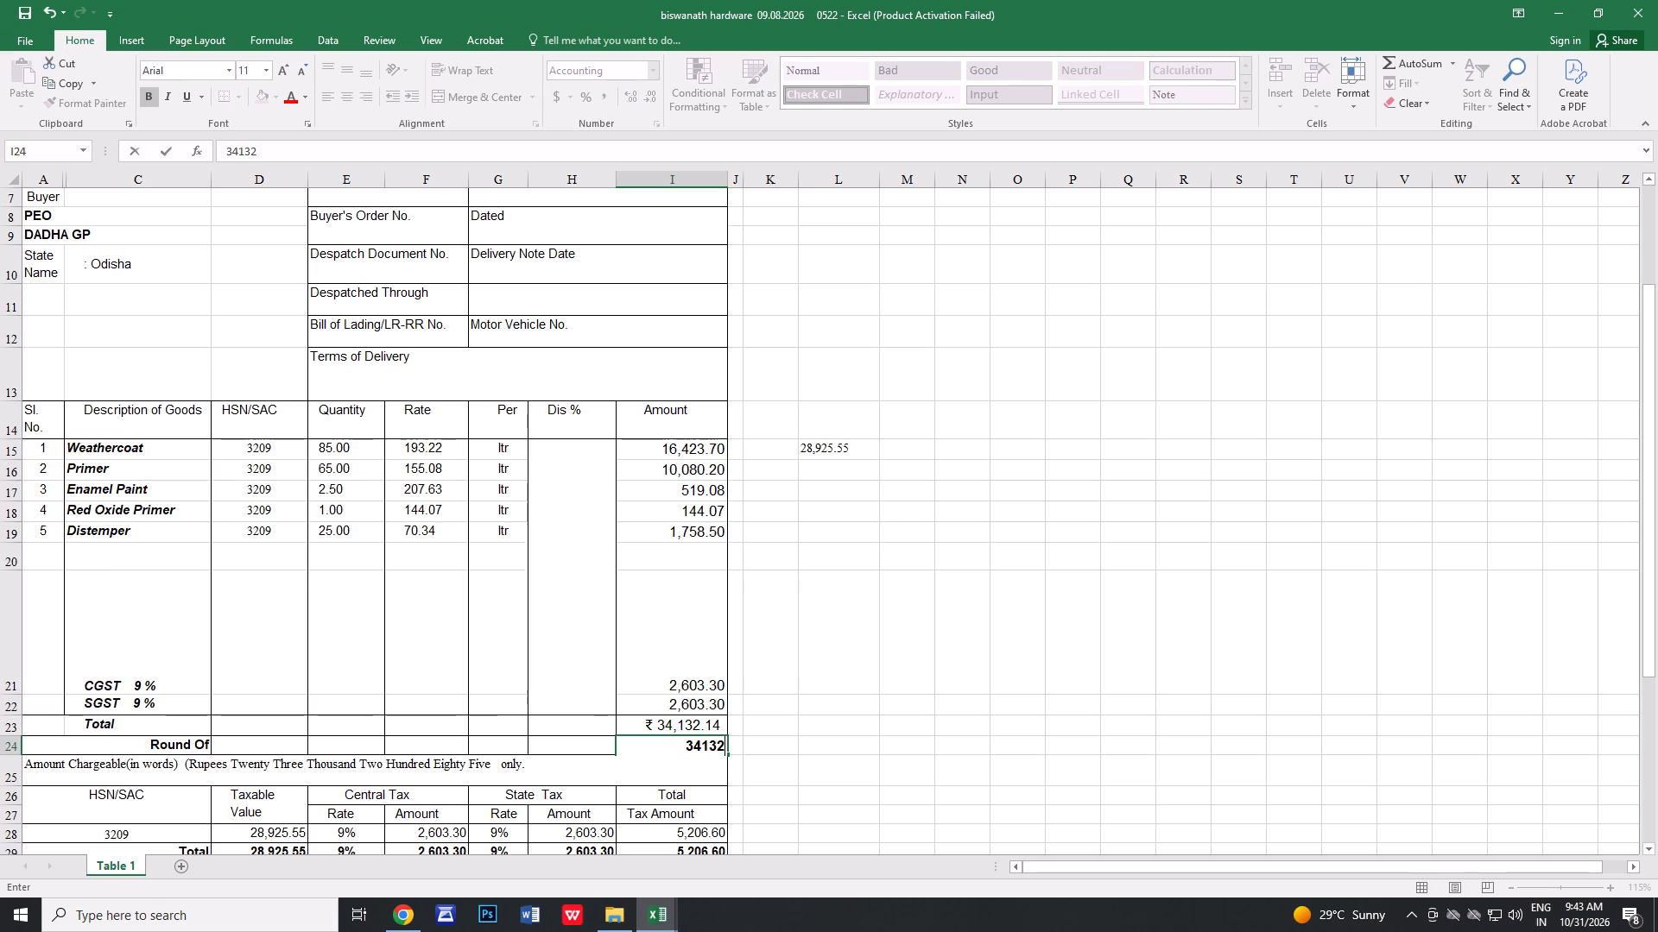
click(1088, 703)
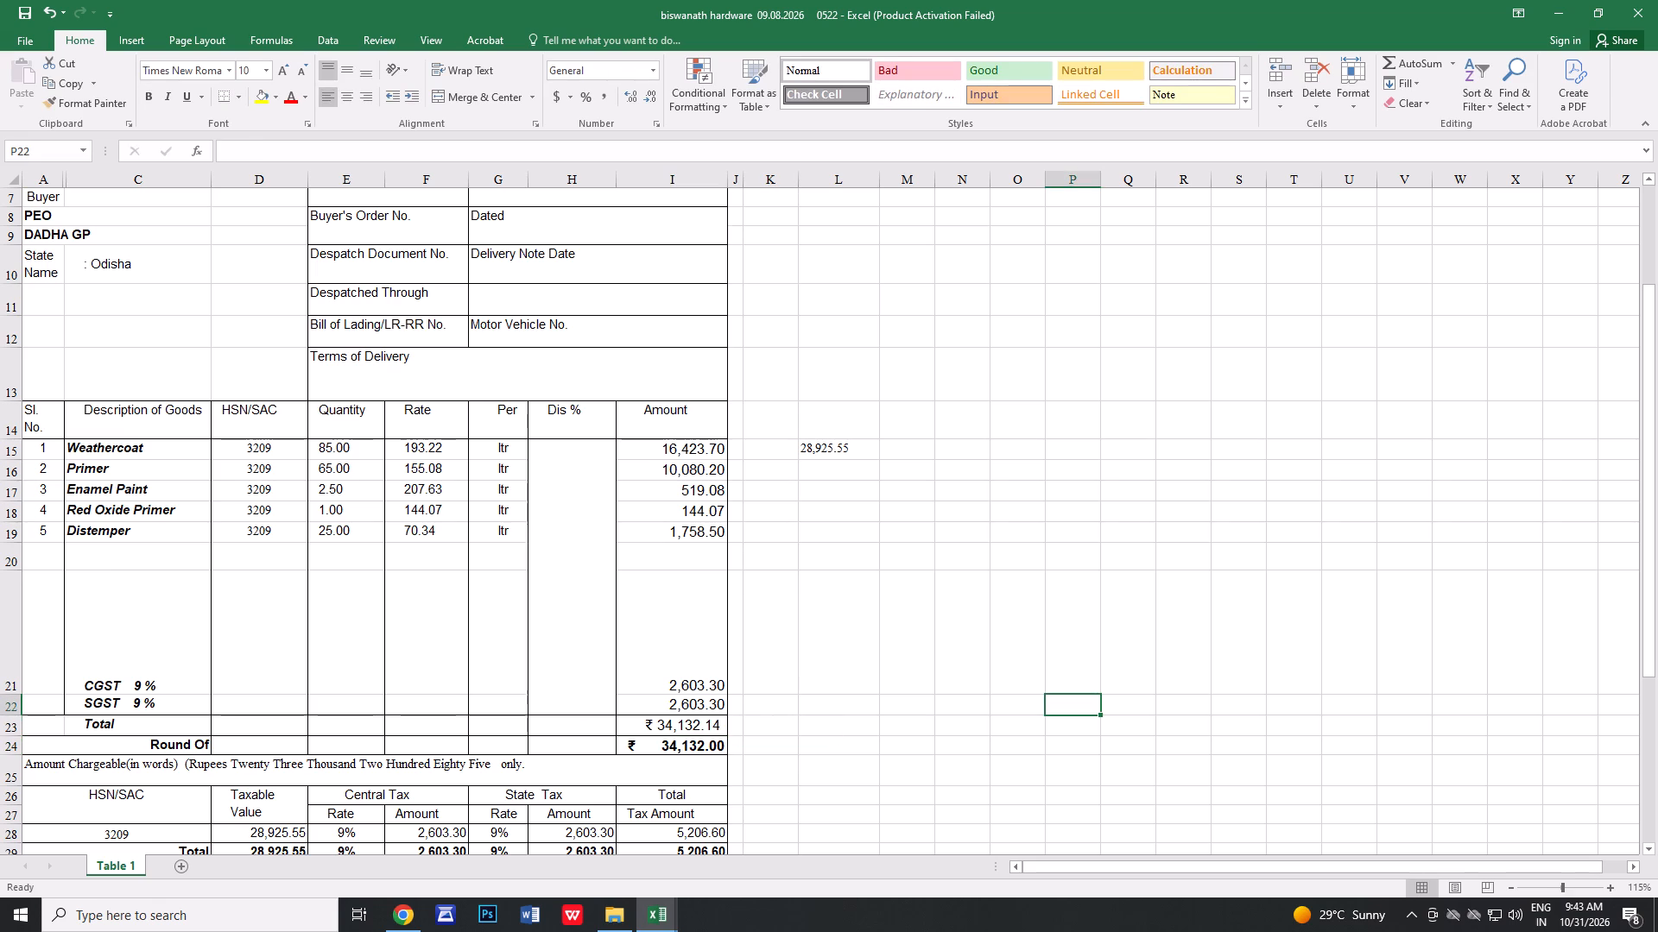
Change the Amount Chargeable in words to "Rupees Thirty Four Thousand One Hundred Thirty Two only.".
double_click(298, 771)
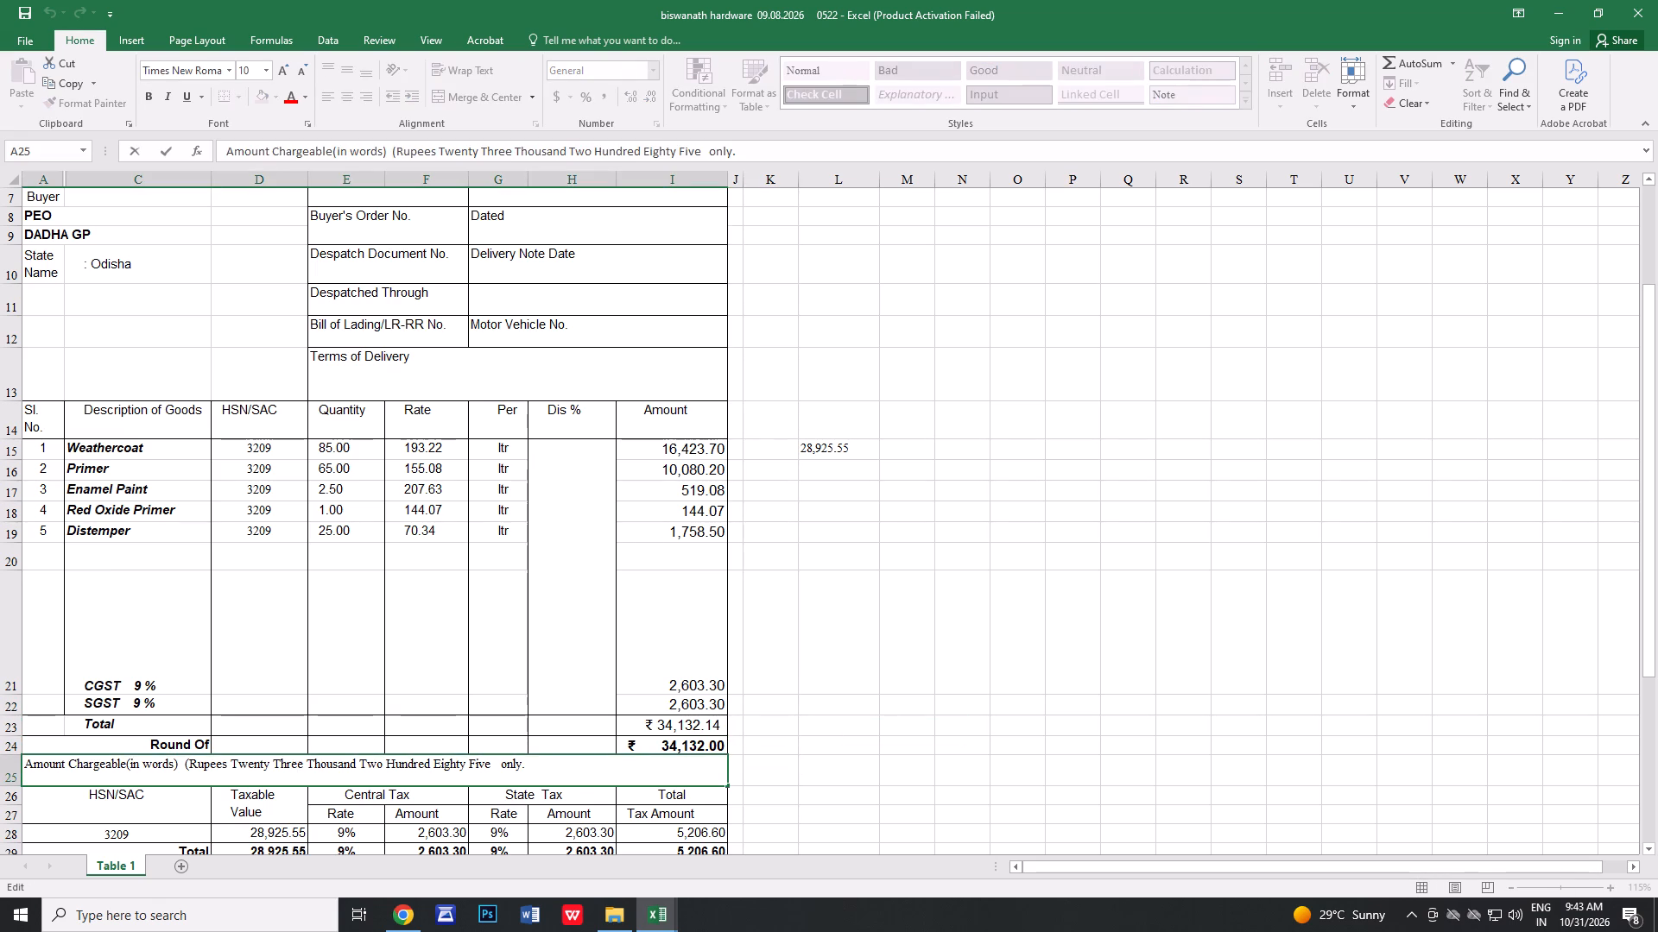
key(Right)
key(BackSpace)
key(BackSpace)
key(BackSpace)
key(BackSpace)
key(BackSpace)
key(BackSpace)
key(BackSpace)
key(BackSpace)
key(BackSpace)
key(BackSpace)
key(BackSpace)
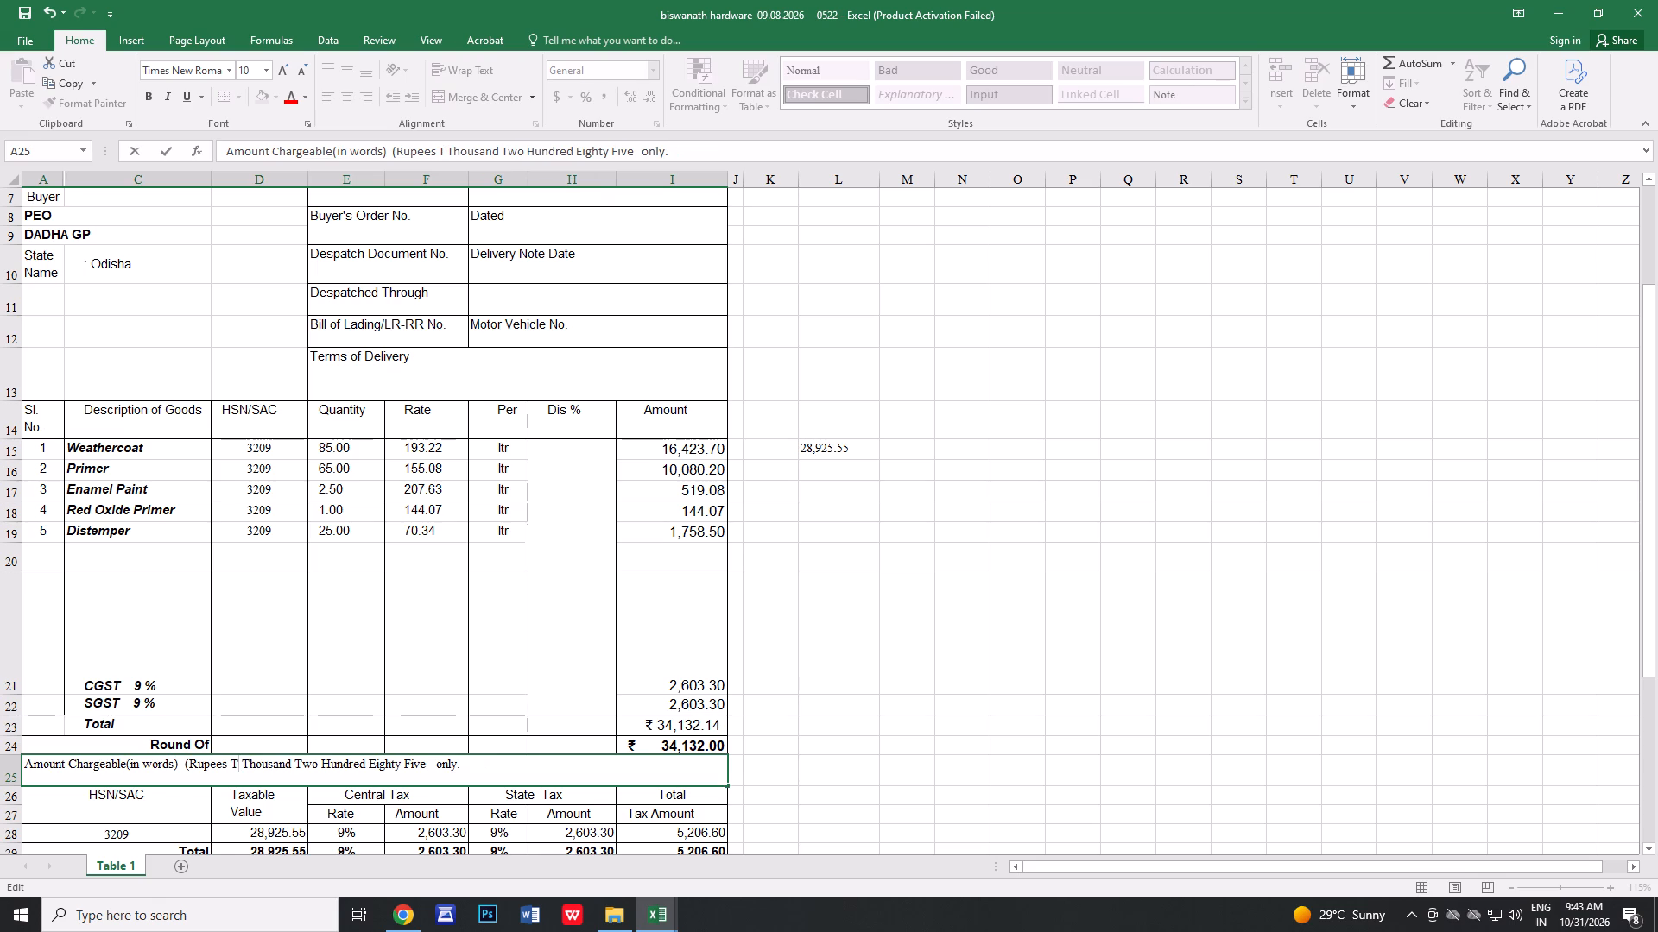
text(hi)
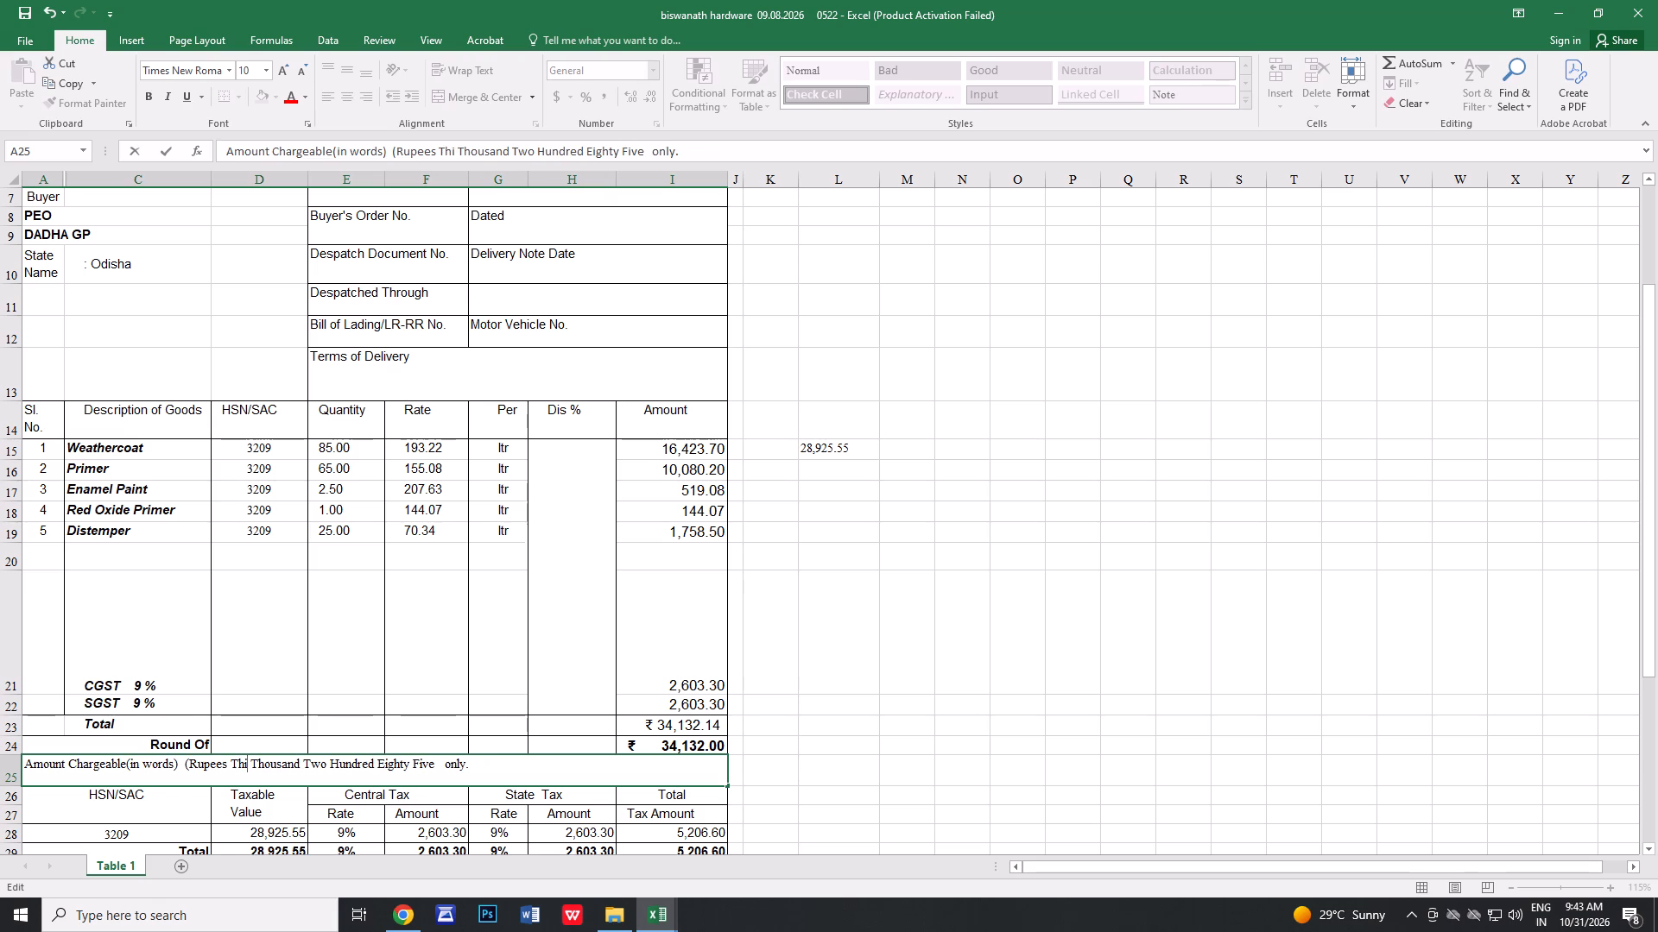
text(rty)
key(space)
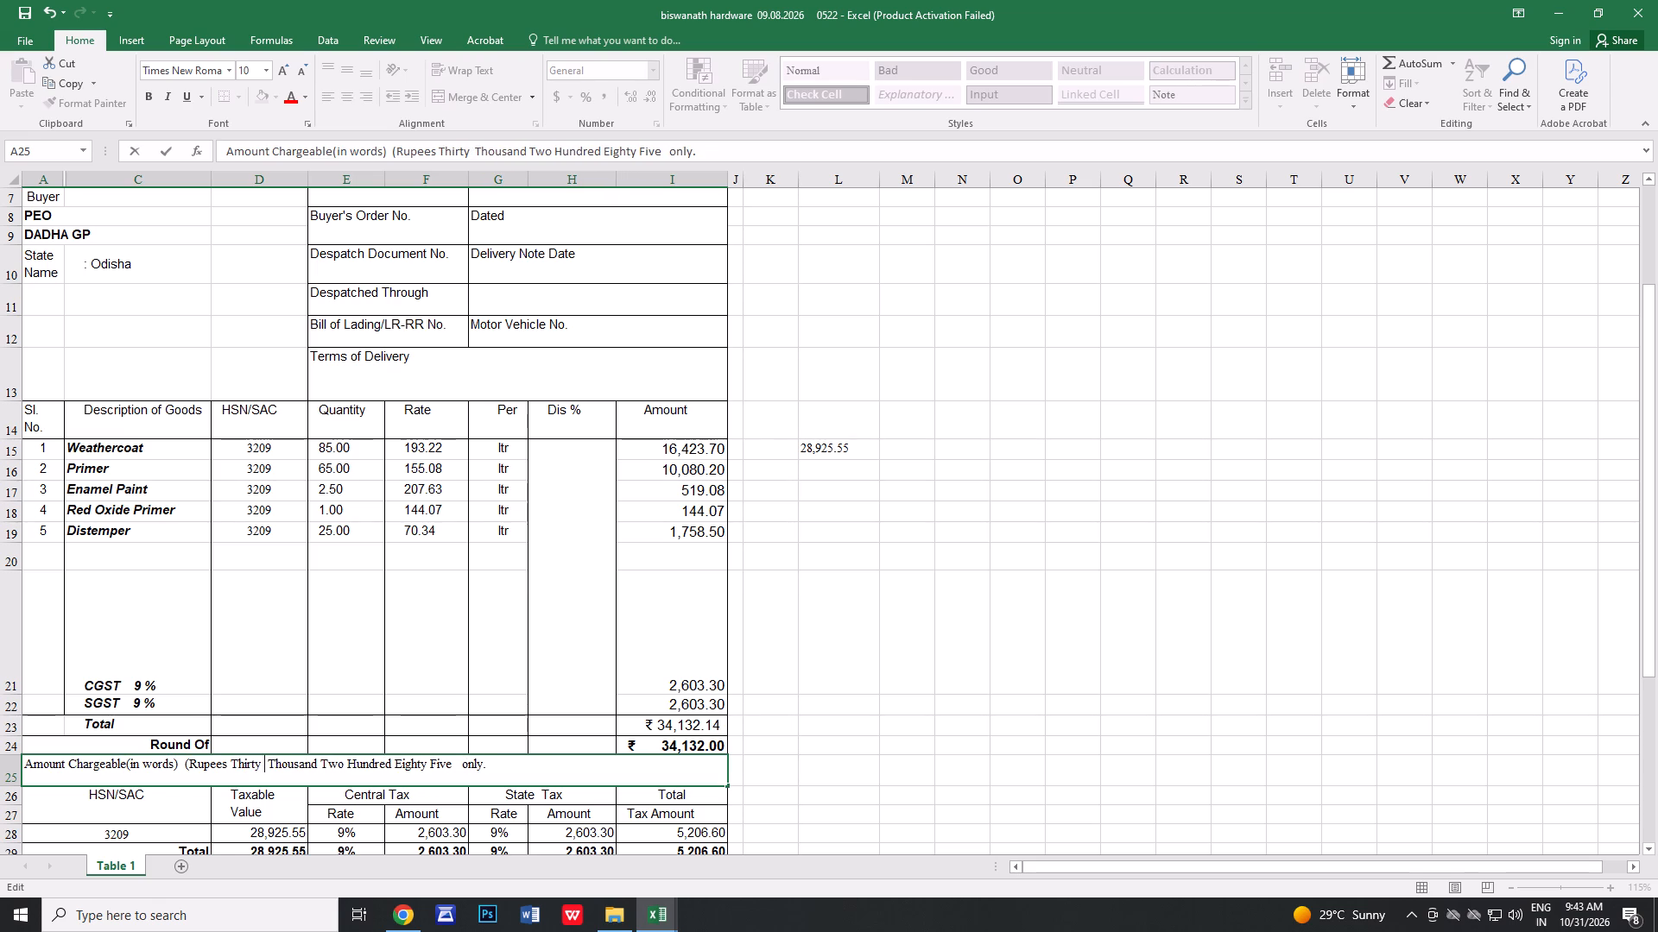
text(our)
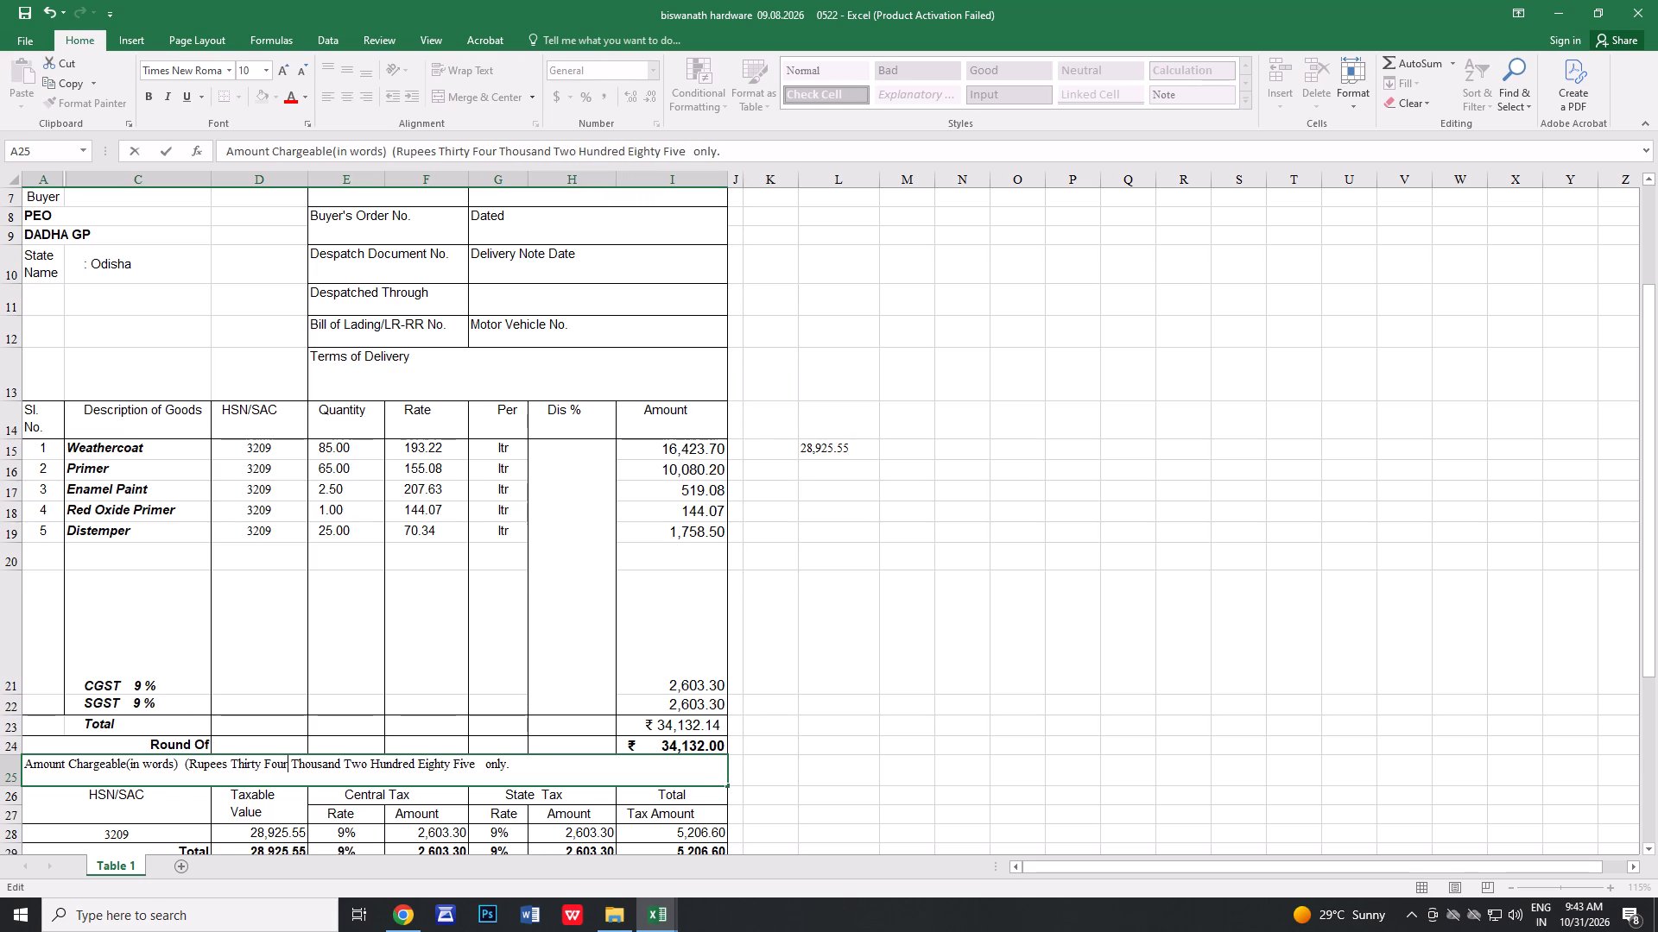
key(Right)
key(Right)
key(Right)
key(Right)
key(Right)
key(Right)
key(Right)
key(Right)
key(Right)
key(Right)
key(Right)
key(Right)
key(Right)
key(BackSpace)
key(BackSpace)
key(BackSpace)
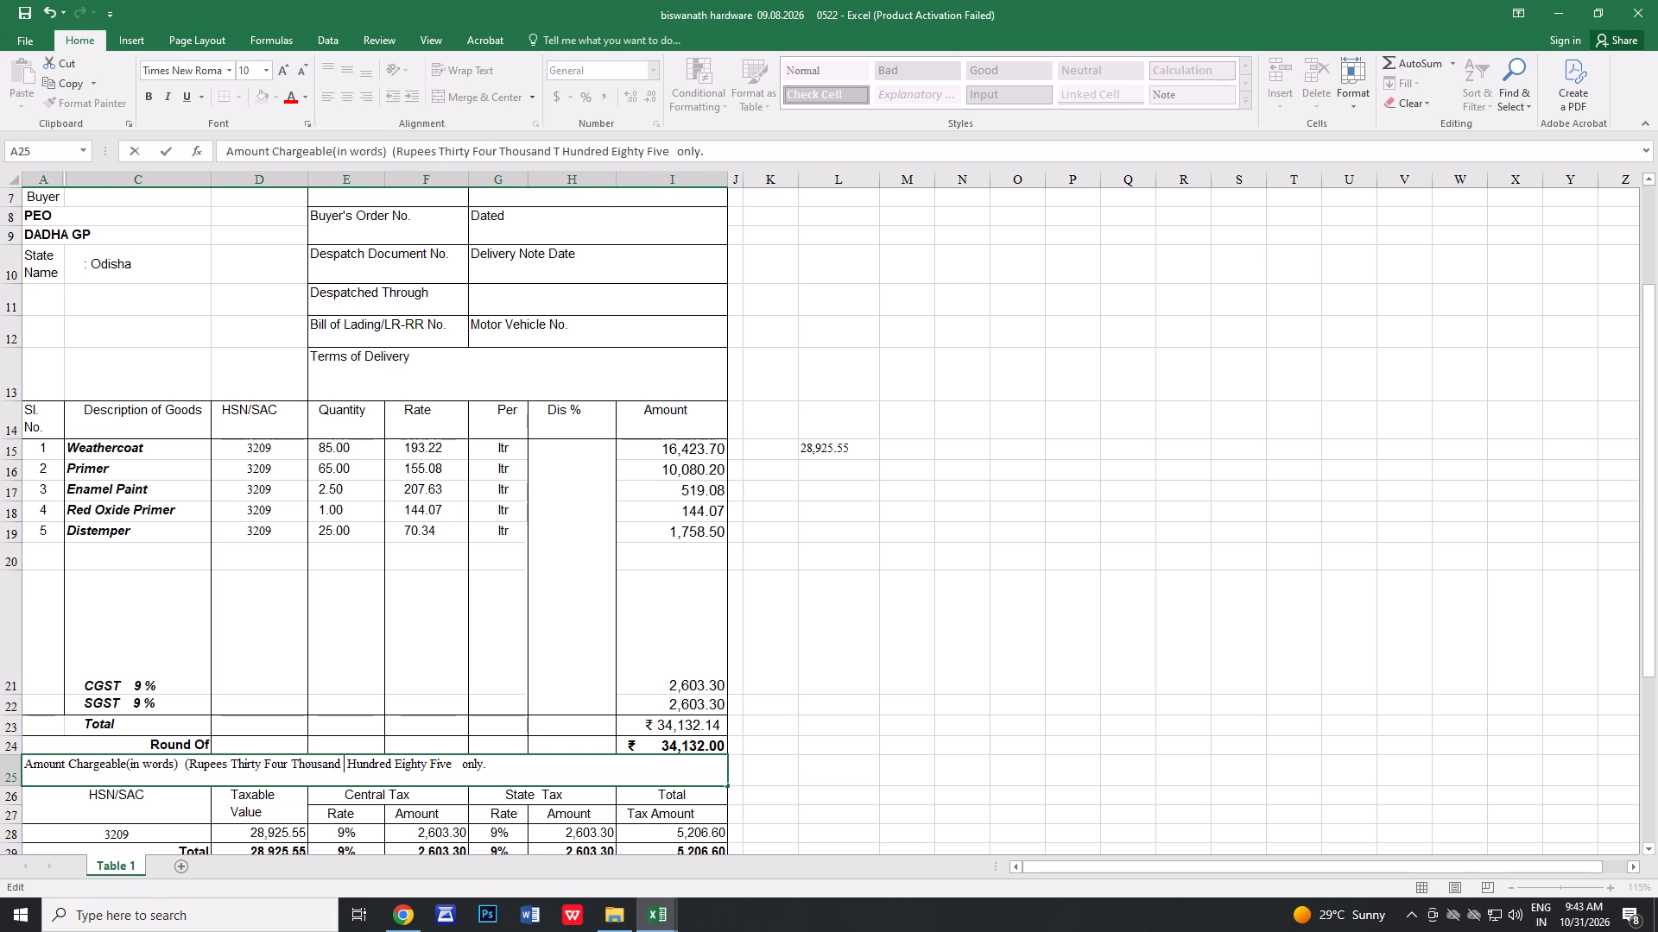
key(Right)
key(Right)
key(Right)
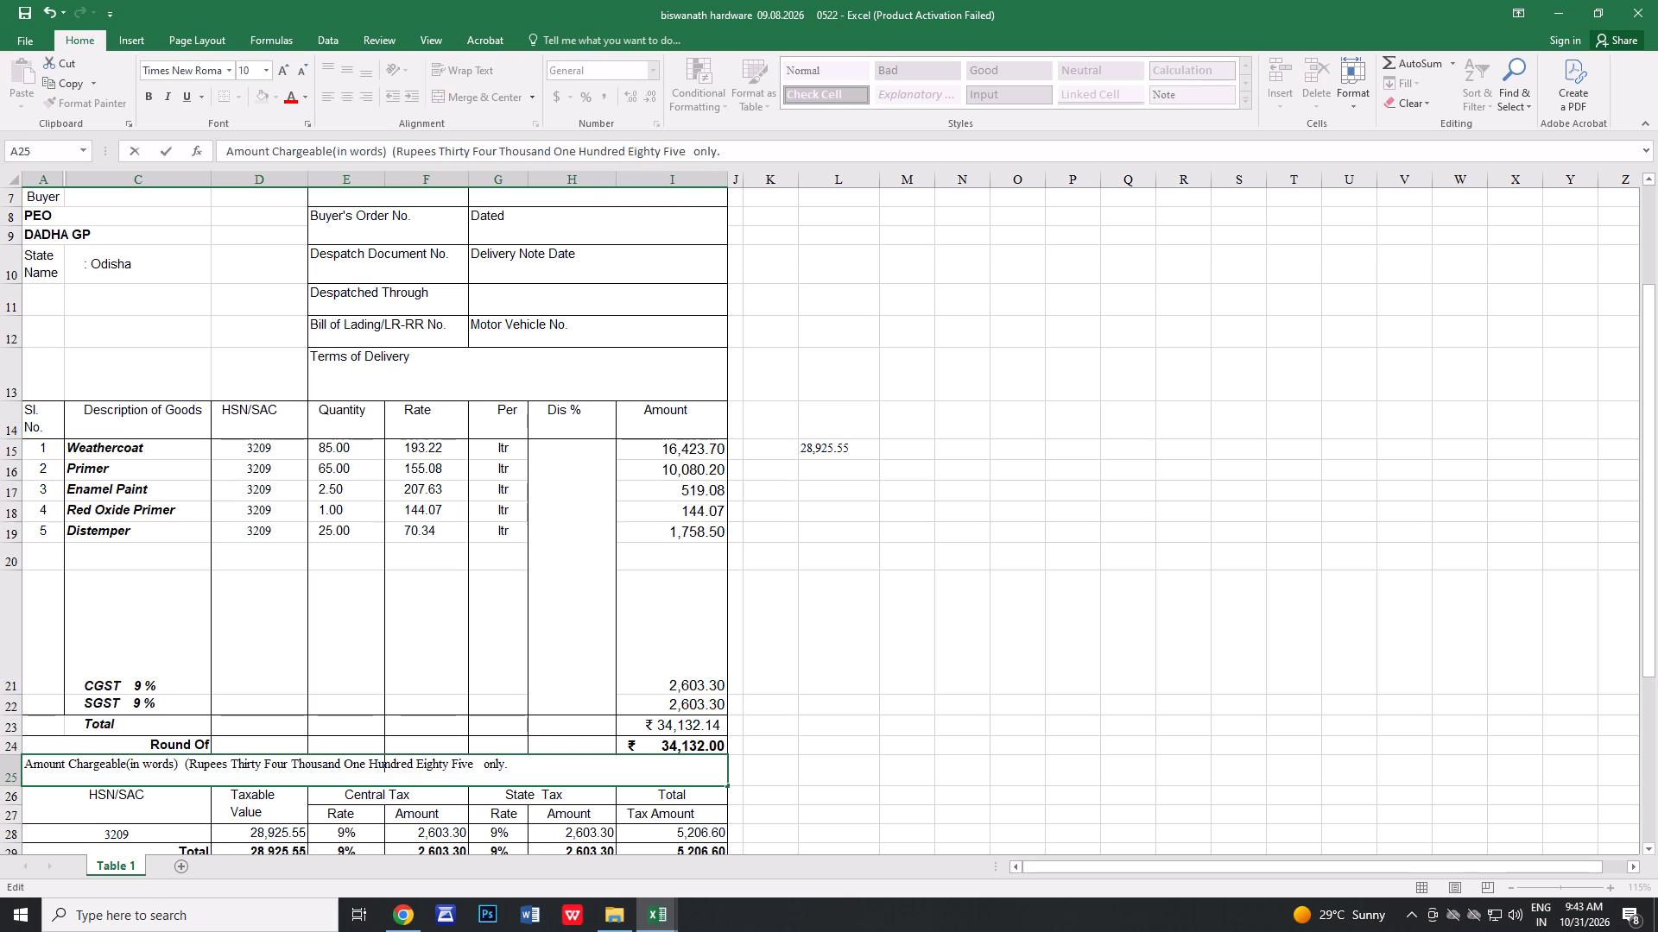
key(Right)
key(Right)
key(Right)
key(Right)
key(Right)
key(Right)
key(Right)
key(Right)
key(Right)
key(Right)
key(Right)
key(Right)
key(Right)
key(Right)
key(Right)
key(Right)
key(Right)
key(BackSpace)
key(BackSpace)
key(BackSpace)
key(BackSpace)
key(BackSpace)
key(BackSpace)
key(BackSpace)
key(BackSpace)
key(BackSpace)
key(BackSpace)
key(BackSpace)
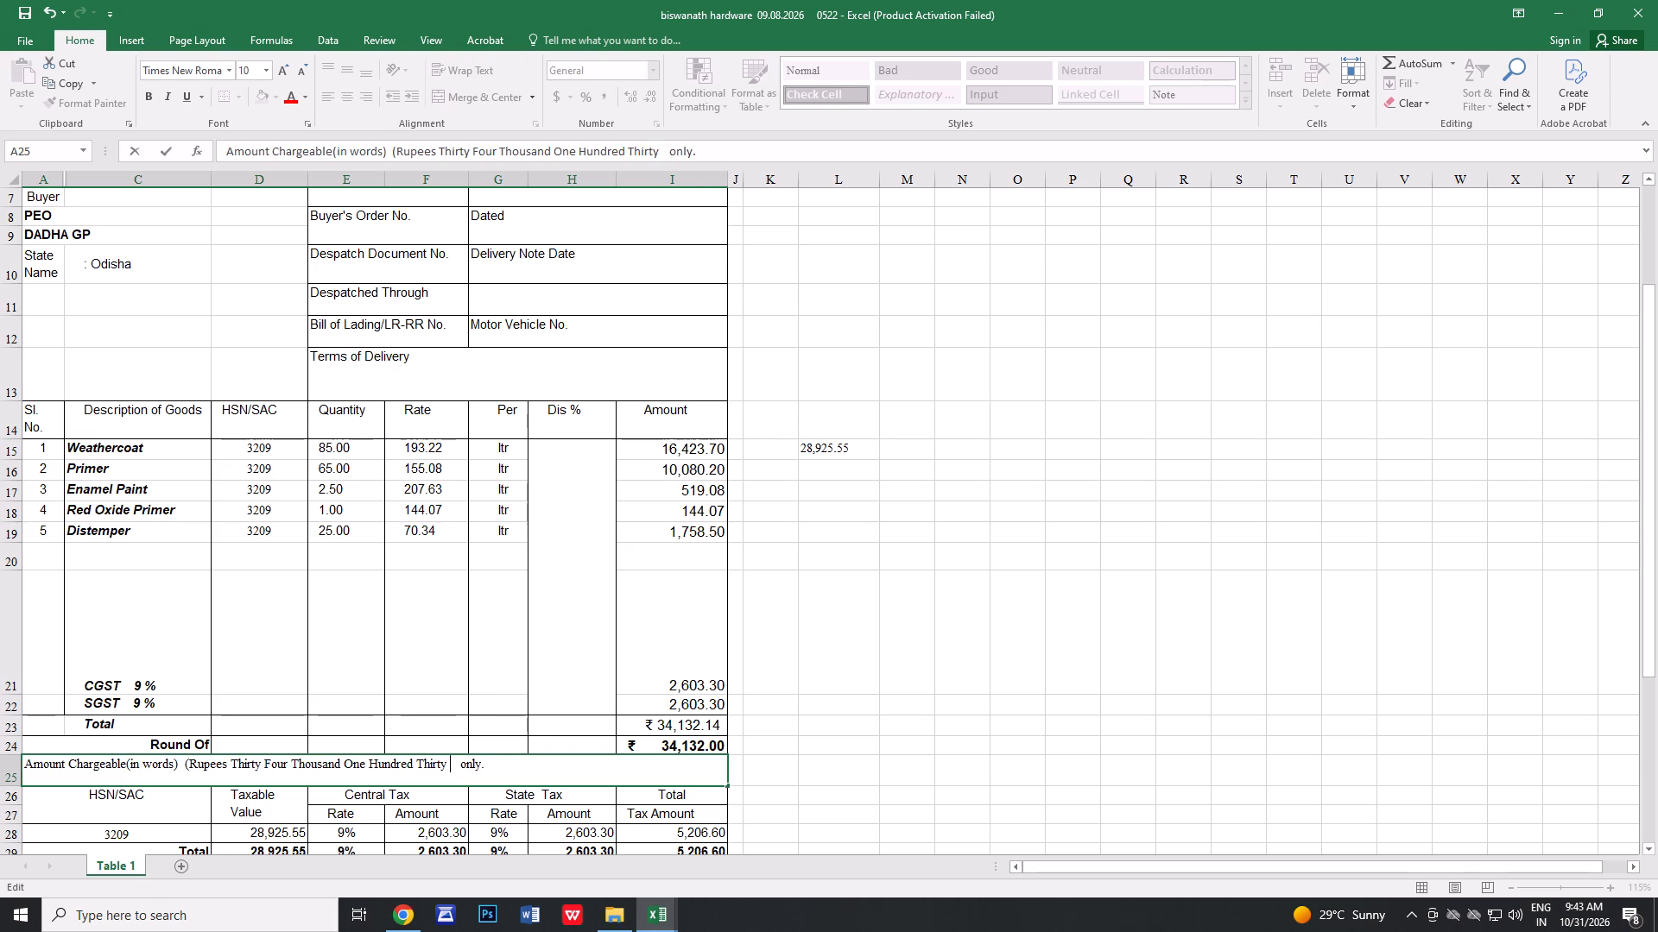
key(t)
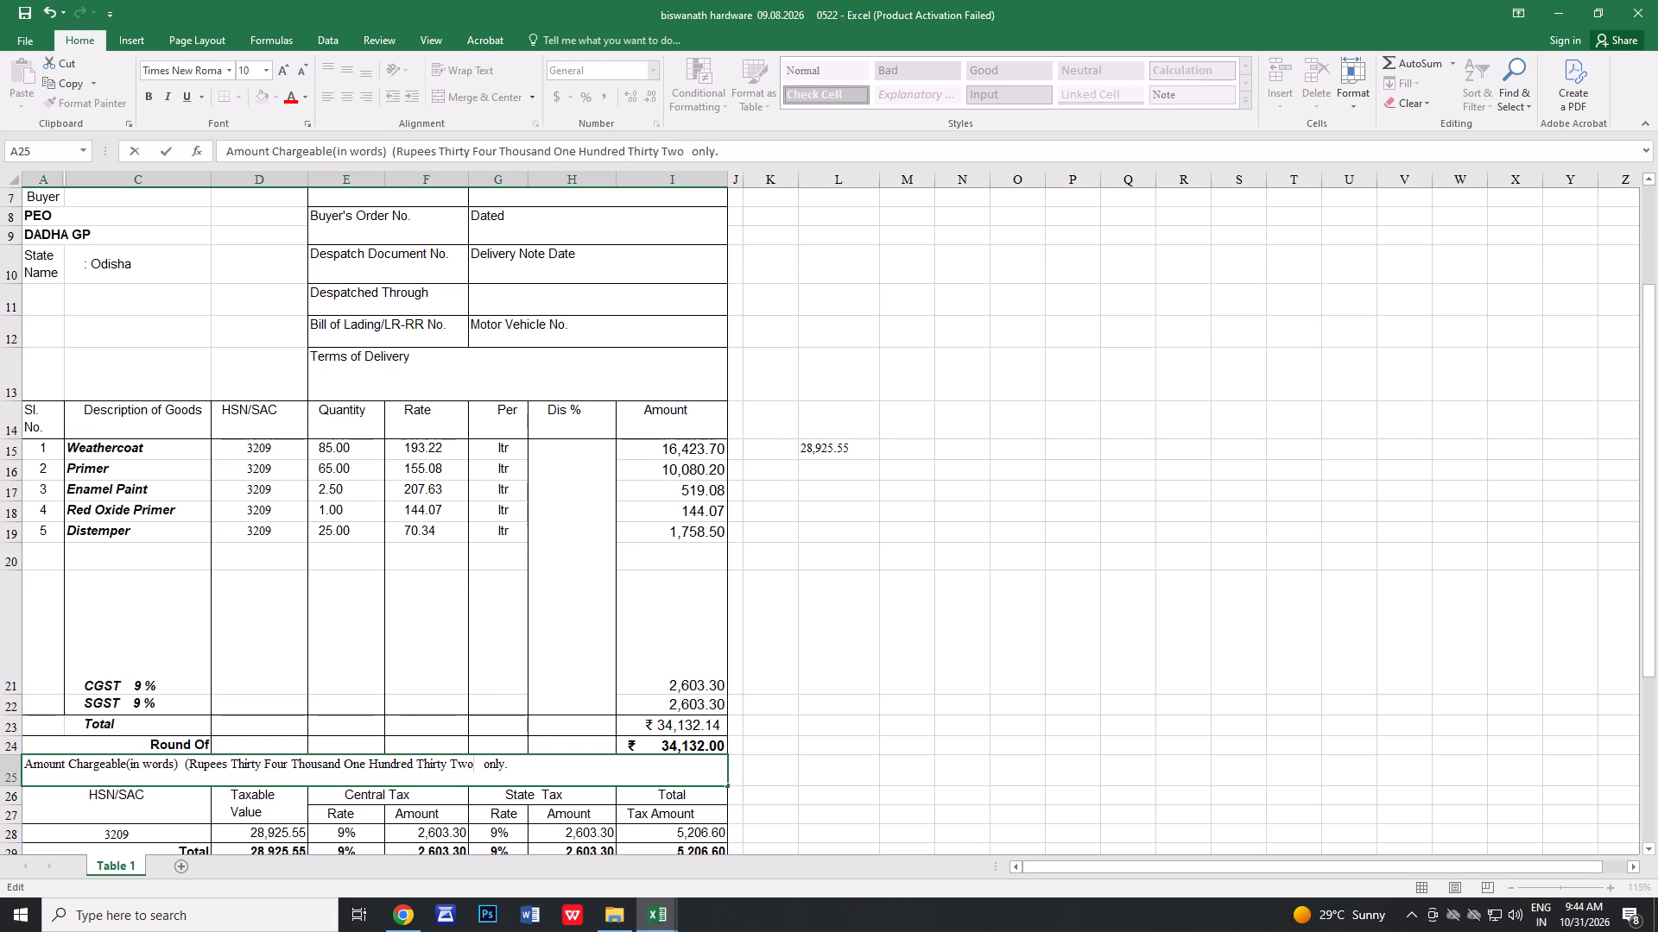
click(1078, 718)
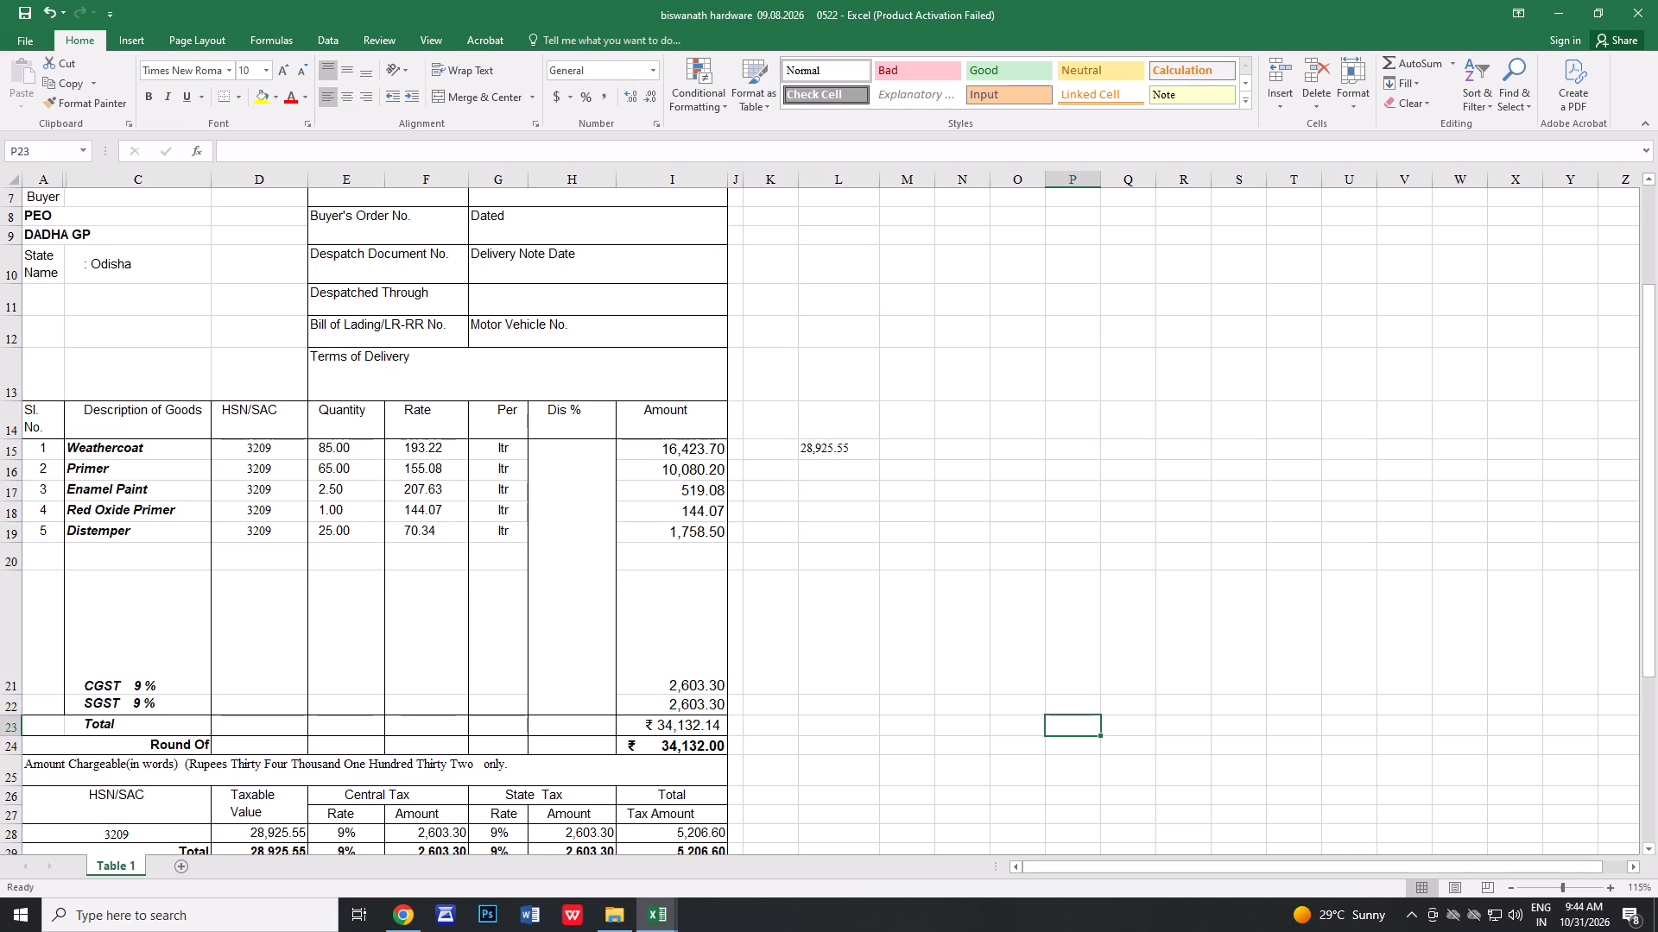
Change the Tax Amount in words to "Five Thousand Two Hundred Six & sixty Paisa only.".
scroll(899, 645, down, 2)
double_click(199, 736)
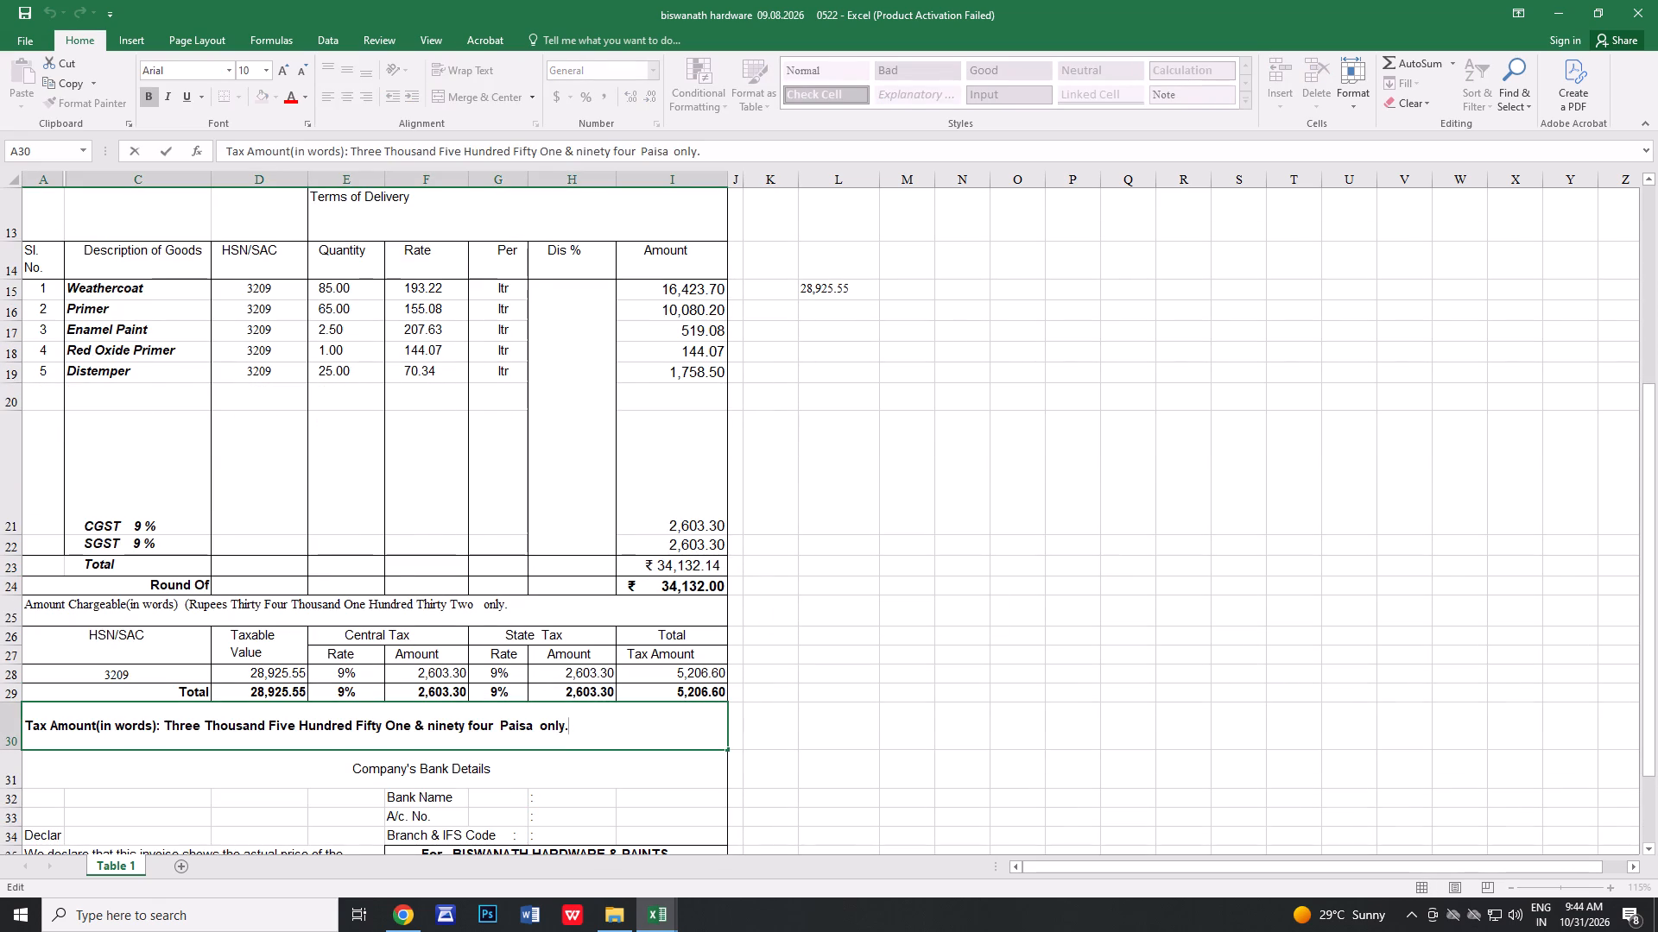
click(199, 728)
key(BackSpace)
key(BackSpace)
key(BackSpace)
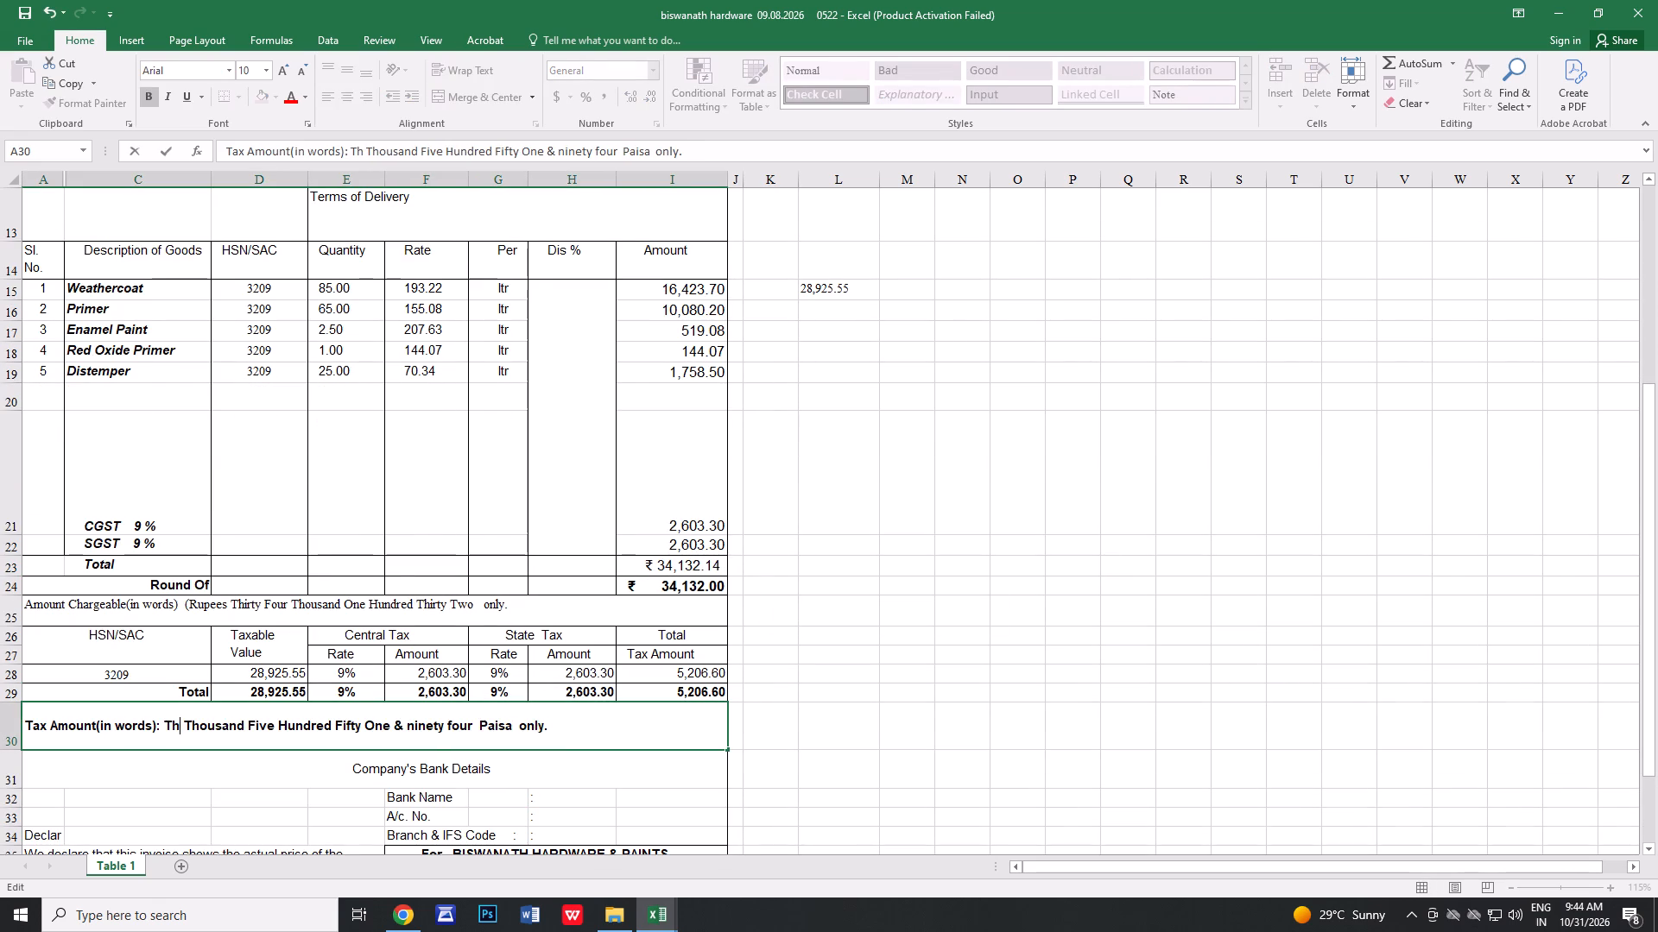
key(BackSpace)
key(BackSpace)
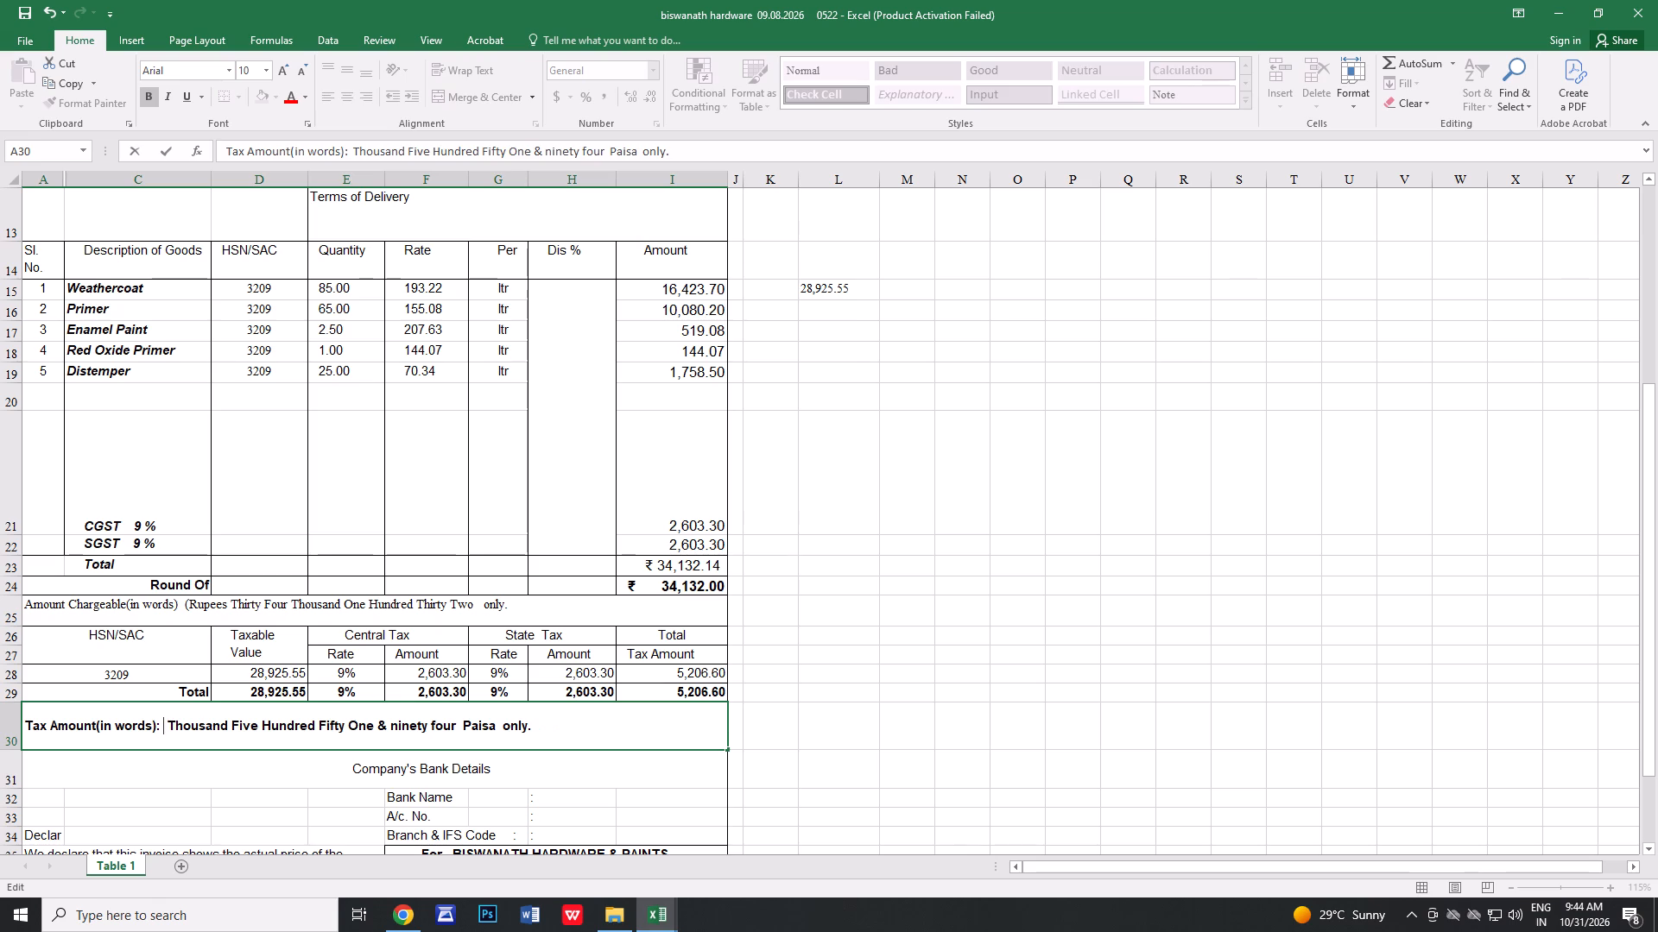
key(i)
text(ve)
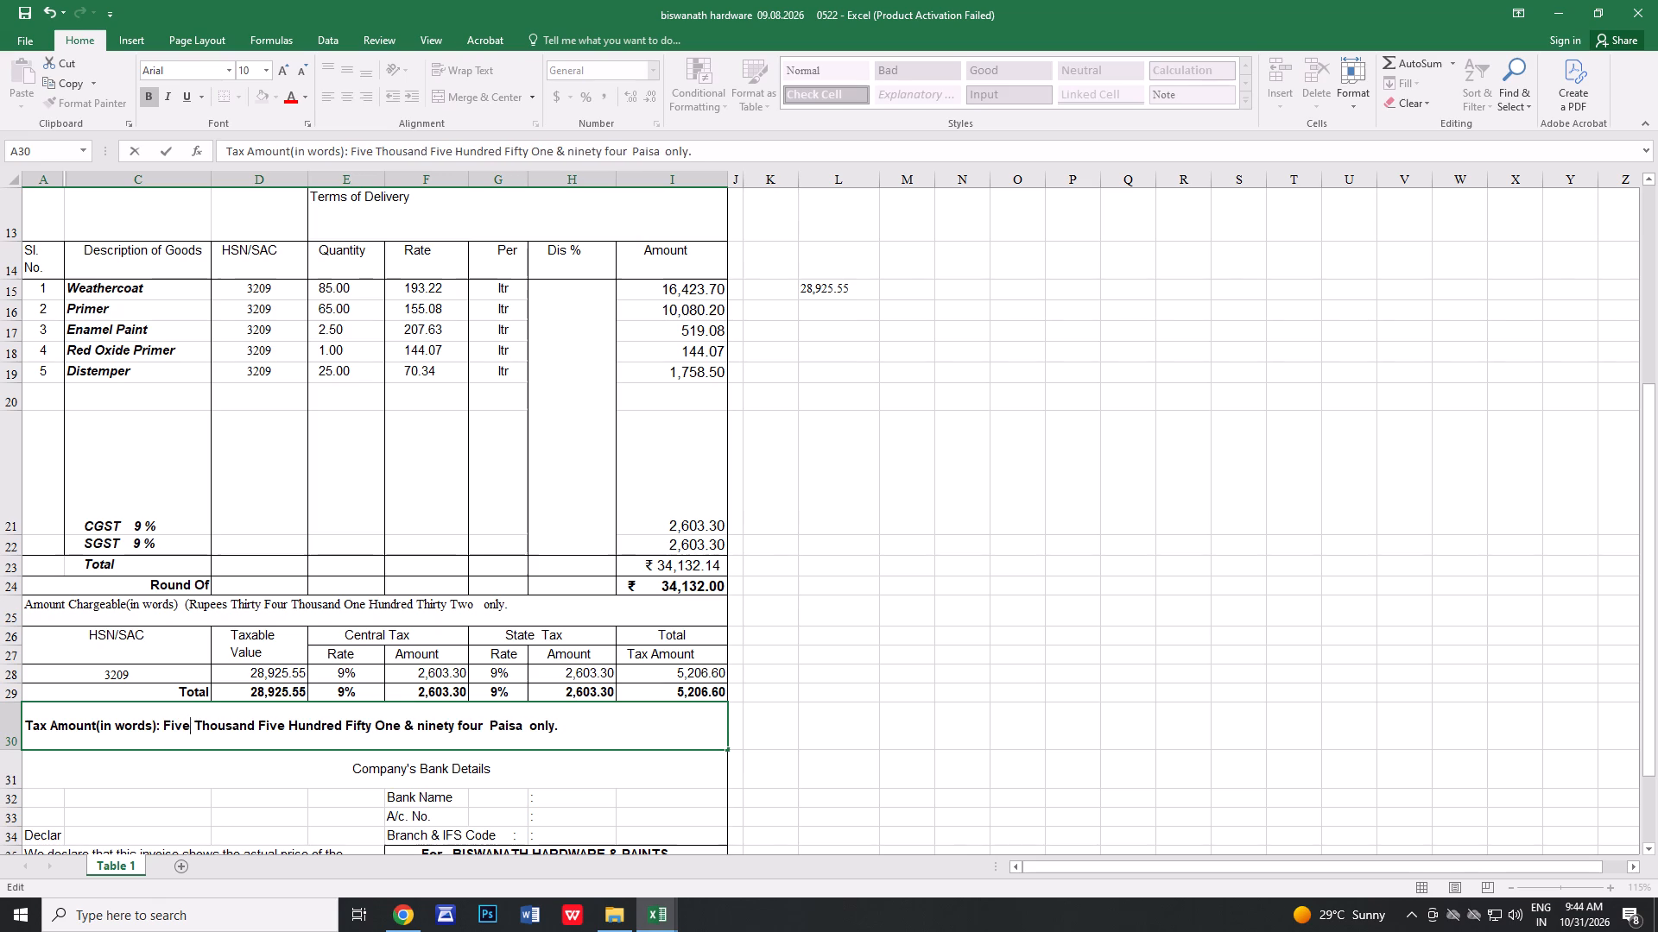
key(Right)
key(Right)
key(Right)
key(Right)
key(Right)
key(Right)
key(Right)
key(Right)
key(Right)
key(Right)
key(Right)
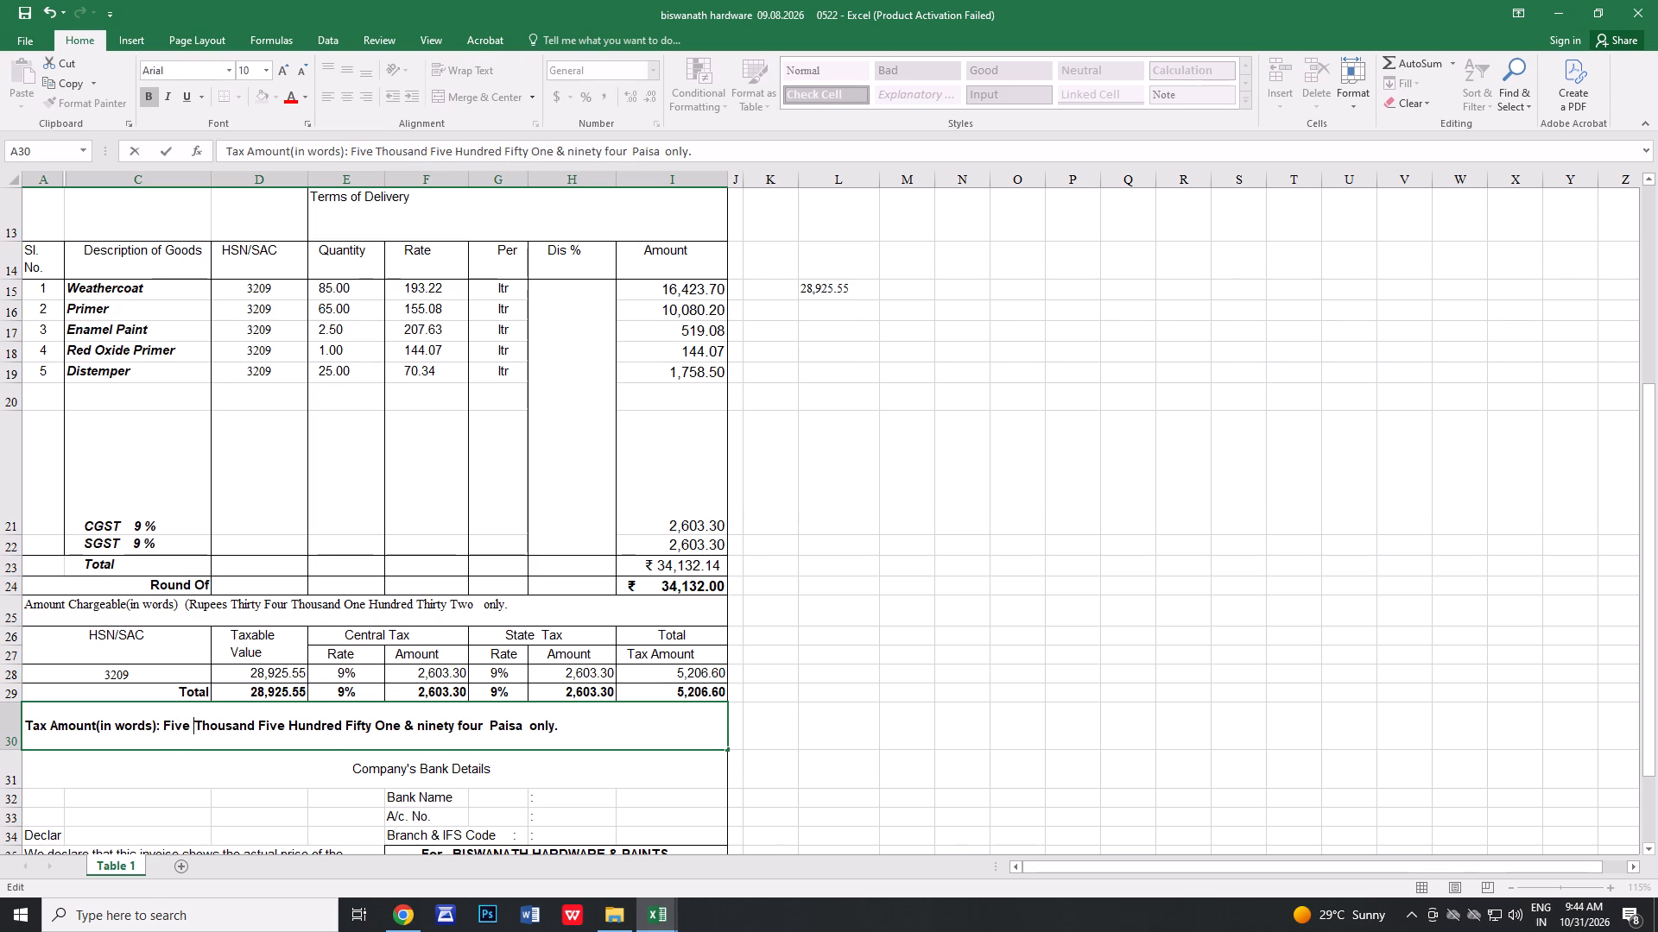
key(Right)
key(Right)
key(Right)
key(BackSpace)
key(BackSpace)
key(BackSpace)
key(BackSpace)
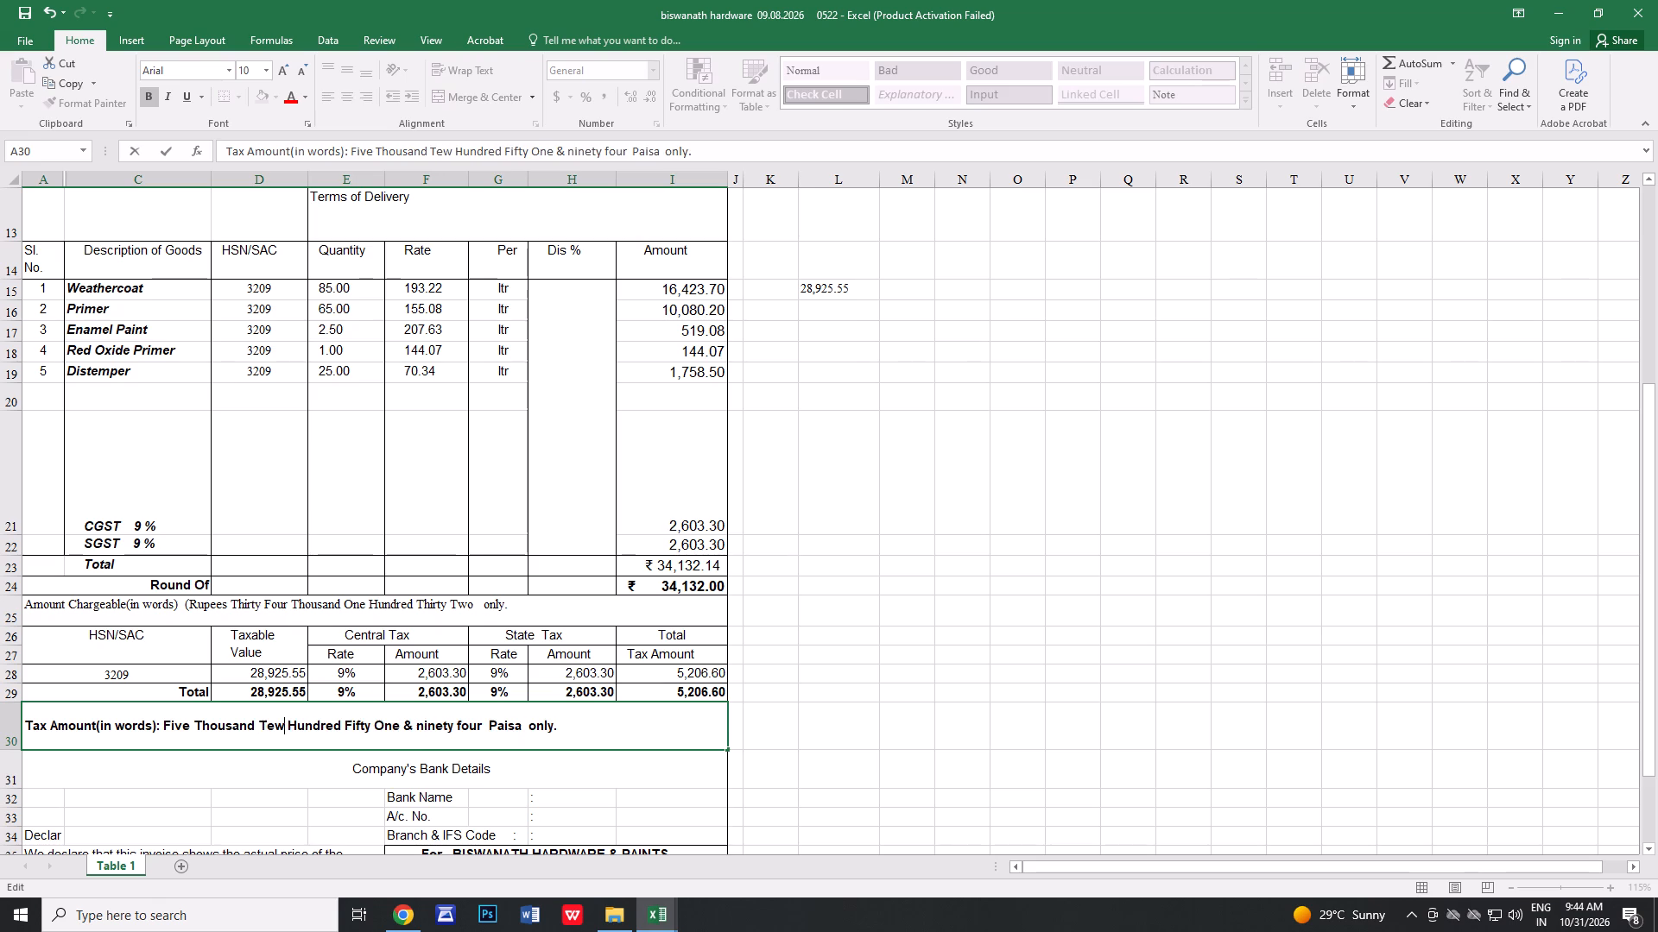
key(BackSpace)
key(BackSpace)
text(wo)
key(Right)
key(Right)
key(Right)
key(Right)
key(Right)
key(Right)
key(Right)
key(Right)
key(Right)
key(Right)
key(Right)
key(Right)
key(Right)
key(Right)
key(Right)
key(Right)
key(Right)
key(Right)
key(BackSpace)
key(BackSpace)
key(BackSpace)
key(BackSpace)
key(BackSpace)
key(BackSpace)
key(BackSpace)
key(BackSpace)
key(BackSpace)
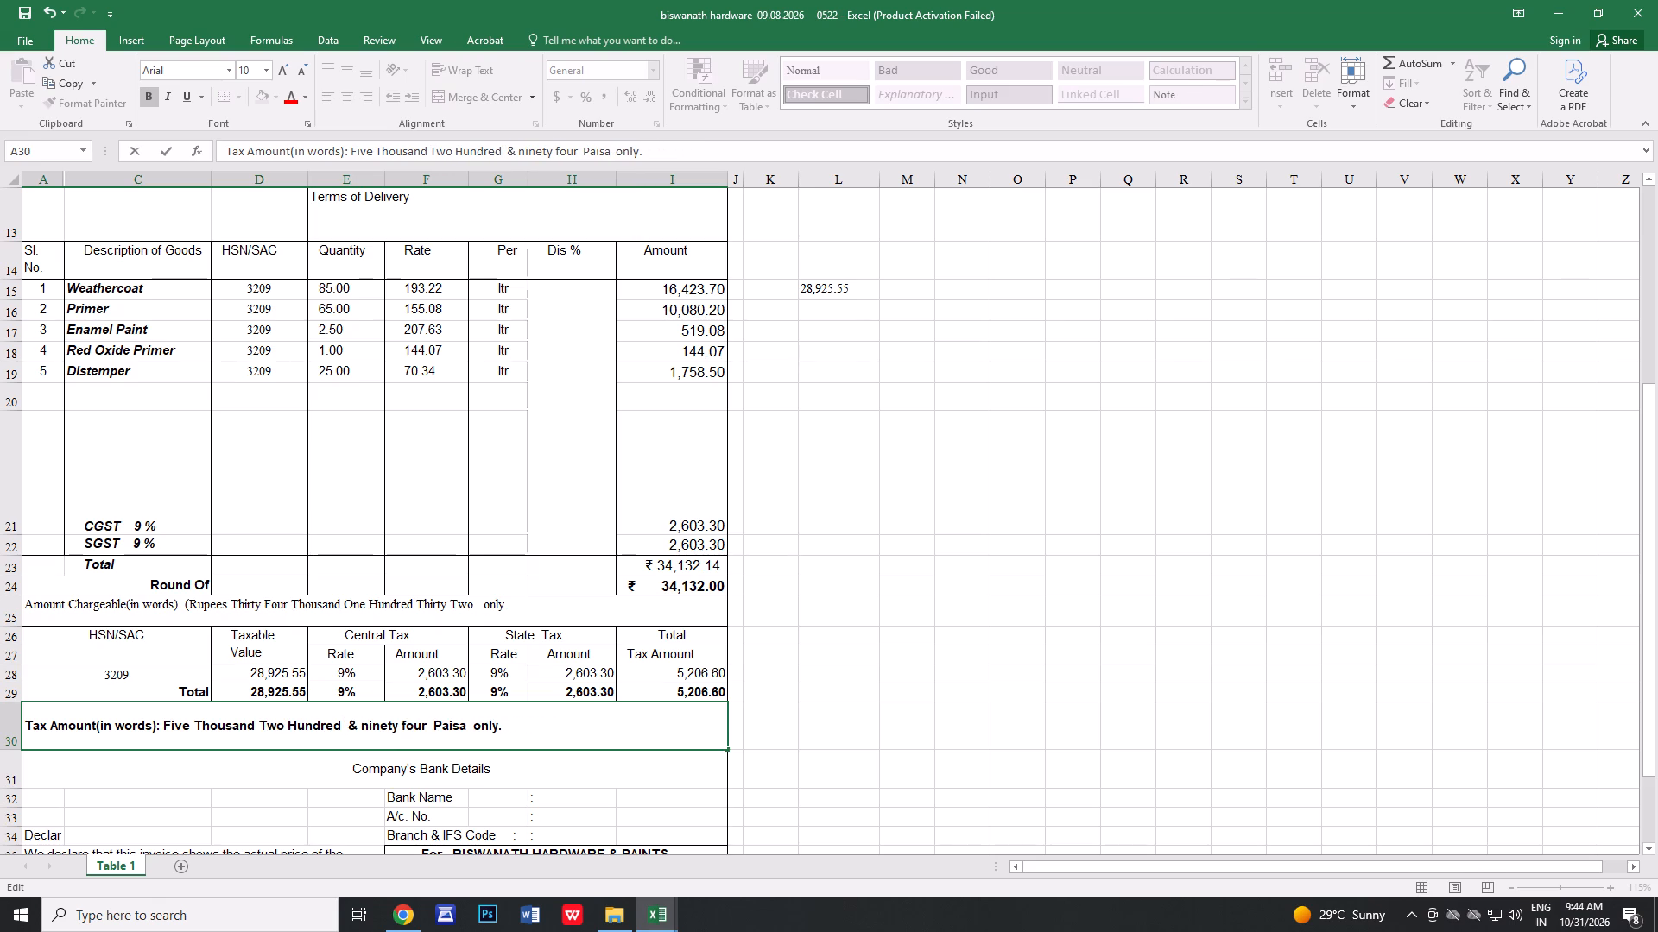
text(ix)
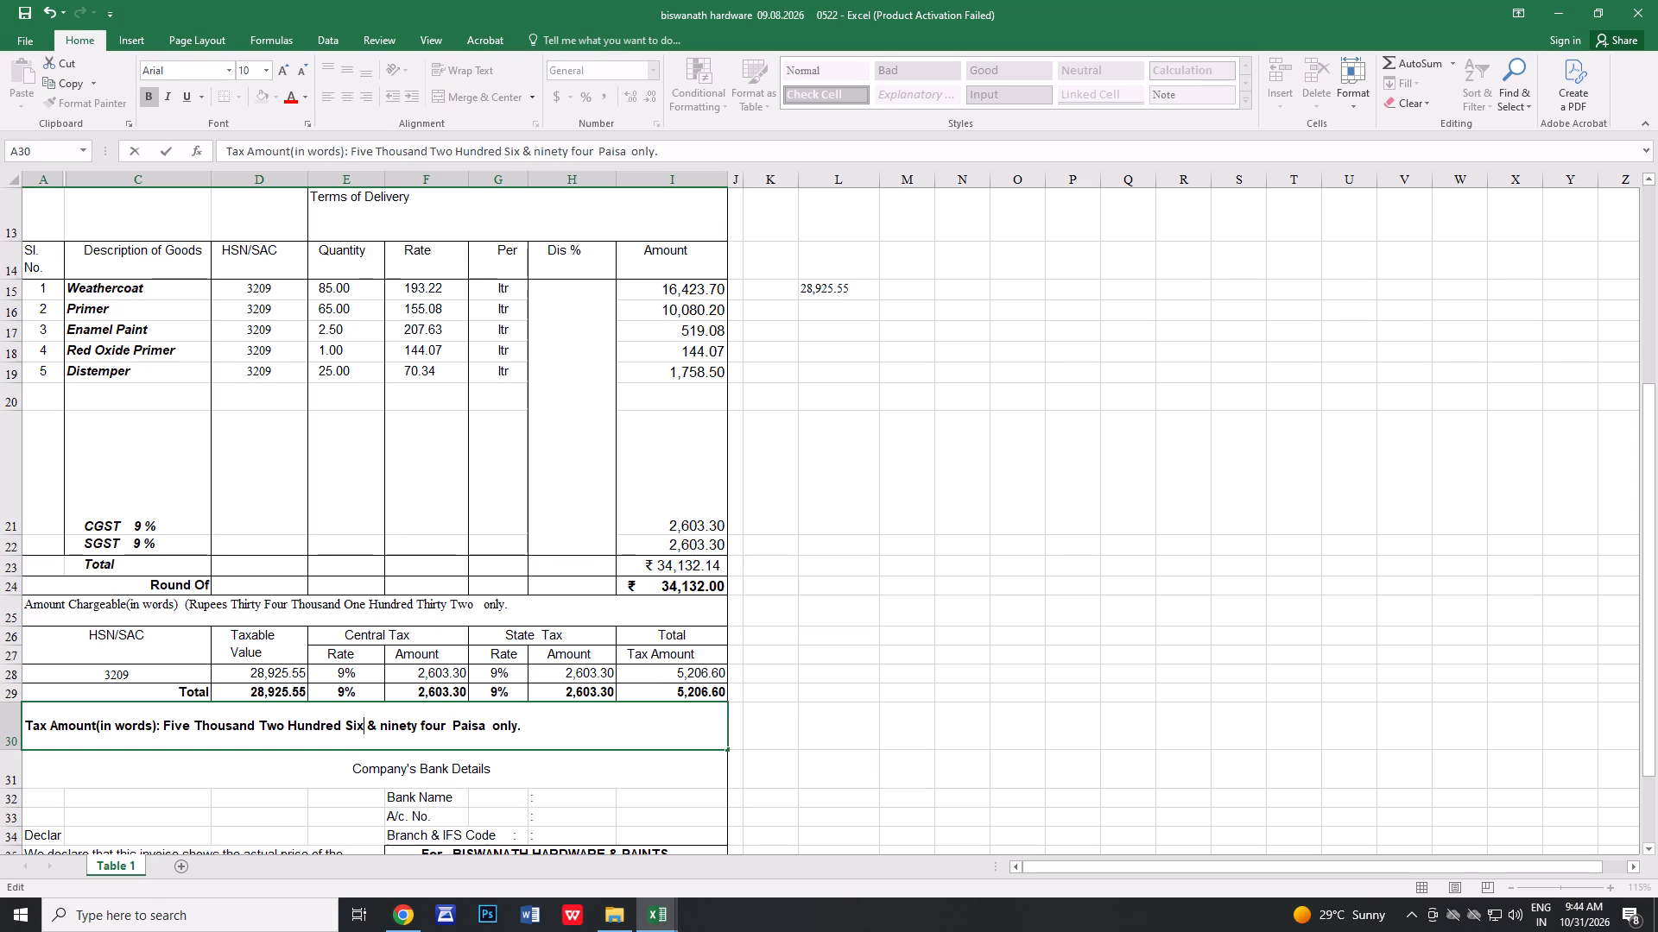
key(Right)
key(Right)
key(Right)
key(Right)
key(Right)
key(Right)
key(Right)
key(Right)
key(Right)
key(Right)
key(Right)
key(Right)
key(Right)
key(Right)
key(BackSpace)
key(BackSpace)
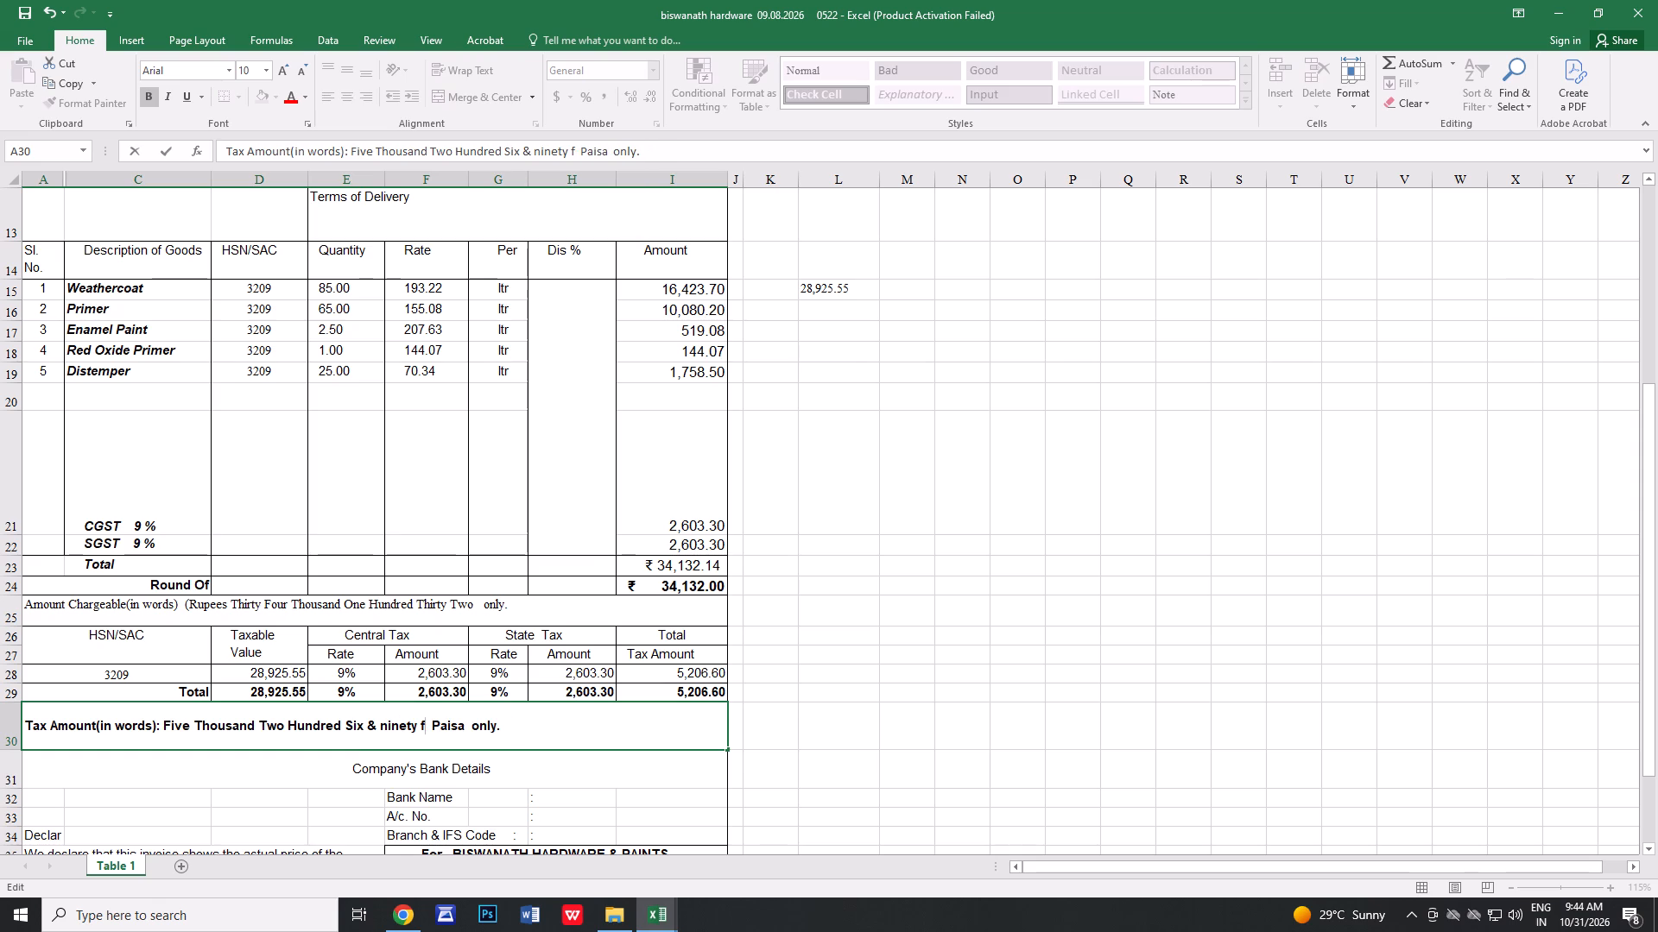
key(BackSpace)
key(BackSpace)
key(BackSpace)
key(BackSpace)
key(BackSpace)
key(BackSpace)
key(BackSpace)
key(BackSpace)
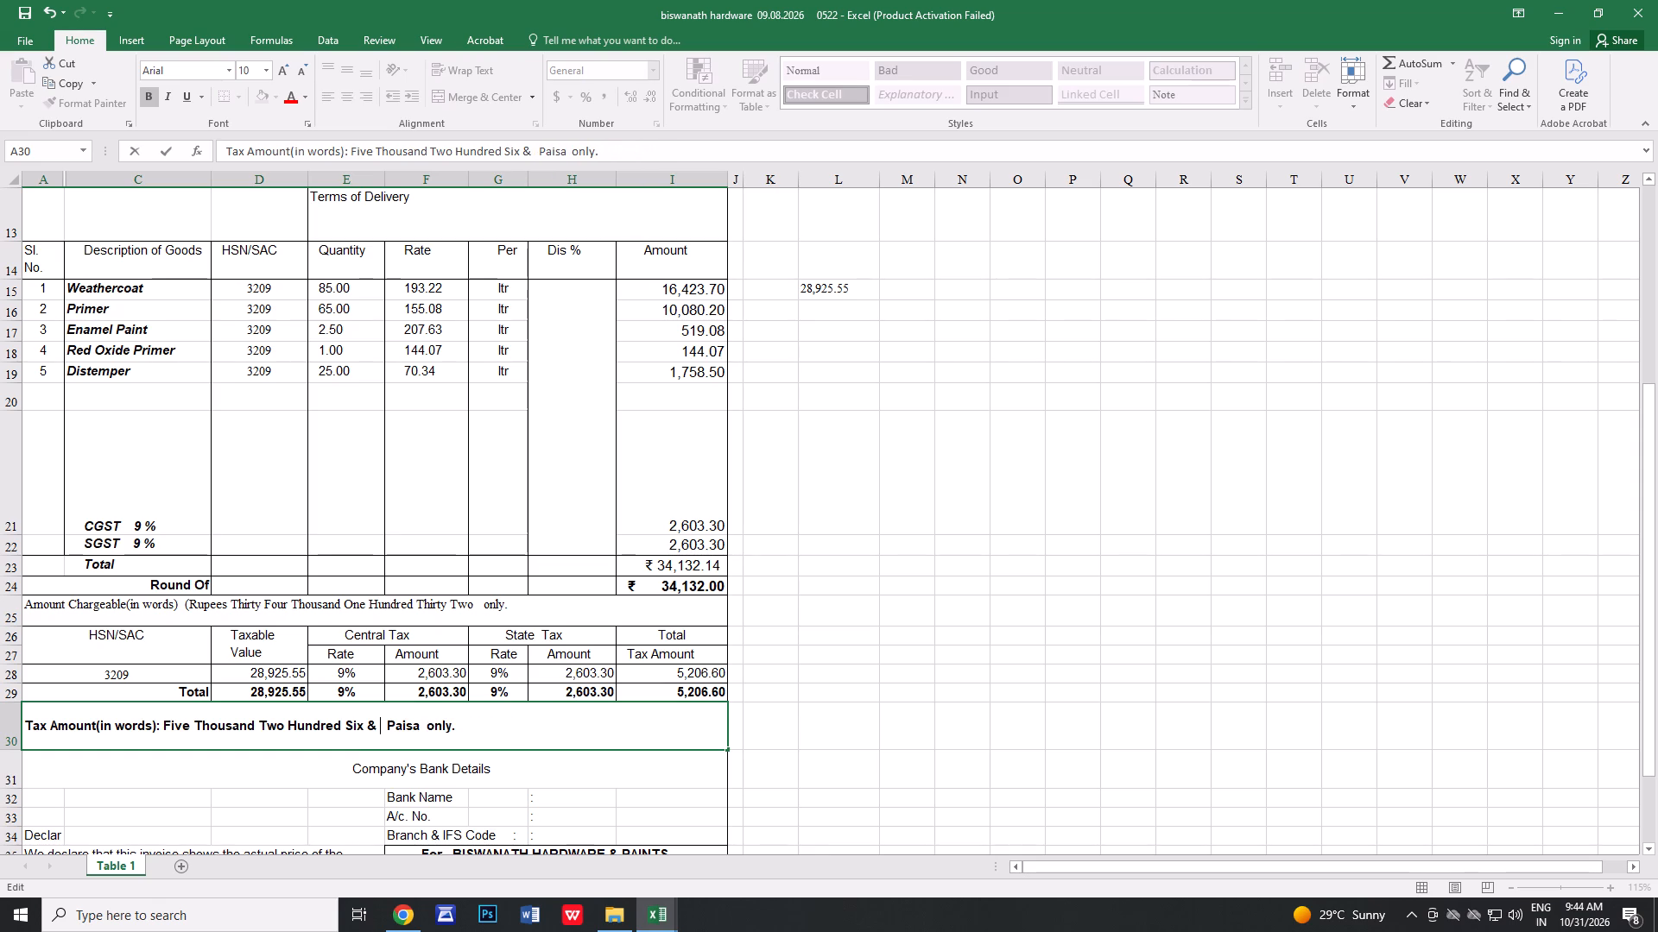
text(sixty)
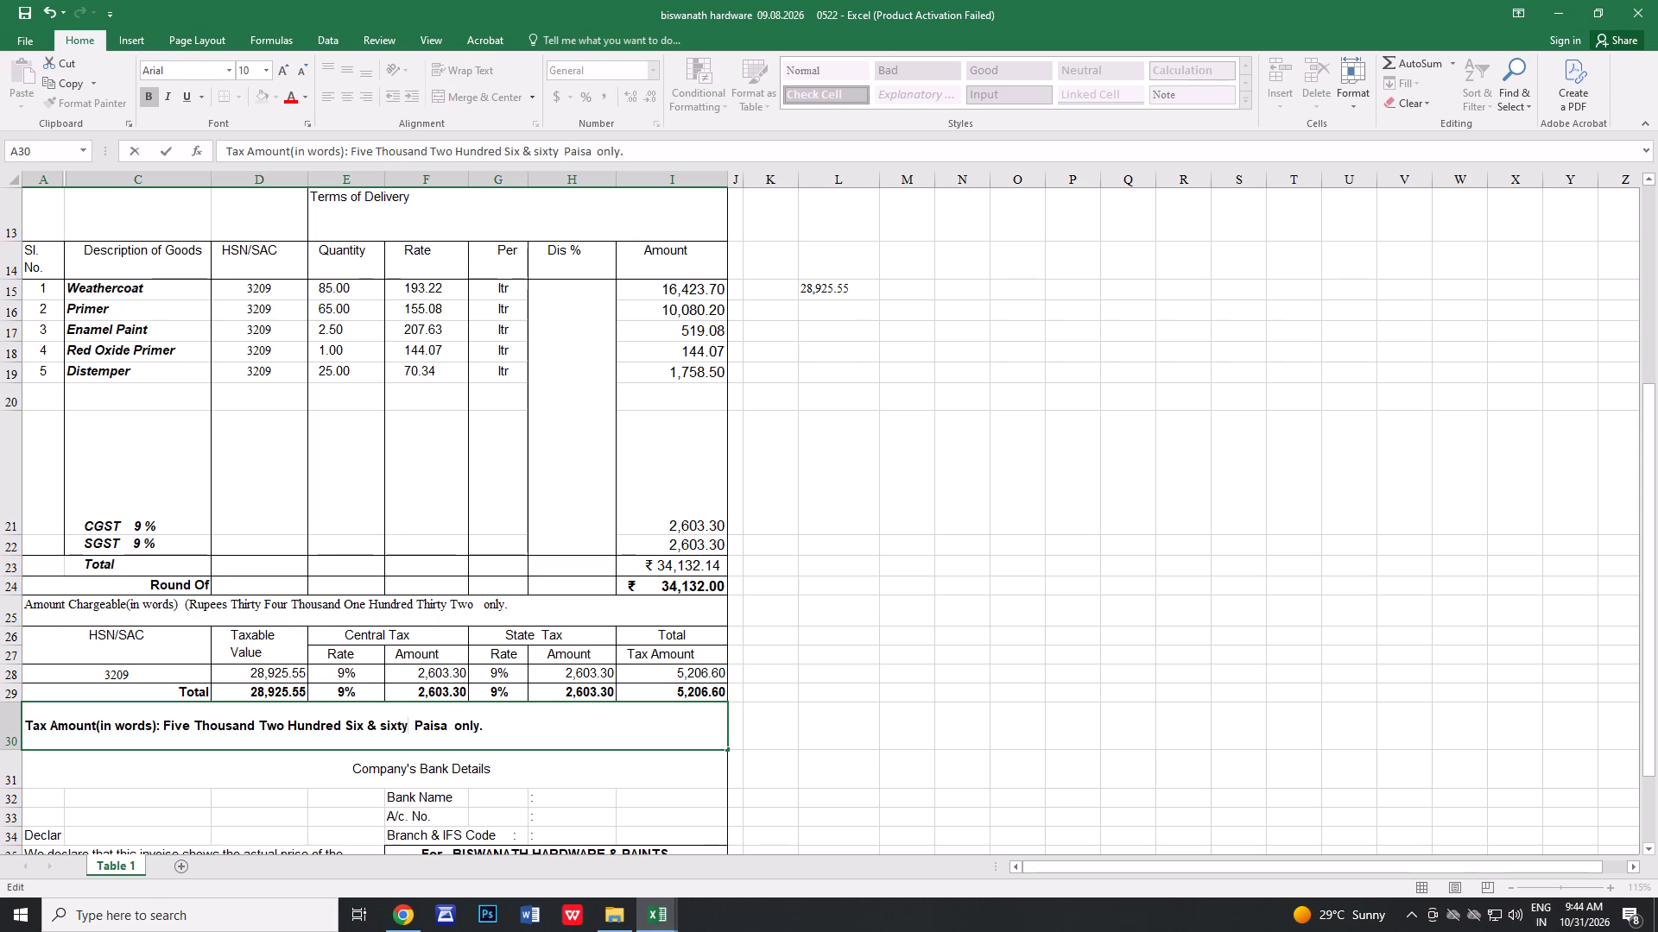
click(965, 581)
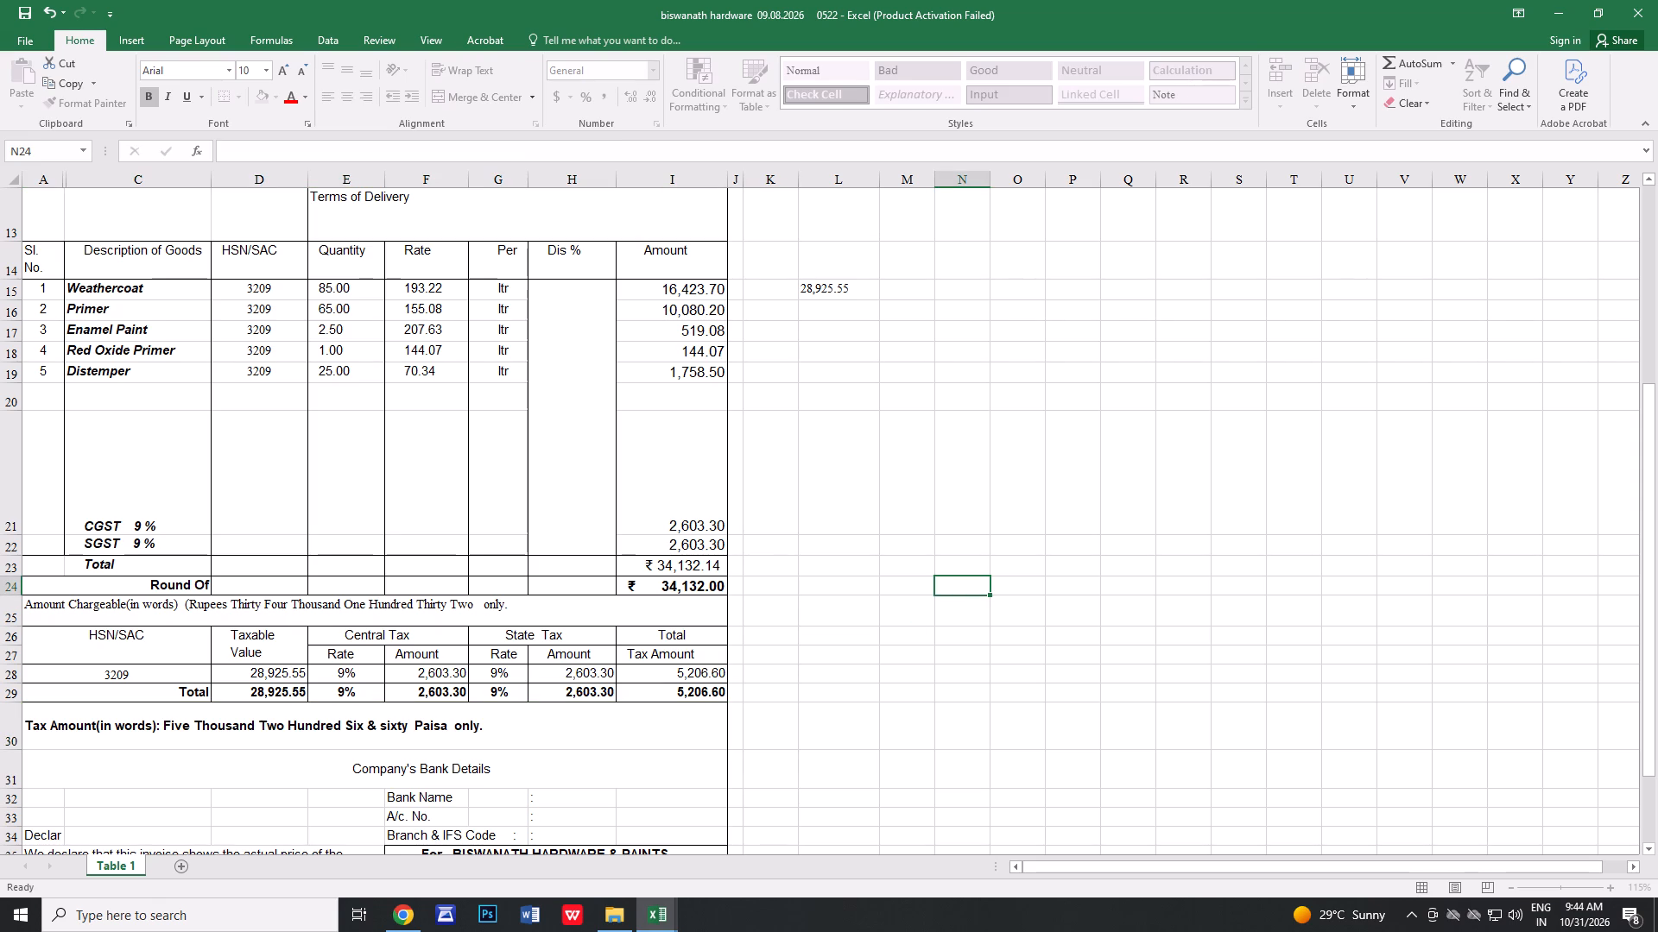
Print only page 1 of the invoice, one copy, on the EPSON L3250 Series printer.
key(ctrl+p)
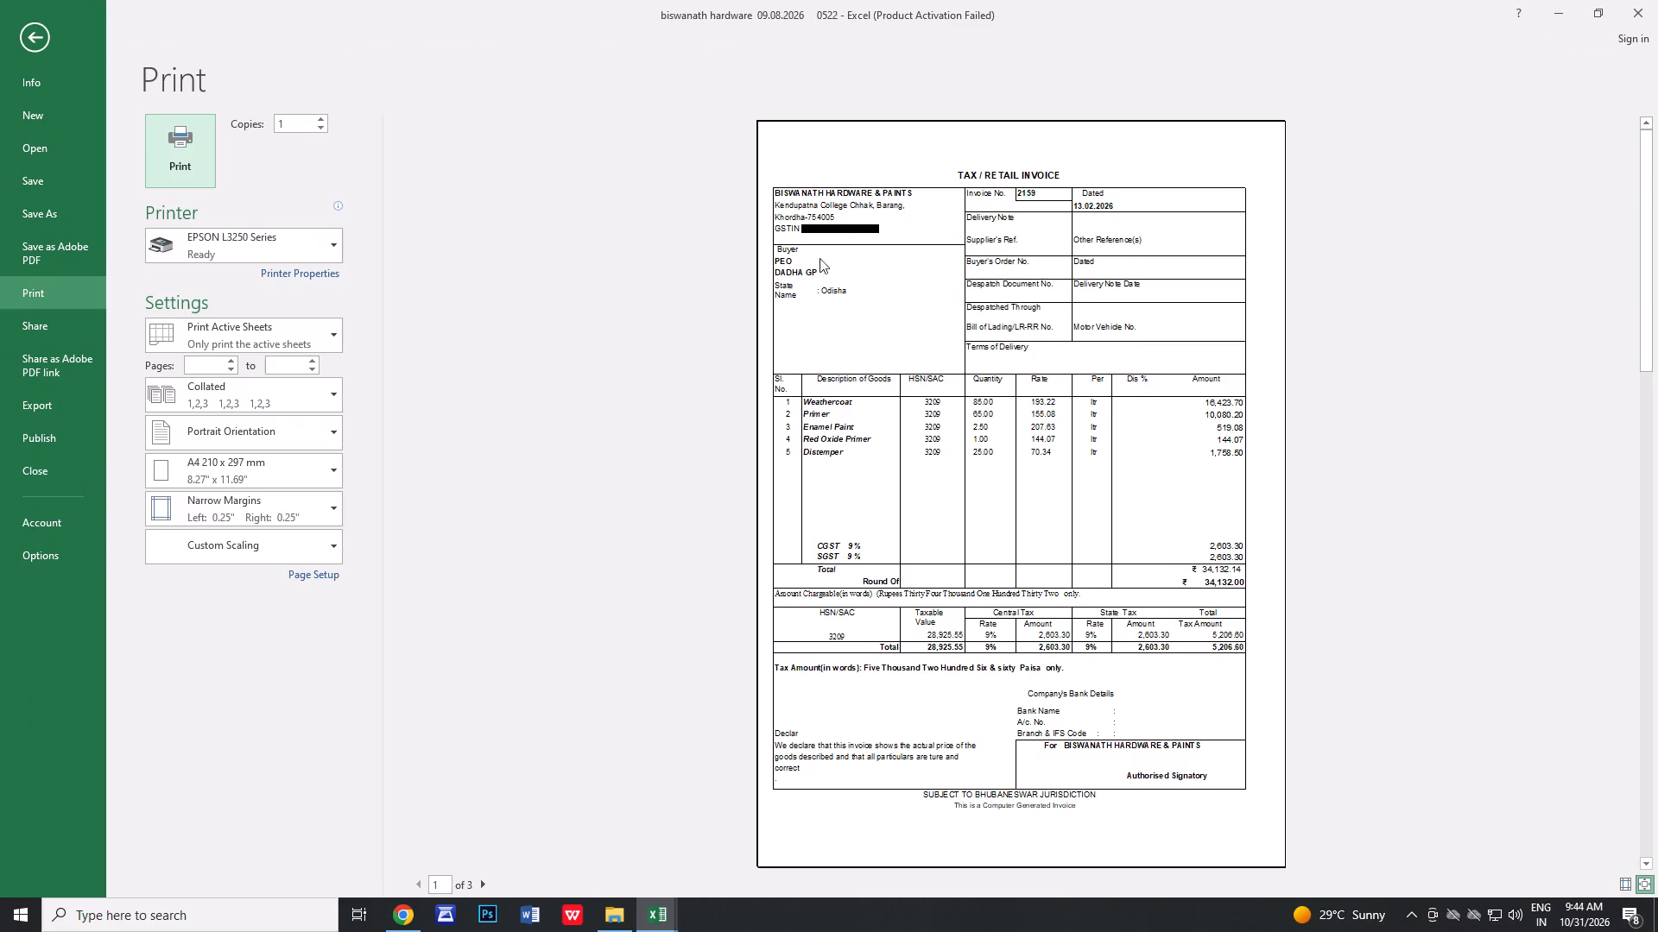
click(231, 356)
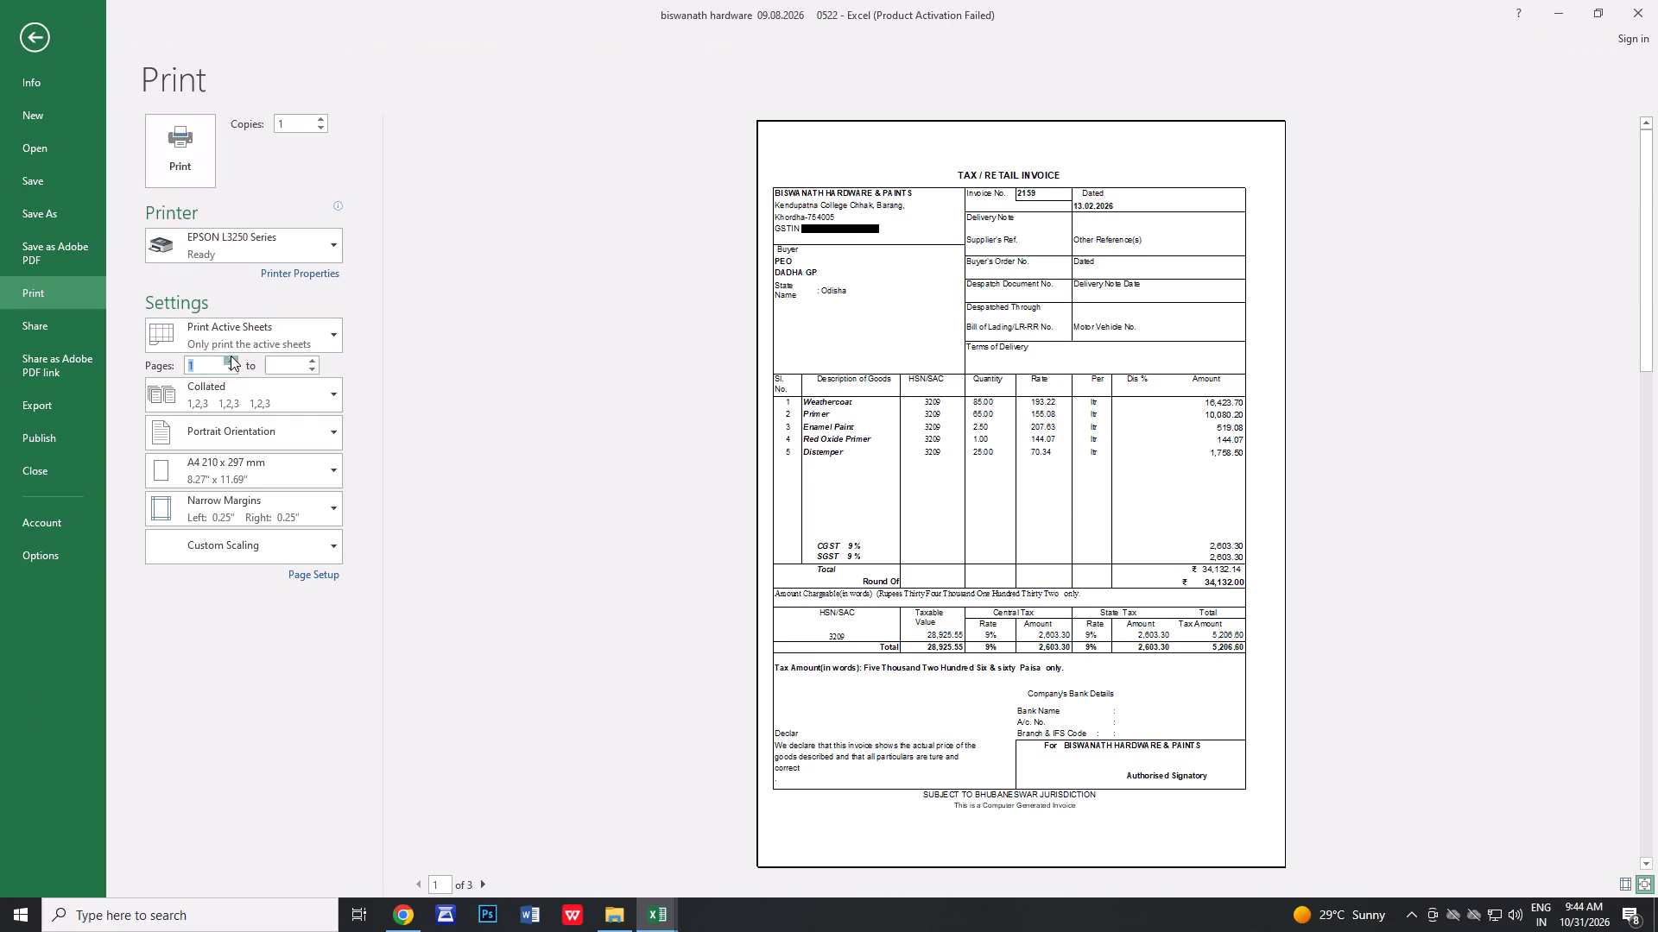
click(311, 361)
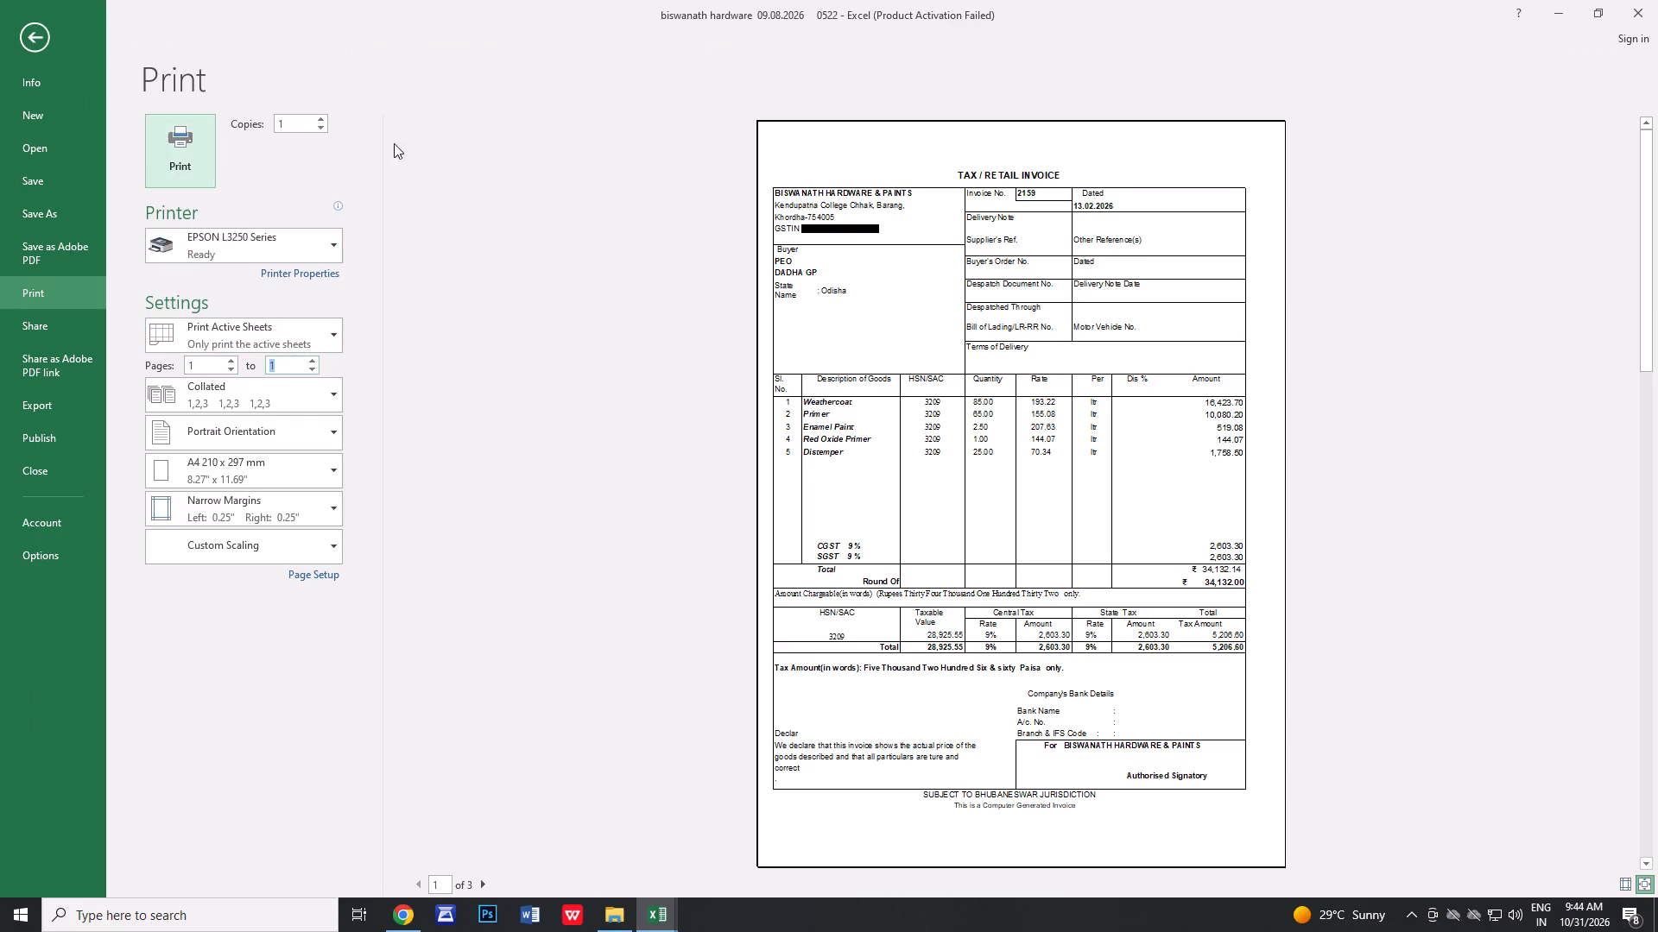
click(199, 148)
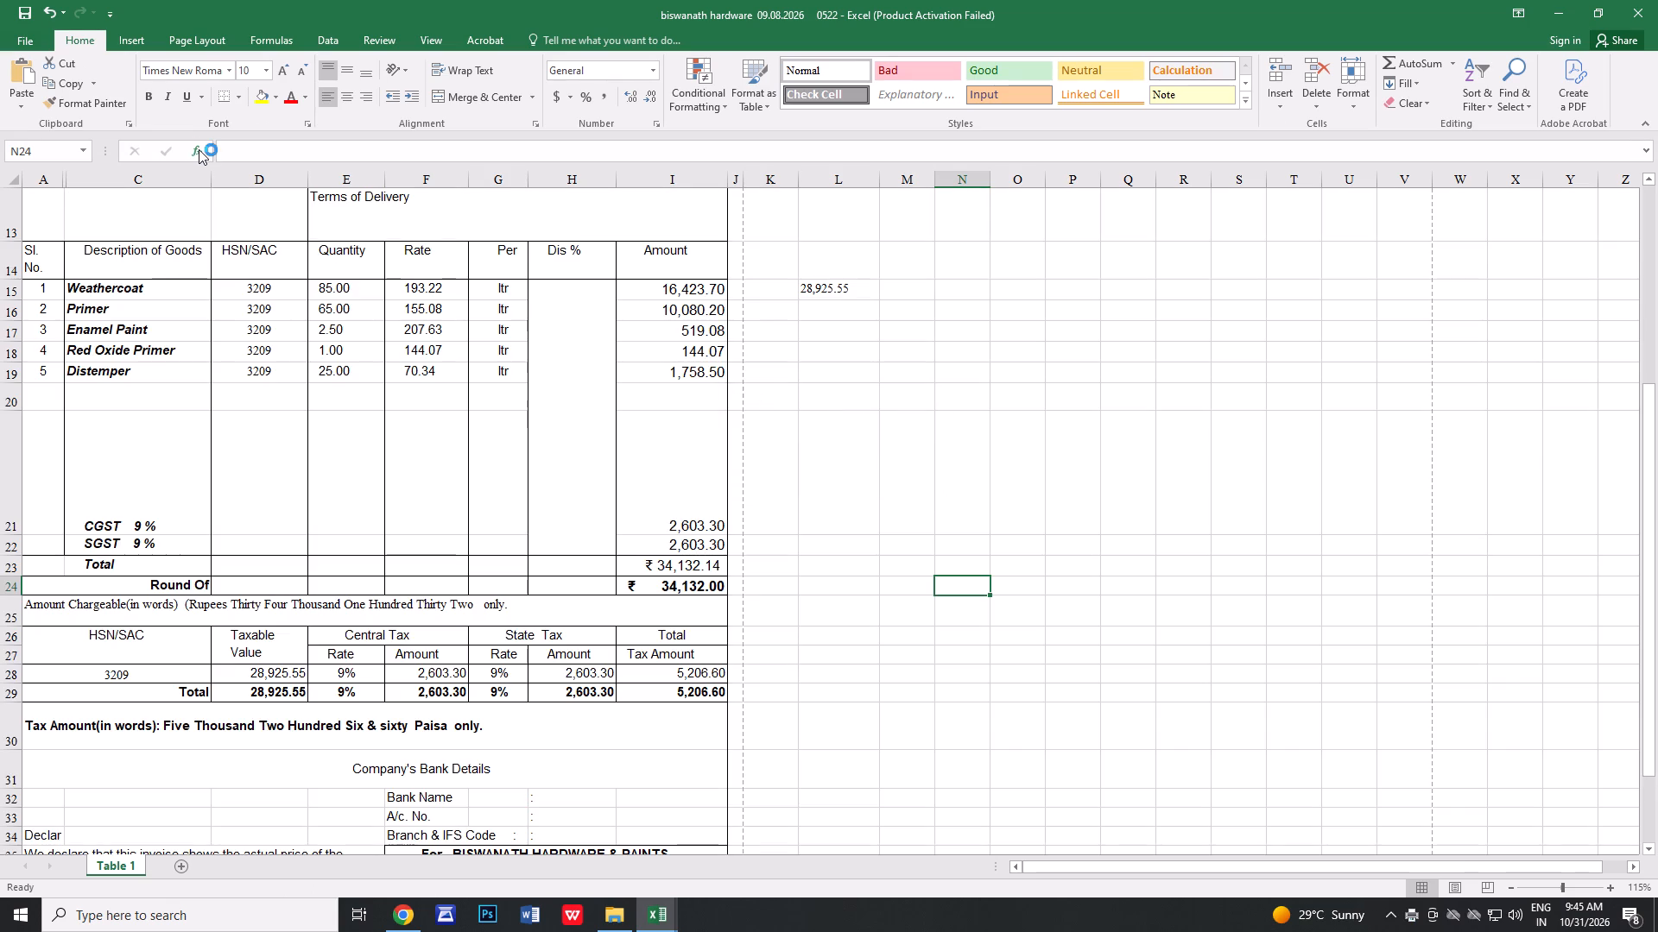
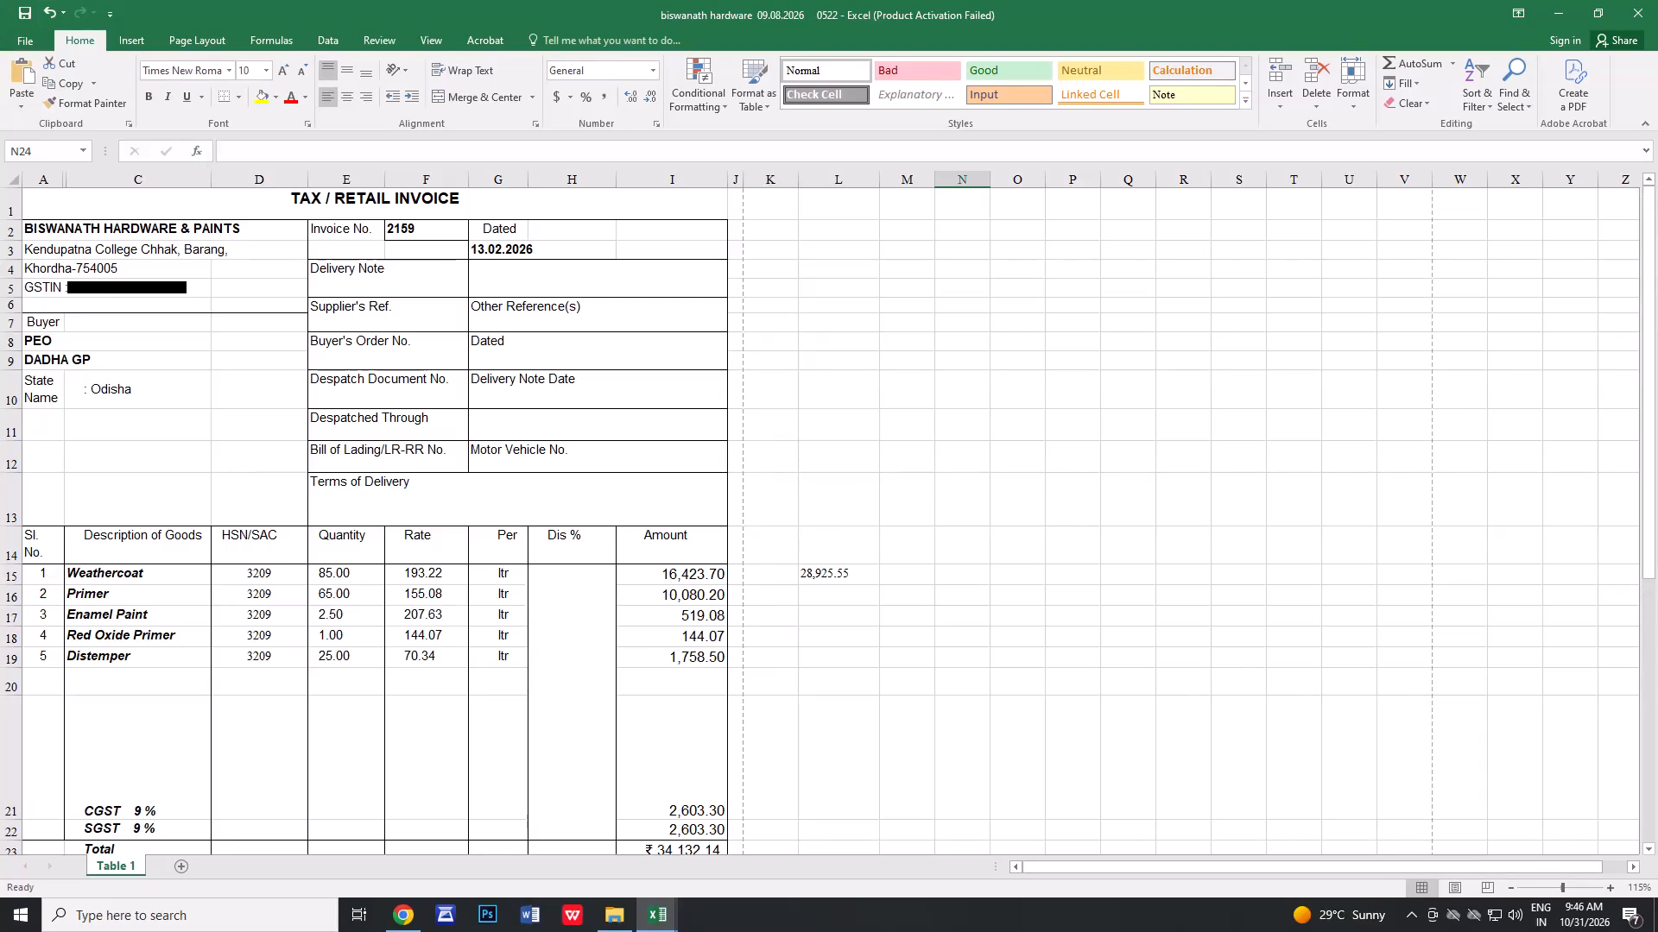
Set the invoice date to 12.02.2026 and the invoice number to 2155.
double_click(482, 254)
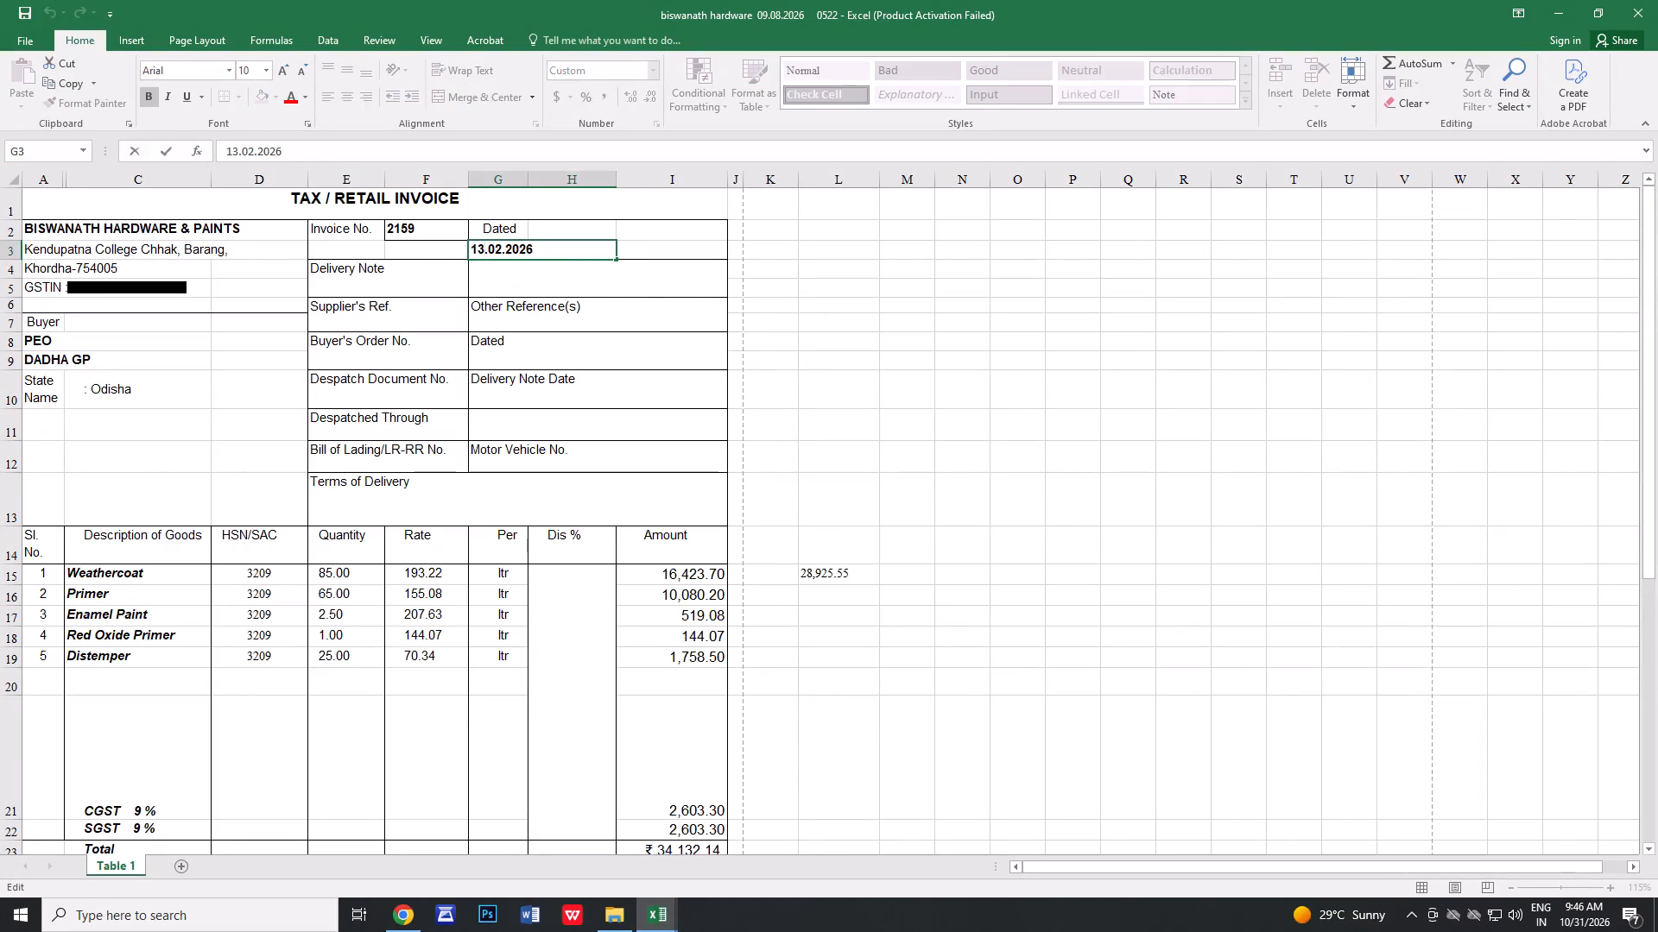
key(BackSpace)
key(2)
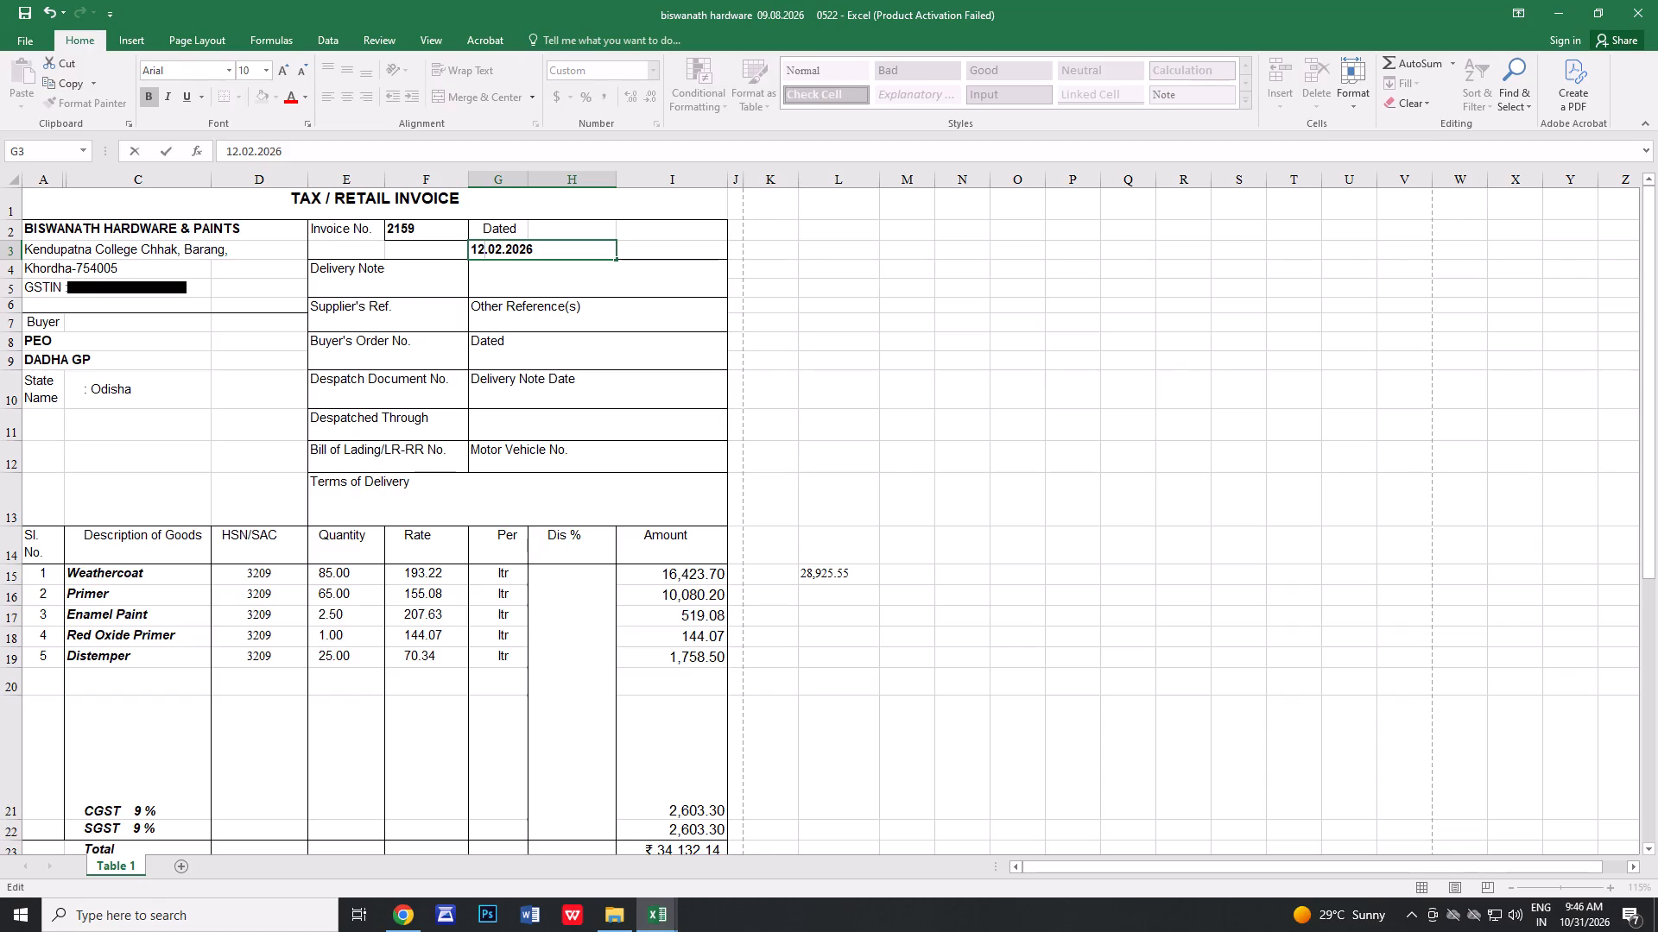
double_click(417, 225)
key(BackSpace)
key(5)
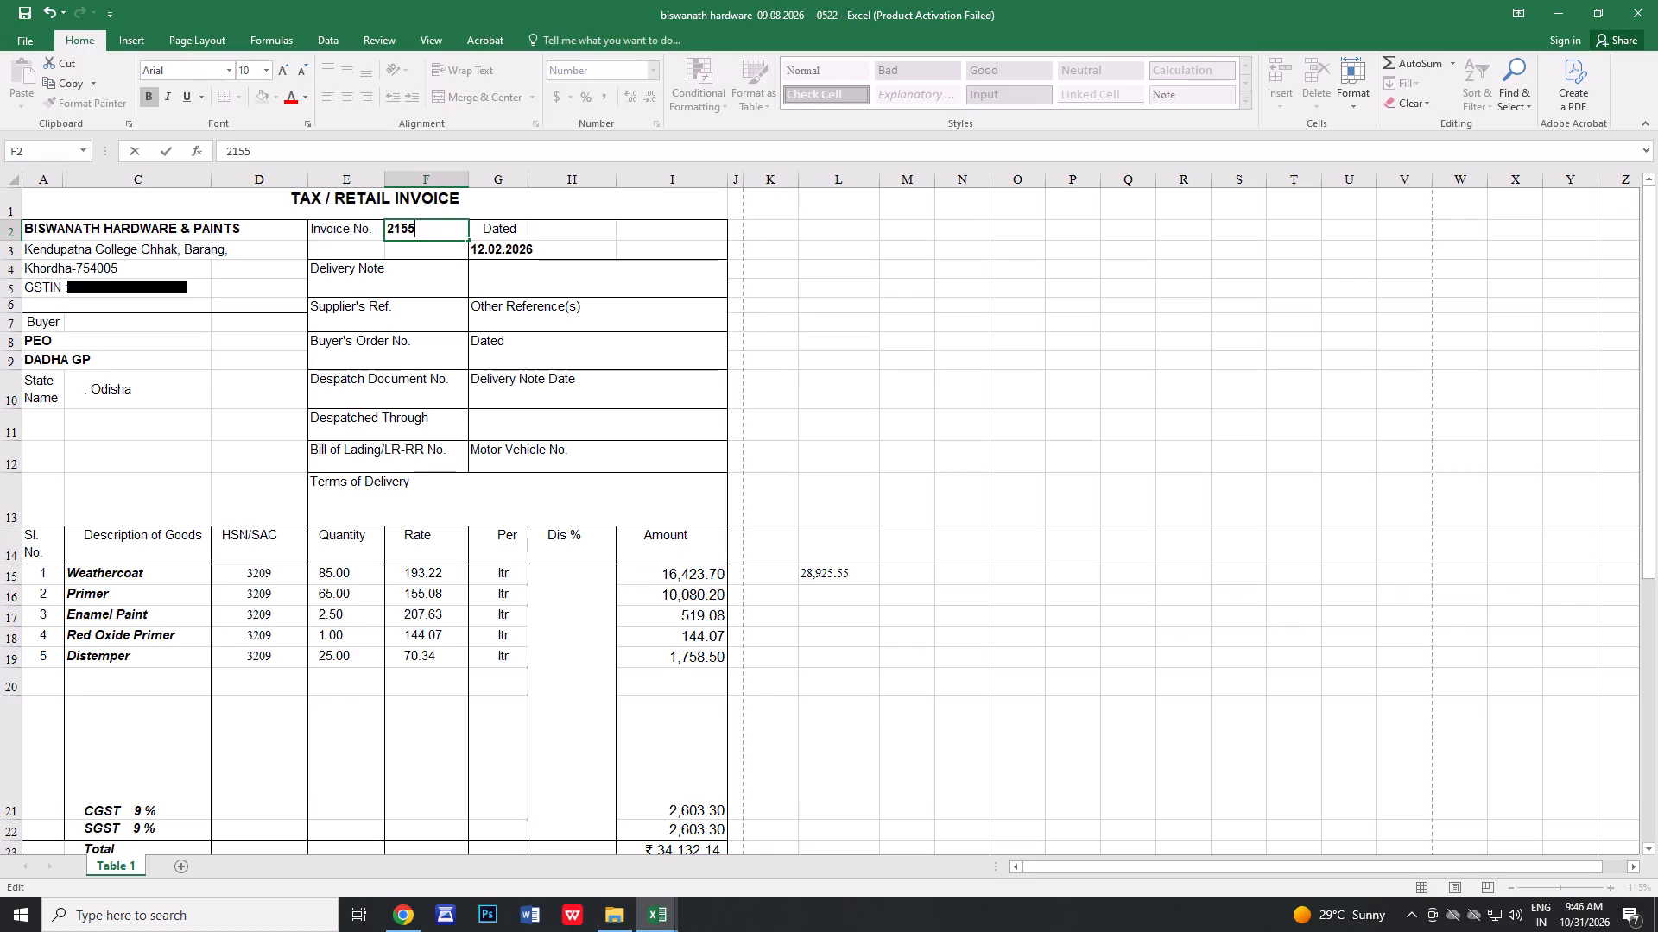
click(111, 590)
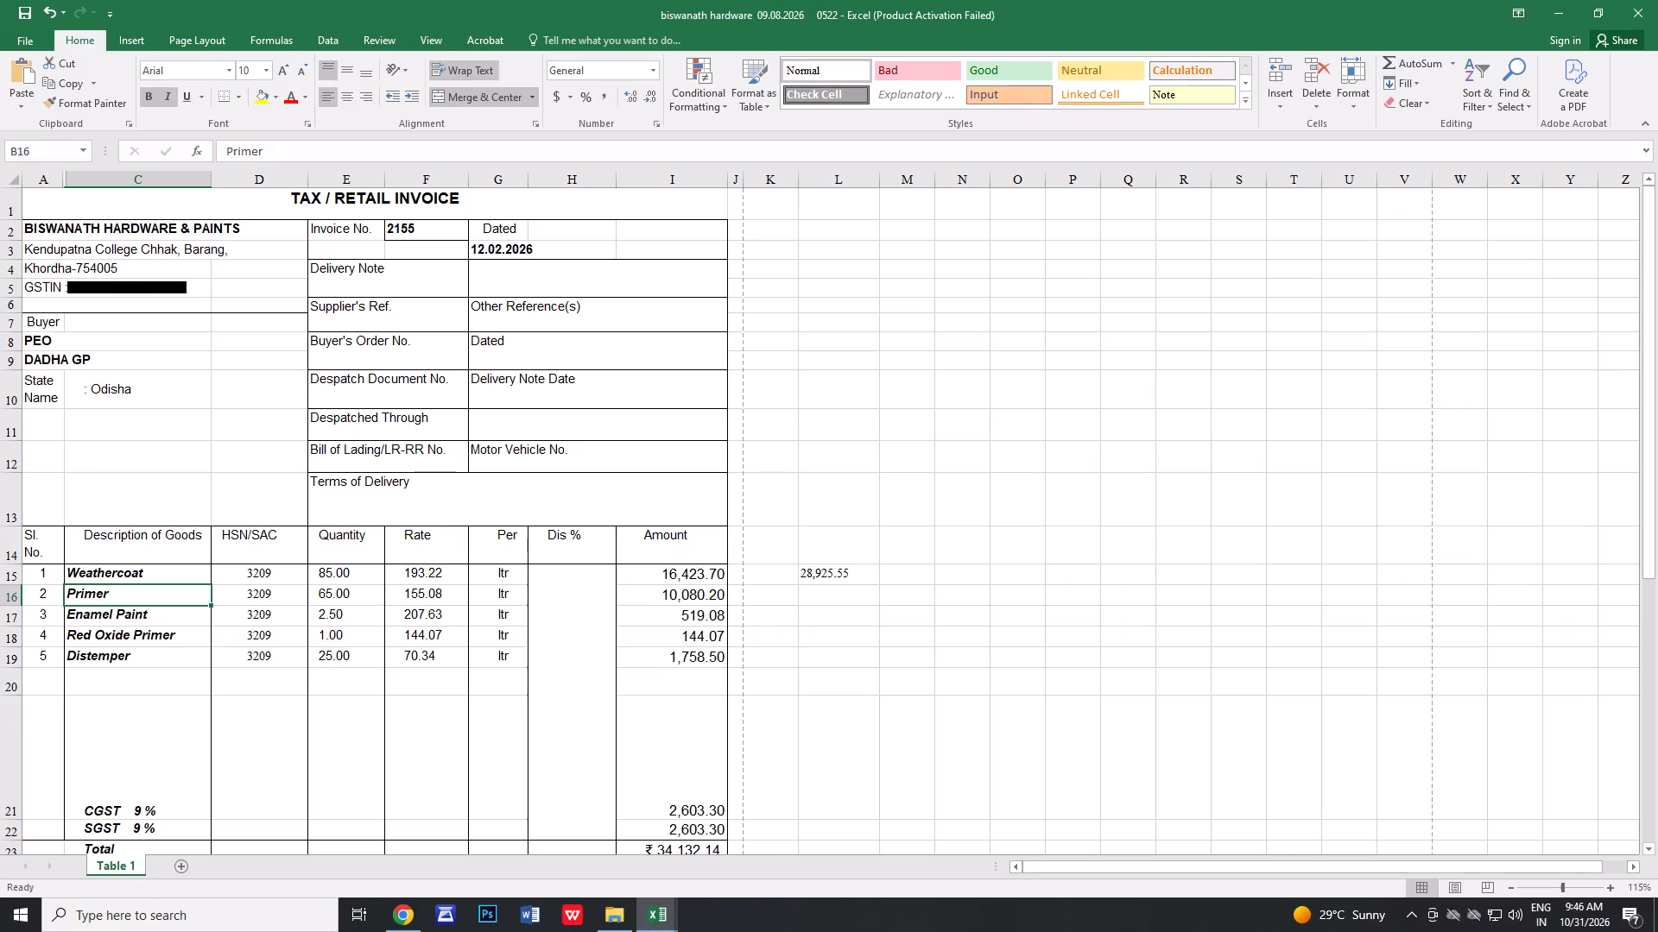
Set the quantities to 9 for Weathercoat, 25 for Primer, 4 for Enamel Paint, 2 for Red Oxide Primer and 60 for Distemper.
click(356, 574)
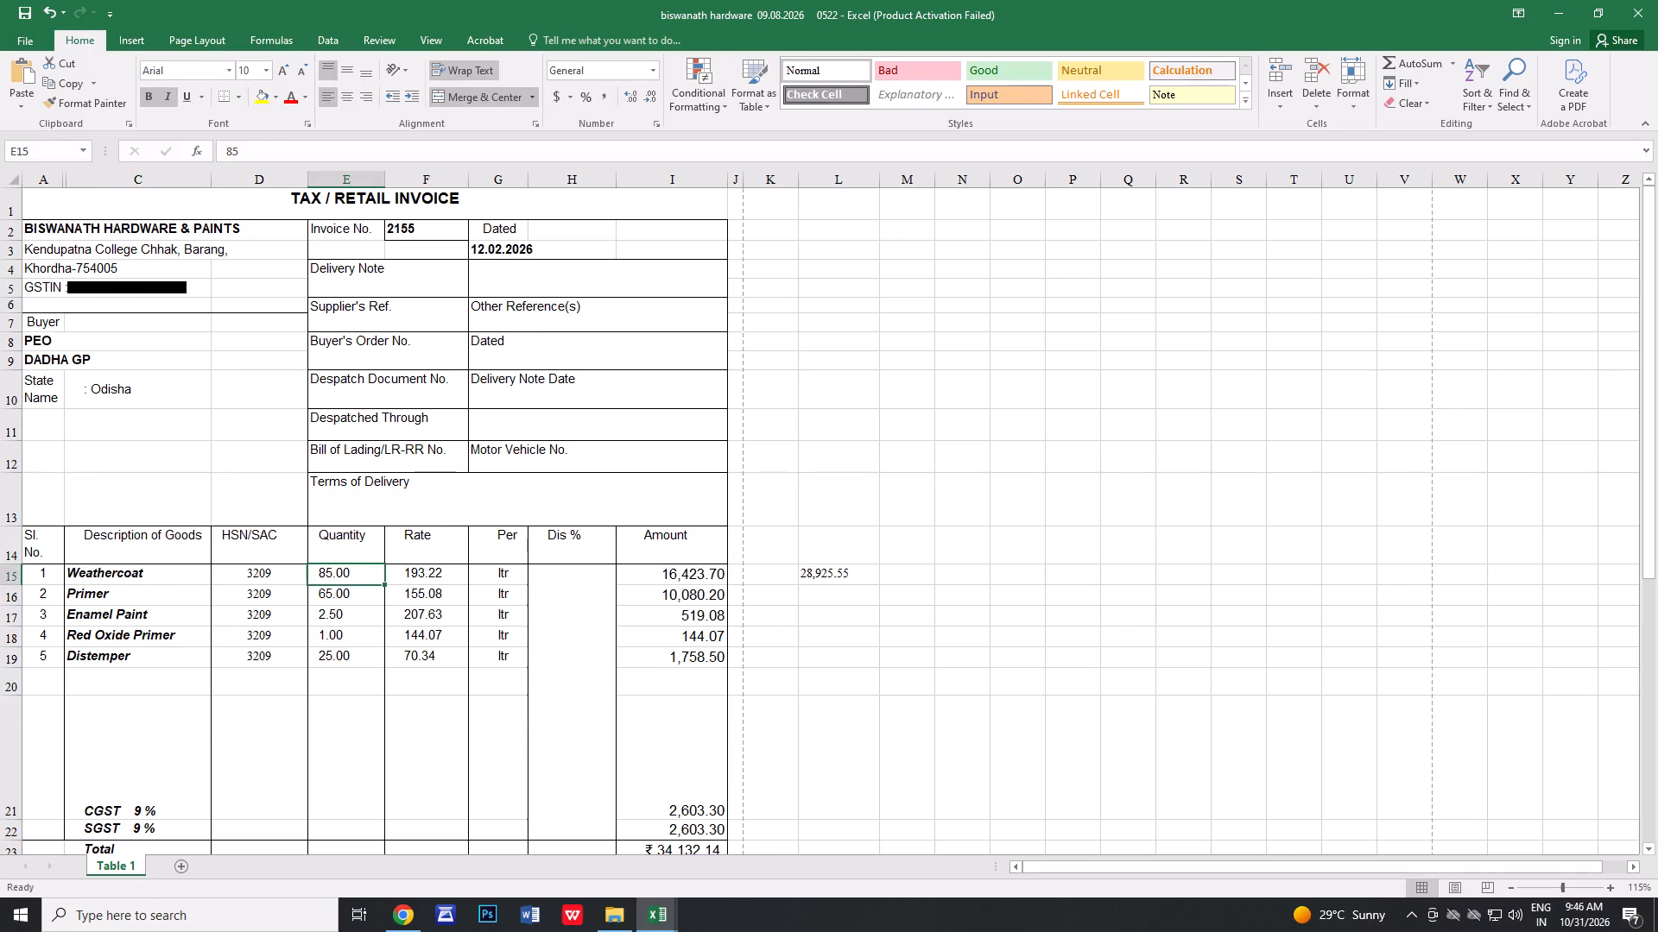
key(9)
click(431, 573)
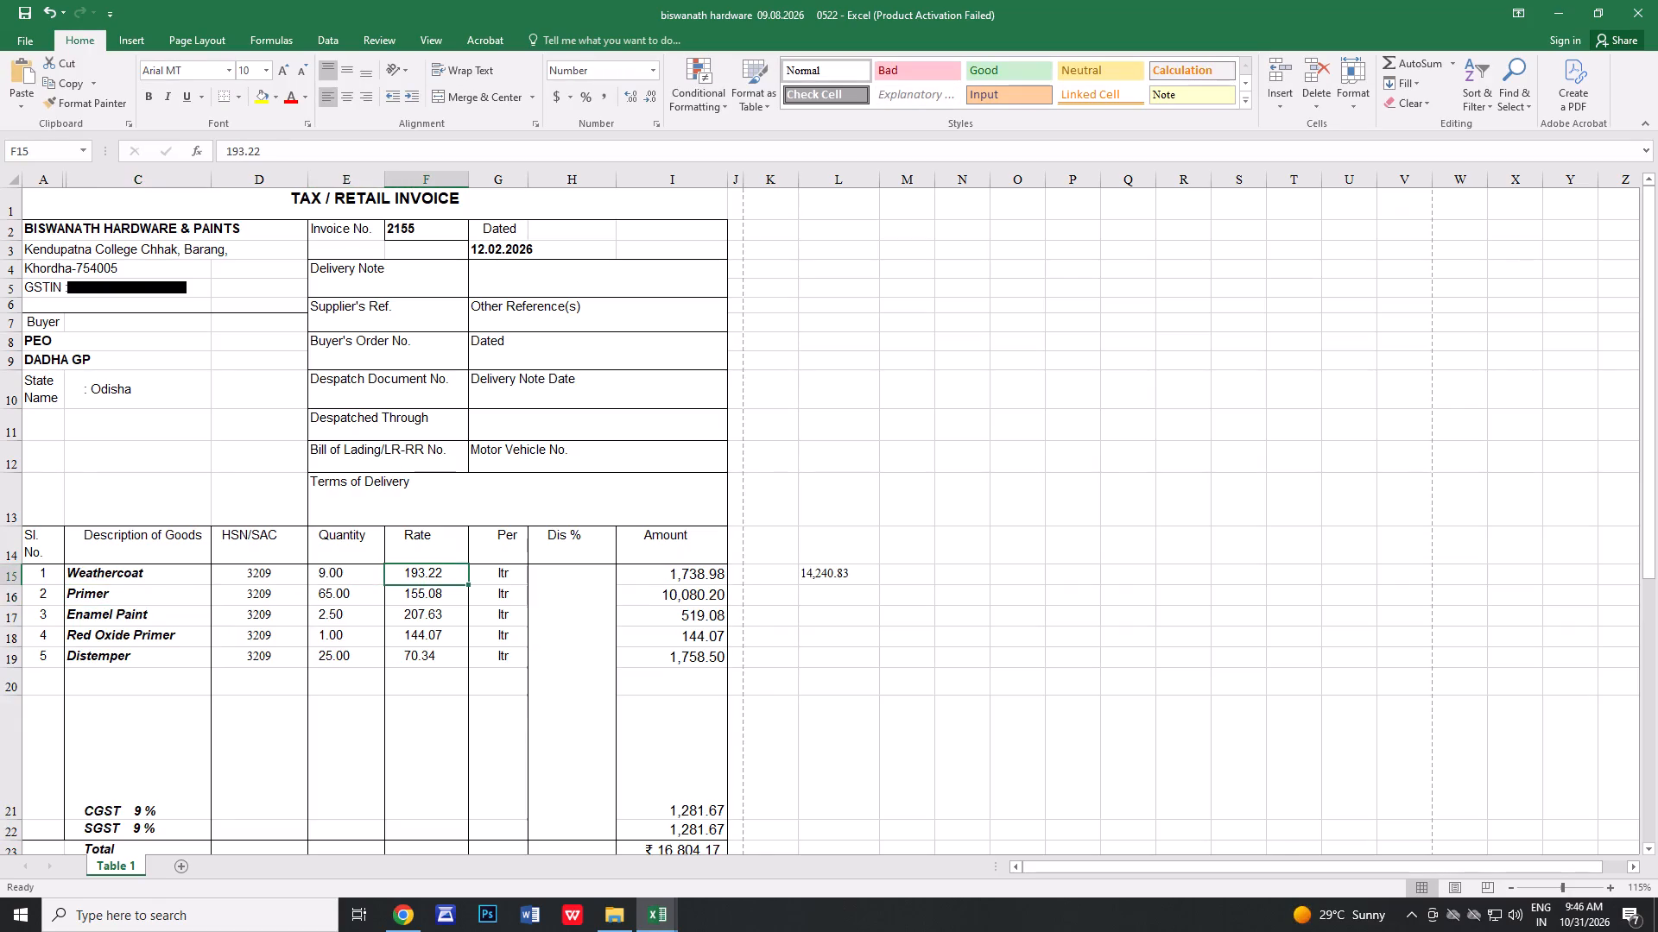
click(337, 601)
text(25)
click(427, 601)
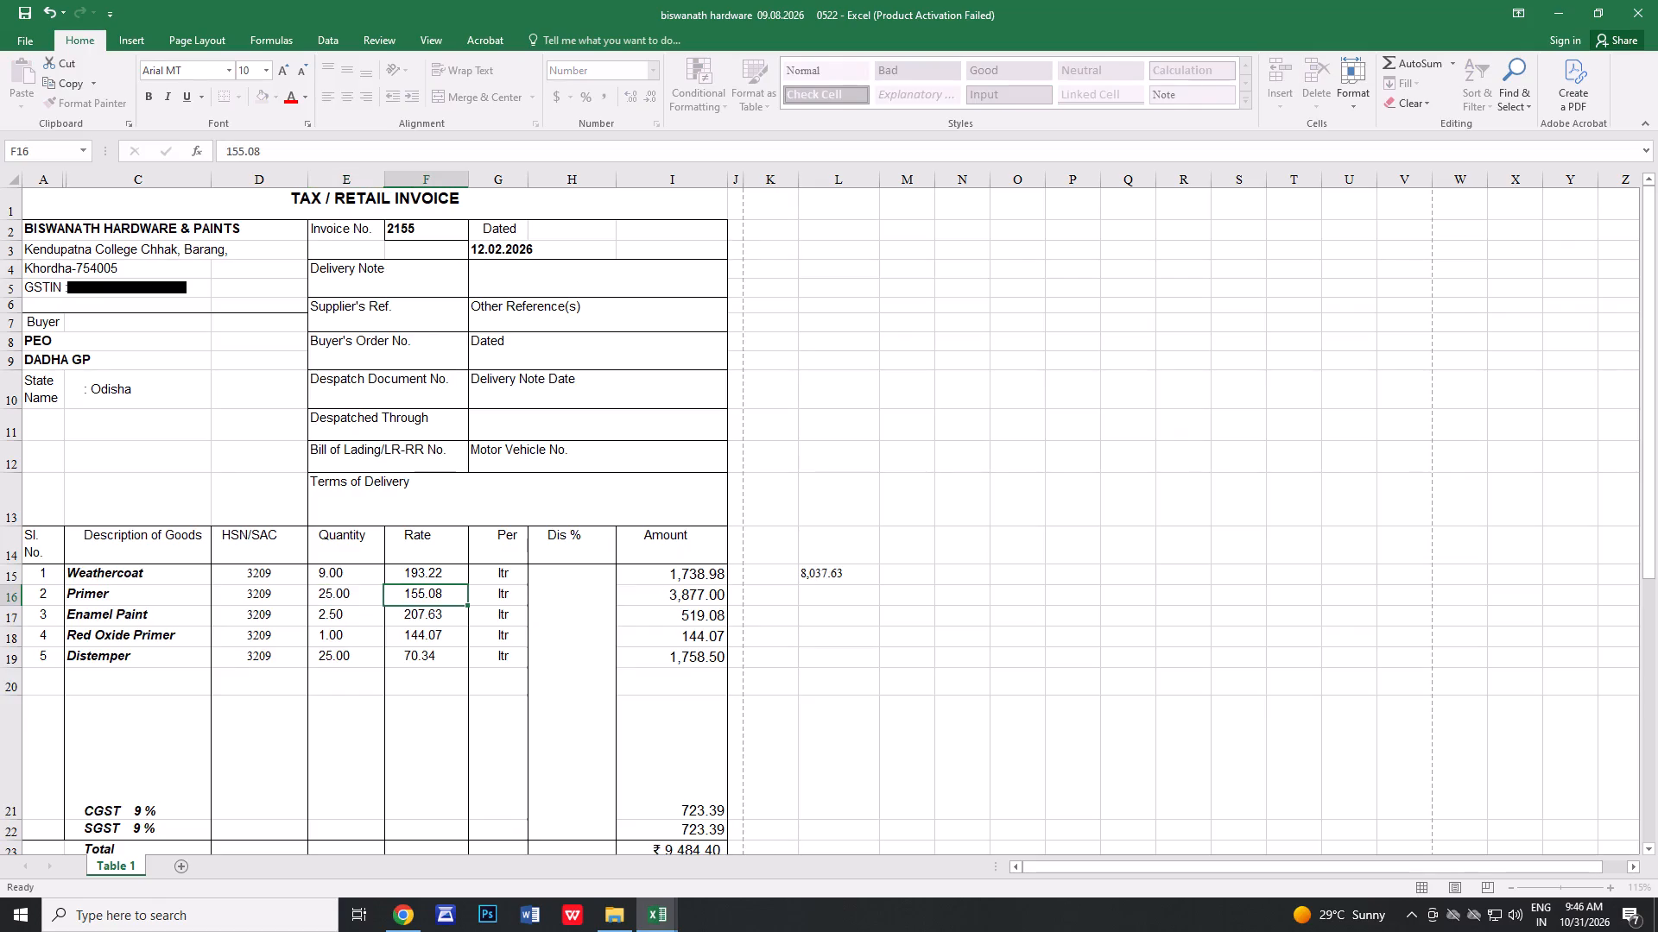
click(336, 620)
key(4)
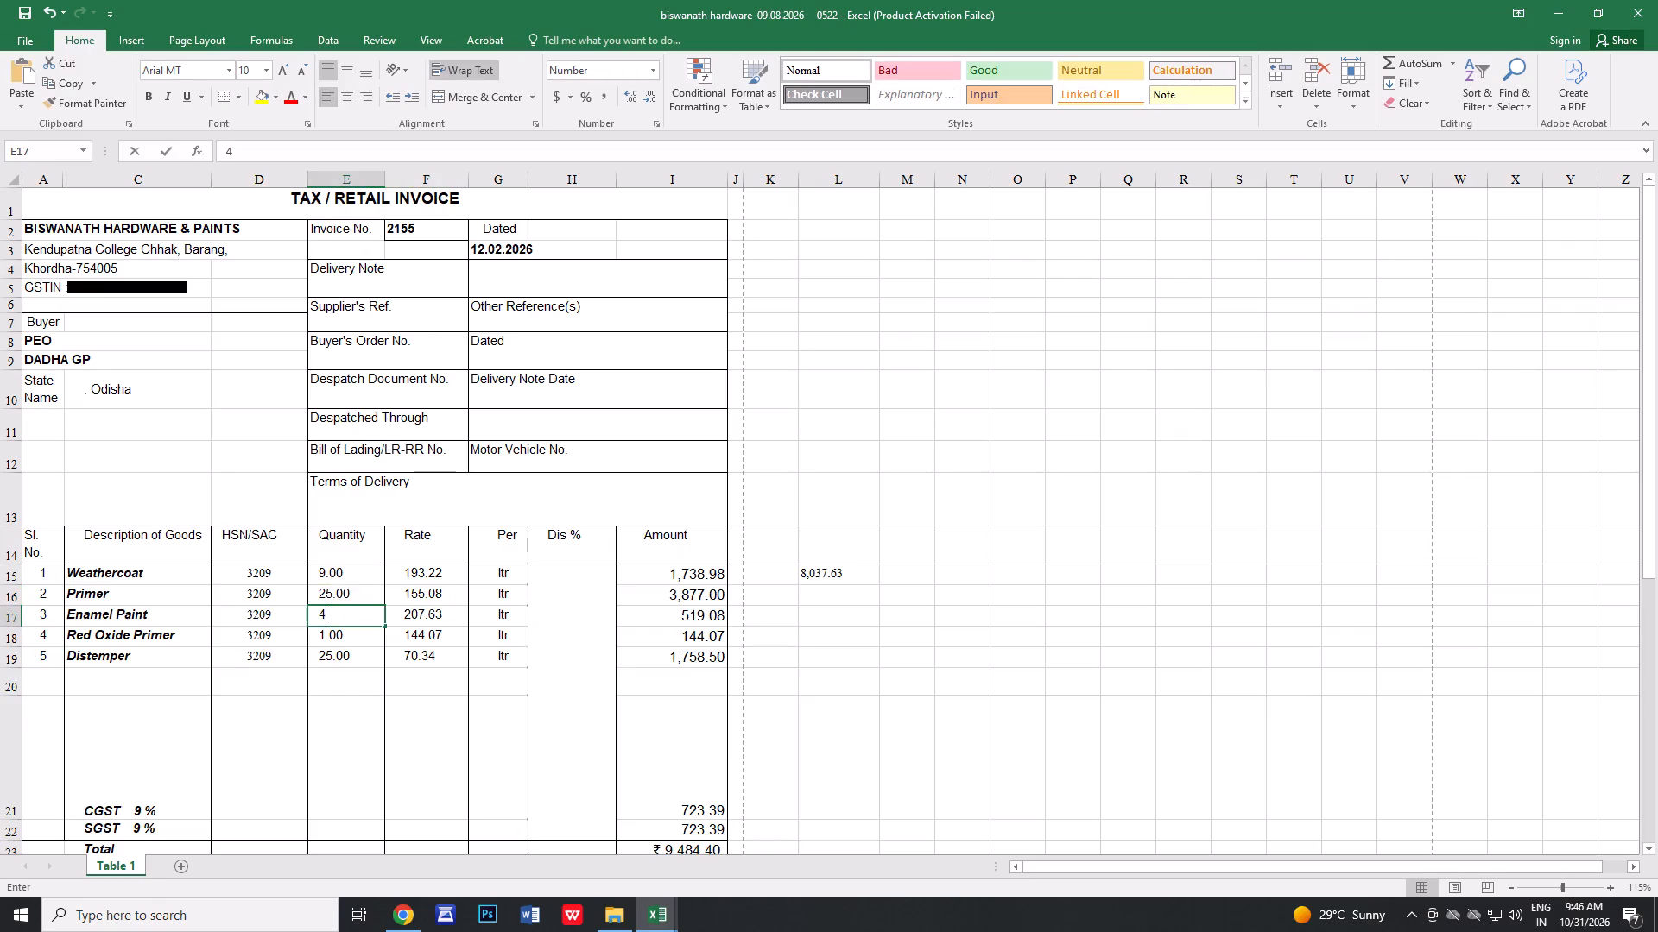
click(349, 636)
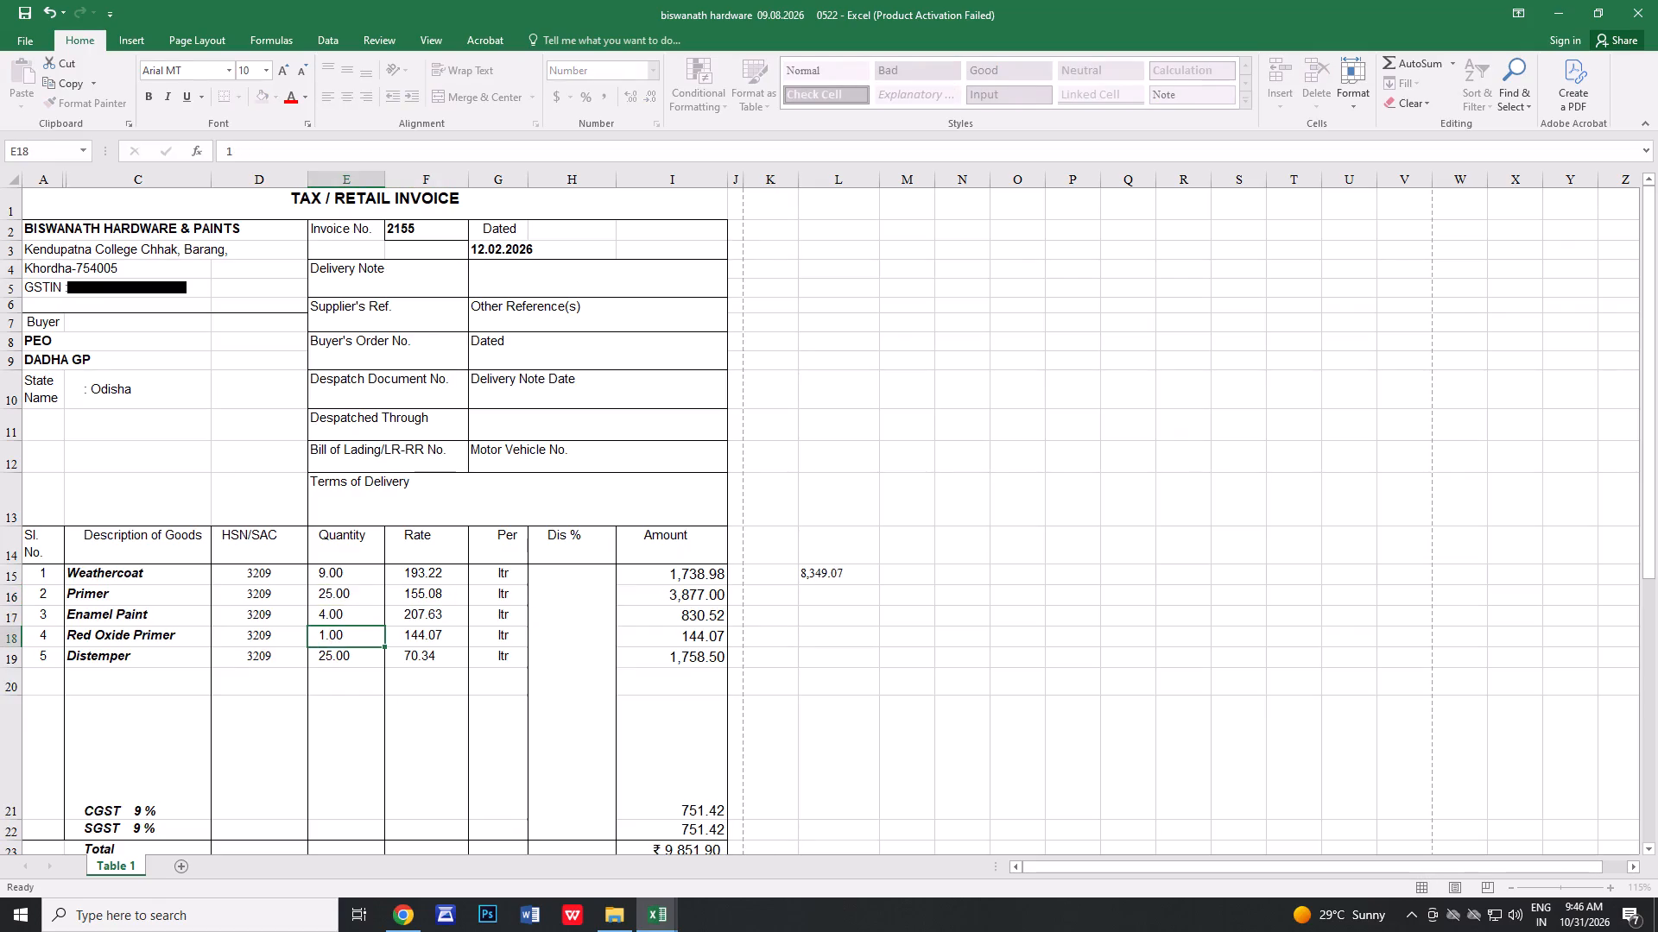
key(2)
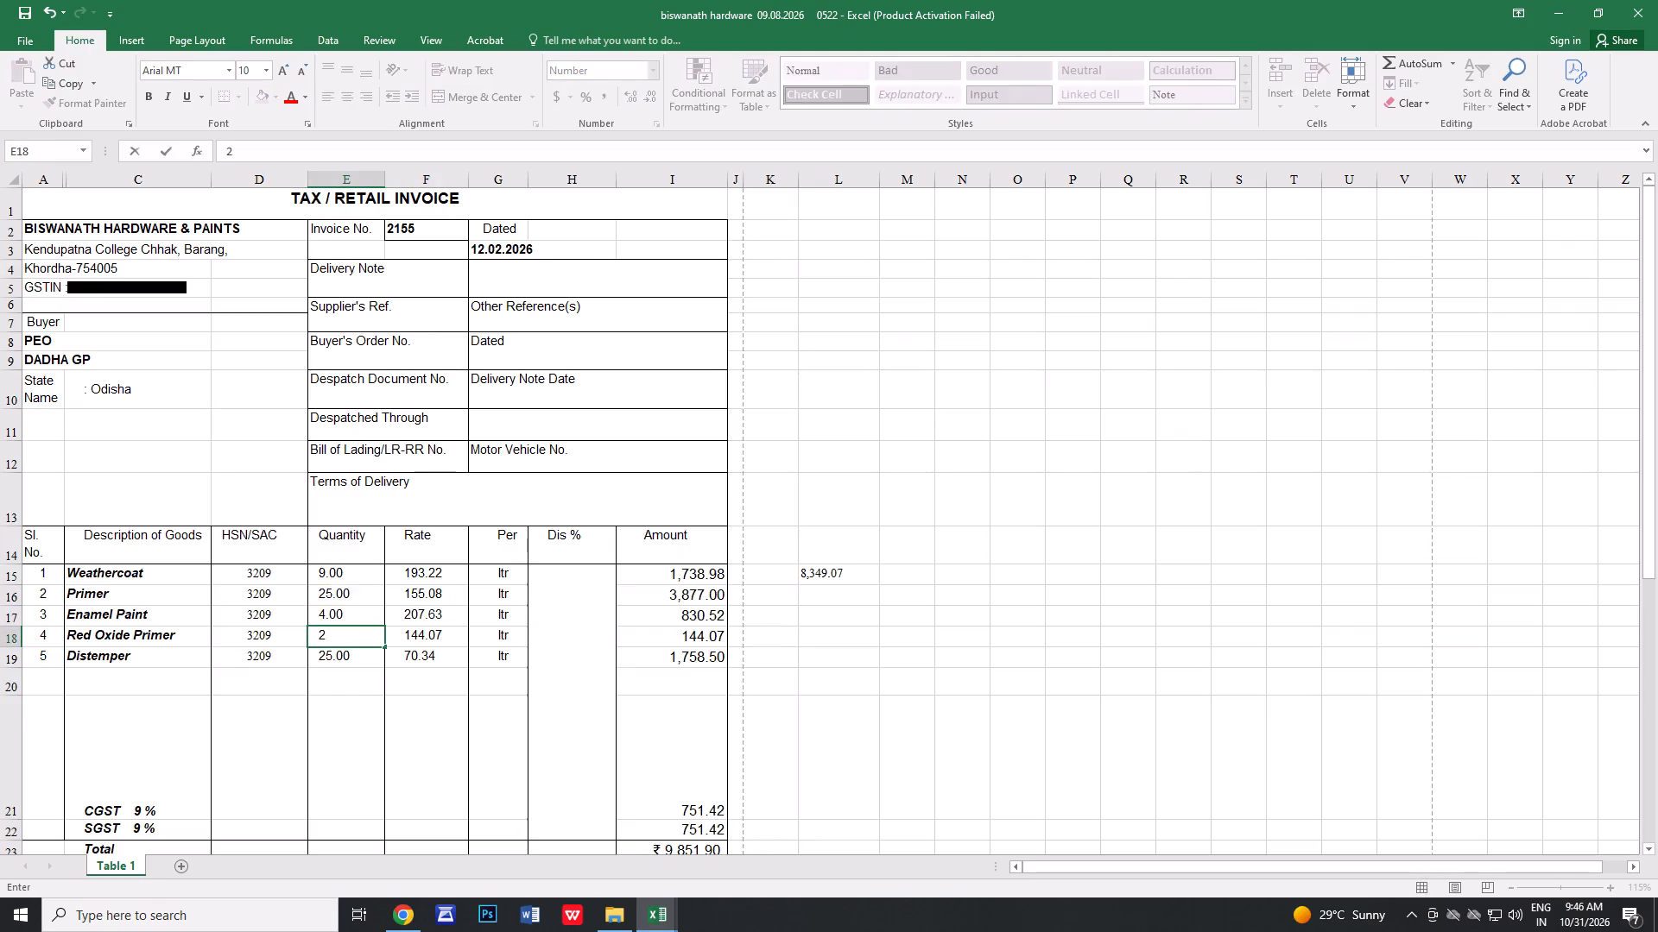
click(370, 663)
text(60)
click(597, 672)
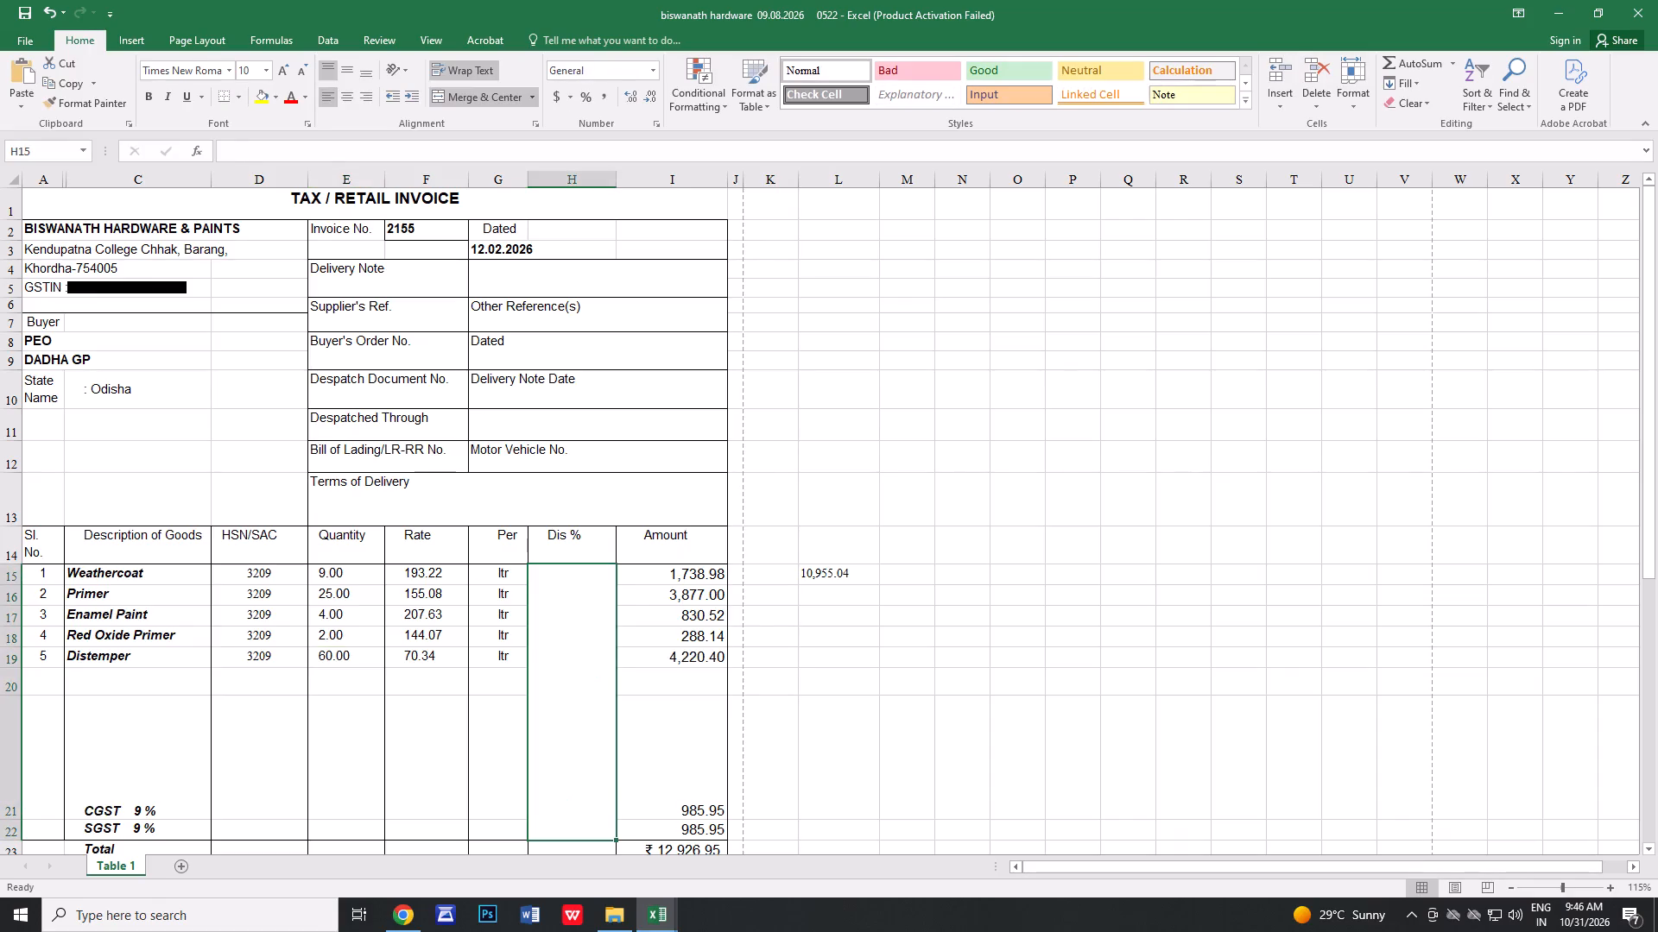
Set the Round Of amount to 12927.
scroll(597, 672, down, 1)
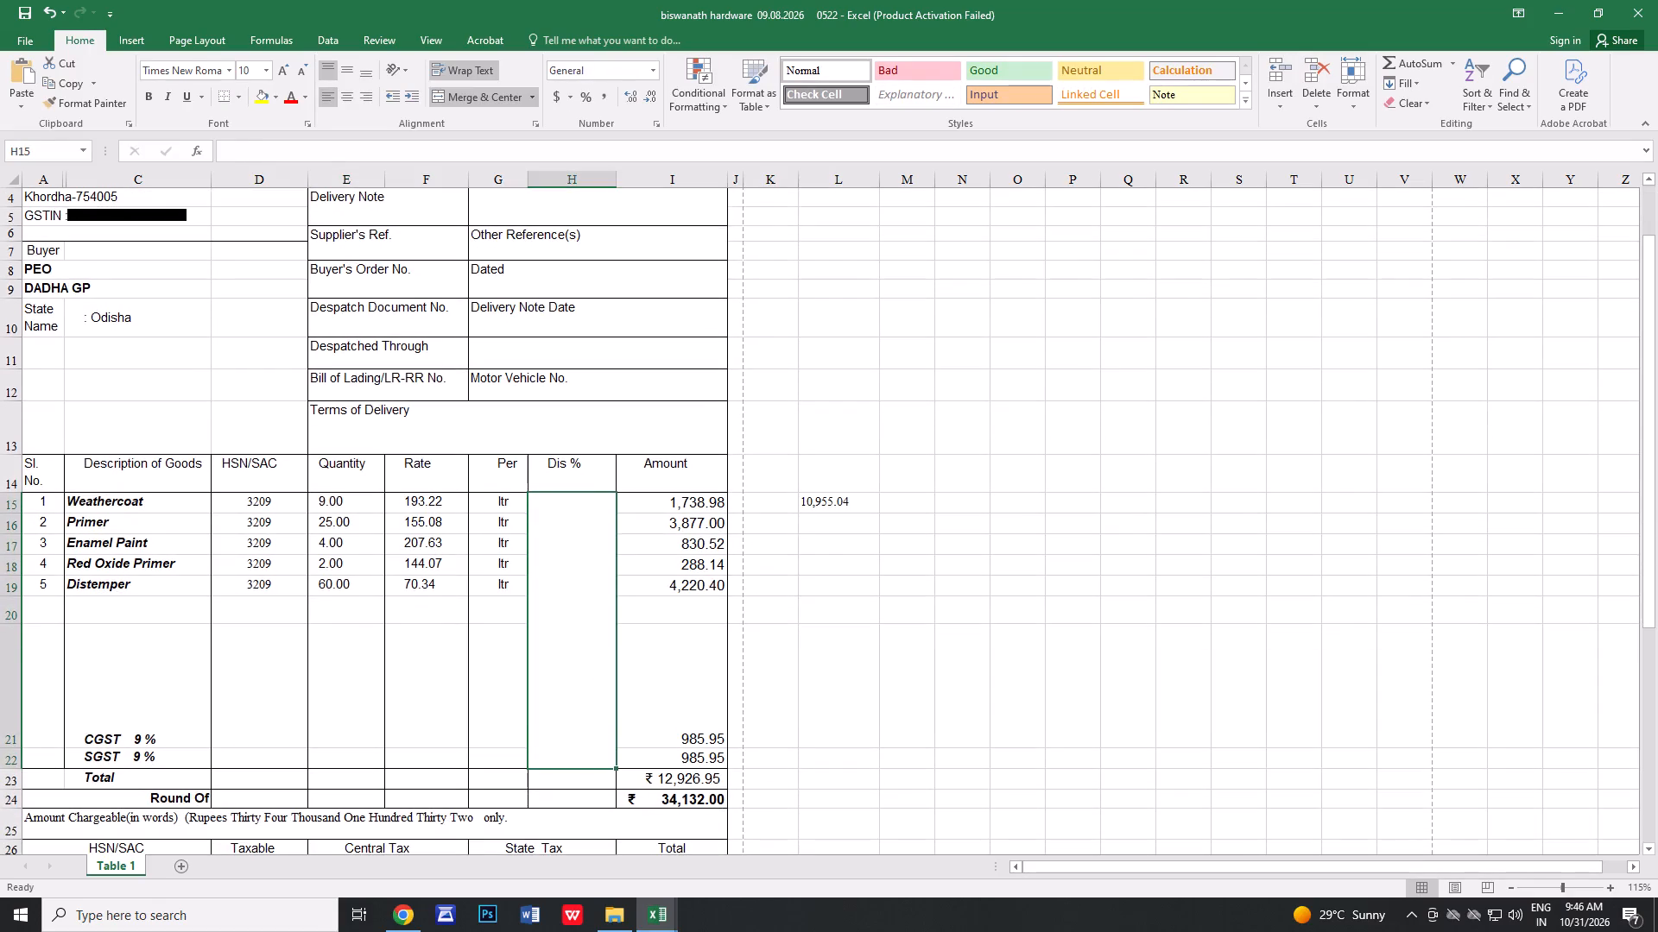
click(674, 799)
text(12)
key(9)
text(27)
click(1093, 606)
Change the Amount Chargeable in words to "Rupees Twelve Thousand Nine Hundred Twenty Seven only.".
scroll(1093, 606, down, 2)
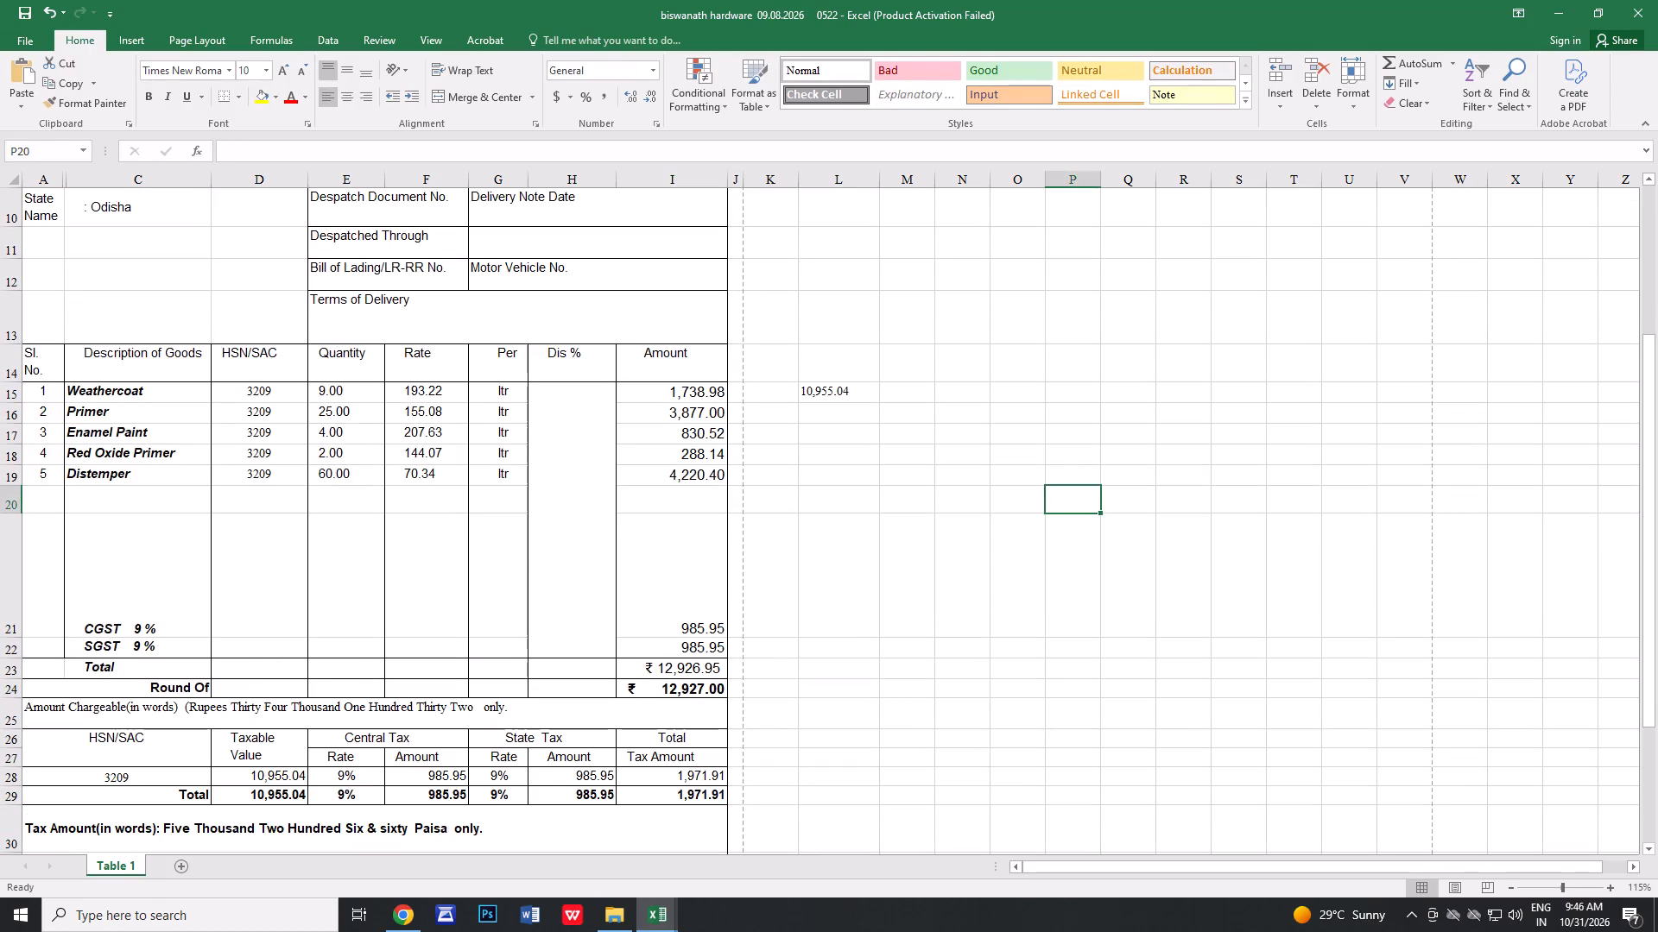
double_click(288, 715)
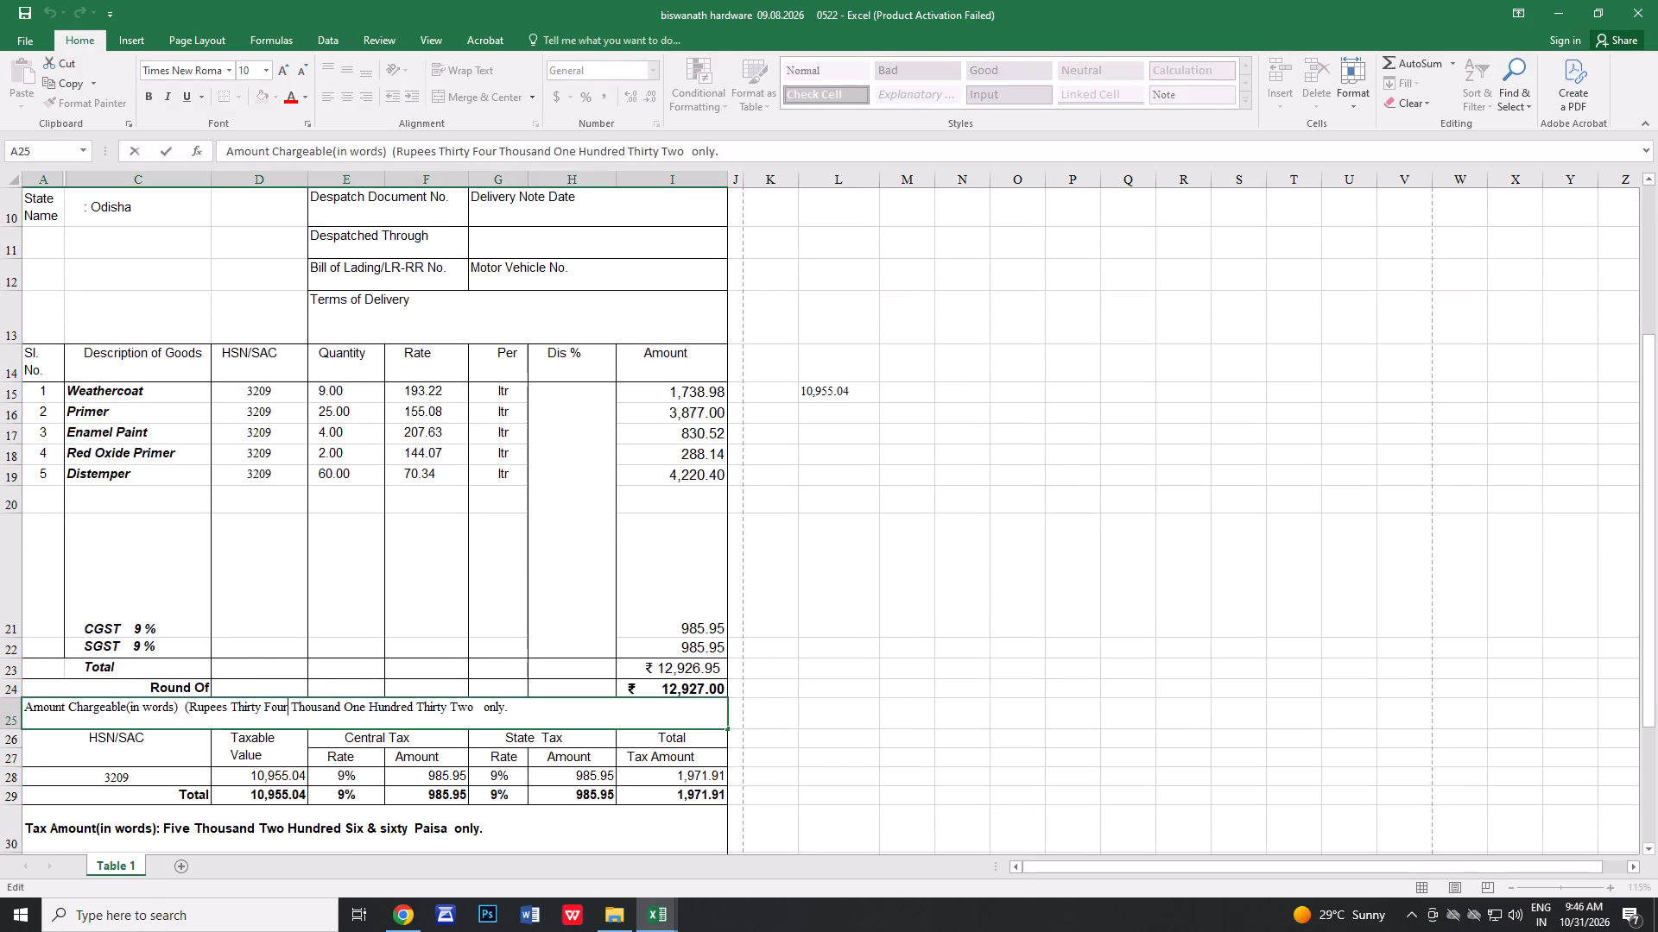
key(BackSpace)
key(BackSpace)
key(BackSpace)
key(BackSpace)
key(BackSpace)
key(BackSpace)
key(BackSpace)
key(BackSpace)
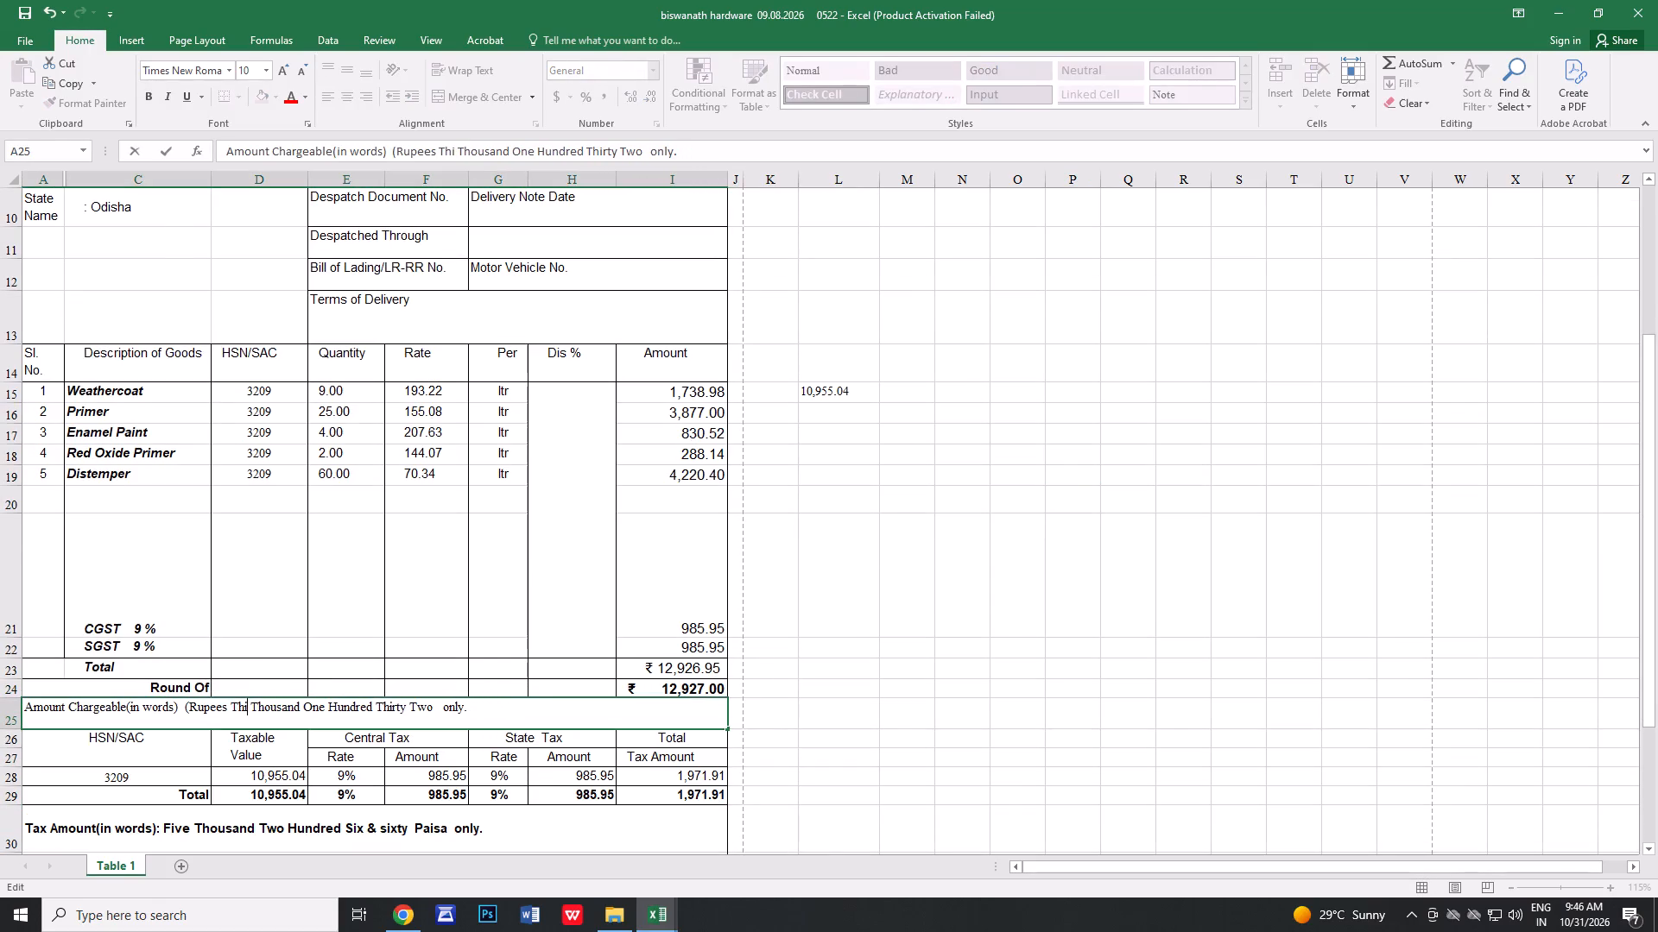
key(BackSpace)
key(BackSpace)
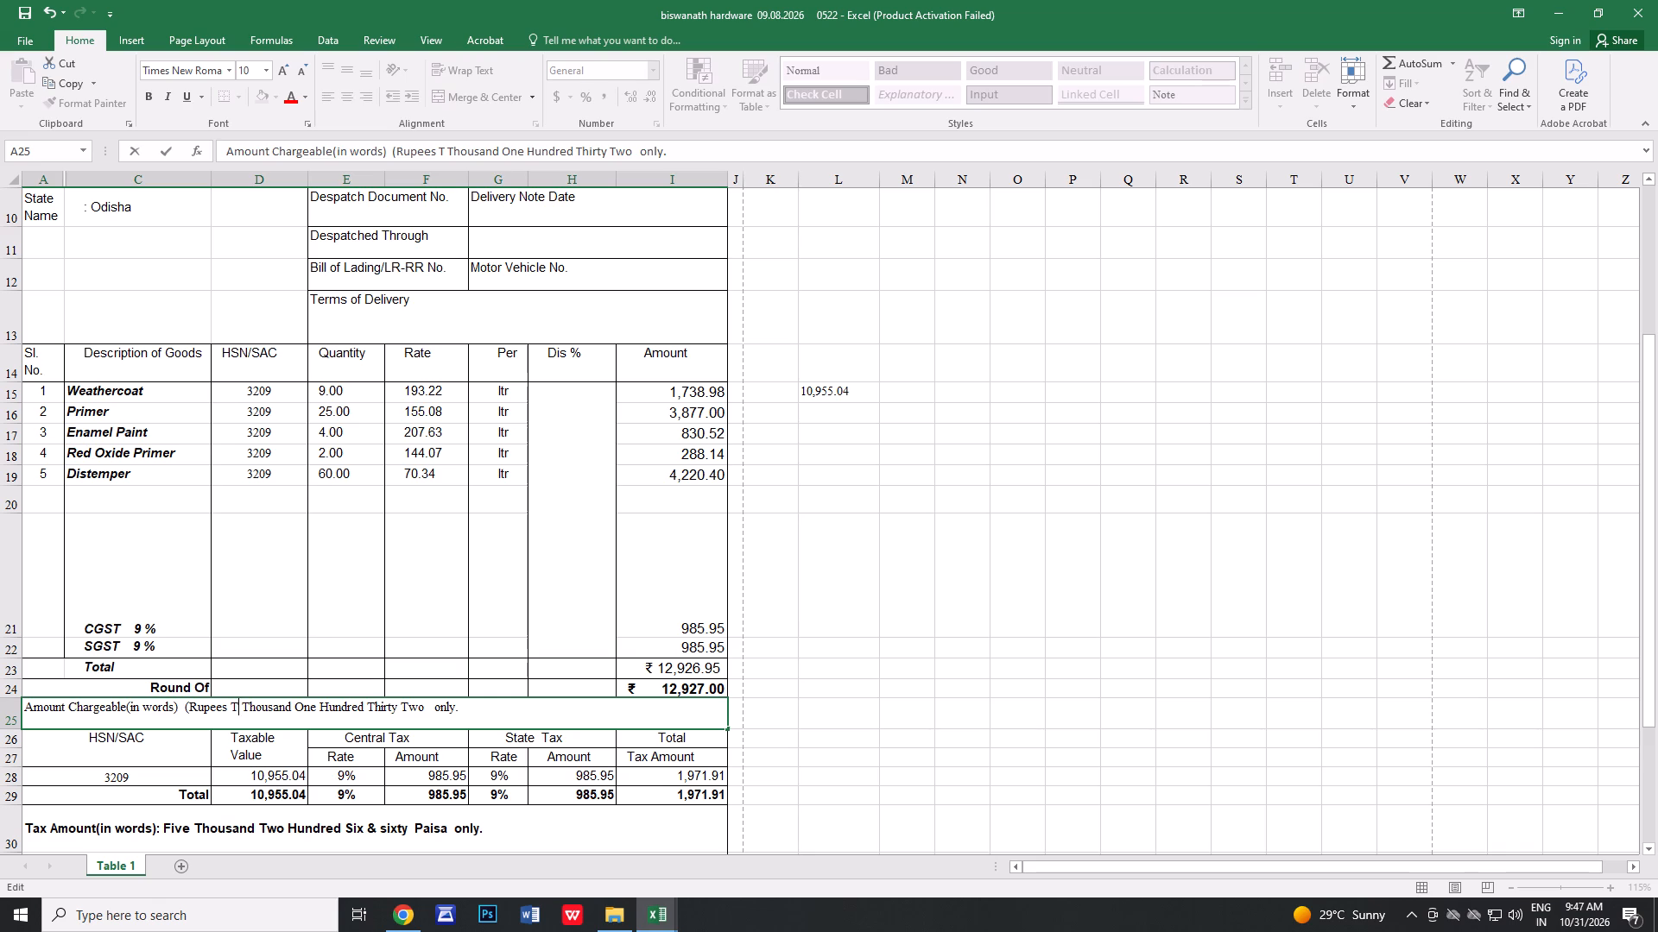
text(we)
key(l)
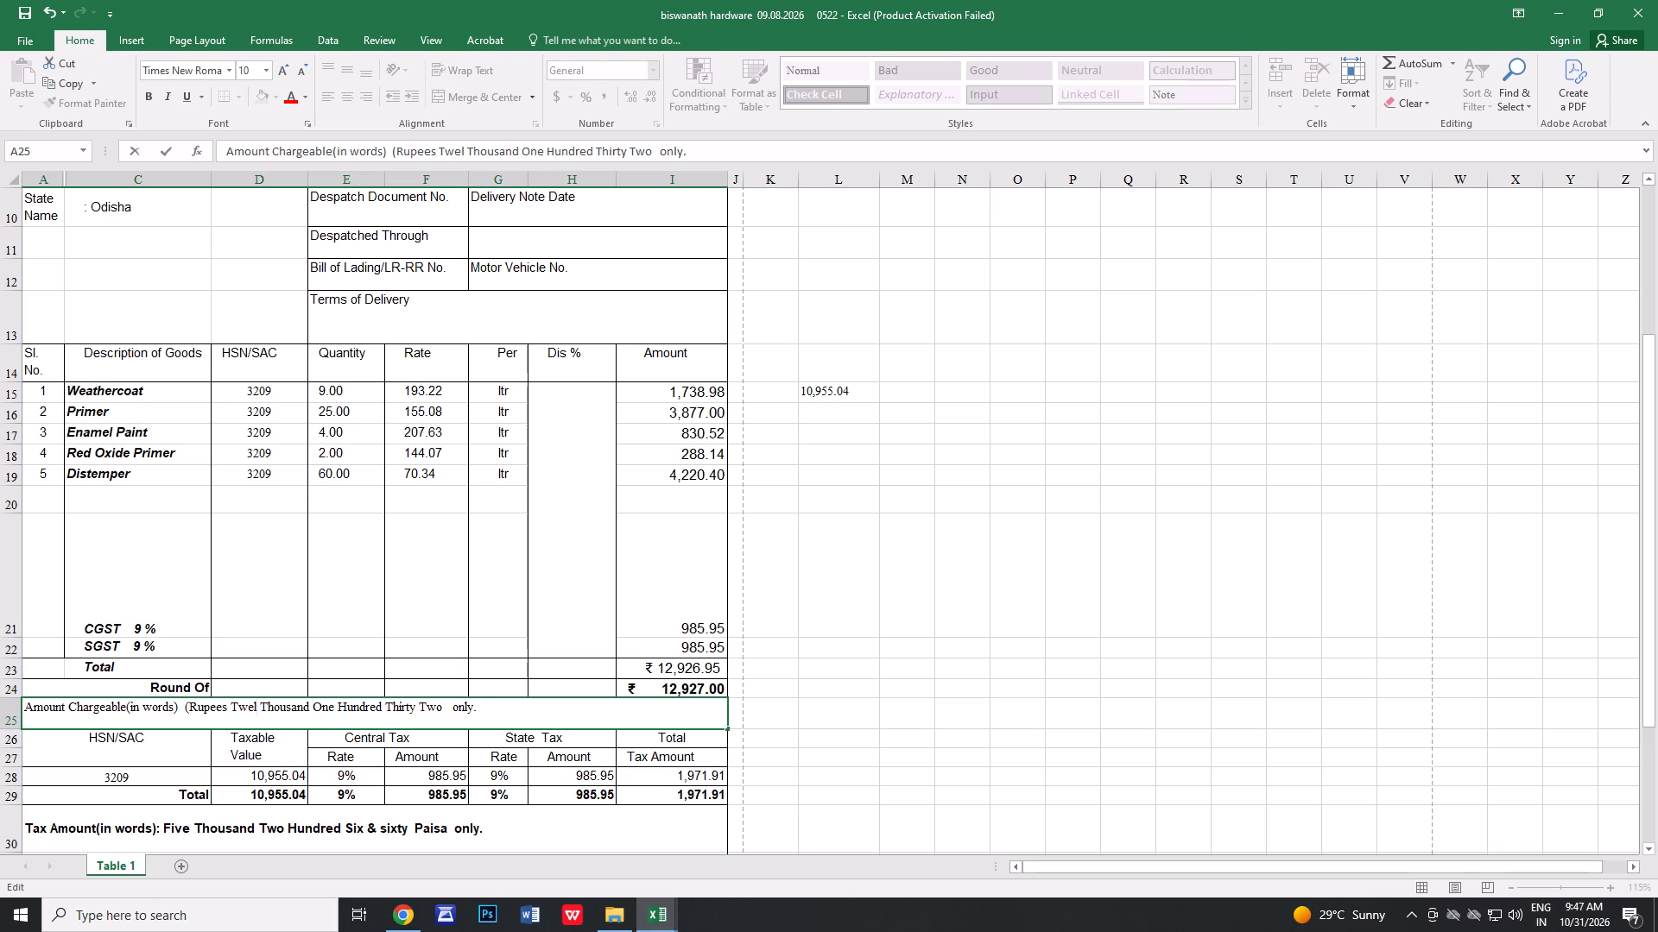
text(vw)
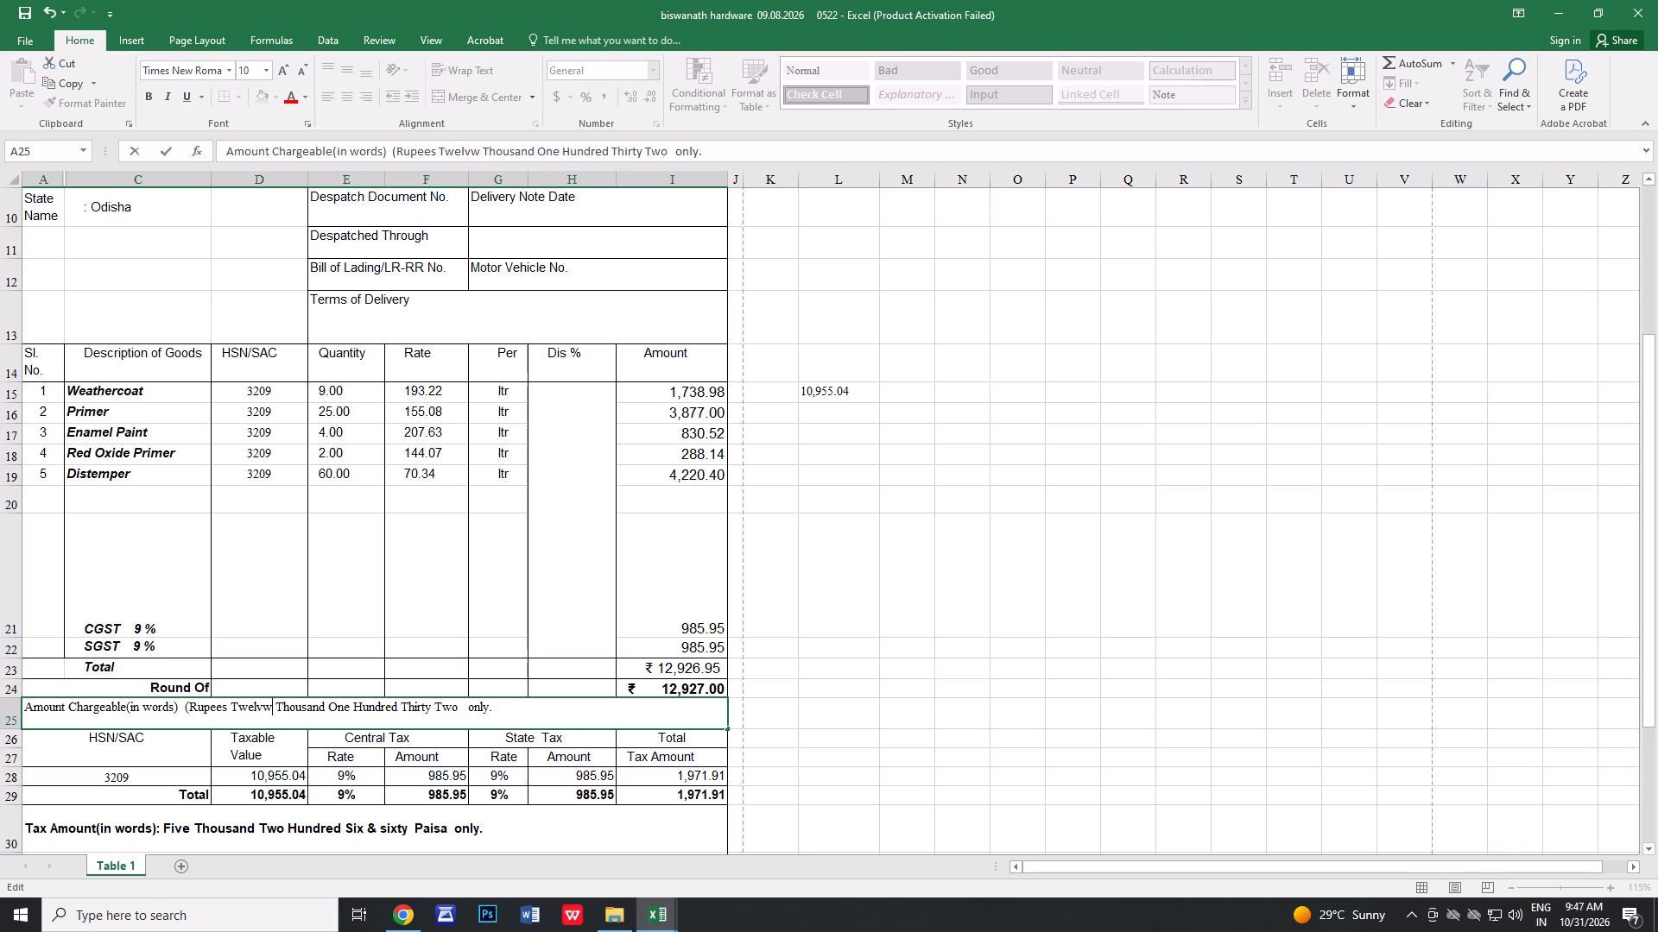
key(BackSpace)
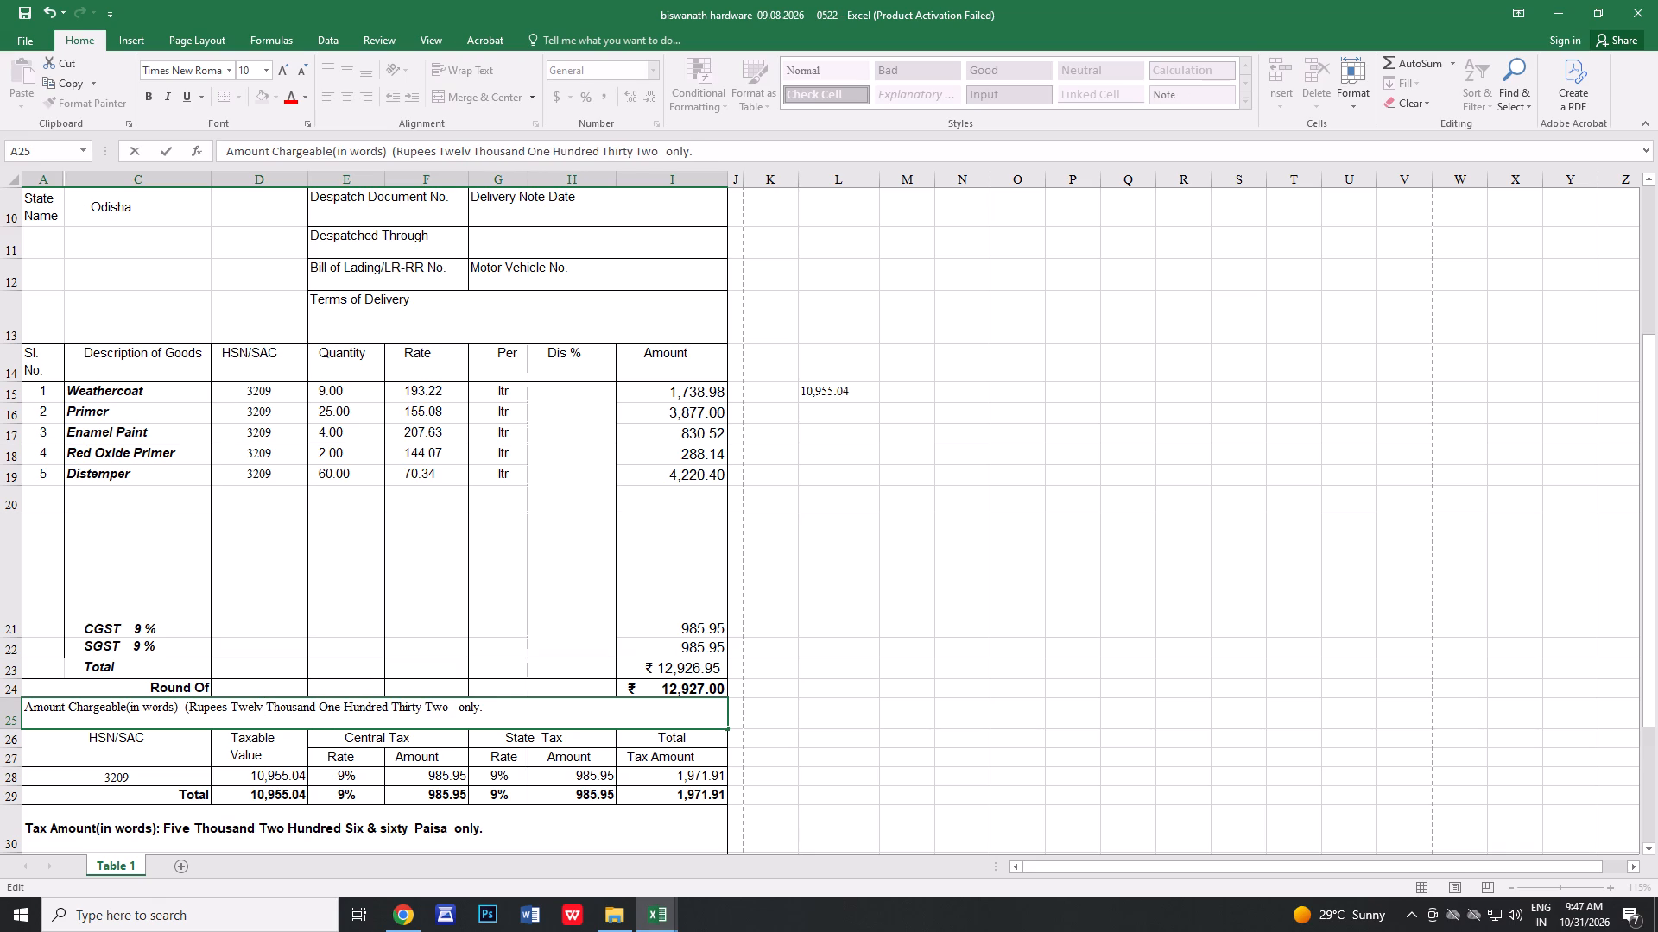
key(e)
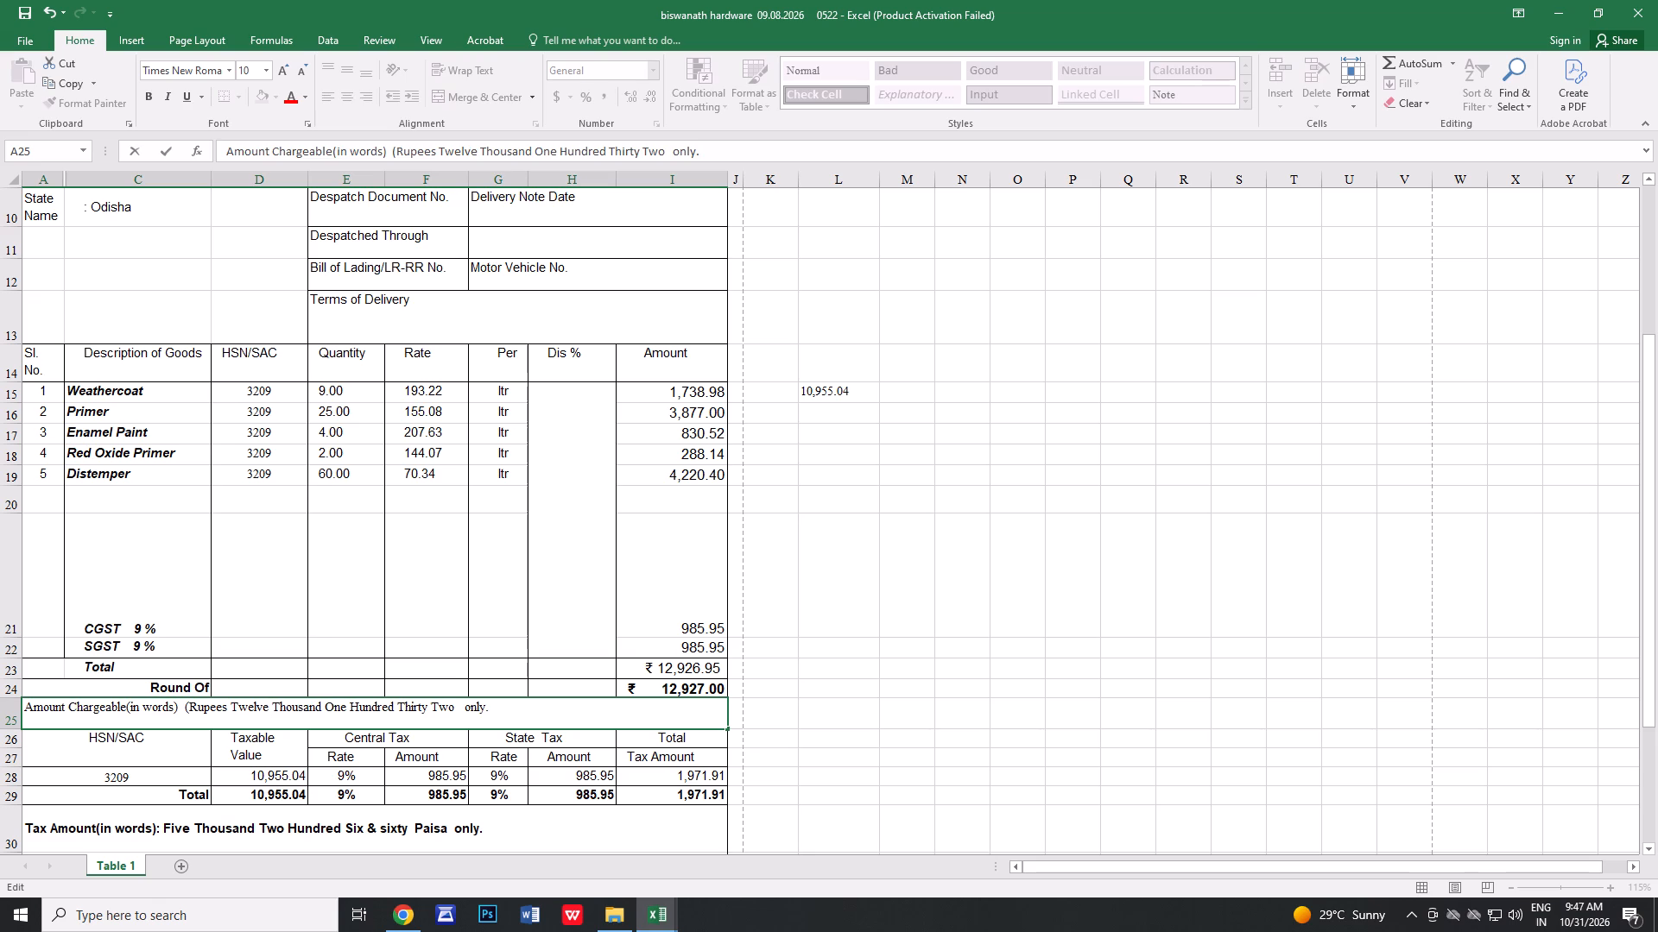
key(Right)
key(Right)
key(Right)
key(Right)
key(Right)
key(Right)
key(Right)
key(Right)
key(Right)
key(Right)
key(Right)
key(Right)
key(Right)
key(BackSpace)
key(BackSpace)
key(BackSpace)
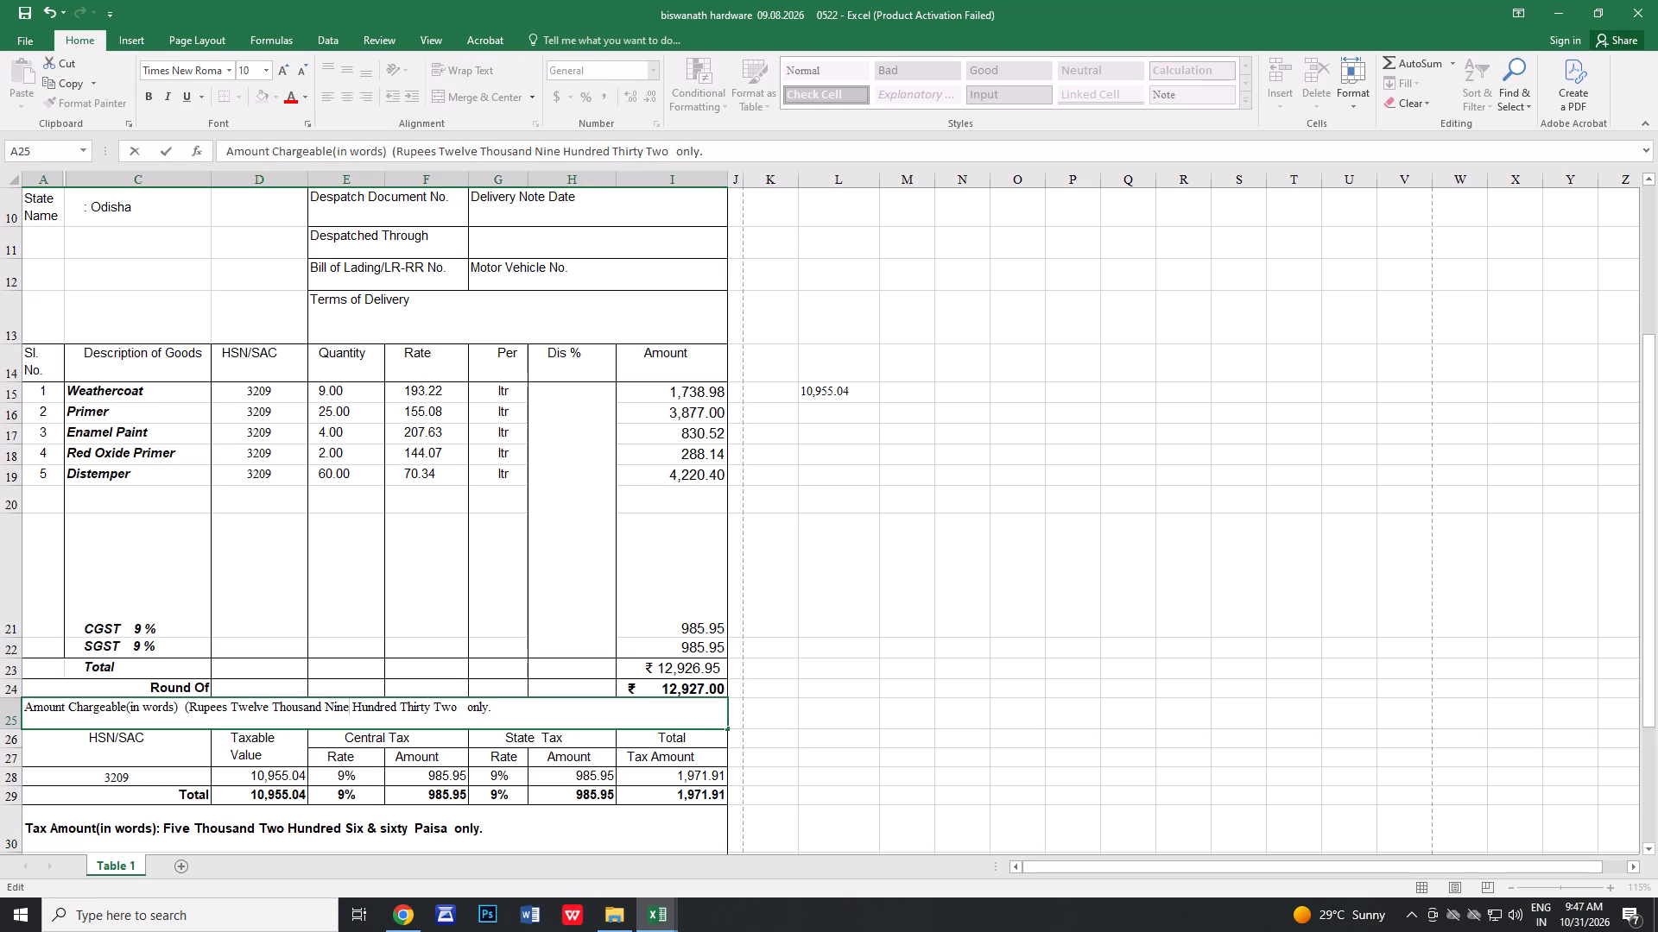
key(Right)
key(Right)
key(Right)
key(Right)
key(Right)
key(Right)
key(Right)
key(Right)
key(Right)
key(Right)
key(Right)
key(Right)
key(Right)
key(Right)
key(Right)
key(Right)
key(Right)
key(Right)
key(Right)
key(BackSpace)
key(BackSpace)
key(BackSpace)
key(BackSpace)
key(BackSpace)
key(BackSpace)
key(BackSpace)
key(BackSpace)
key(BackSpace)
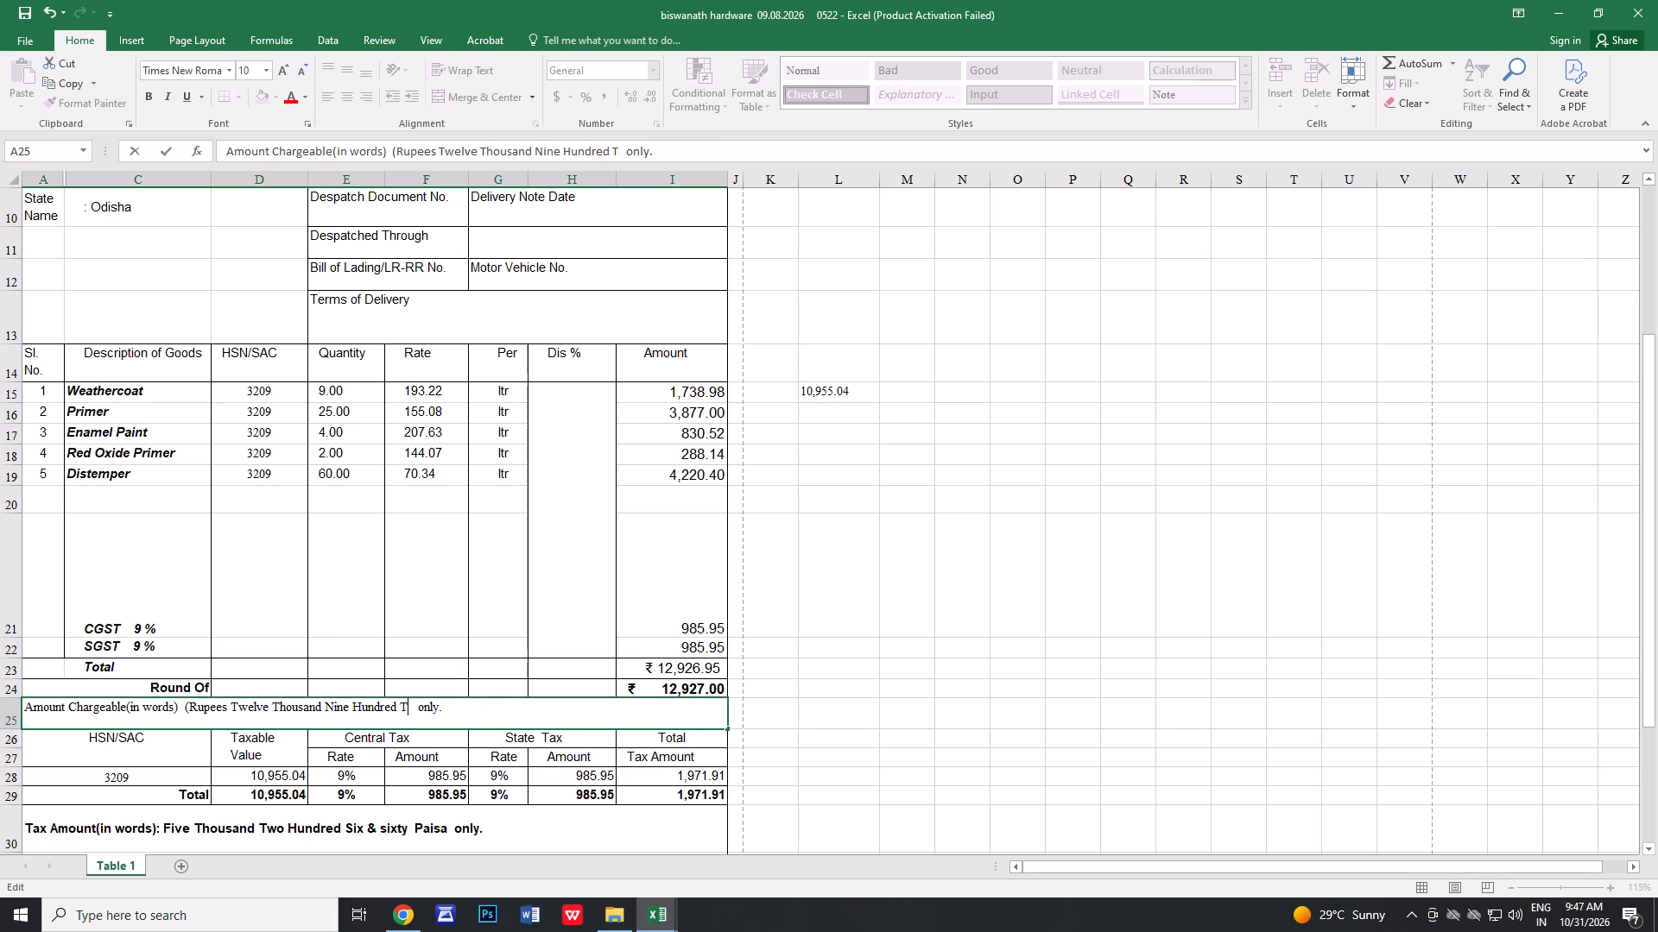
text(wenty)
key(space)
text(ven)
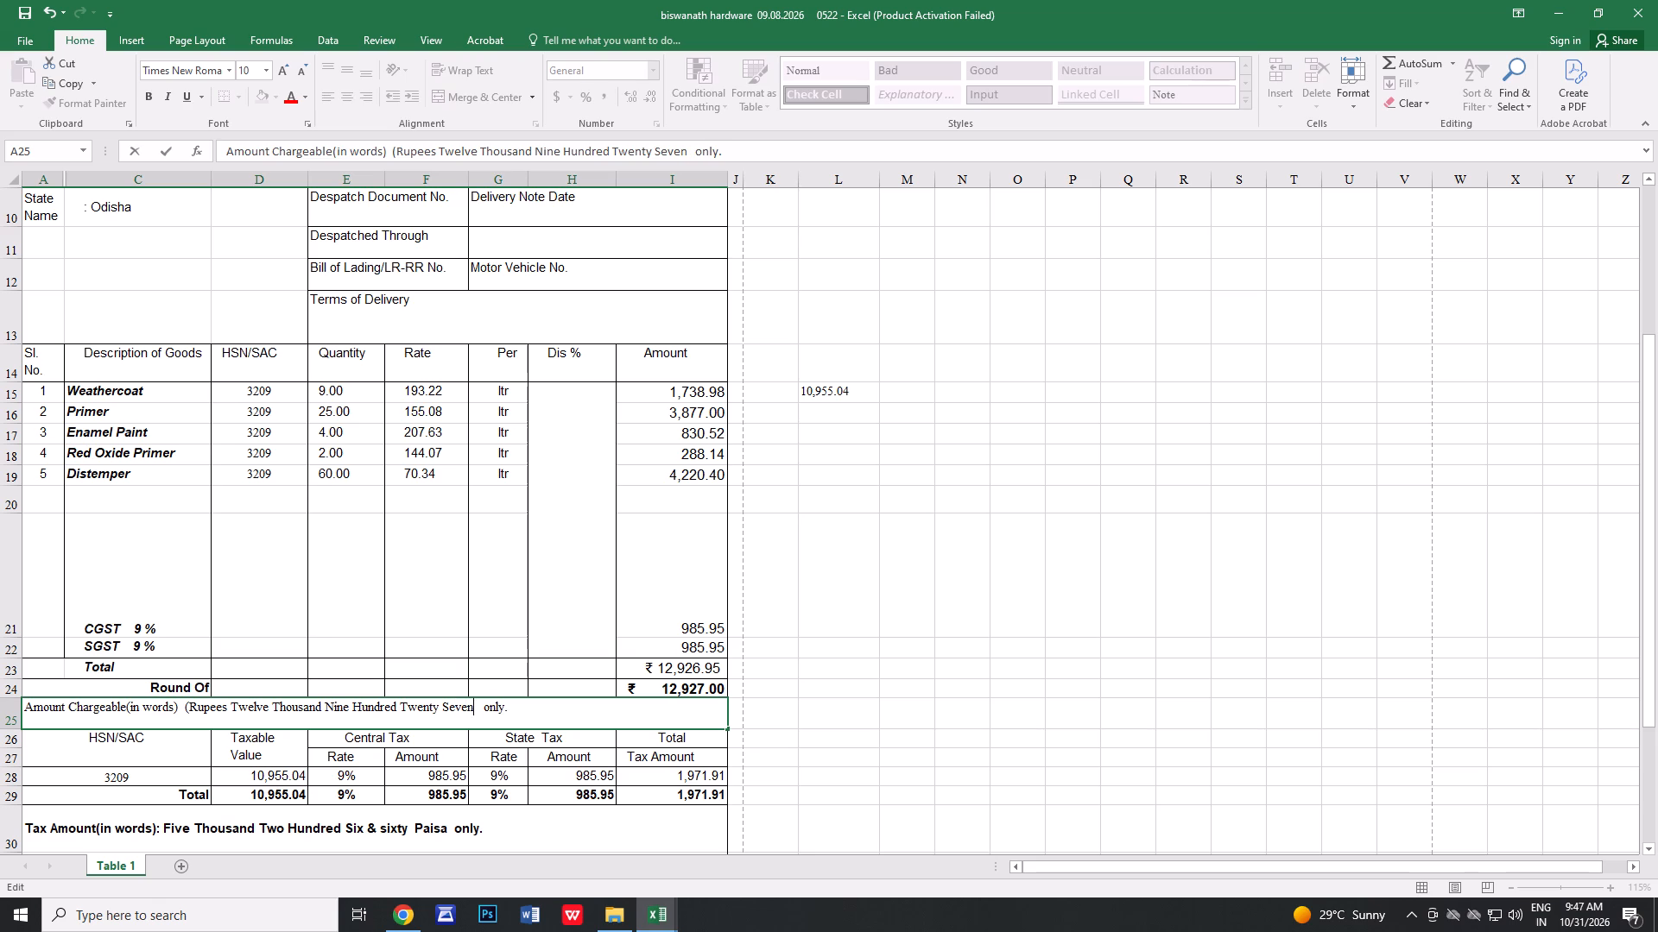
click(1021, 642)
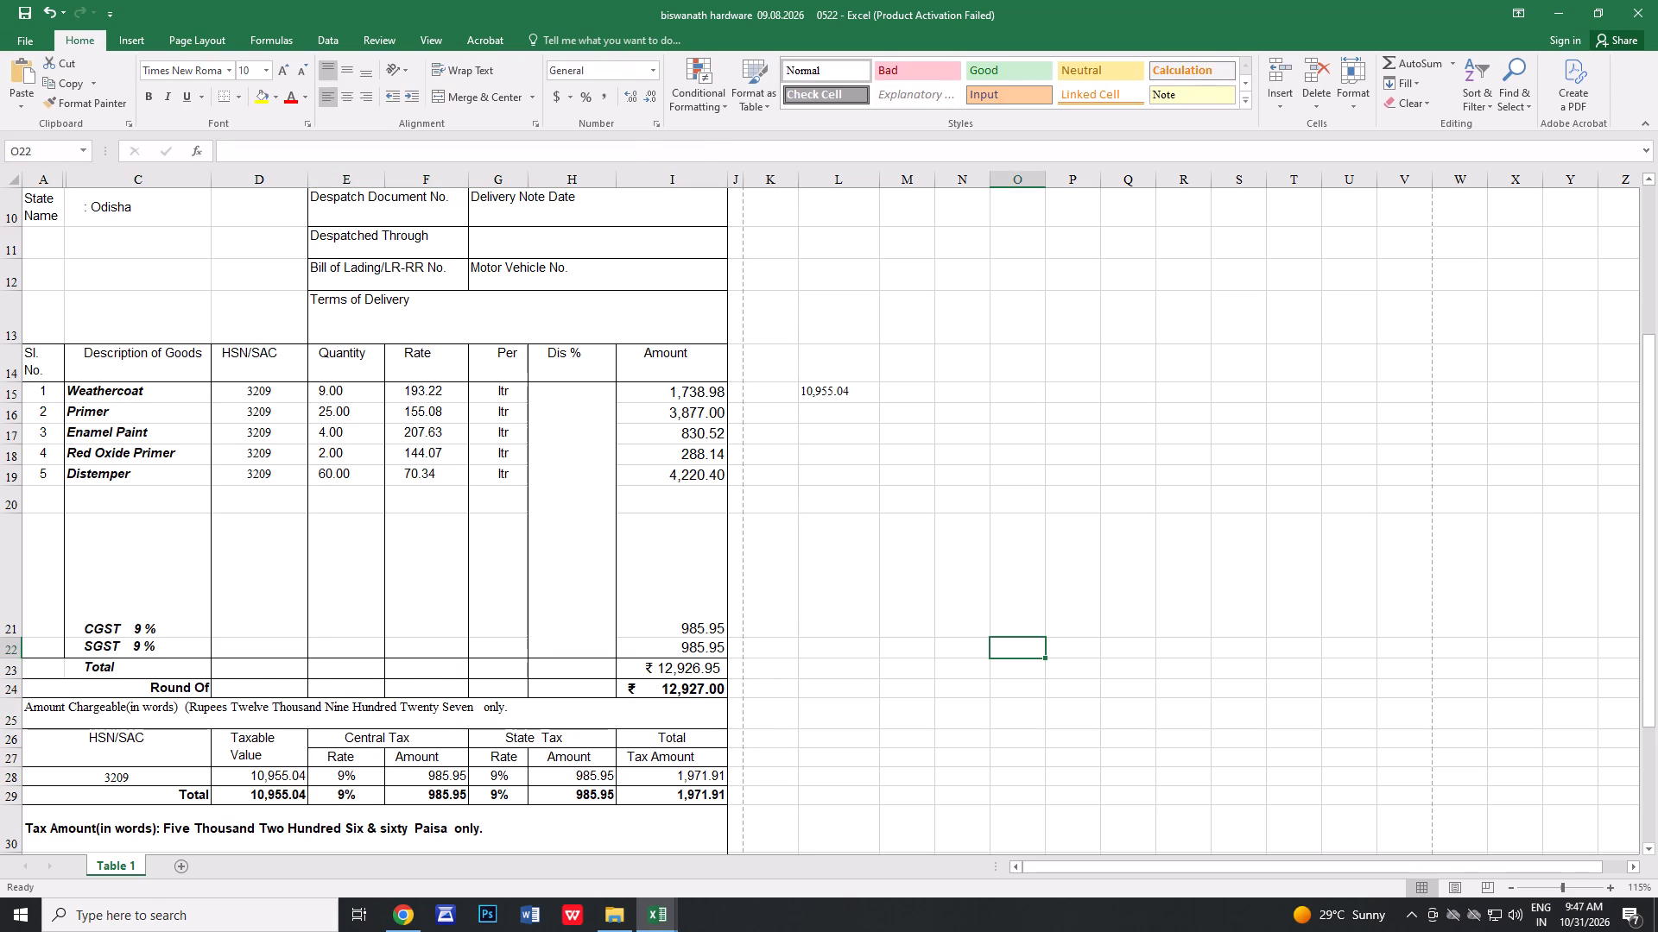
Change the Tax Amount in words to "One Thousand Nine Hundred Seventy One & ninety one Paisa only.".
scroll(1017, 641, down, 1)
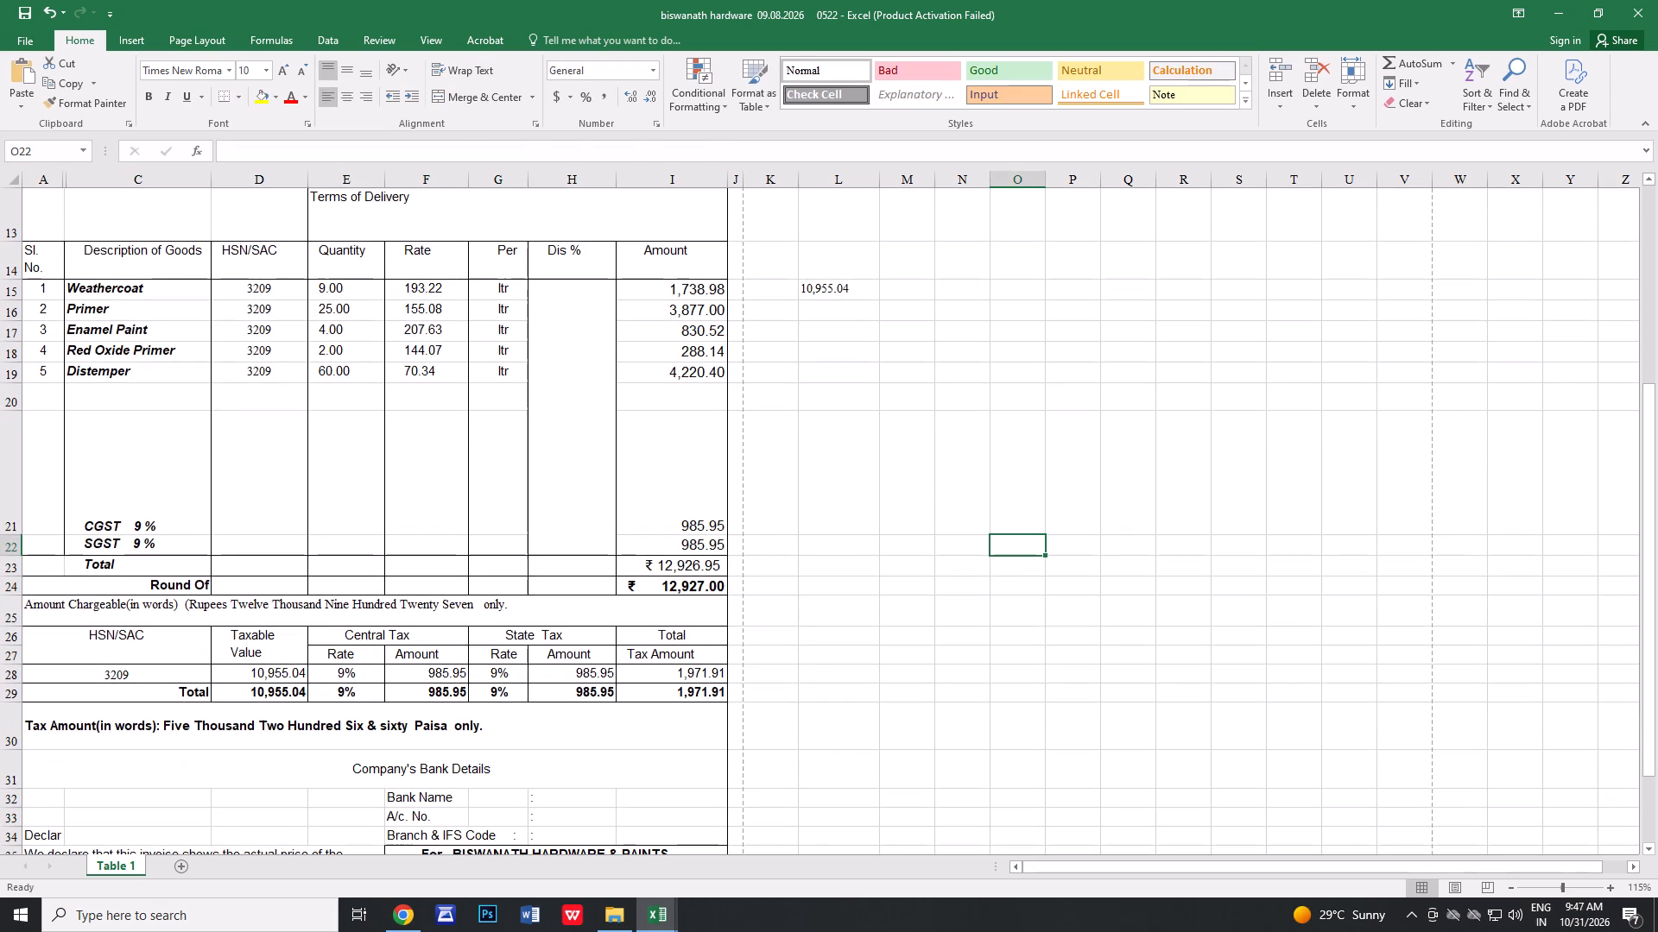
double_click(195, 729)
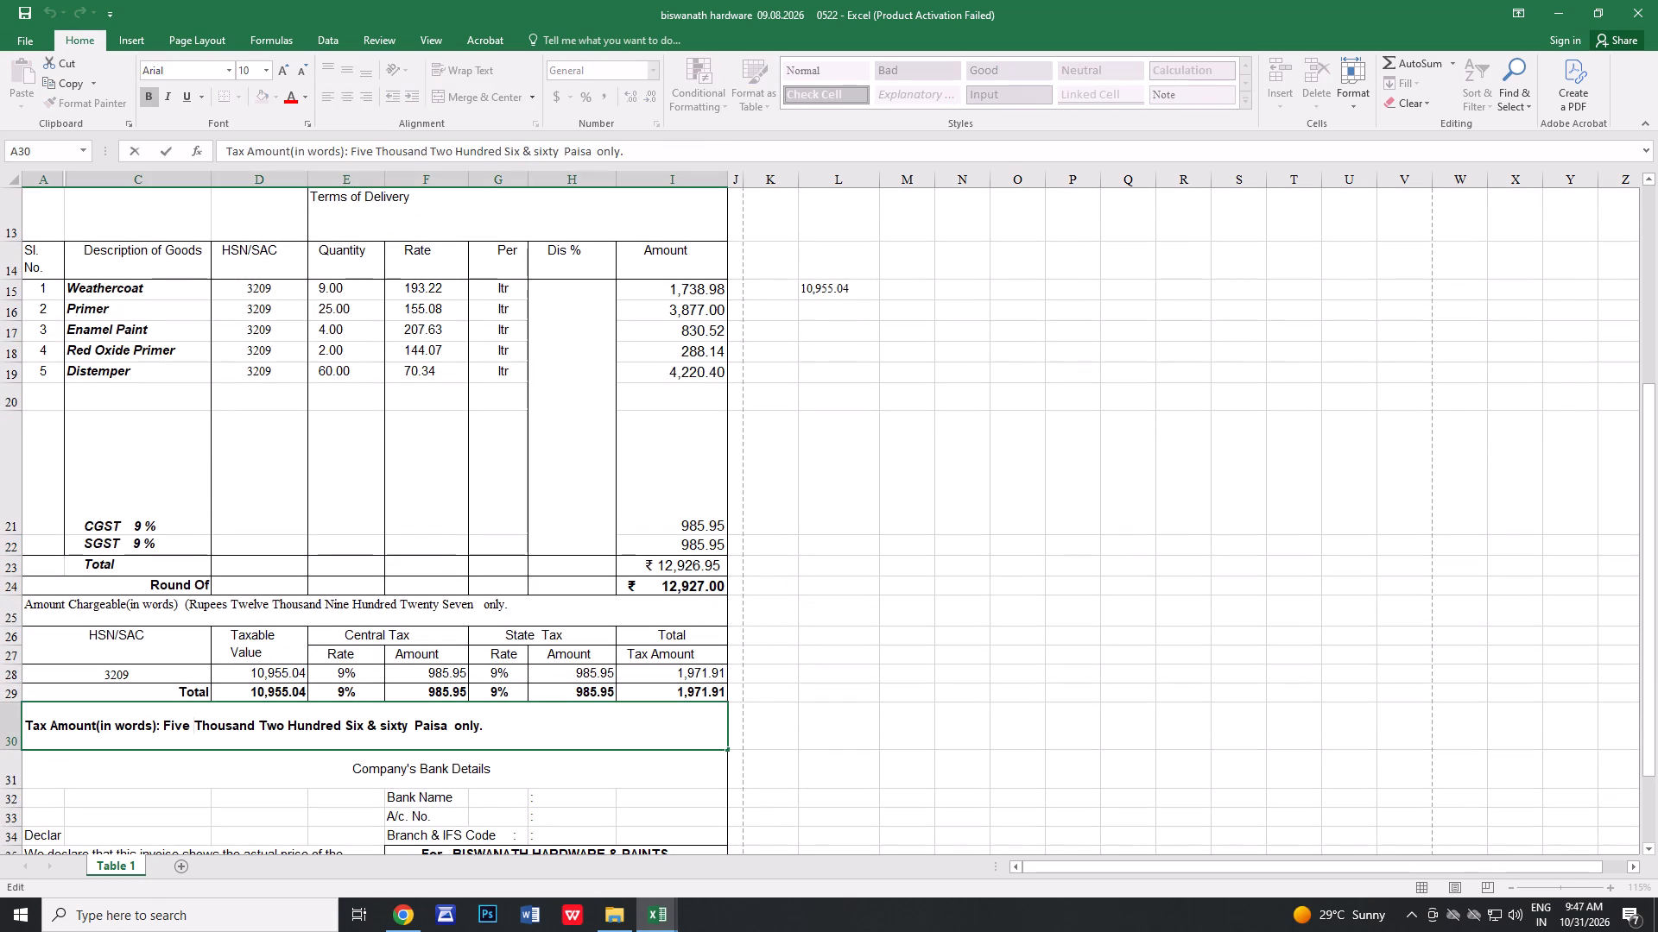
key(Left)
key(BackSpace)
key(BackSpace)
key(BackSpace)
key(BackSpace)
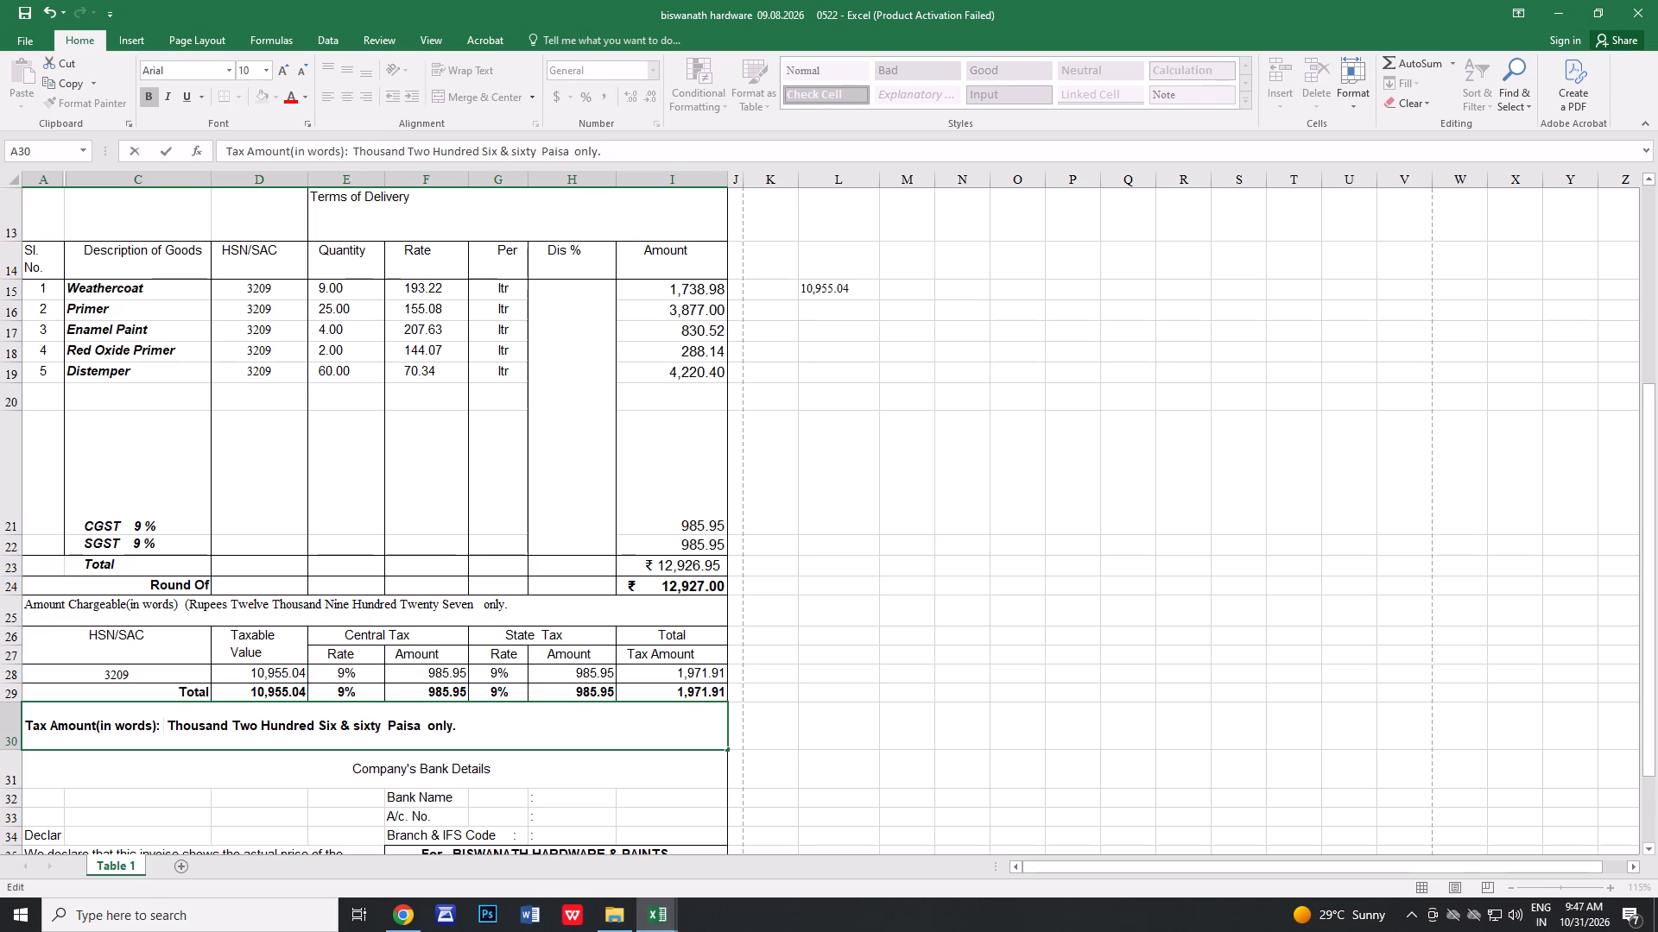
key(Right)
key(Right)
key(Right)
key(Right)
key(Right)
key(Right)
key(Right)
key(Right)
key(Right)
key(Right)
key(Right)
key(Right)
key(Right)
key(Right)
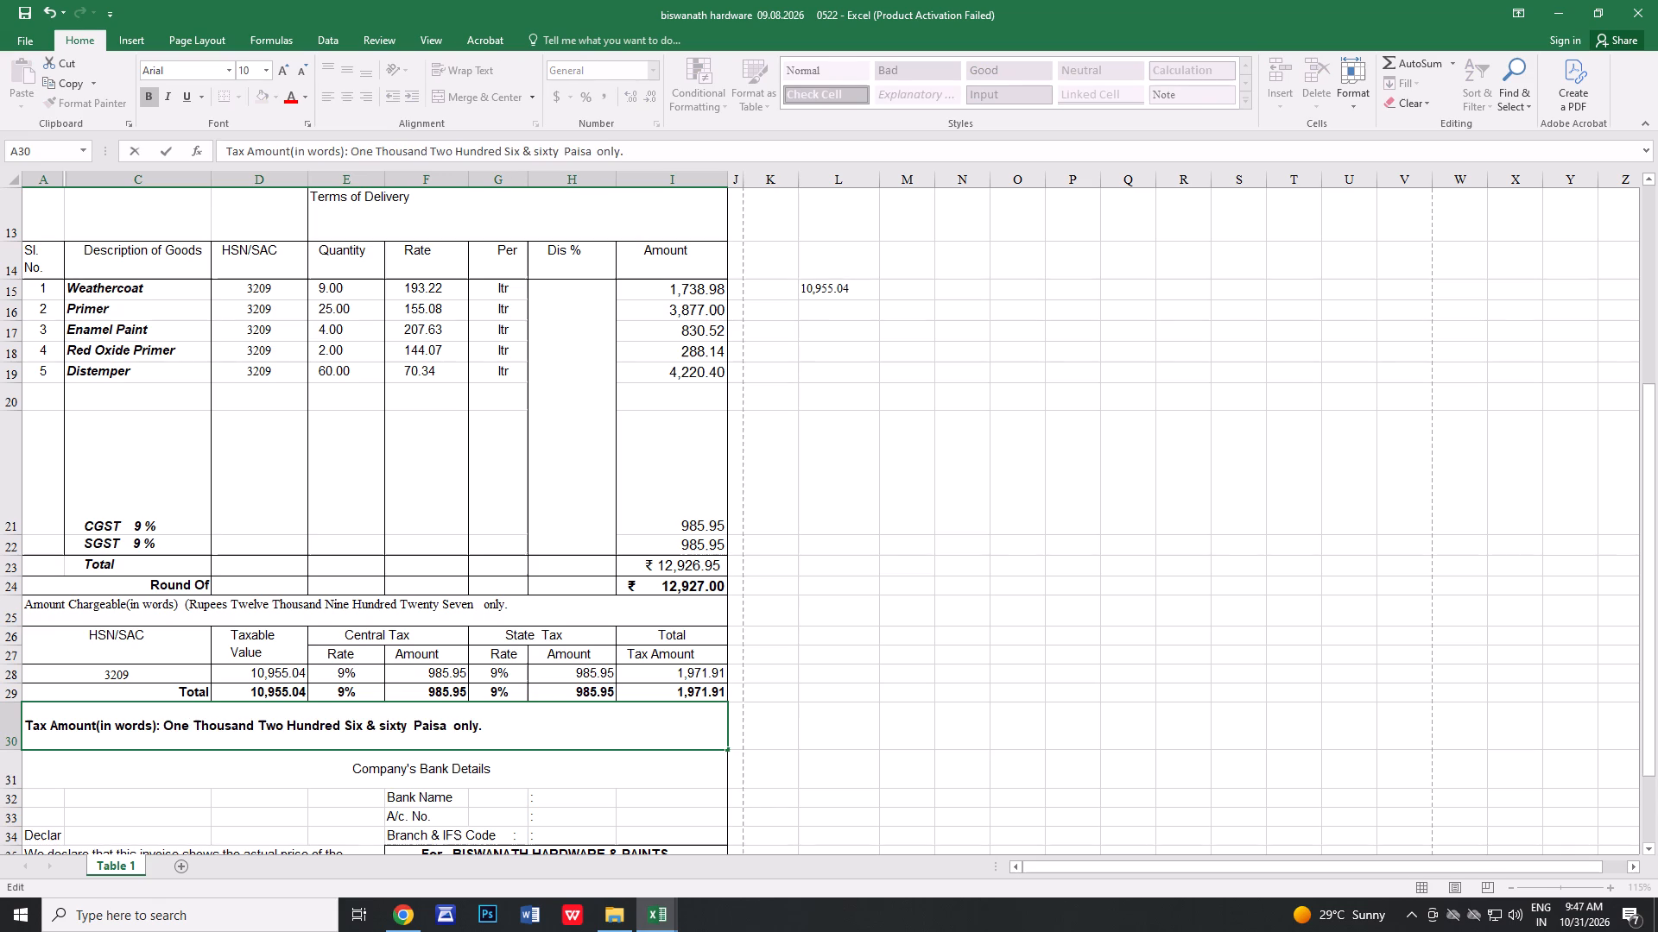
key(Left)
key(BackSpace)
key(BackSpace)
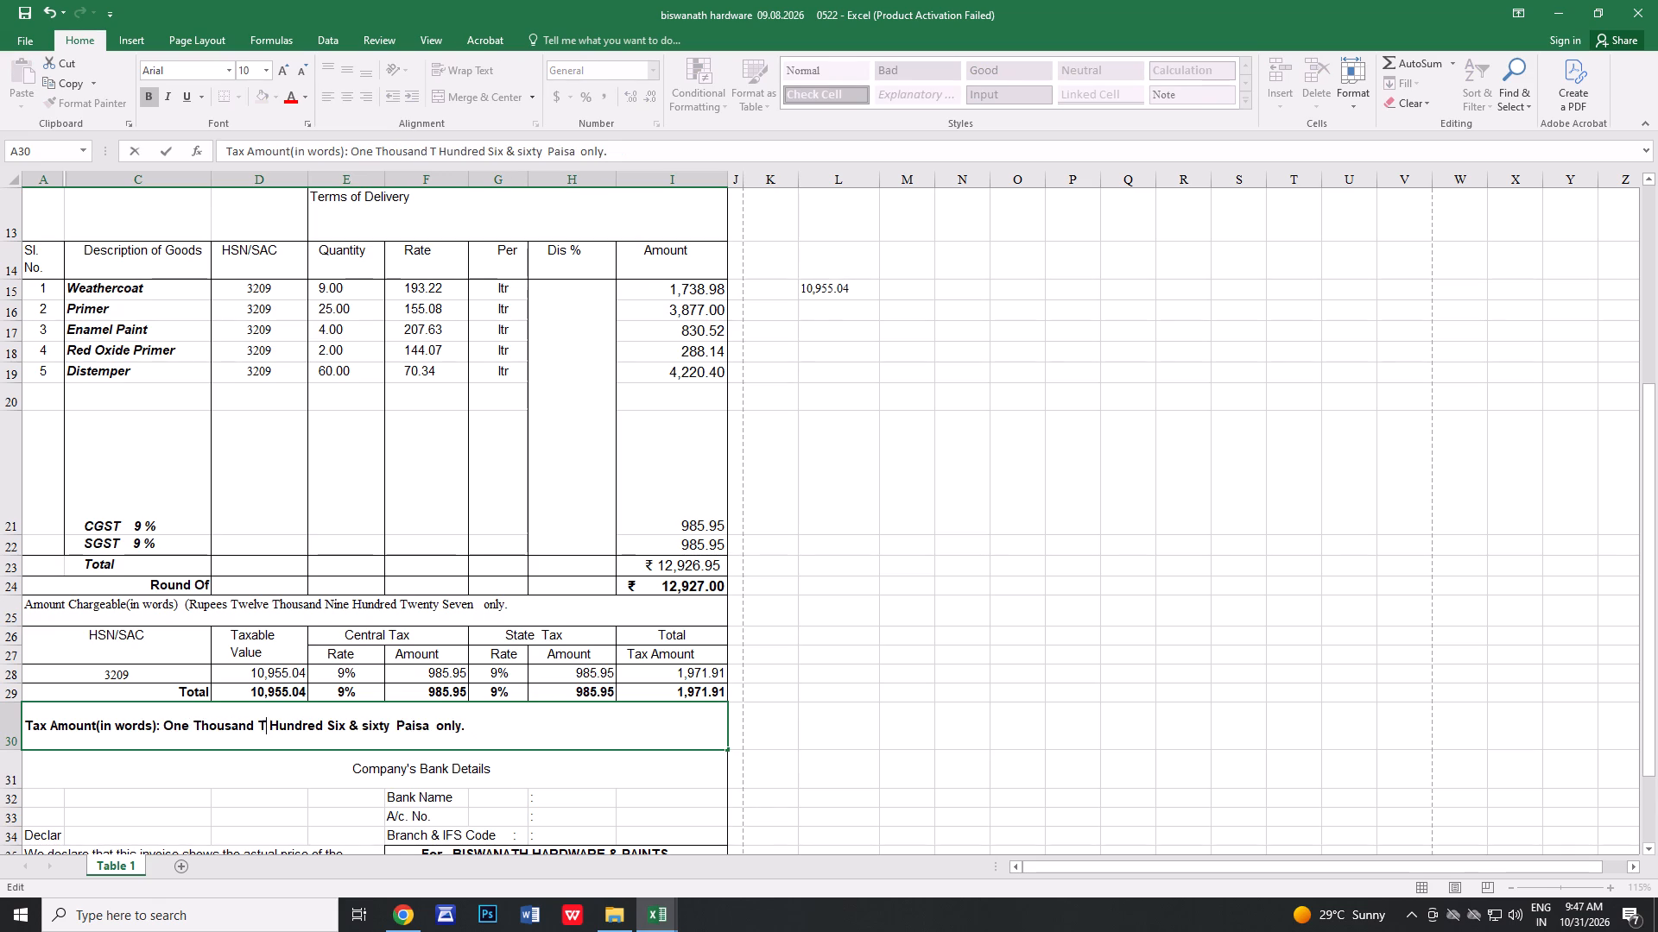
key(BackSpace)
key(Right)
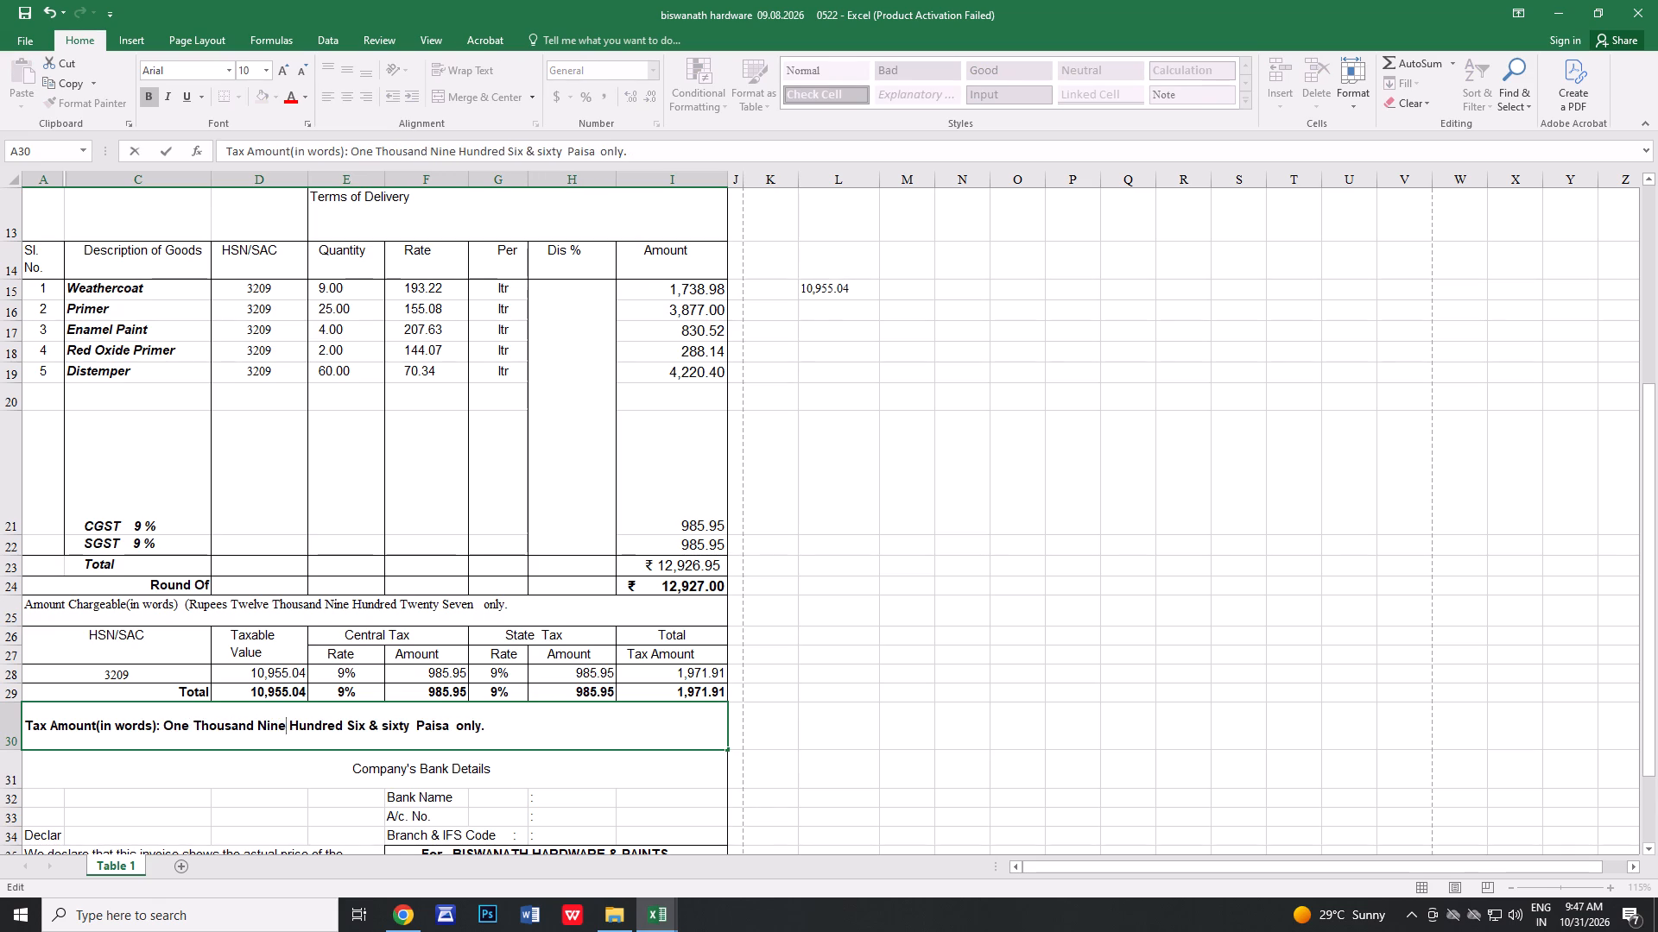
key(Right)
key(Right)
key(Right)
key(Right)
key(Right)
key(Right)
key(Right)
key(Right)
key(Right)
key(Right)
key(Right)
key(BackSpace)
key(BackSpace)
key(BackSpace)
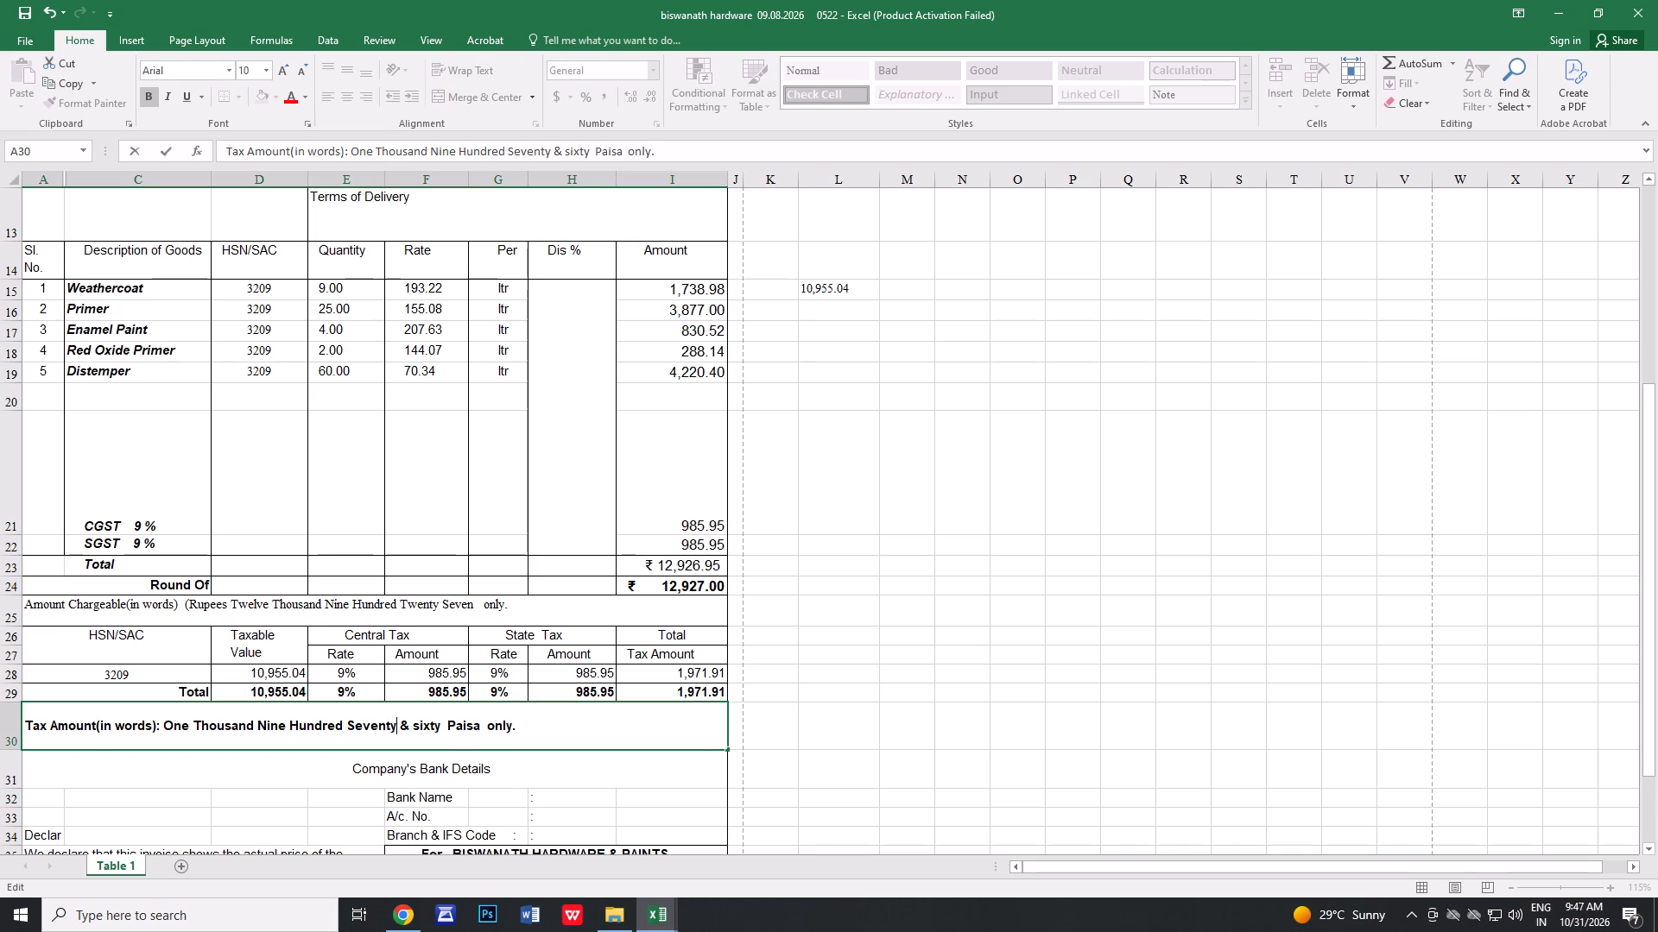
key(BackSpace)
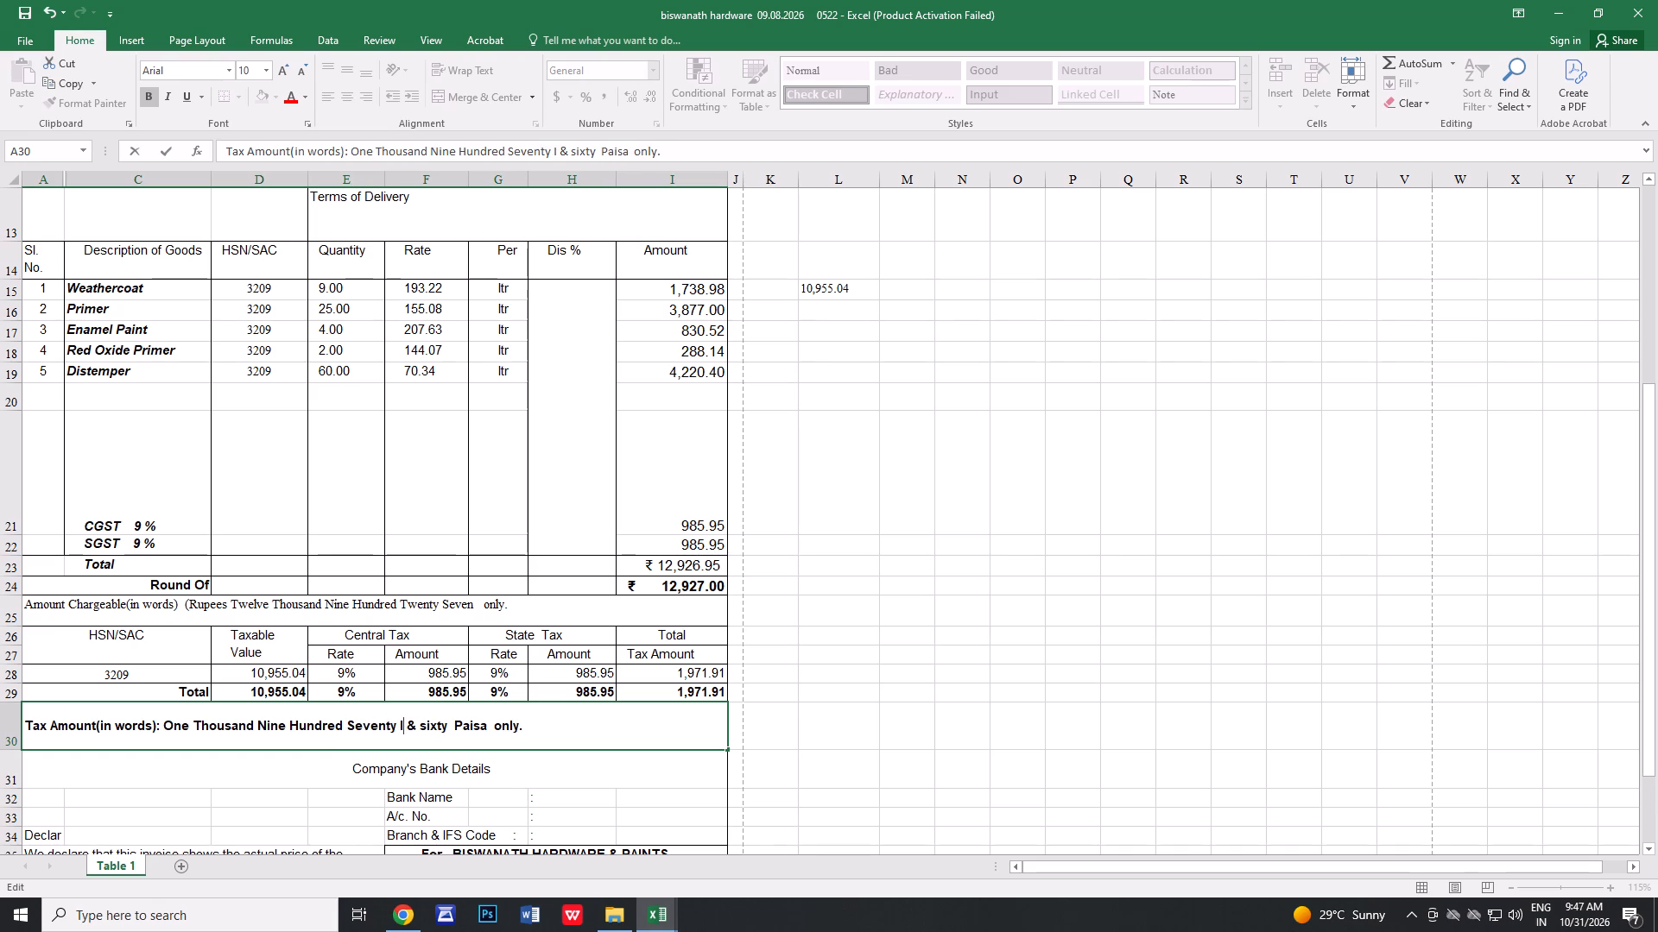
text(ne)
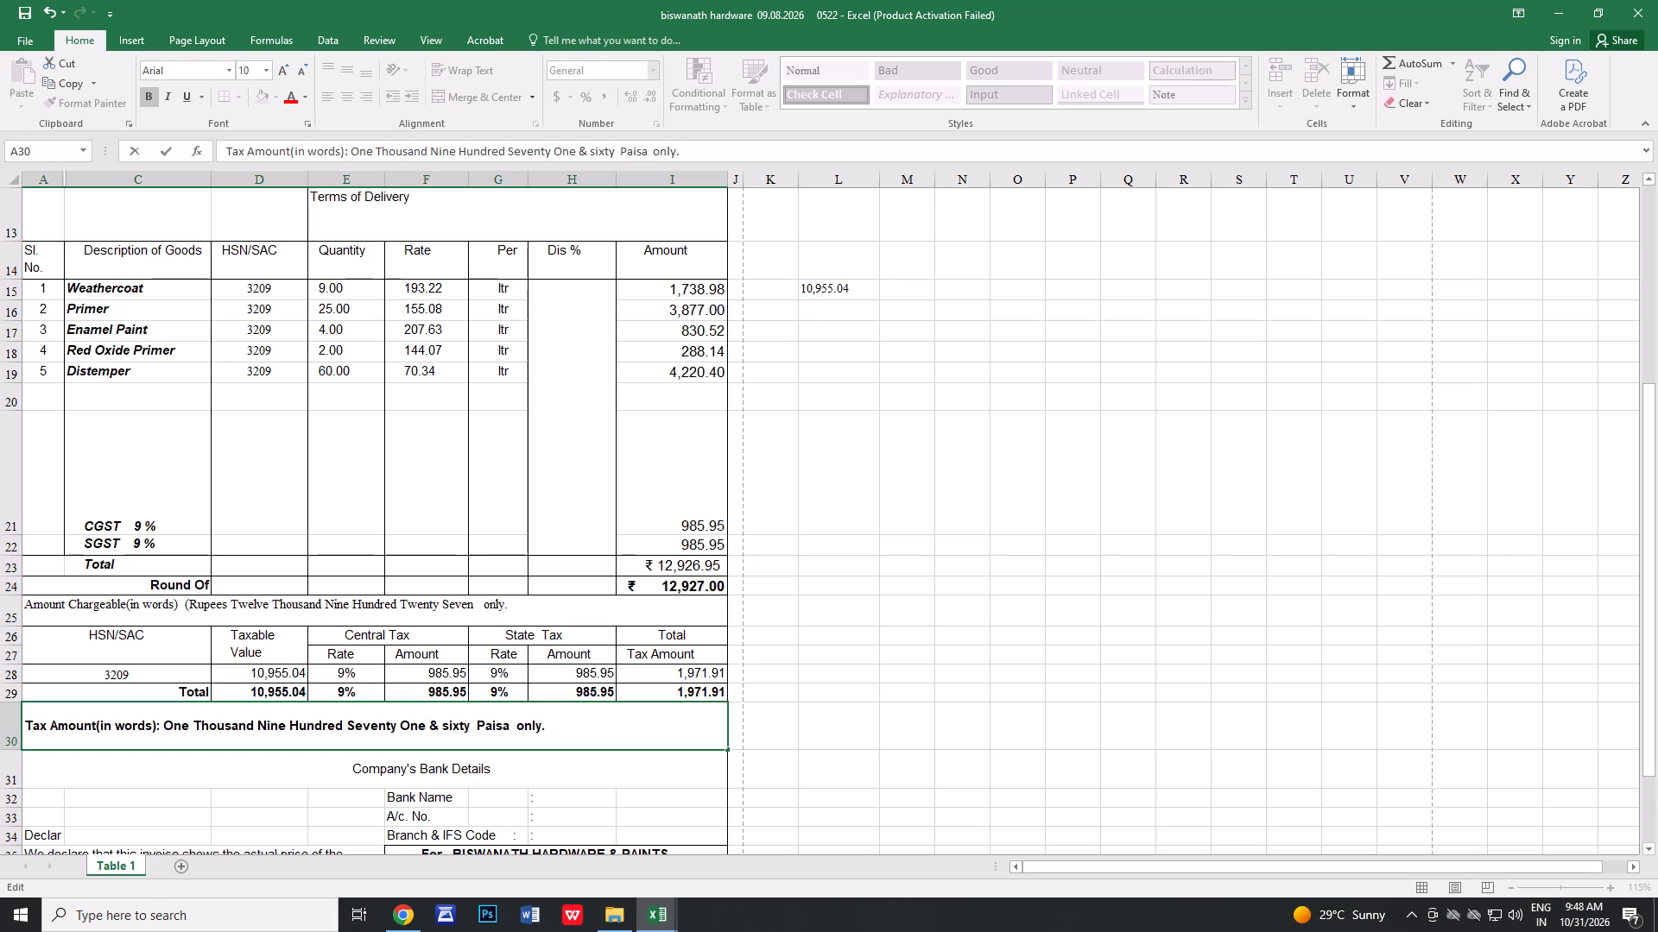
key(Right)
key(Right)
key(Right)
key(Right)
key(Right)
key(Right)
key(Right)
key(Right)
key(Right)
key(Left)
key(BackSpace)
key(BackSpace)
key(BackSpace)
key(BackSpace)
key(BackSpace)
text(ninety one)
click(880, 610)
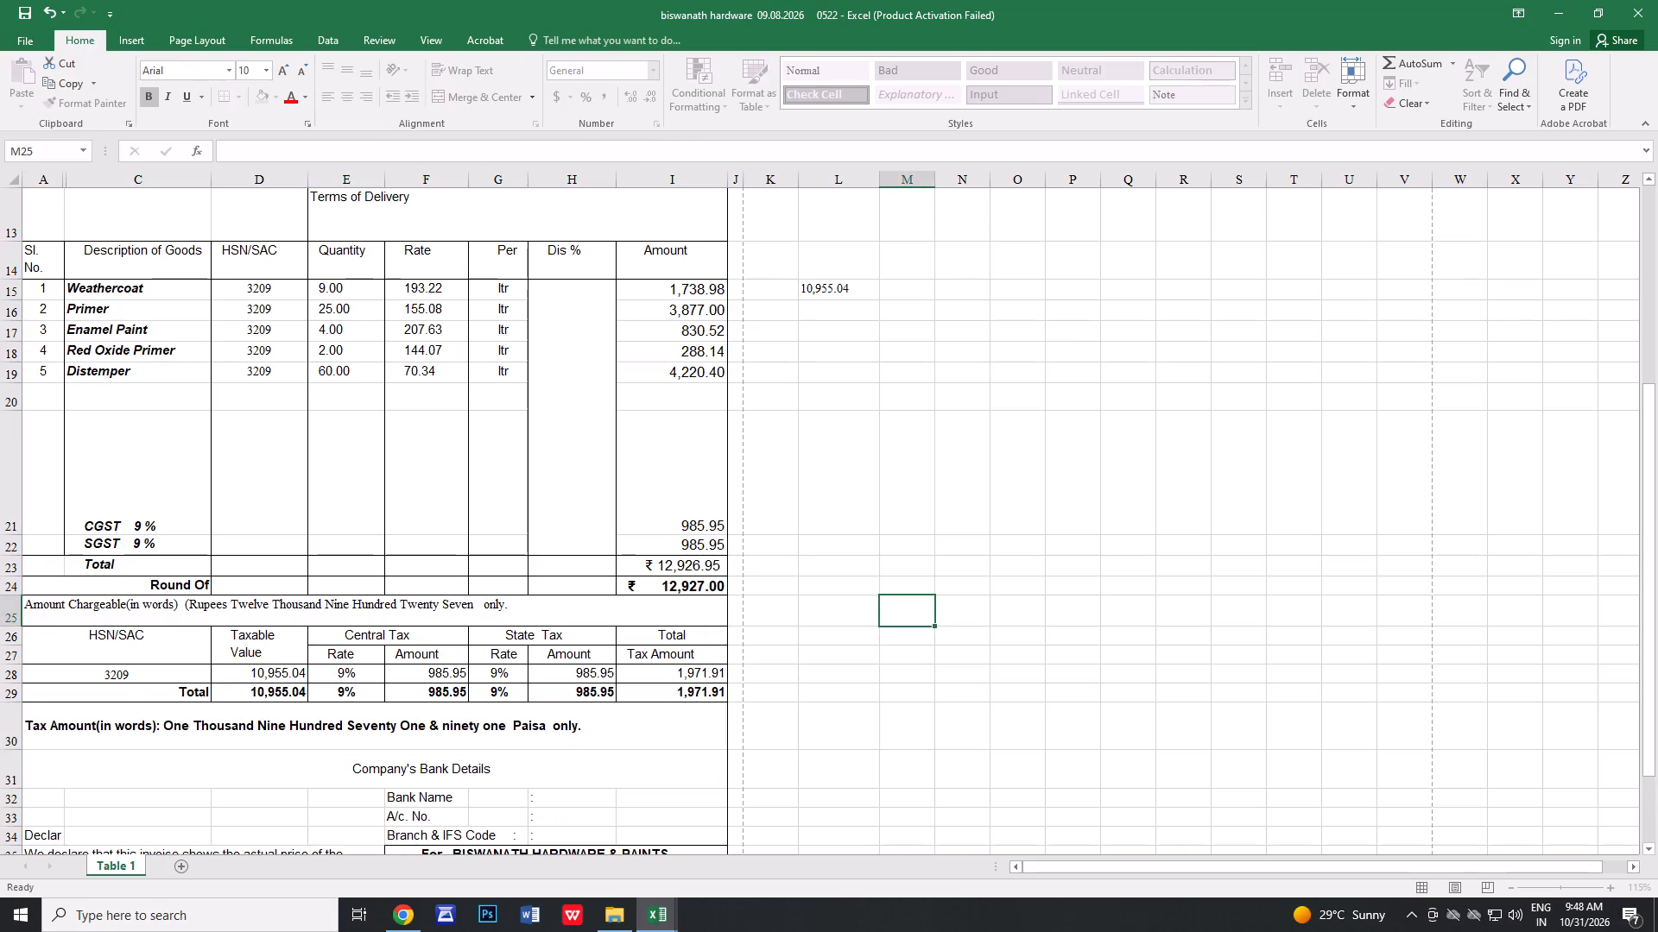
Print one copy of invoice 2155 on the EPSON L3250 Series printer.
key(ctrl+p)
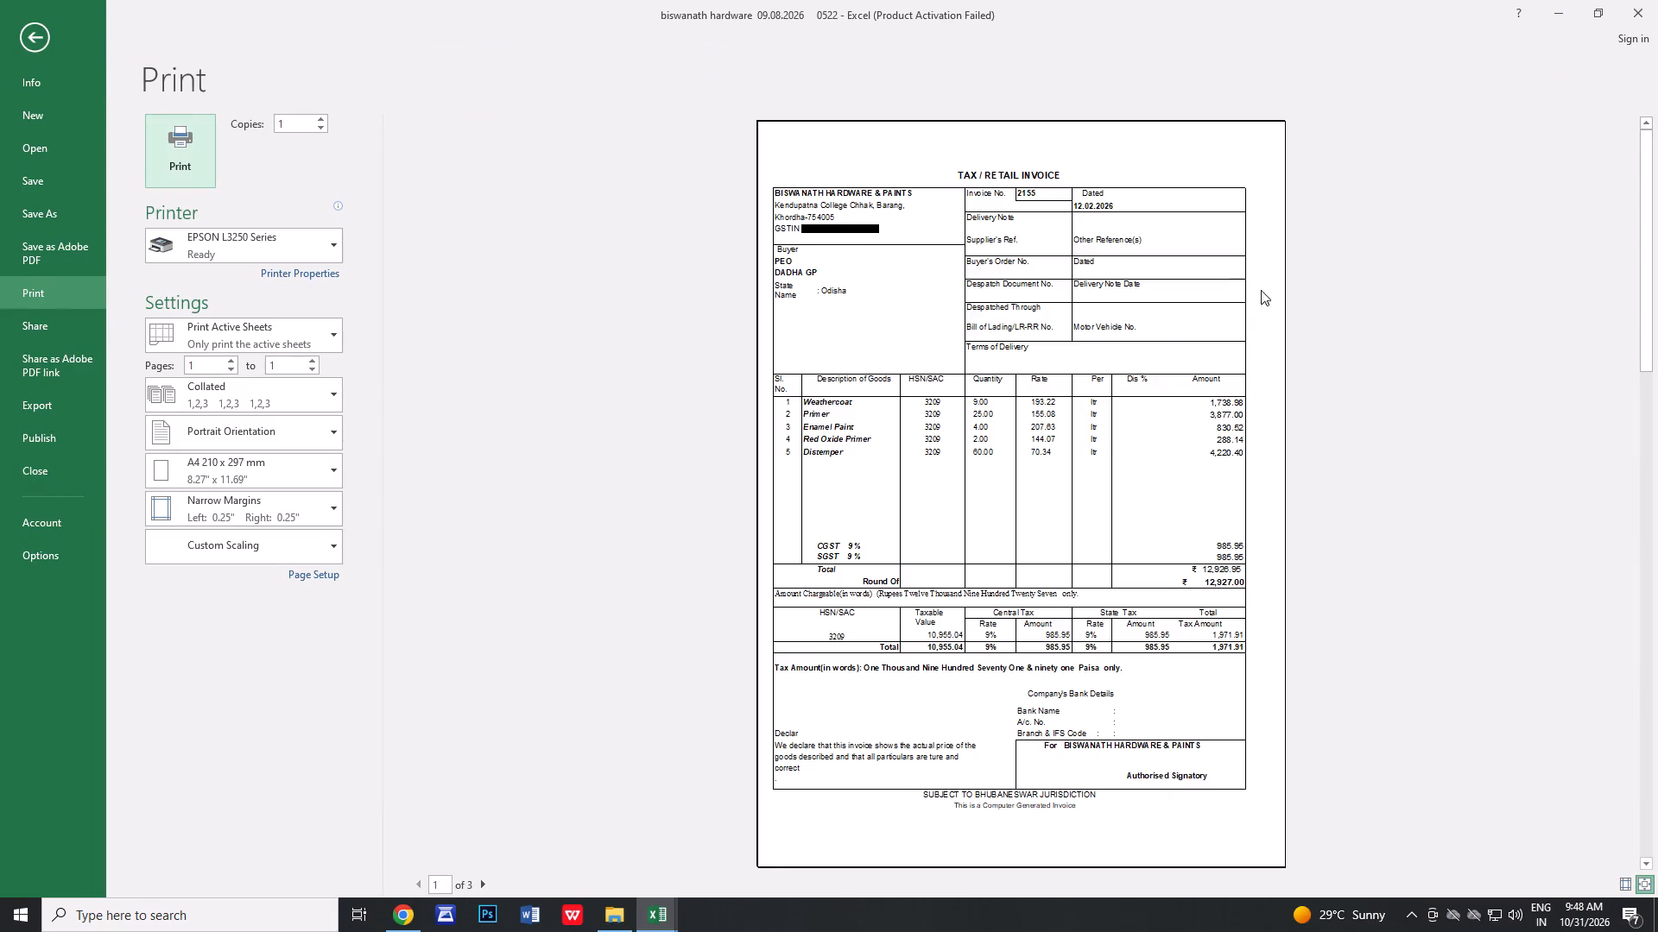
click(193, 135)
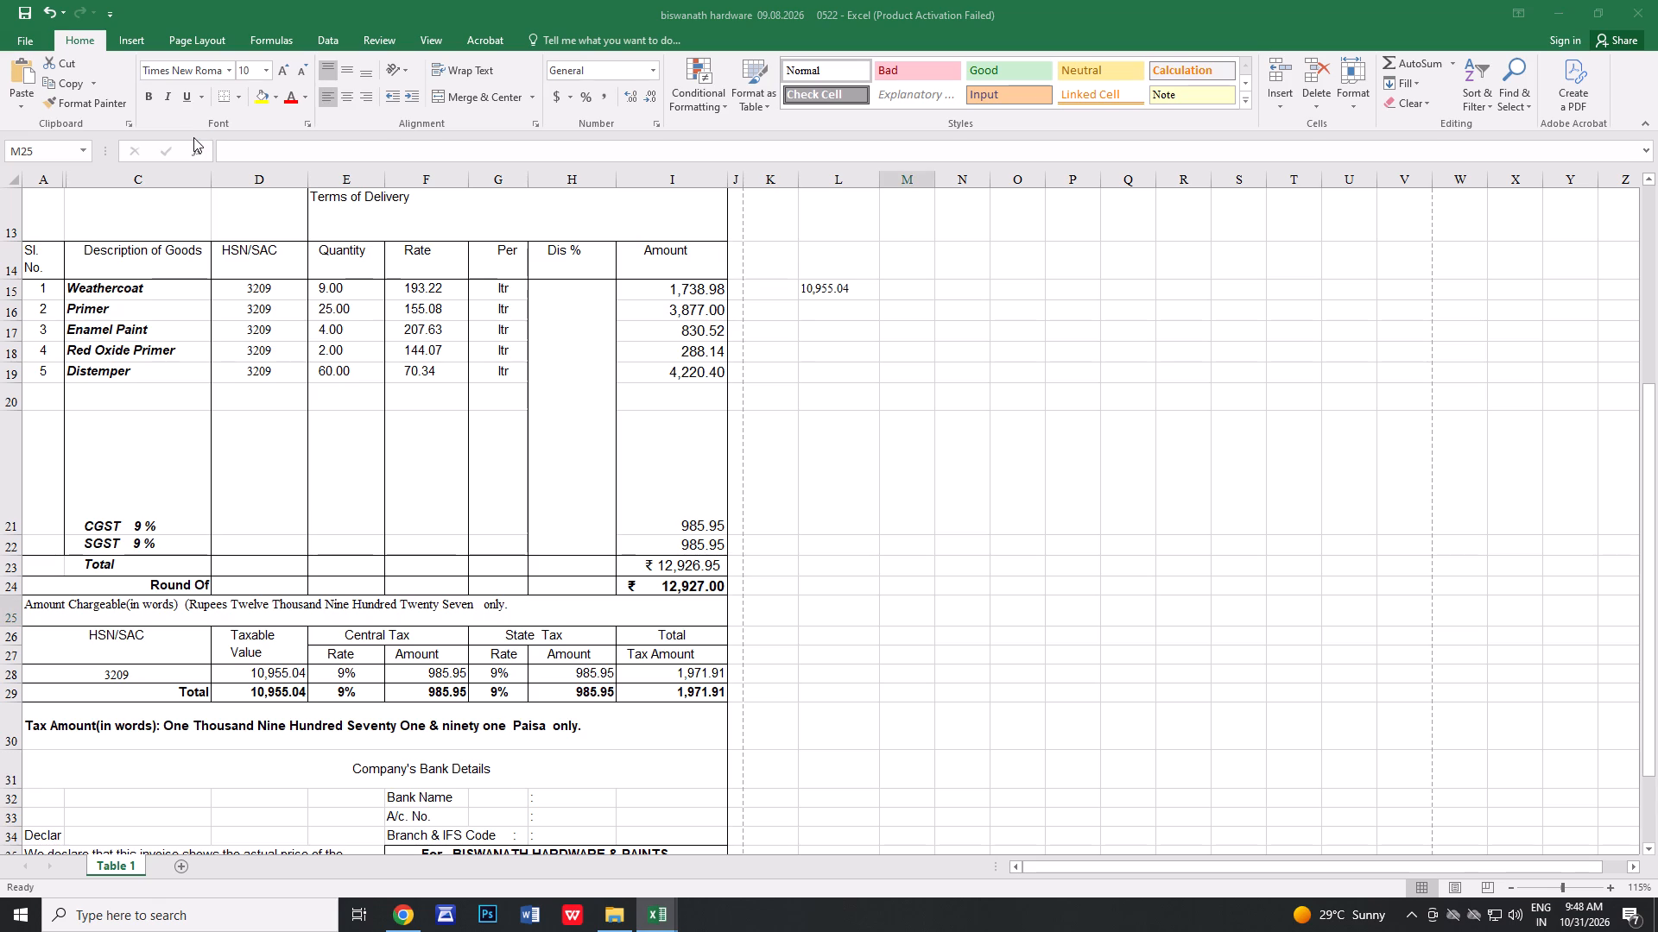
Set the invoice date to 14.02.2026.
scroll(571, 914, up, 4)
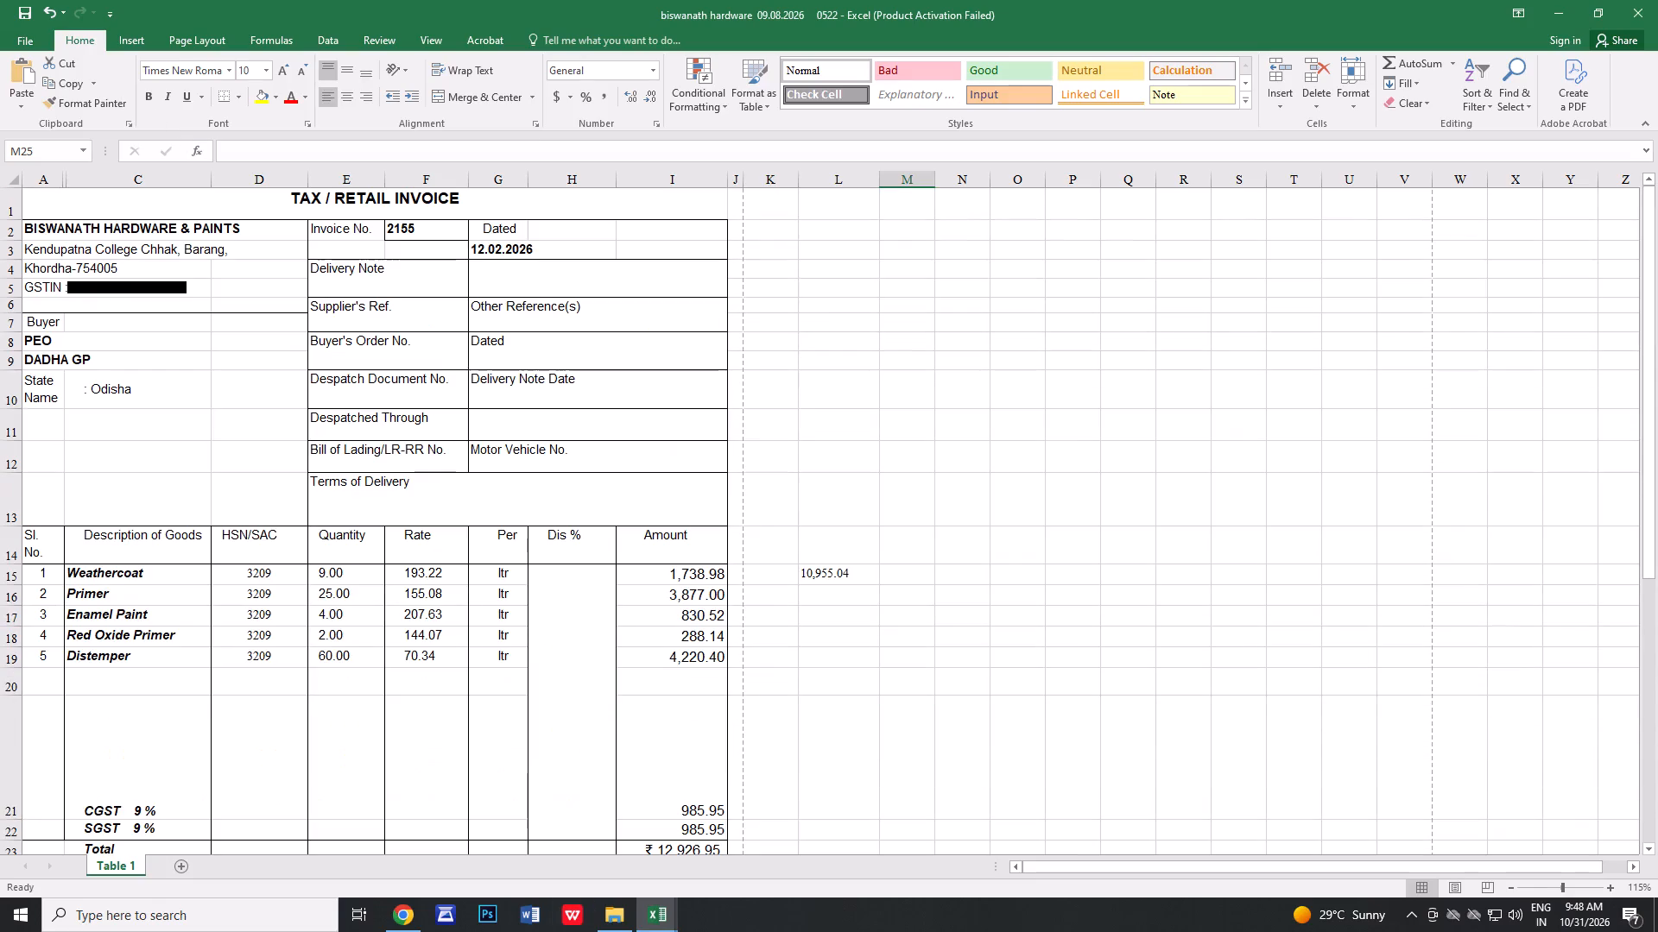
click(481, 254)
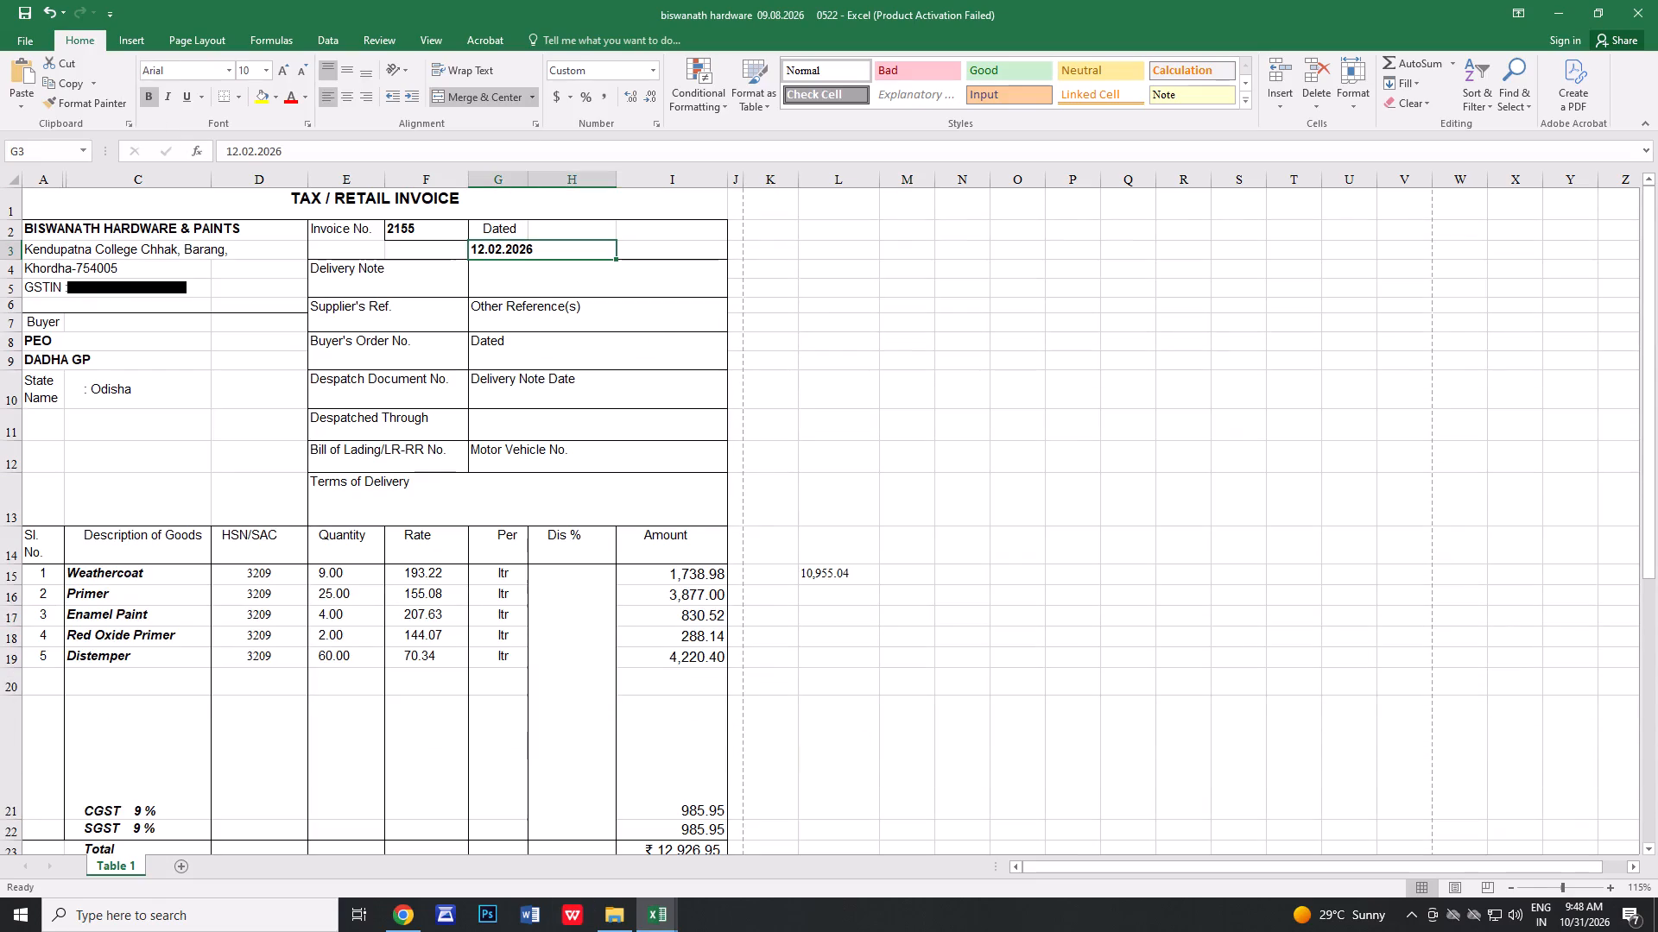
click(487, 253)
click(478, 251)
double_click(483, 251)
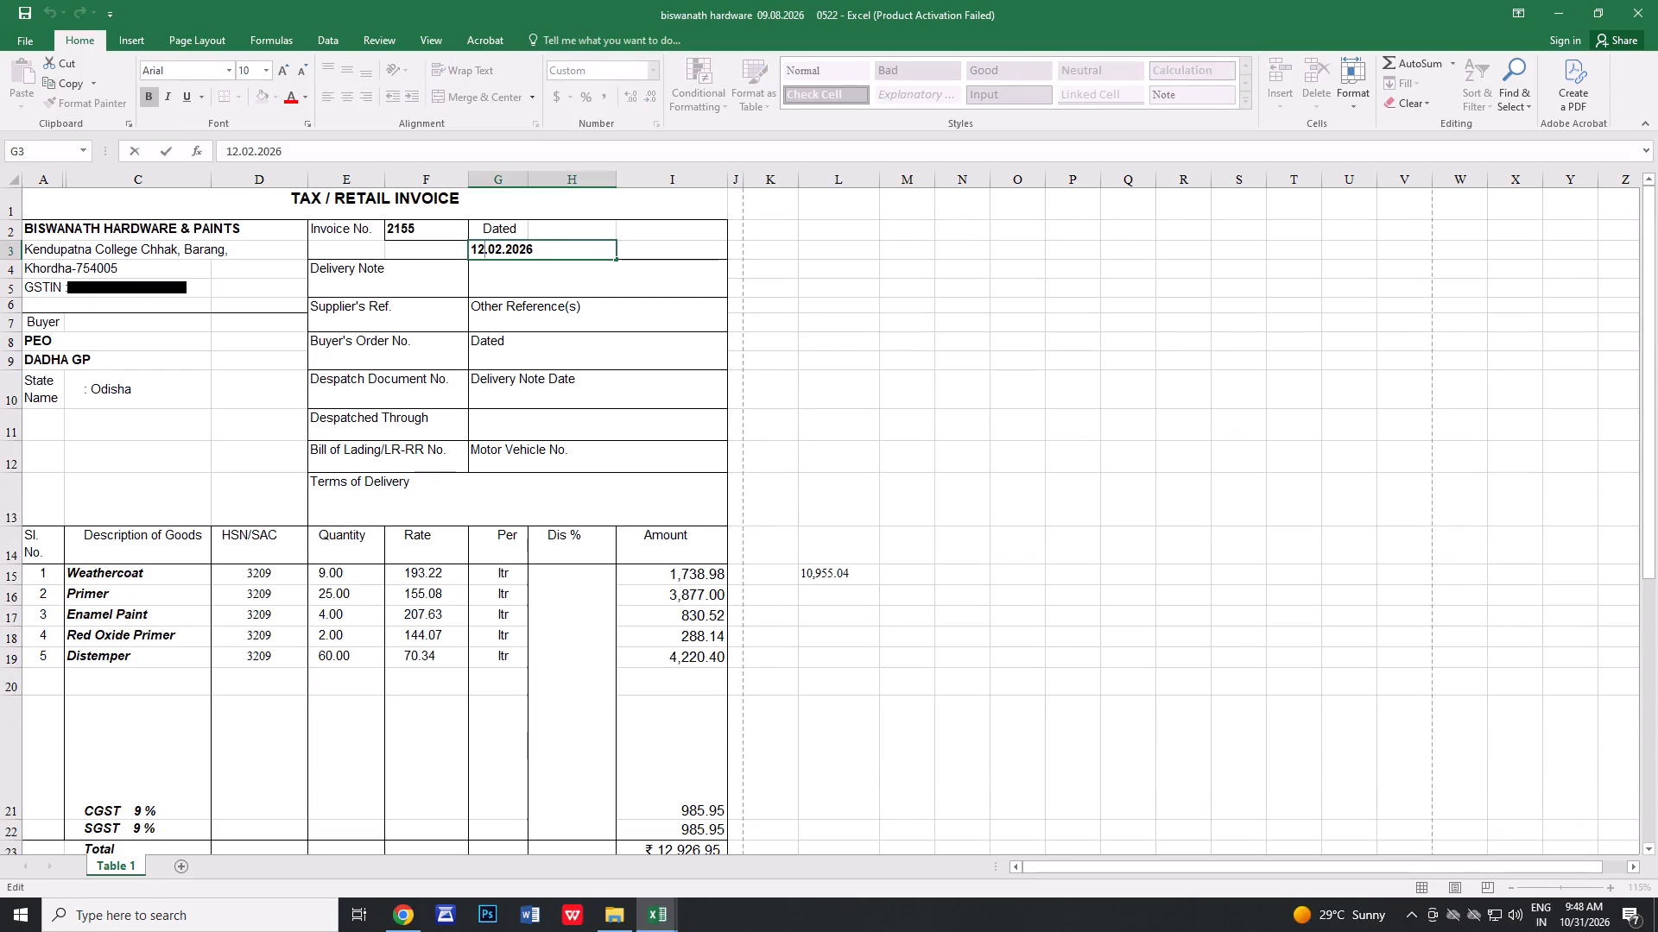
key(BackSpace)
key(4)
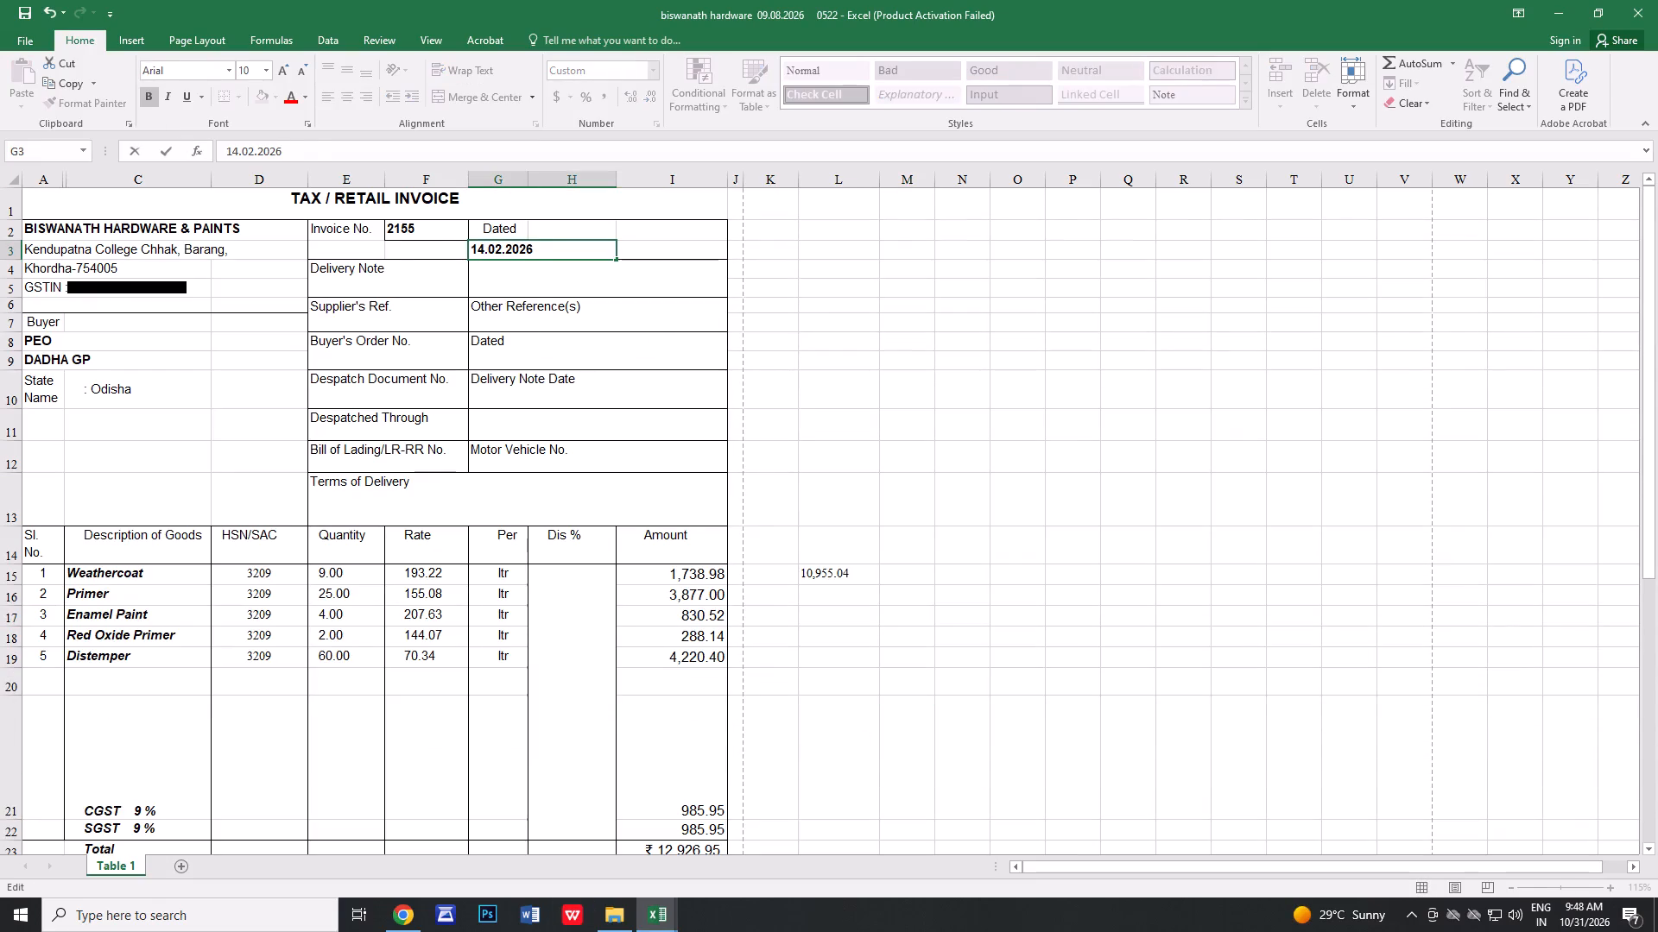
click(683, 322)
Set the invoice number to 2165.
click(419, 234)
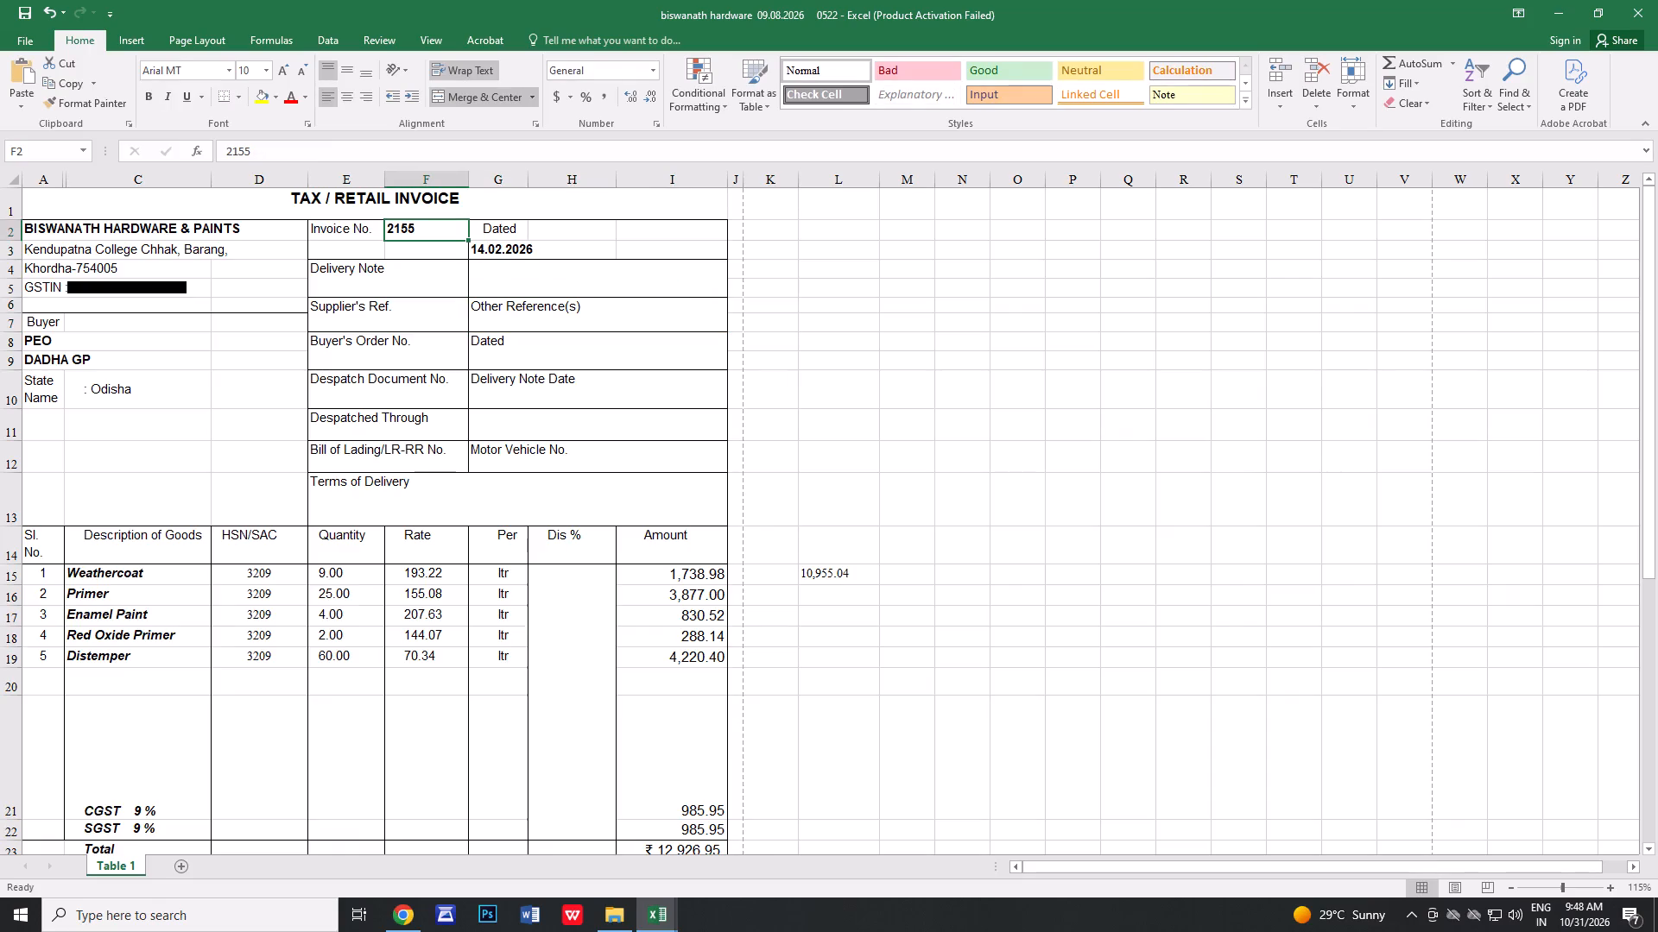
double_click(418, 234)
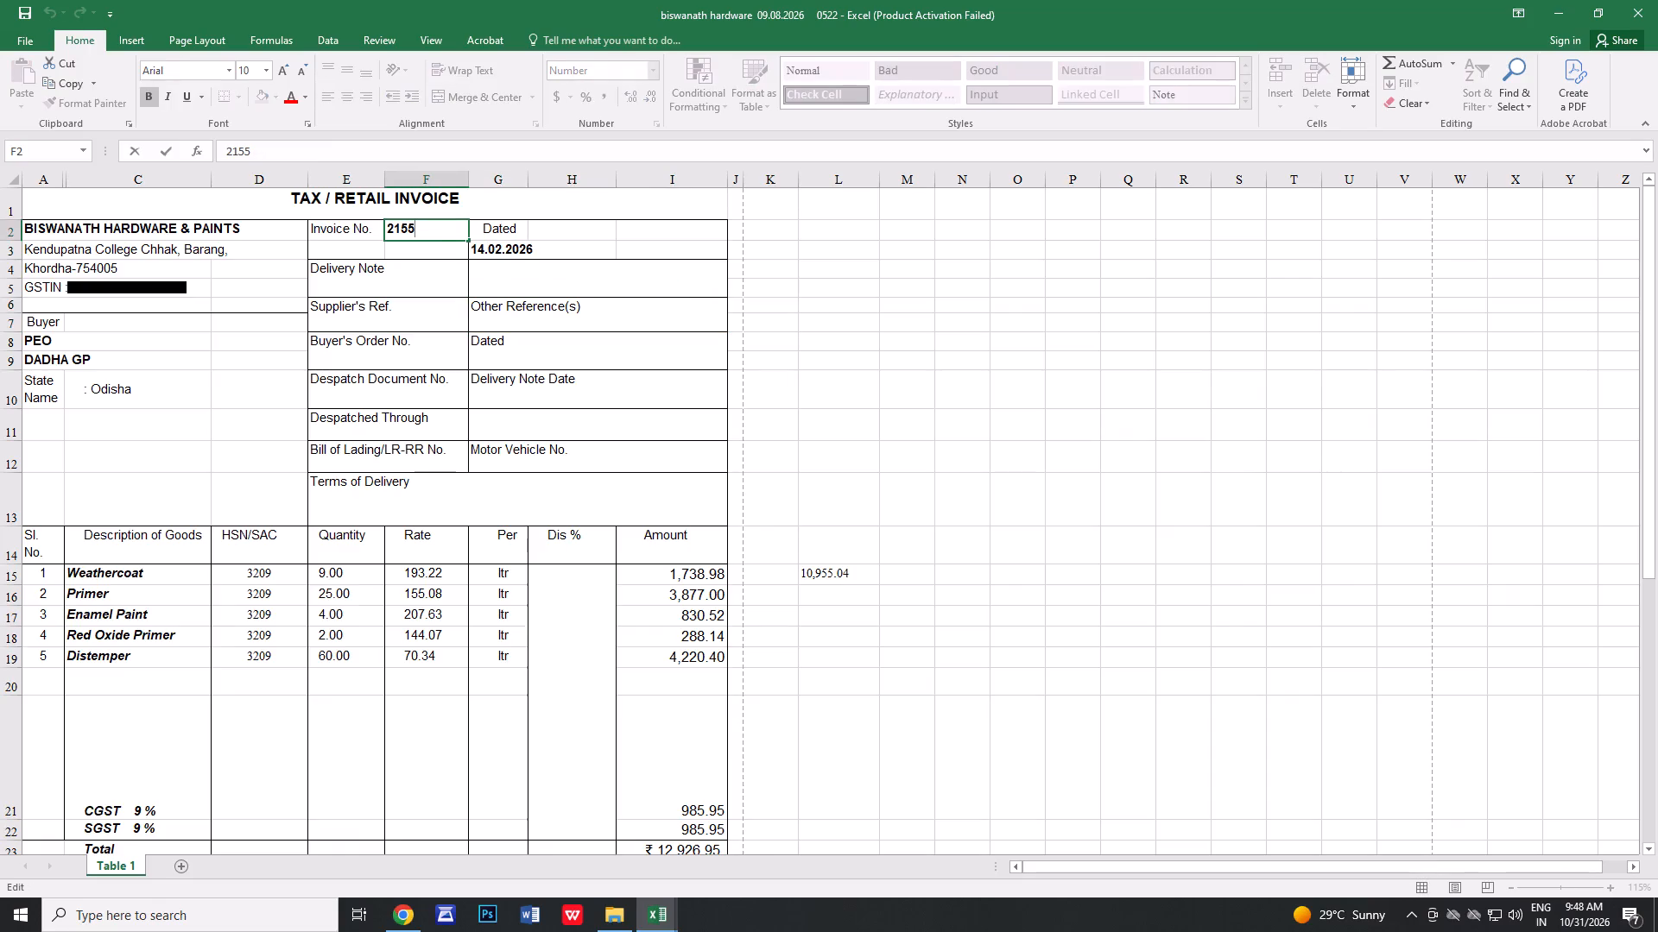
key(BackSpace)
key(BackSpace)
text(65)
click(526, 326)
Set the quantities to 16 for Weathercoat, 26 for Primer and 51 for Distemper.
scroll(524, 343, down, 1)
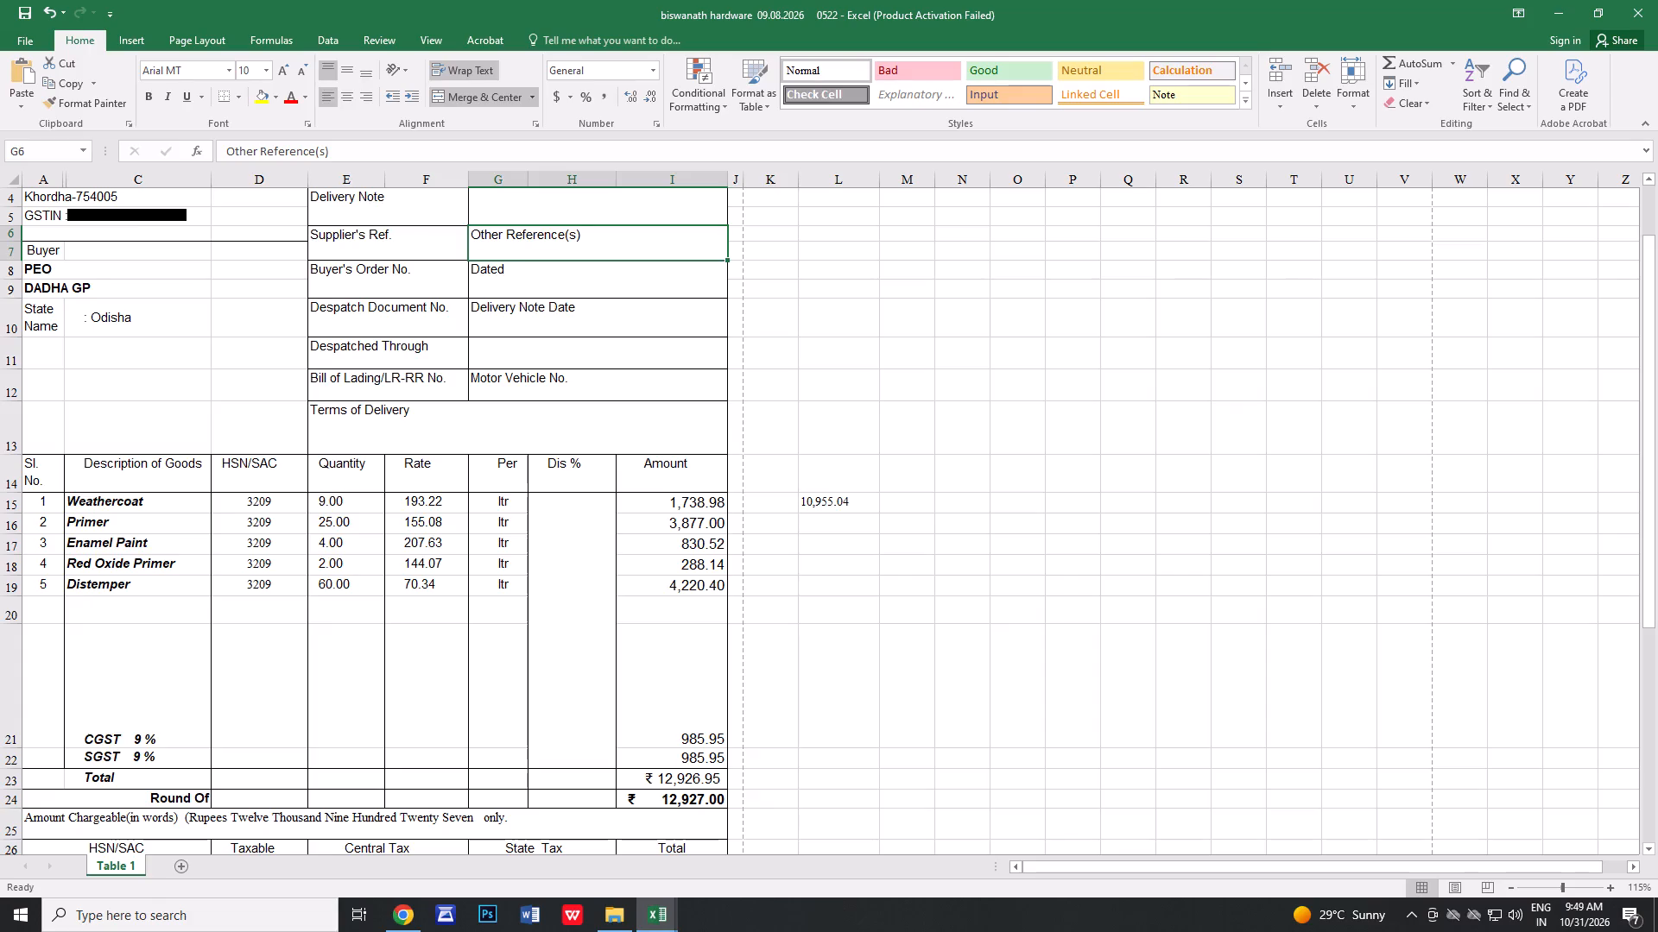
click(352, 502)
text(16)
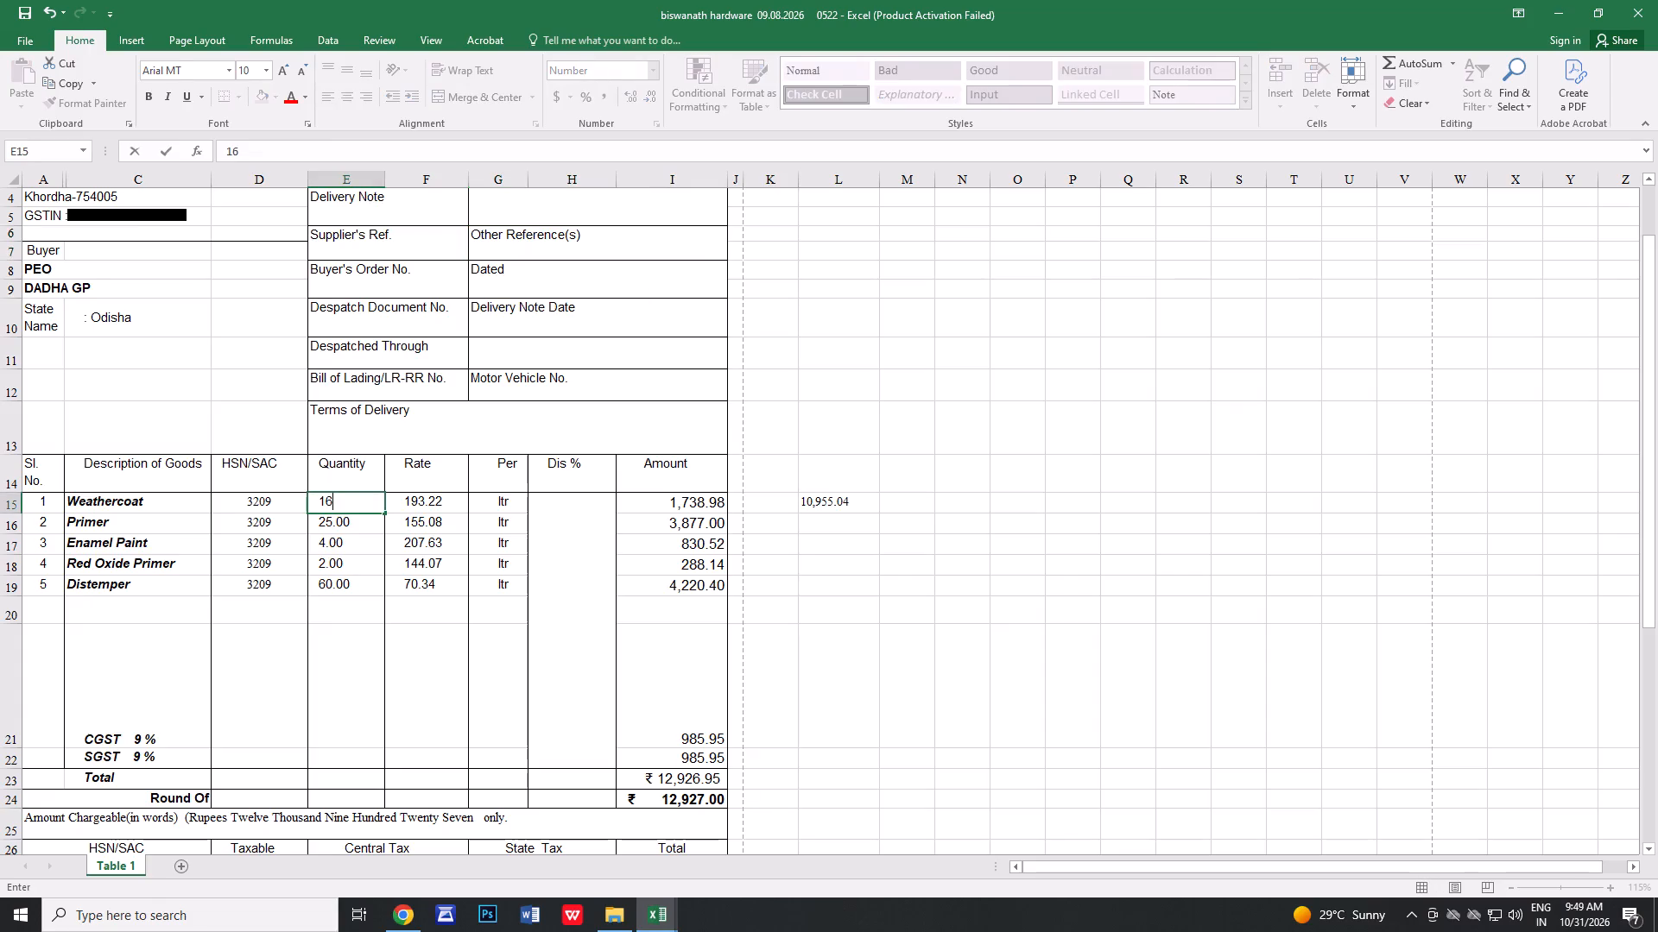
key(Down)
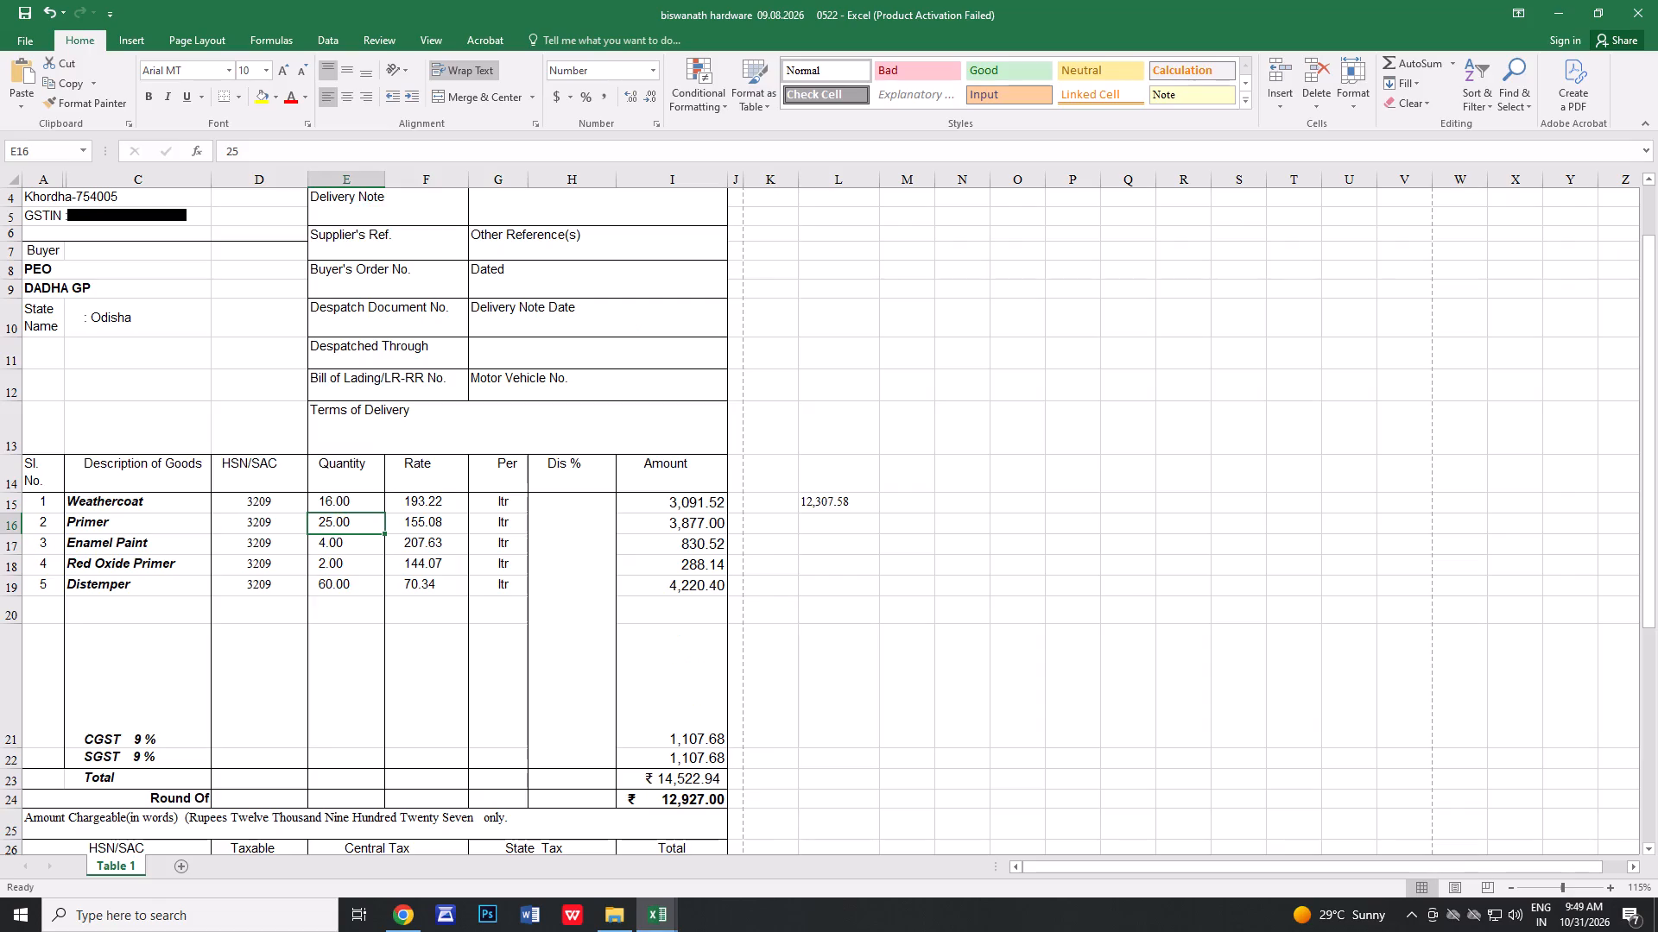
text(26)
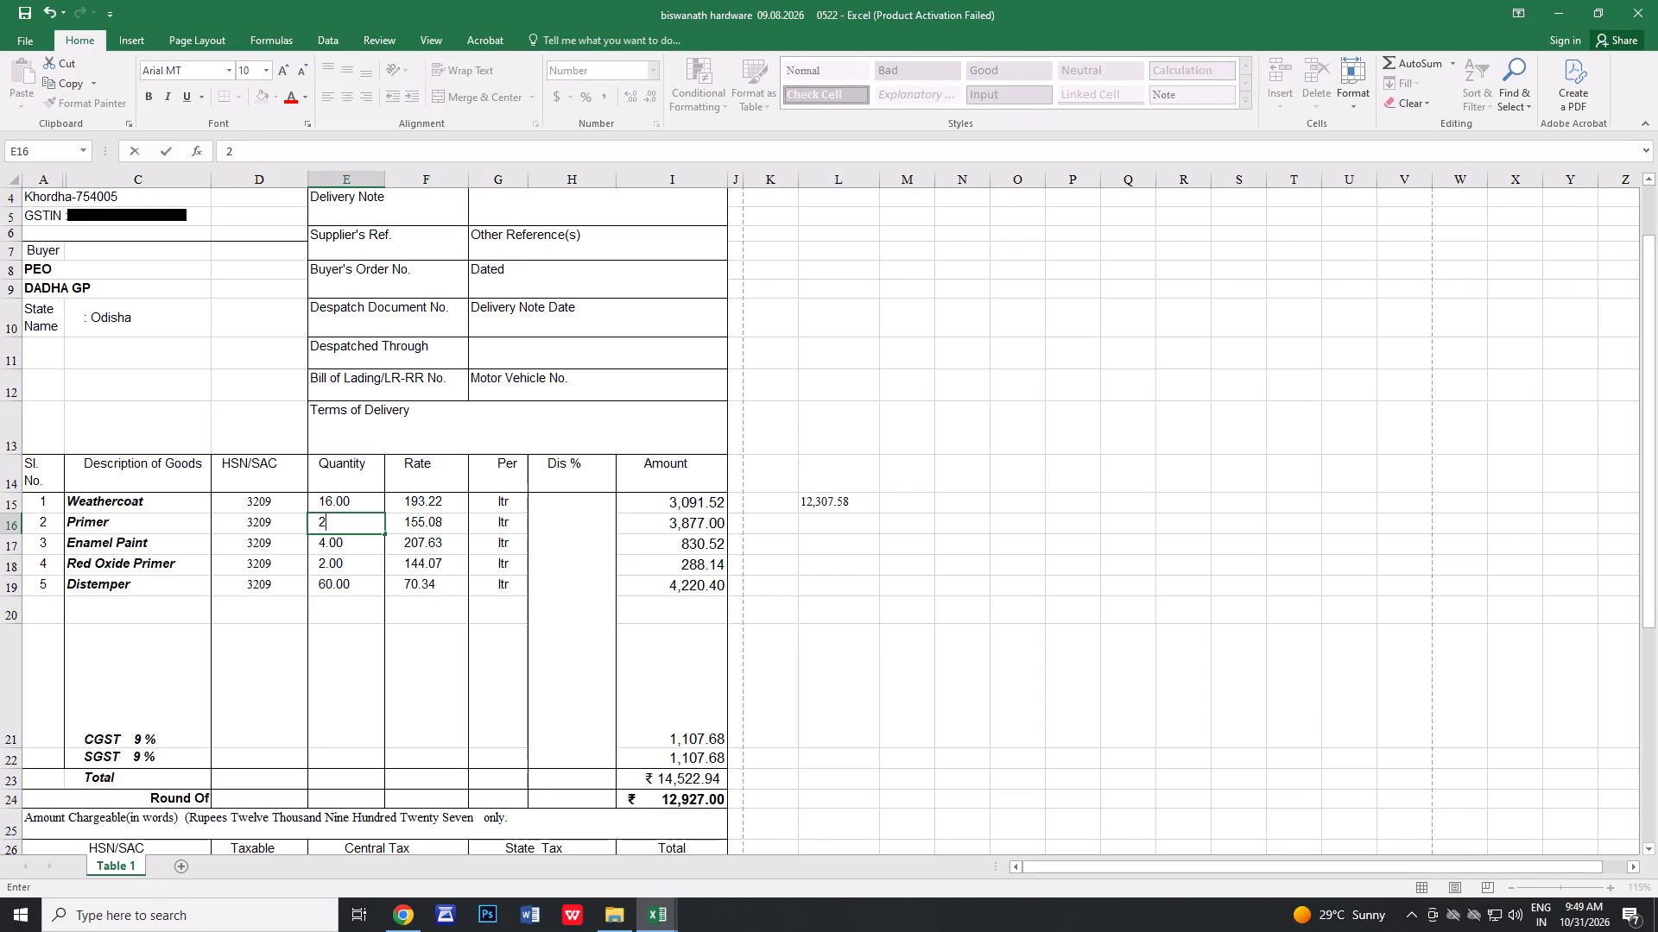
key(Down)
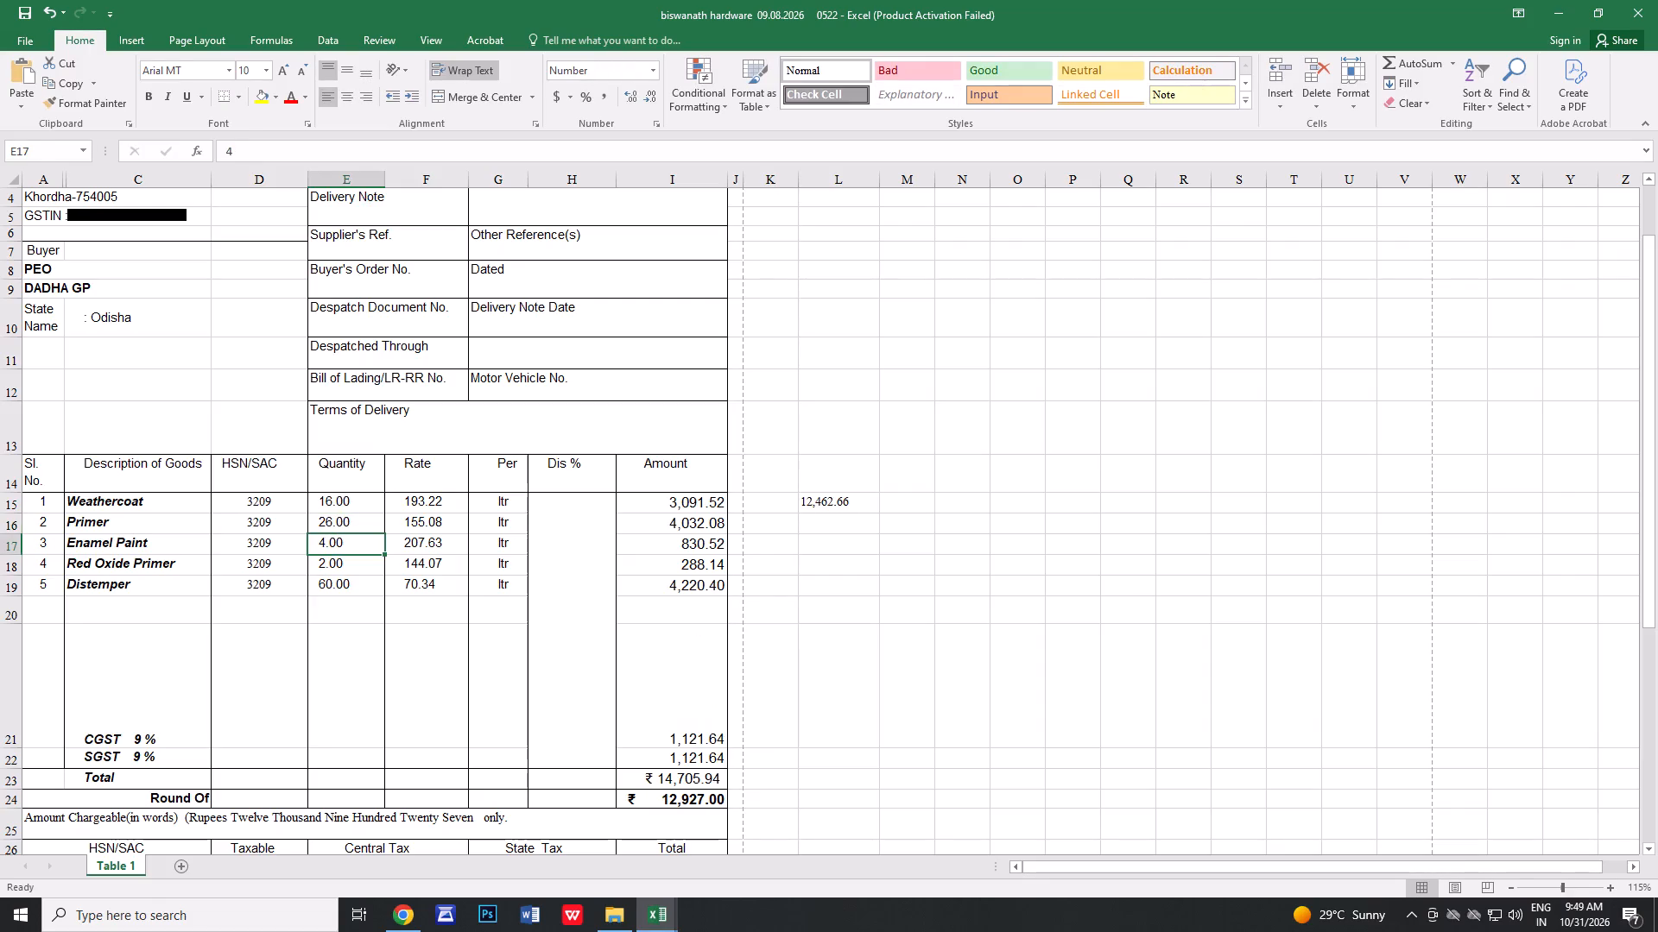
key(Down)
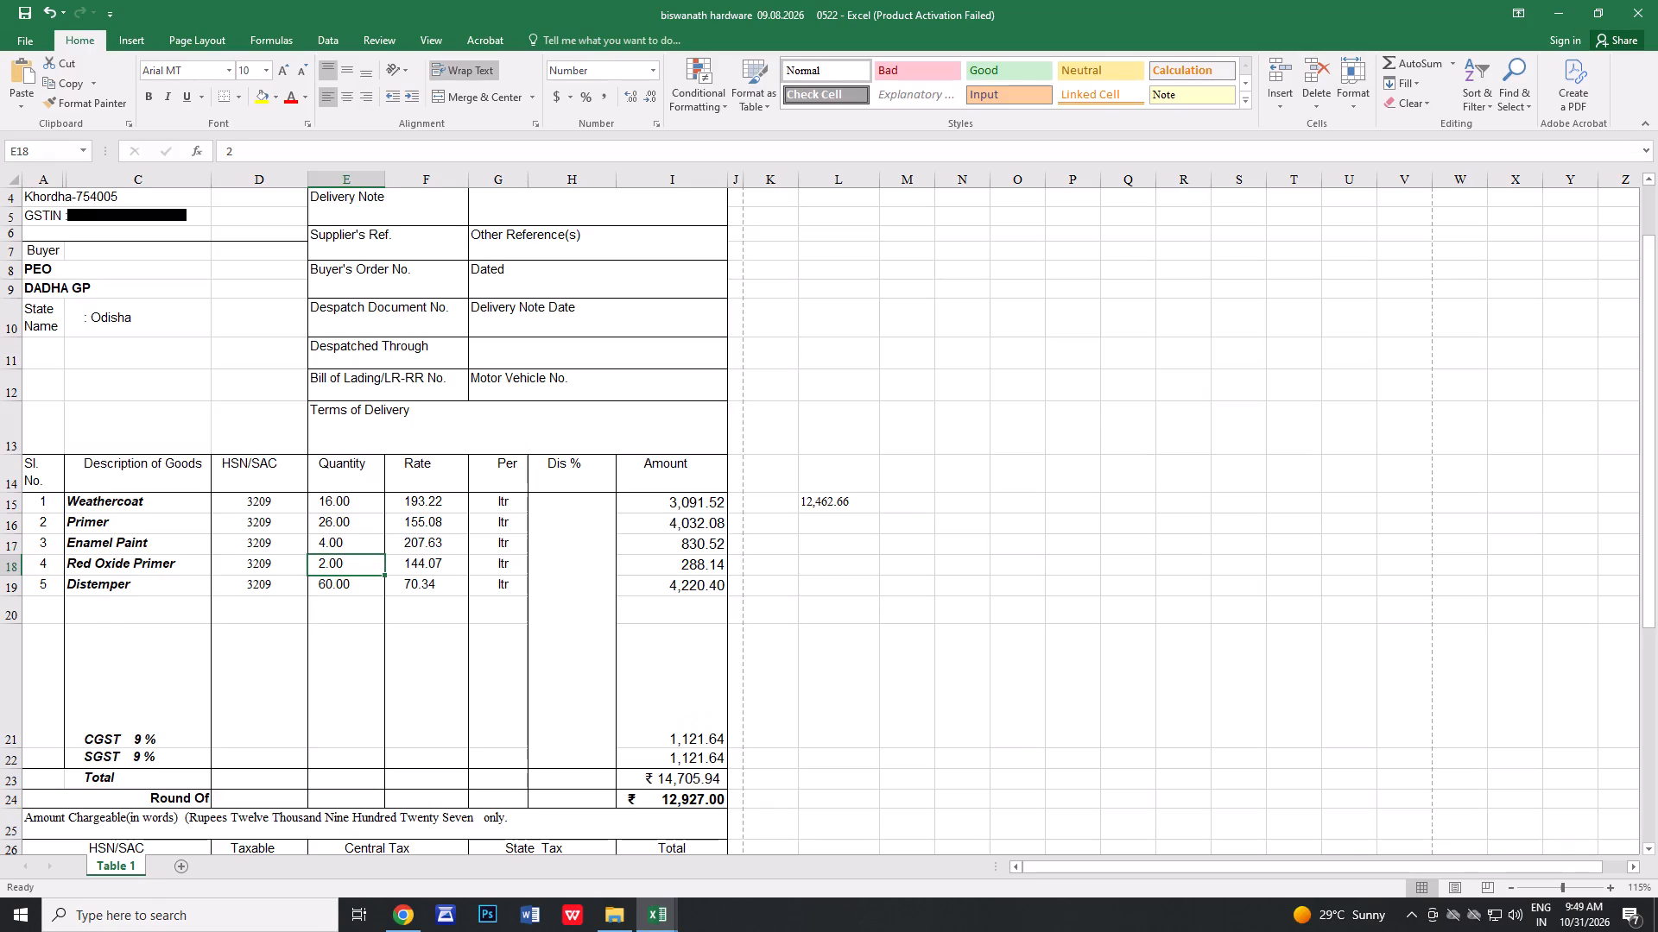
key(Down)
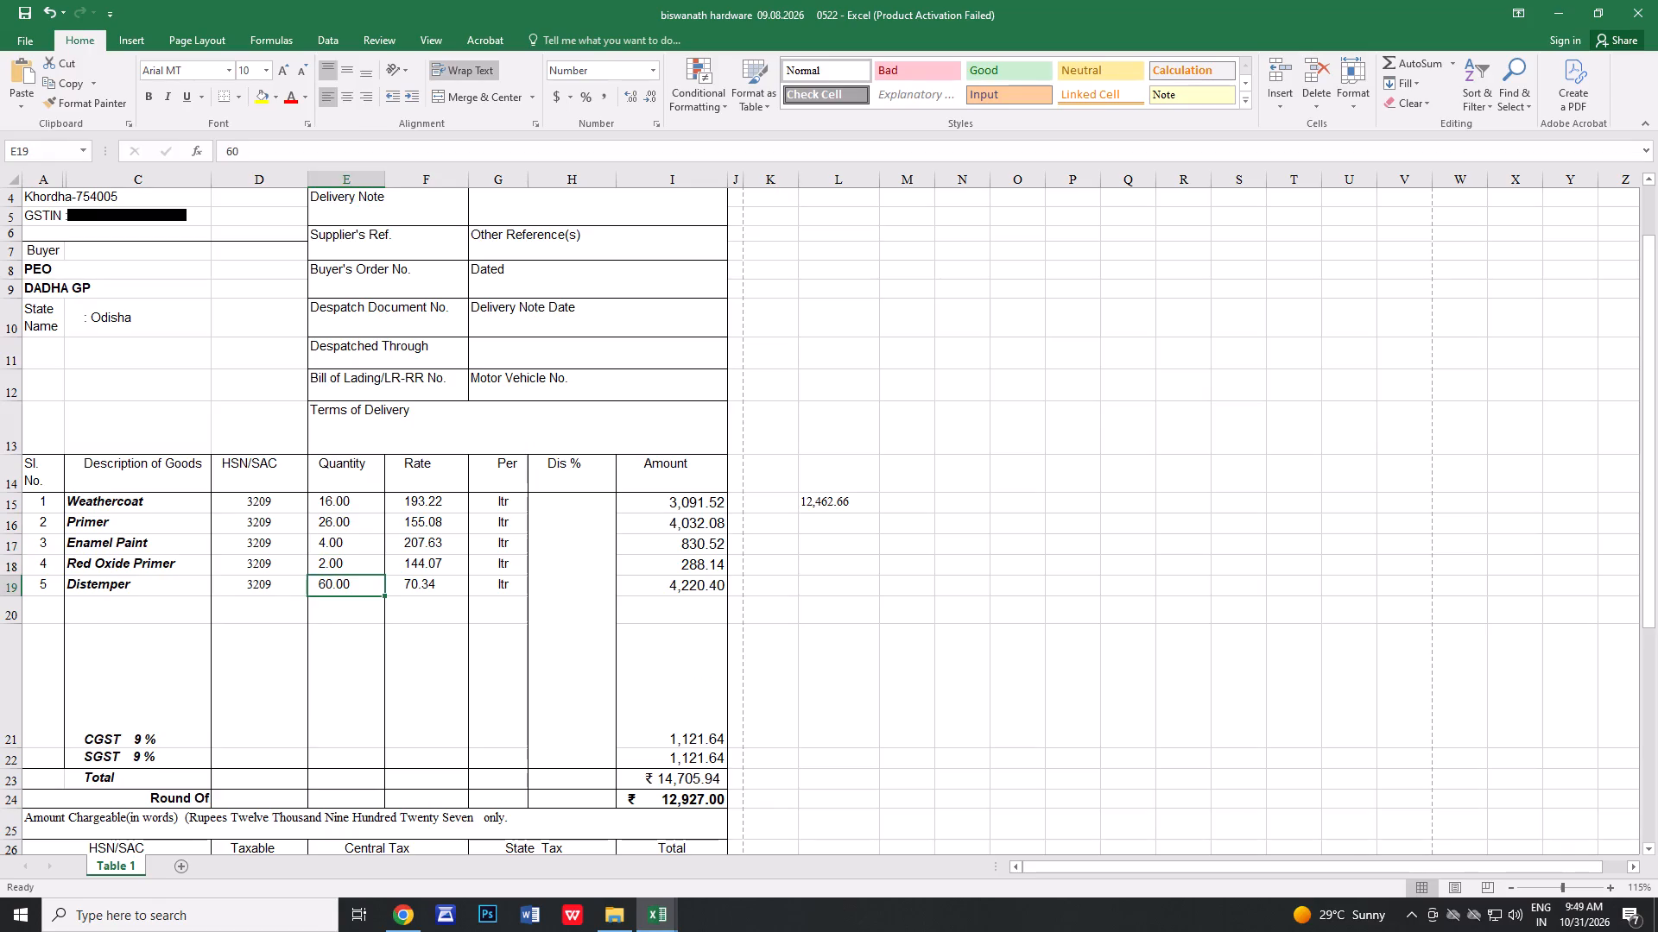
text(51)
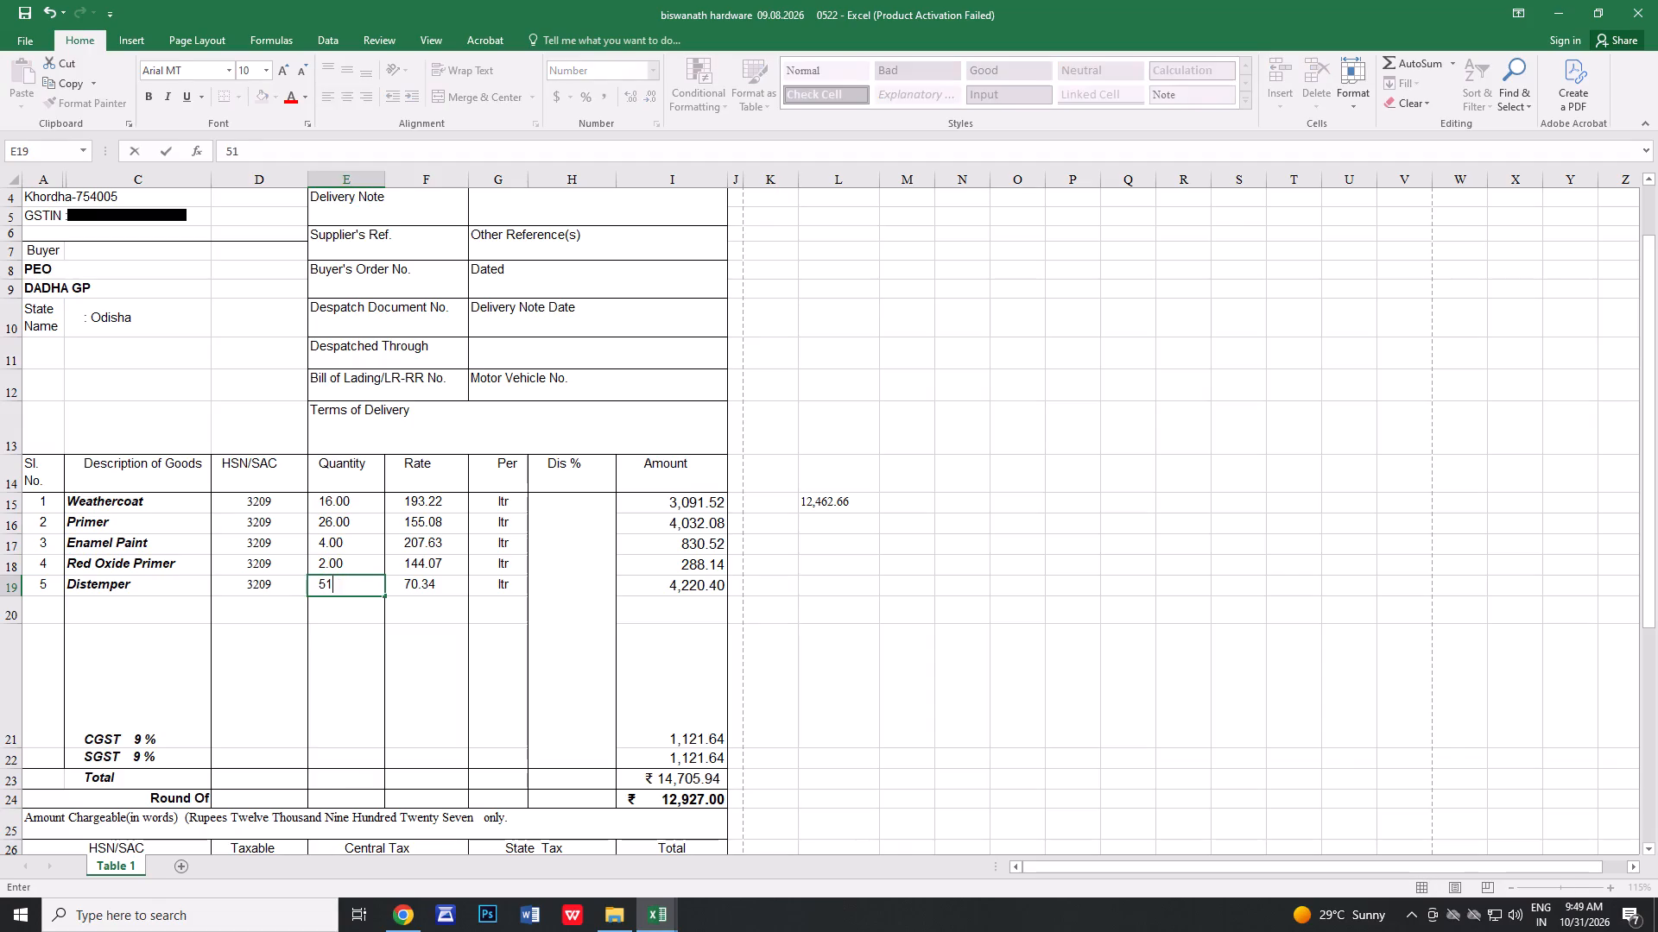
click(485, 643)
Set the Round Of amount to 13959.
scroll(486, 644, down, 1)
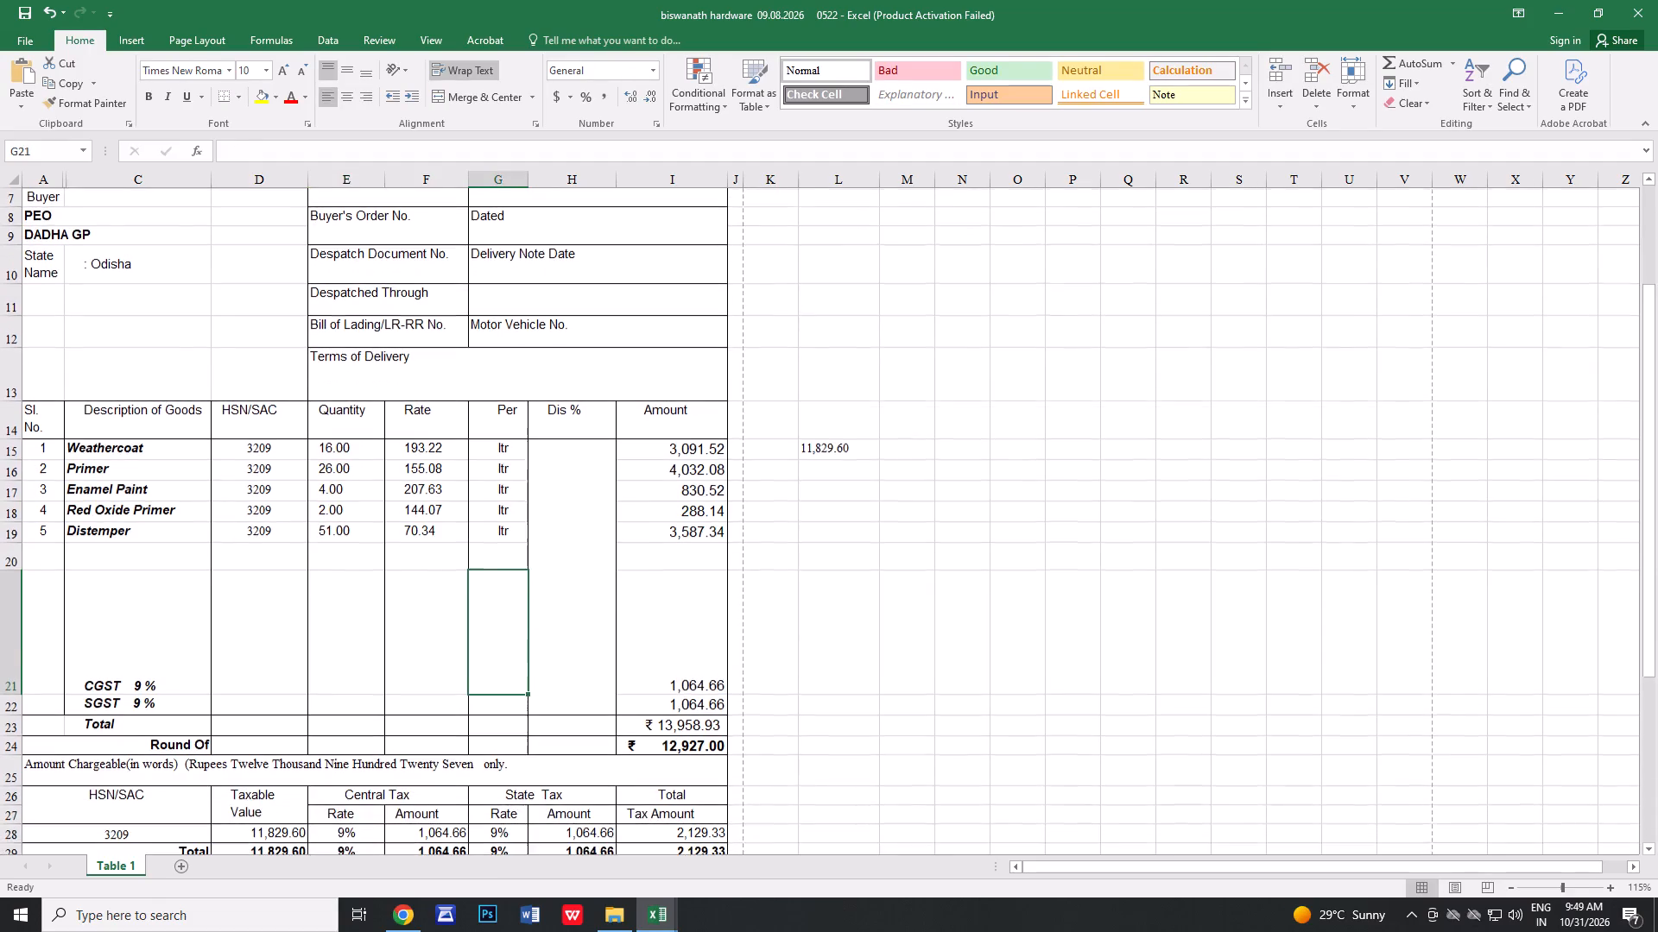
scroll(488, 645, down, 1)
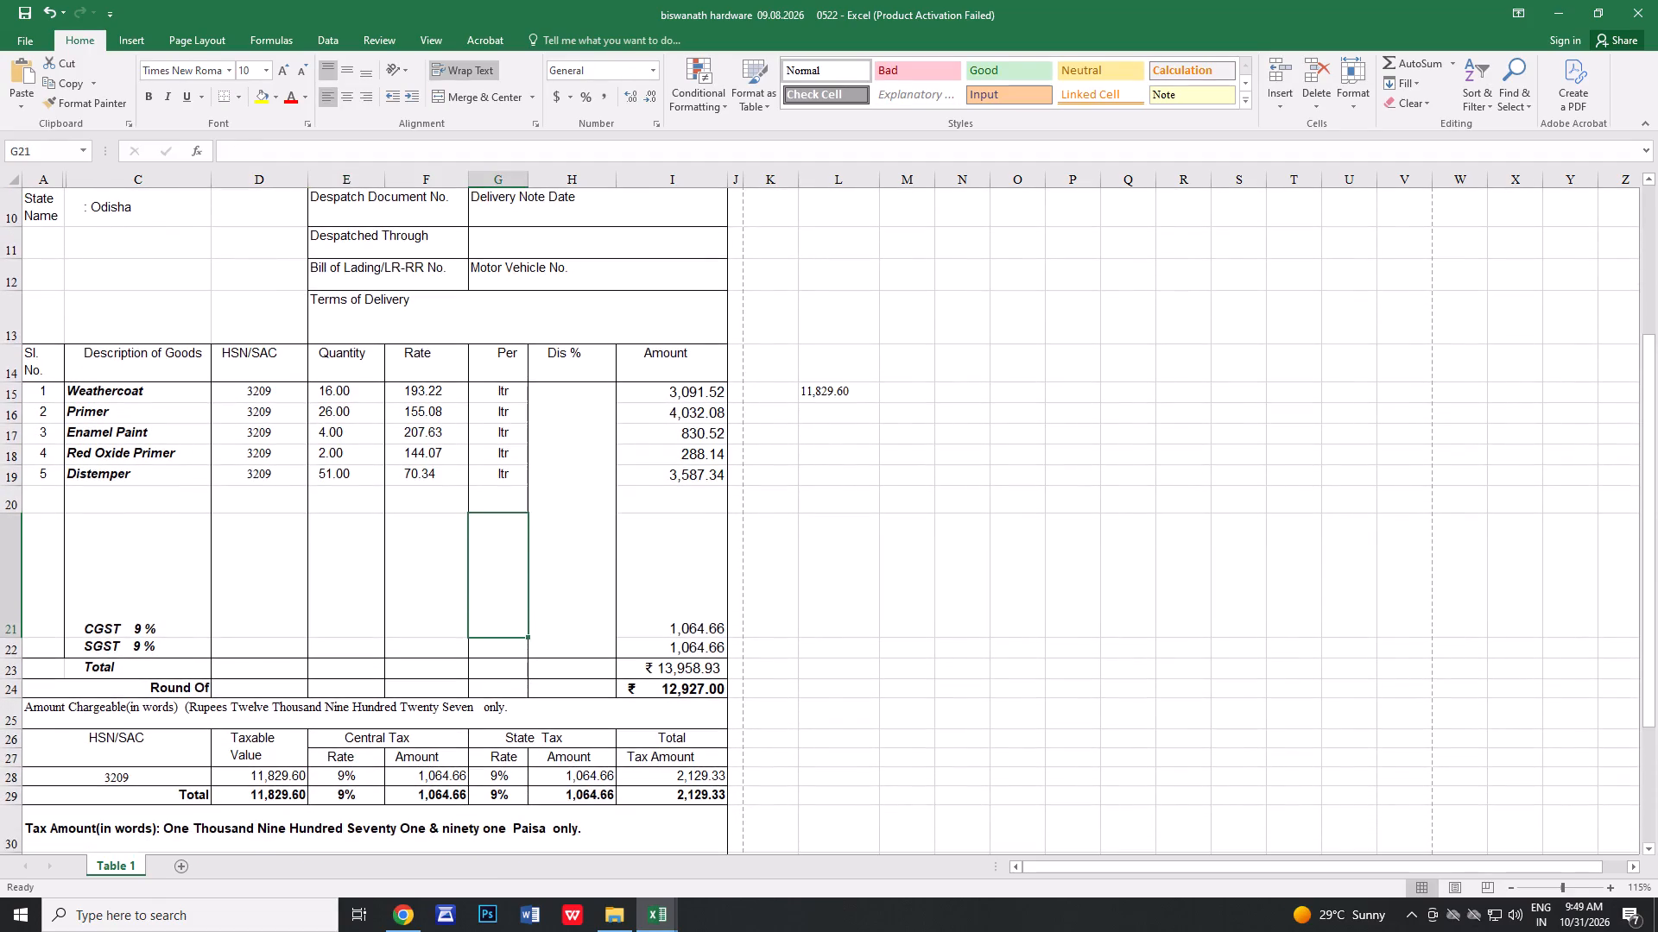
click(694, 688)
text(13)
text(959)
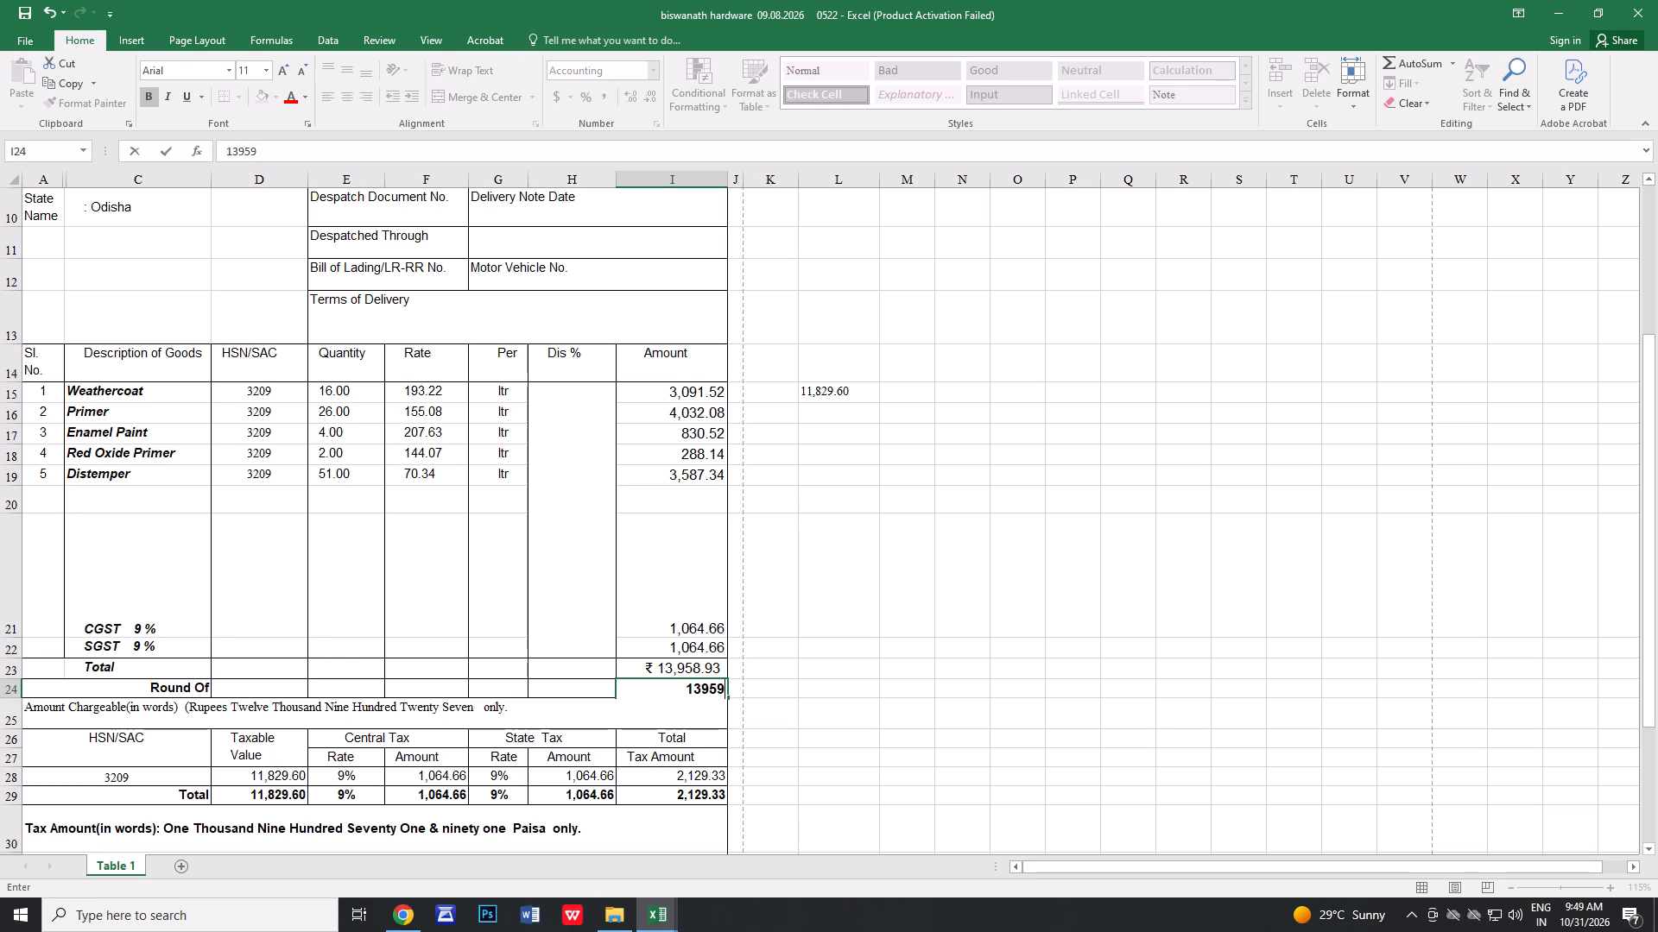
click(892, 676)
Change the amount chargeable in words to Rupees Thirteen Thousand Nine Hundred Fifty Nine only.
scroll(892, 676, down, 1)
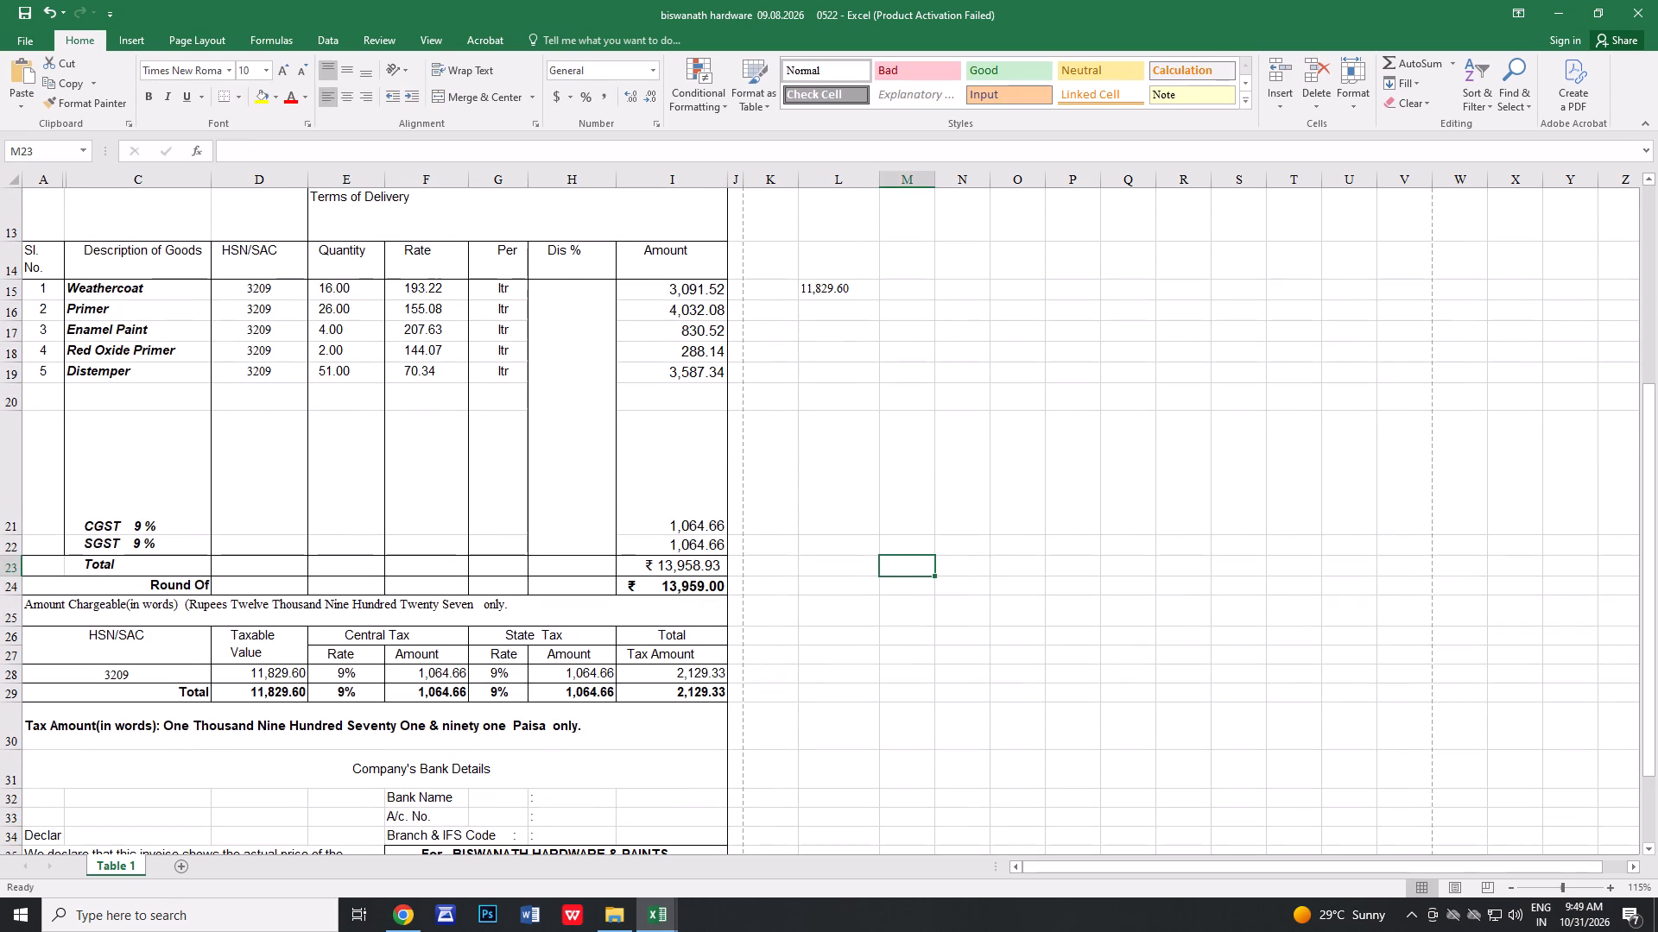
double_click(269, 610)
key(BackSpace)
key(BackSpace)
key(BackSpace)
key(BackSpace)
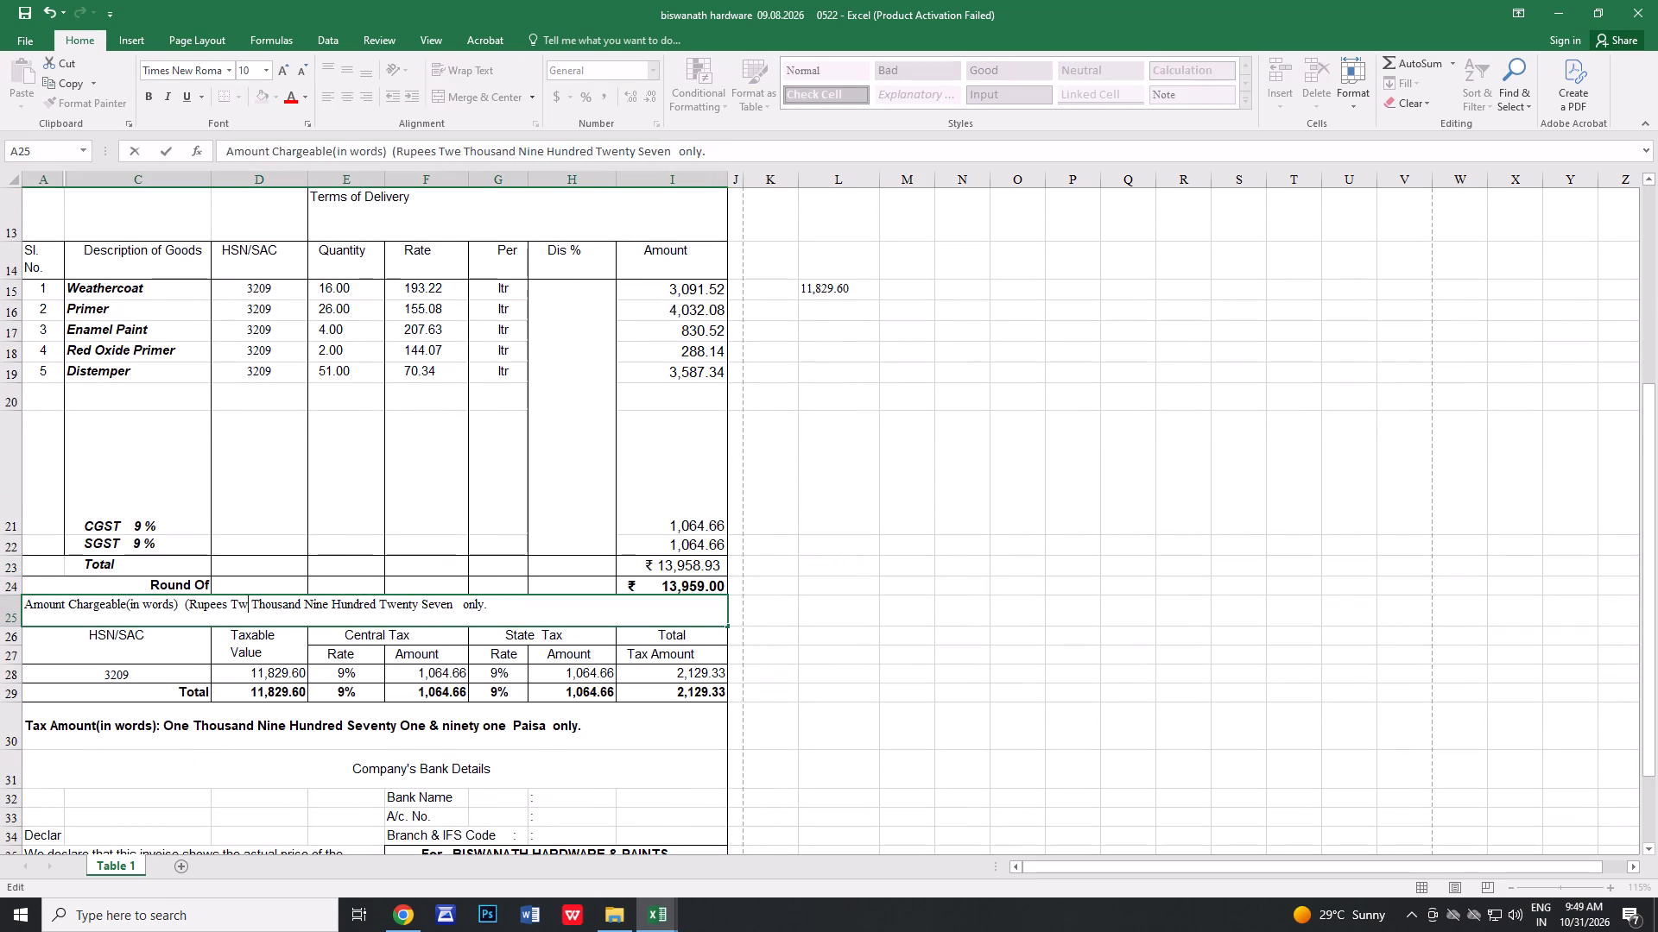
key(BackSpace)
key(h)
text(irteen)
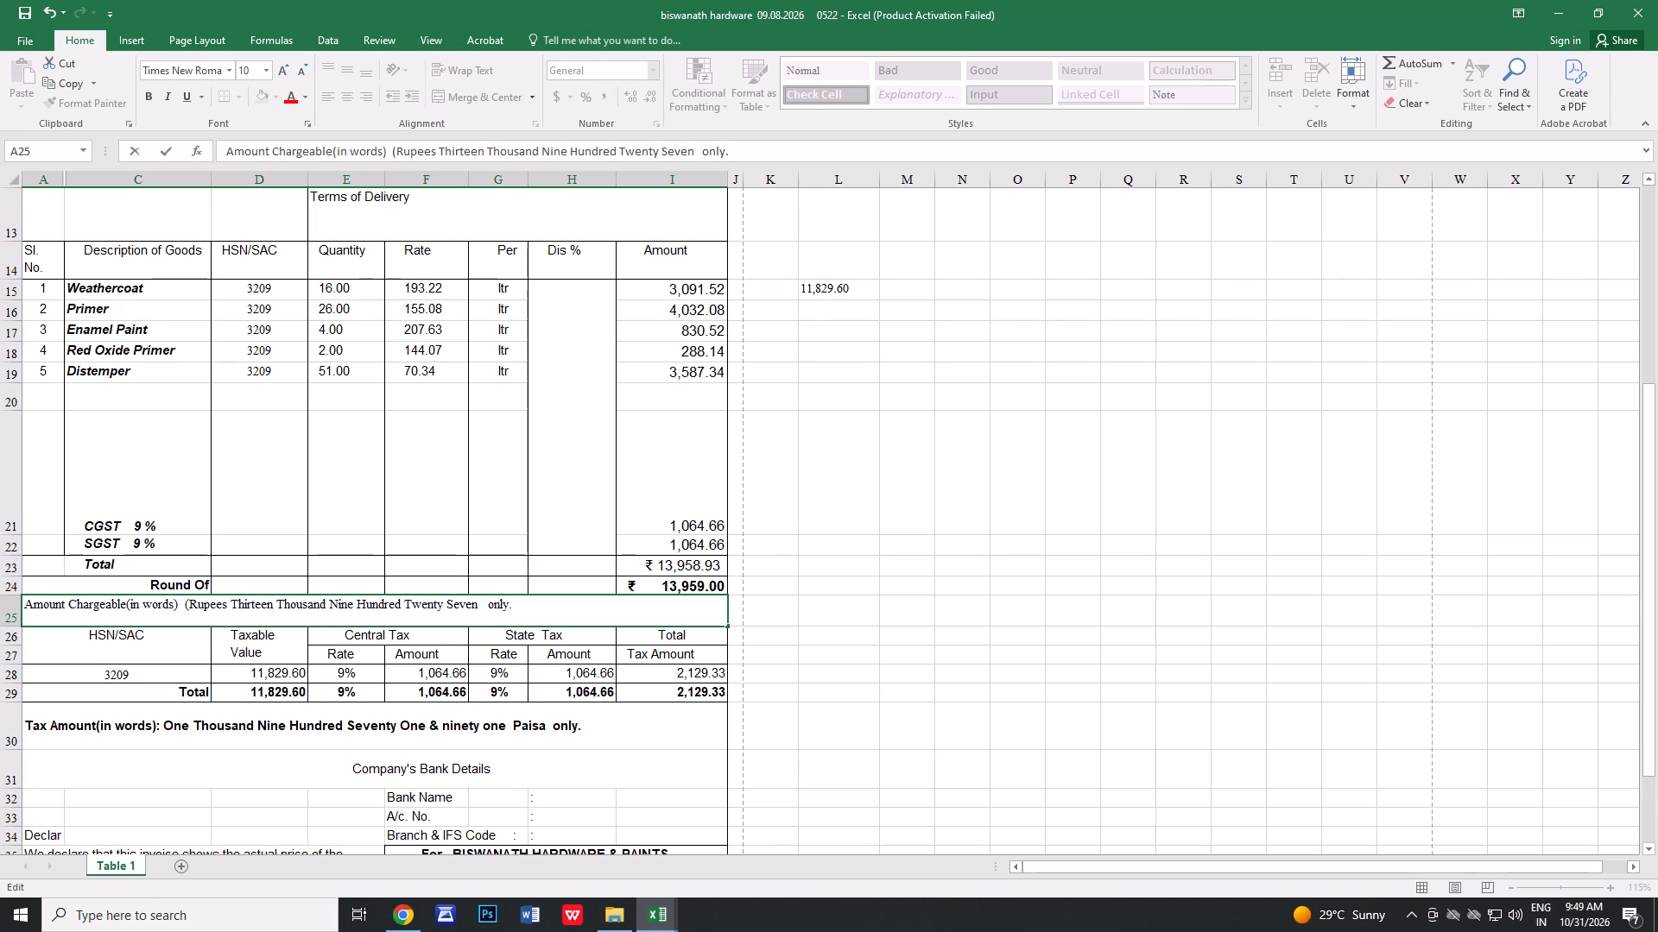
key(Right)
key(Right)
key(Right)
key(Right)
key(Right)
key(Right)
key(Right)
key(Right)
key(Right)
key(Right)
key(Right)
key(Right)
key(Right)
key(Right)
key(Right)
key(Right)
key(Right)
key(Right)
key(Right)
key(Right)
key(Right)
key(Right)
key(Right)
key(Right)
key(Right)
key(Right)
key(Right)
key(Right)
key(Right)
key(Right)
key(Right)
key(Right)
key(Right)
key(Right)
key(Right)
key(Right)
key(Left)
key(BackSpace)
key(BackSpace)
key(BackSpace)
key(BackSpace)
key(BackSpace)
key(BackSpace)
key(BackSpace)
key(BackSpace)
key(BackSpace)
key(BackSpace)
key(BackSpace)
key(BackSpace)
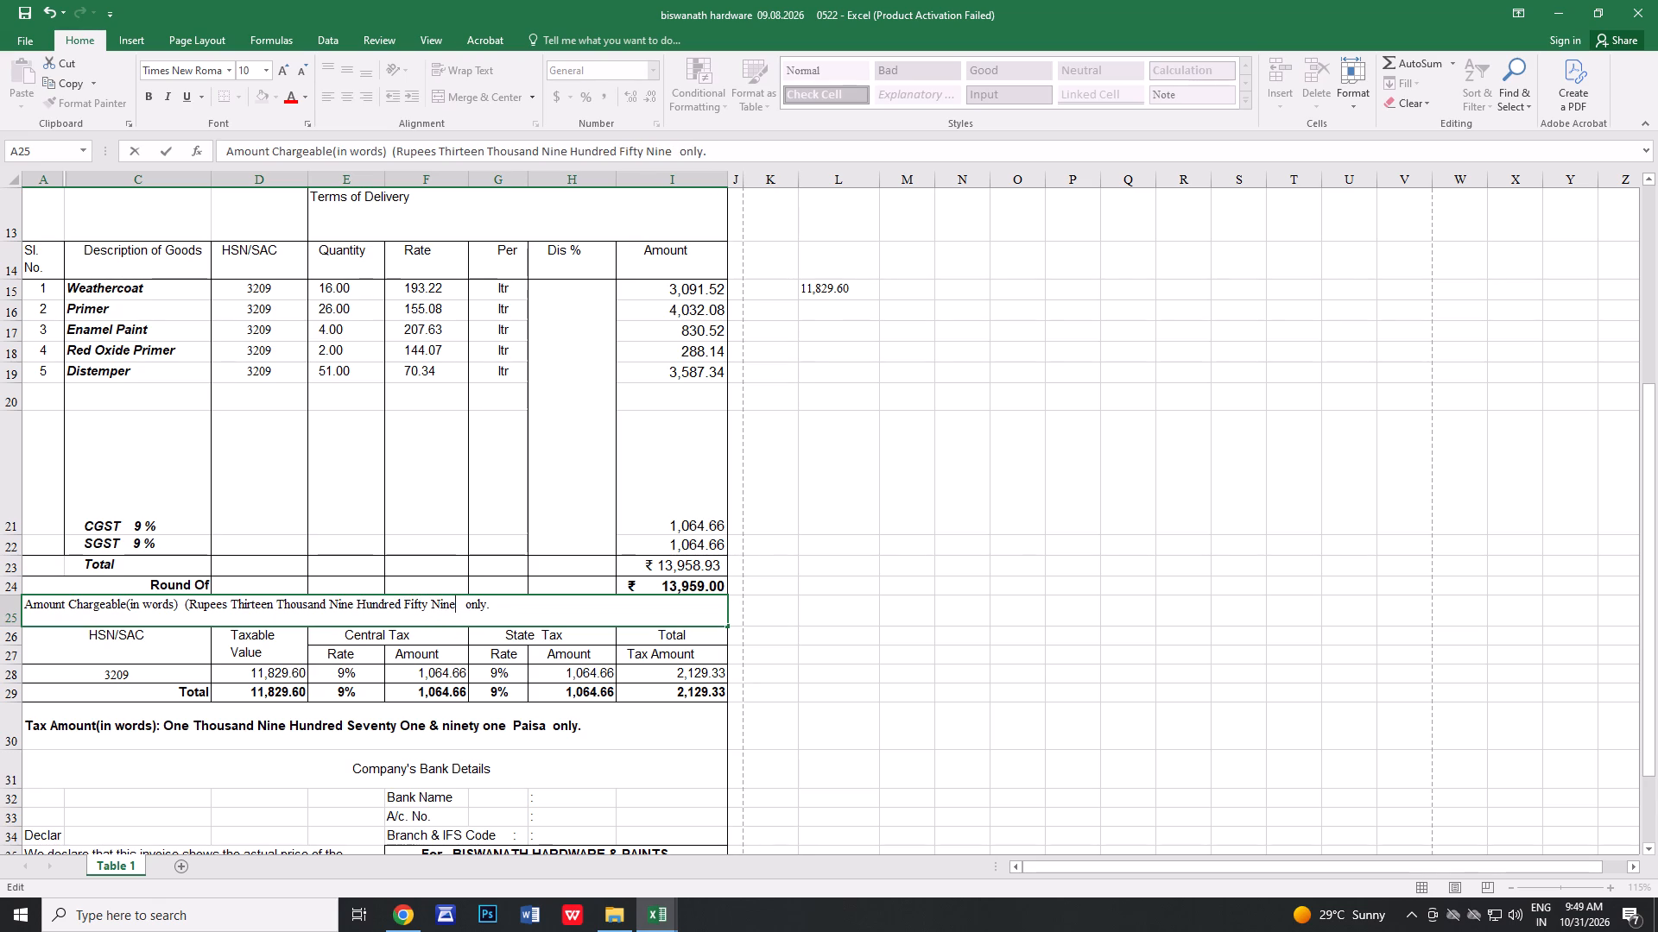
click(1061, 683)
Change the tax amount in words to Two Thousand One Hundred Twenty Nine & thirty three Paisa only.
scroll(1046, 683, down, 2)
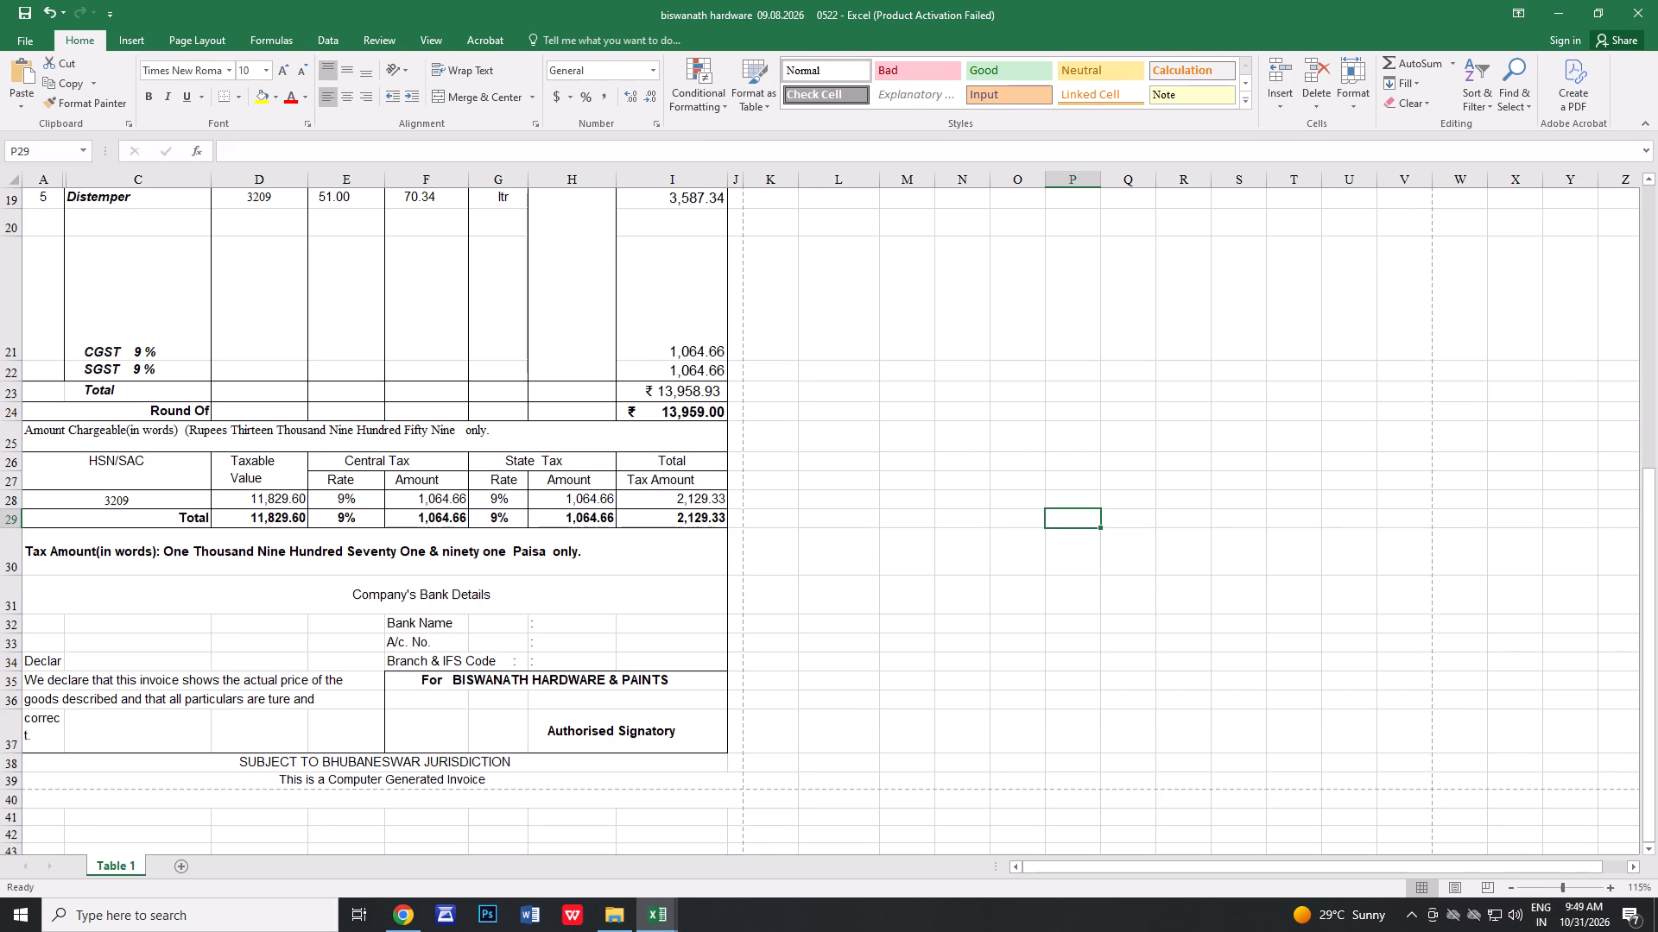
double_click(189, 560)
key(BackSpace)
key(BackSpace)
key(BackSpace)
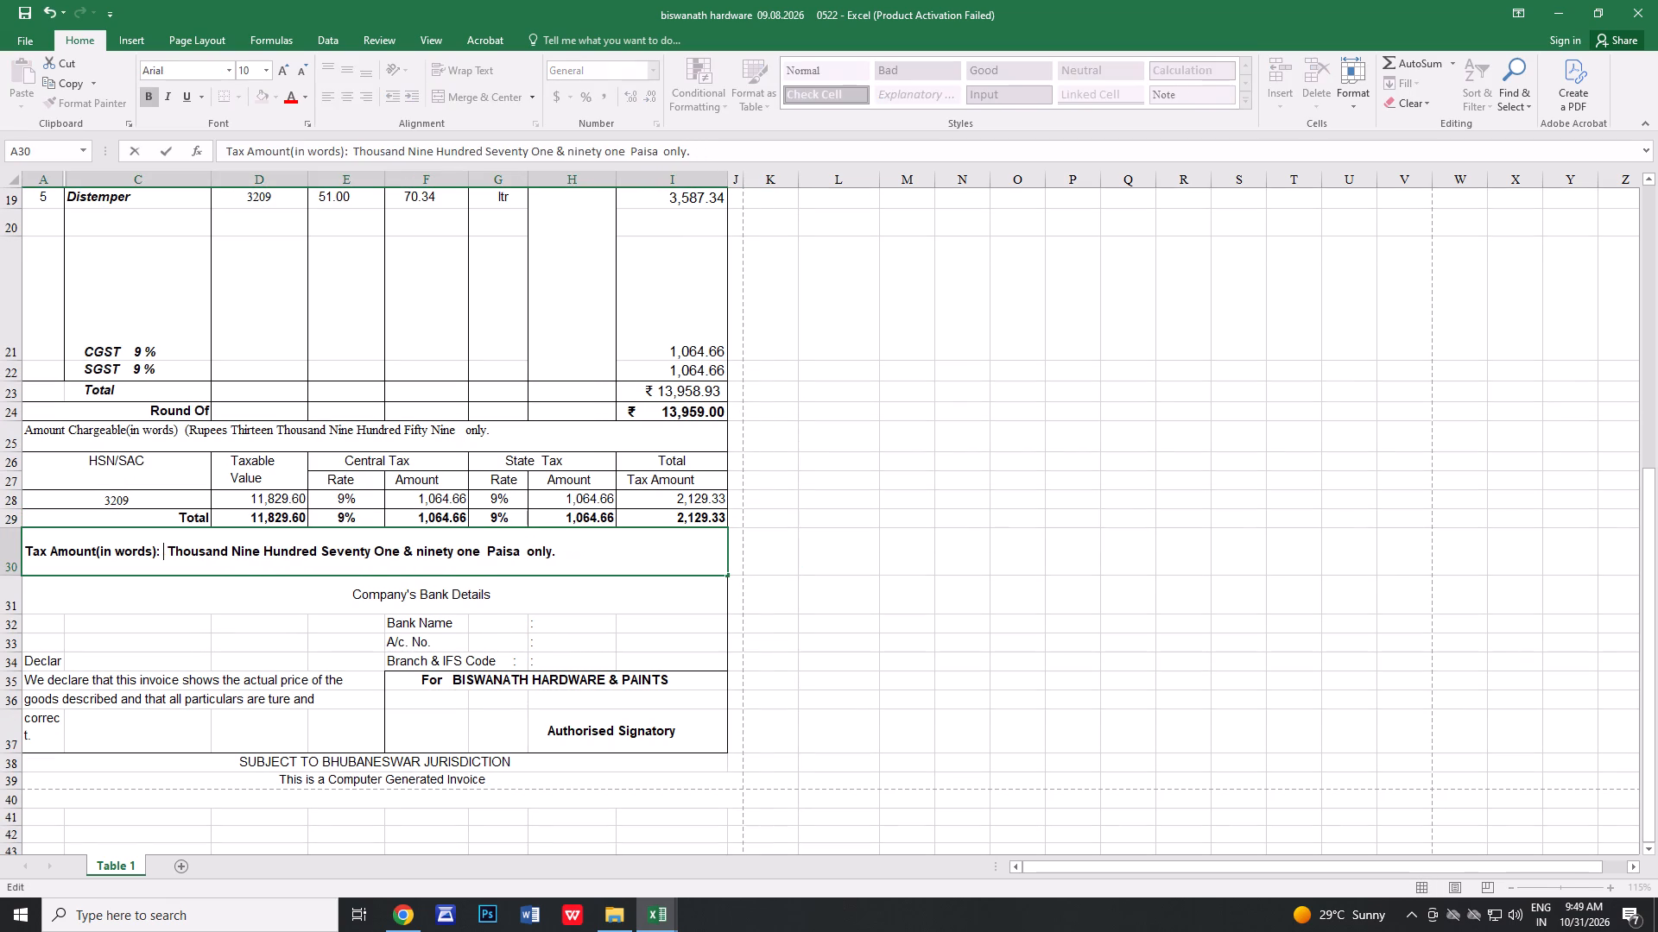
text(wo)
key(Right)
key(Right)
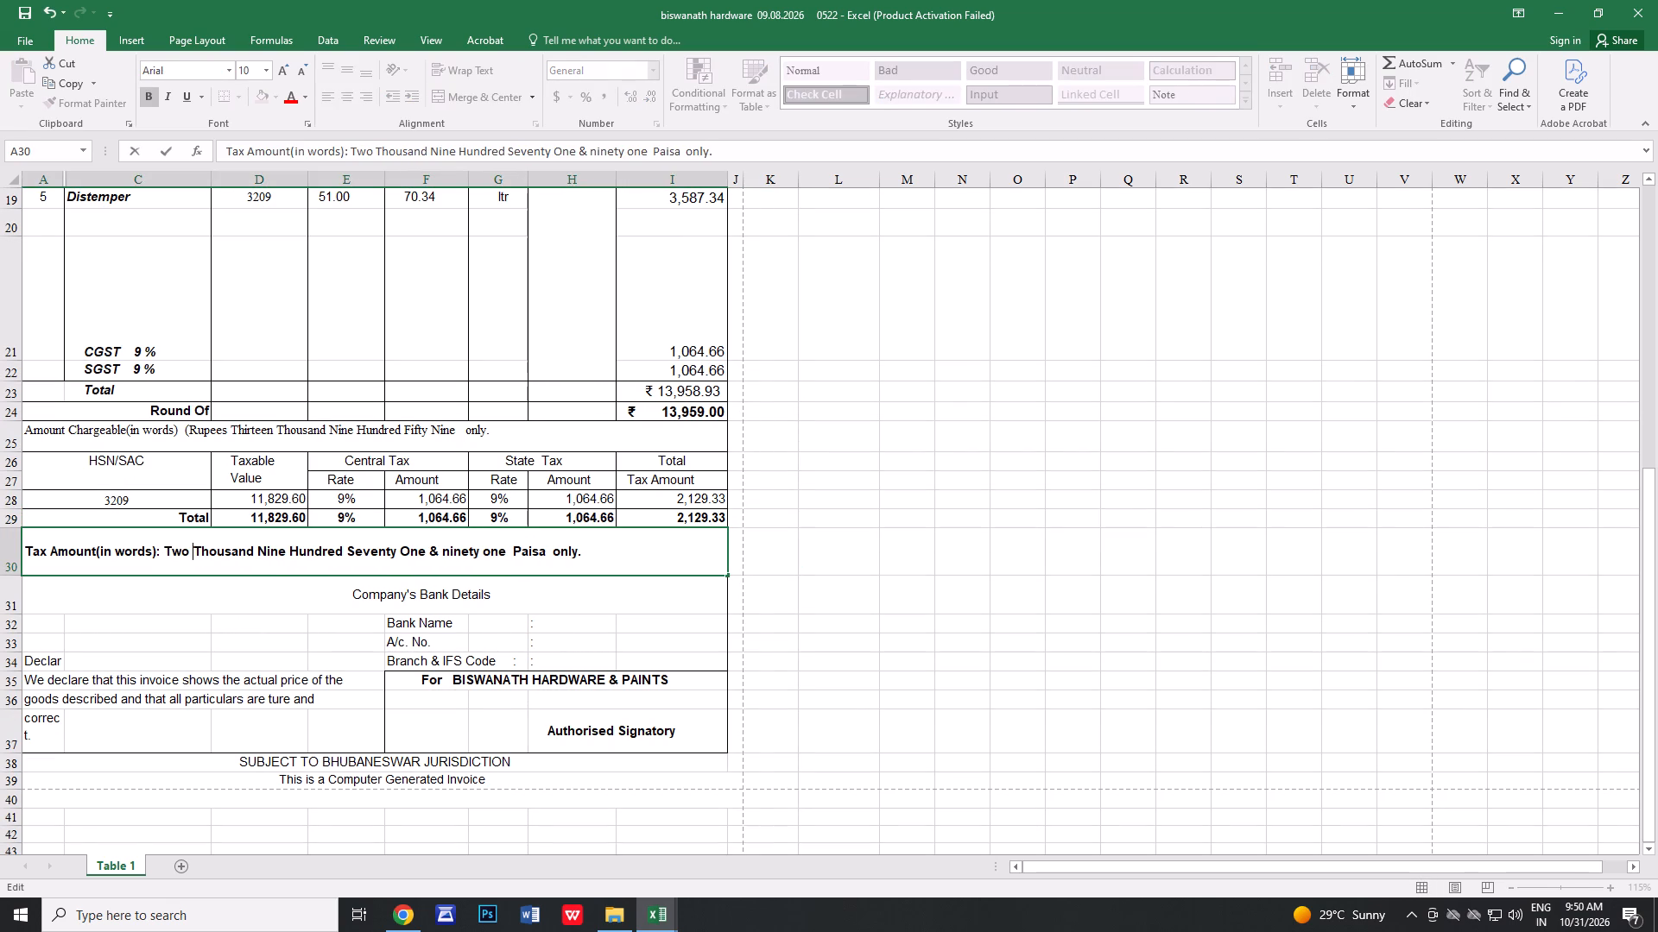
key(Right)
key(Right)
key(Right)
key(Right)
key(Right)
key(Right)
key(Right)
key(Right)
key(Right)
key(Right)
key(Right)
key(Right)
key(BackSpace)
key(BackSpace)
key(BackSpace)
key(BackSpace)
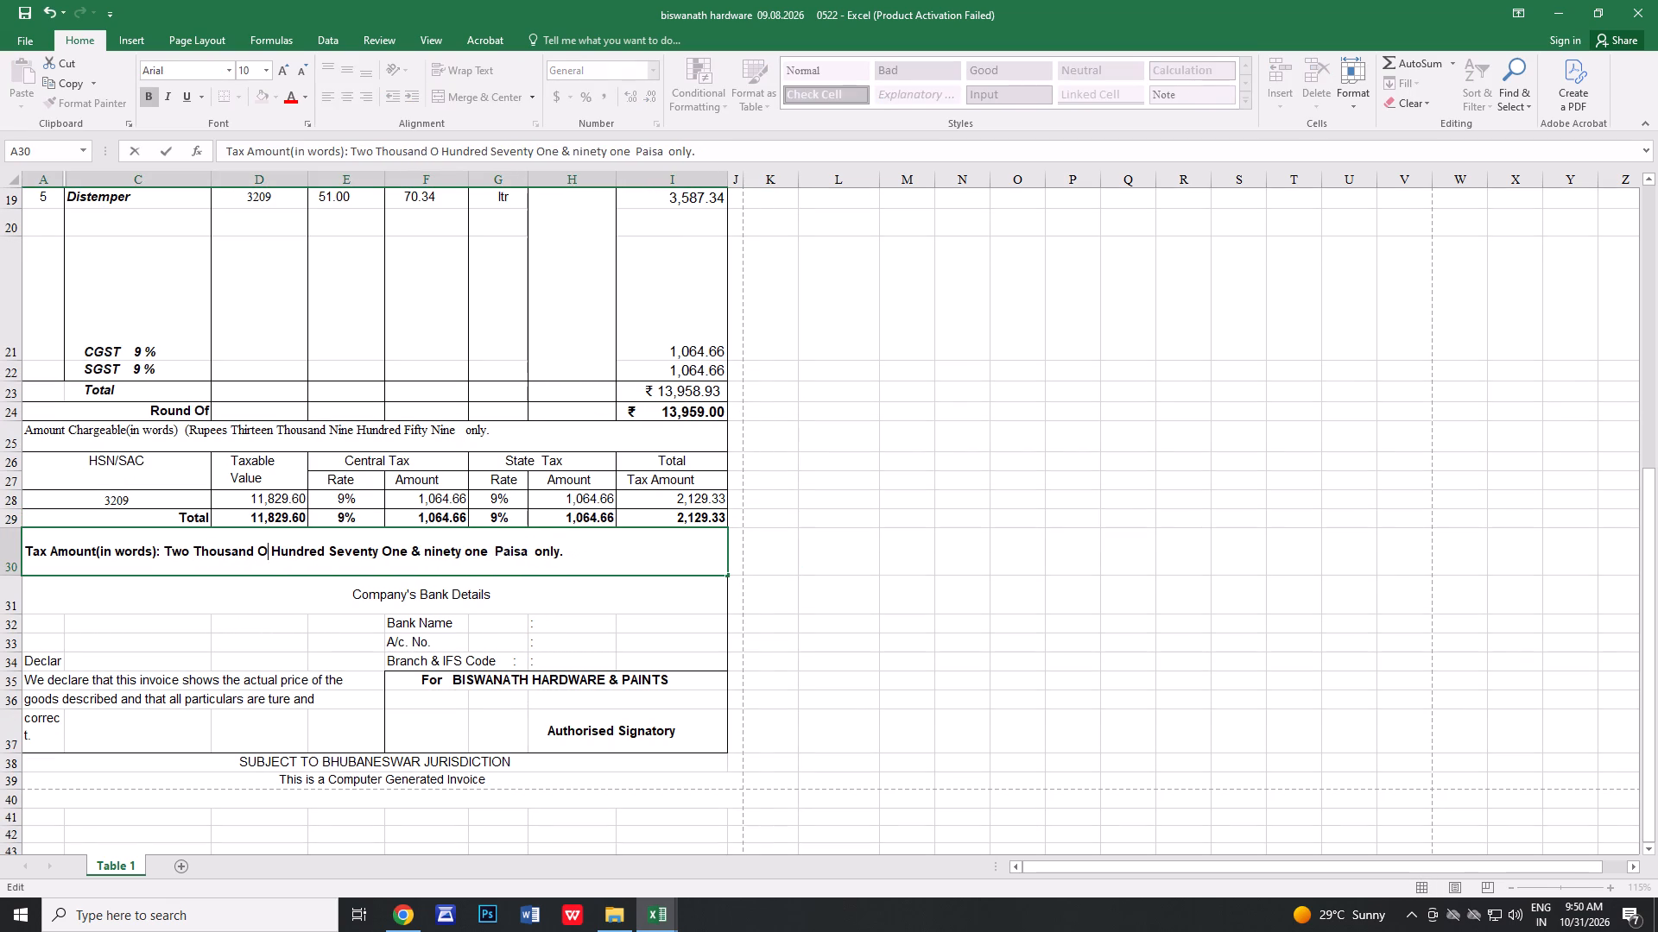
key(Right)
key(Right)
key(Right)
key(Right)
key(Right)
key(Right)
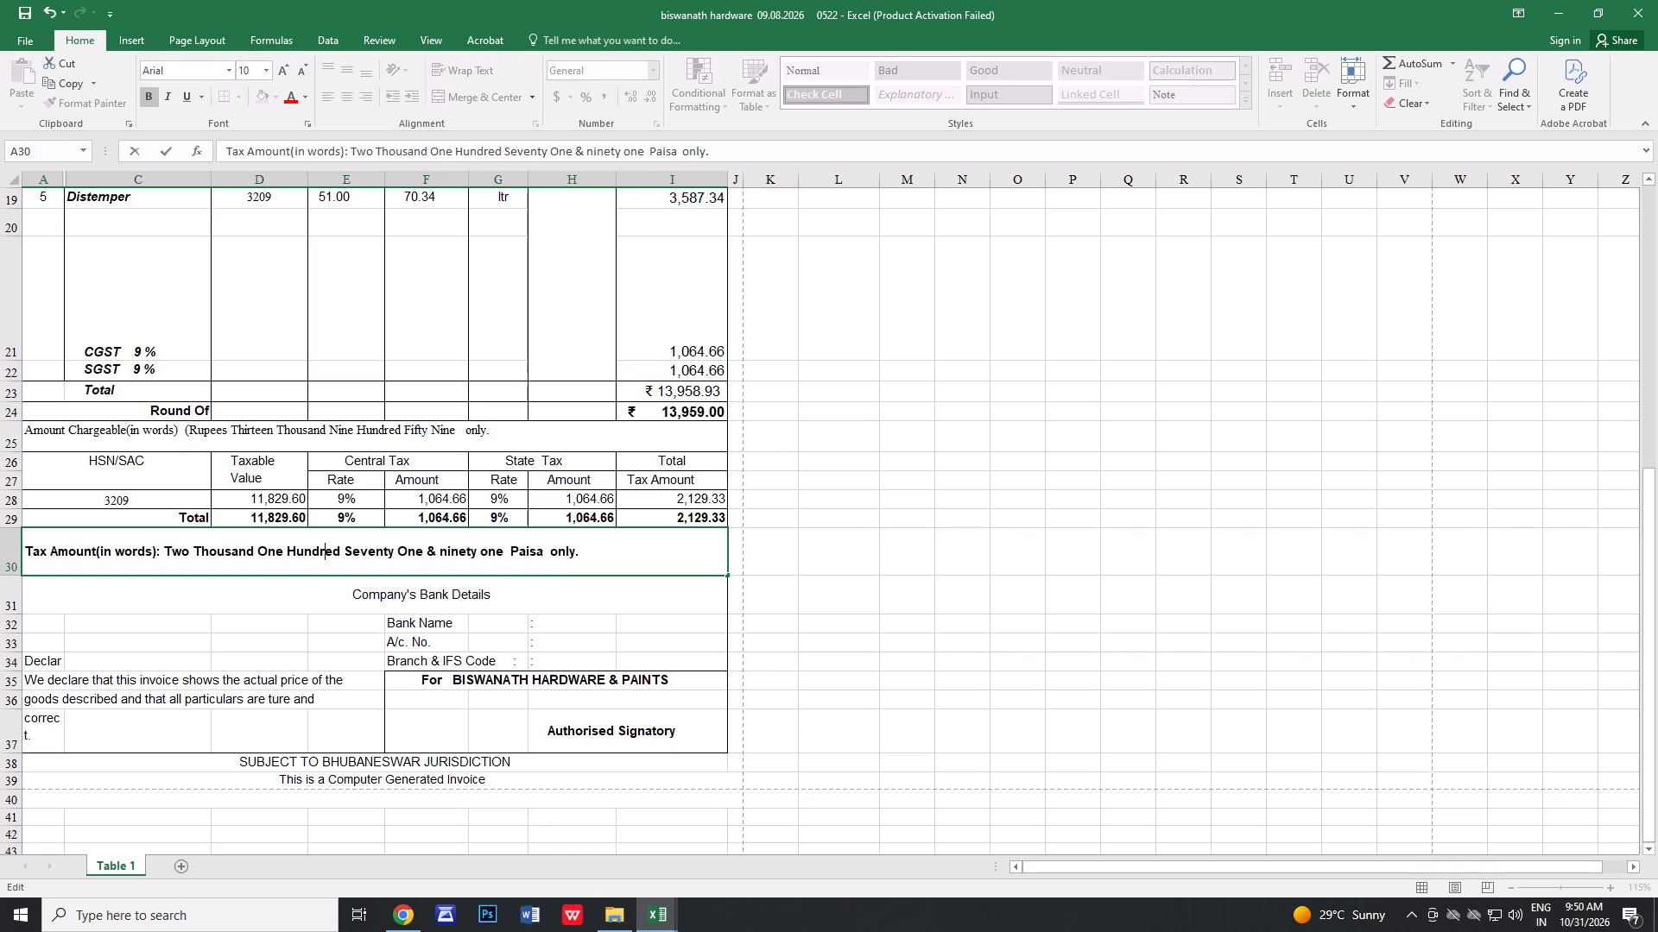
key(Right)
key(Right)
key(Right)
key(Right)
key(Right)
key(Right)
key(Right)
key(Right)
key(Right)
key(Right)
key(Right)
key(Right)
key(Right)
key(Right)
key(BackSpace)
key(BackSpace)
key(BackSpace)
key(BackSpace)
key(BackSpace)
key(BackSpace)
key(BackSpace)
key(BackSpace)
key(BackSpace)
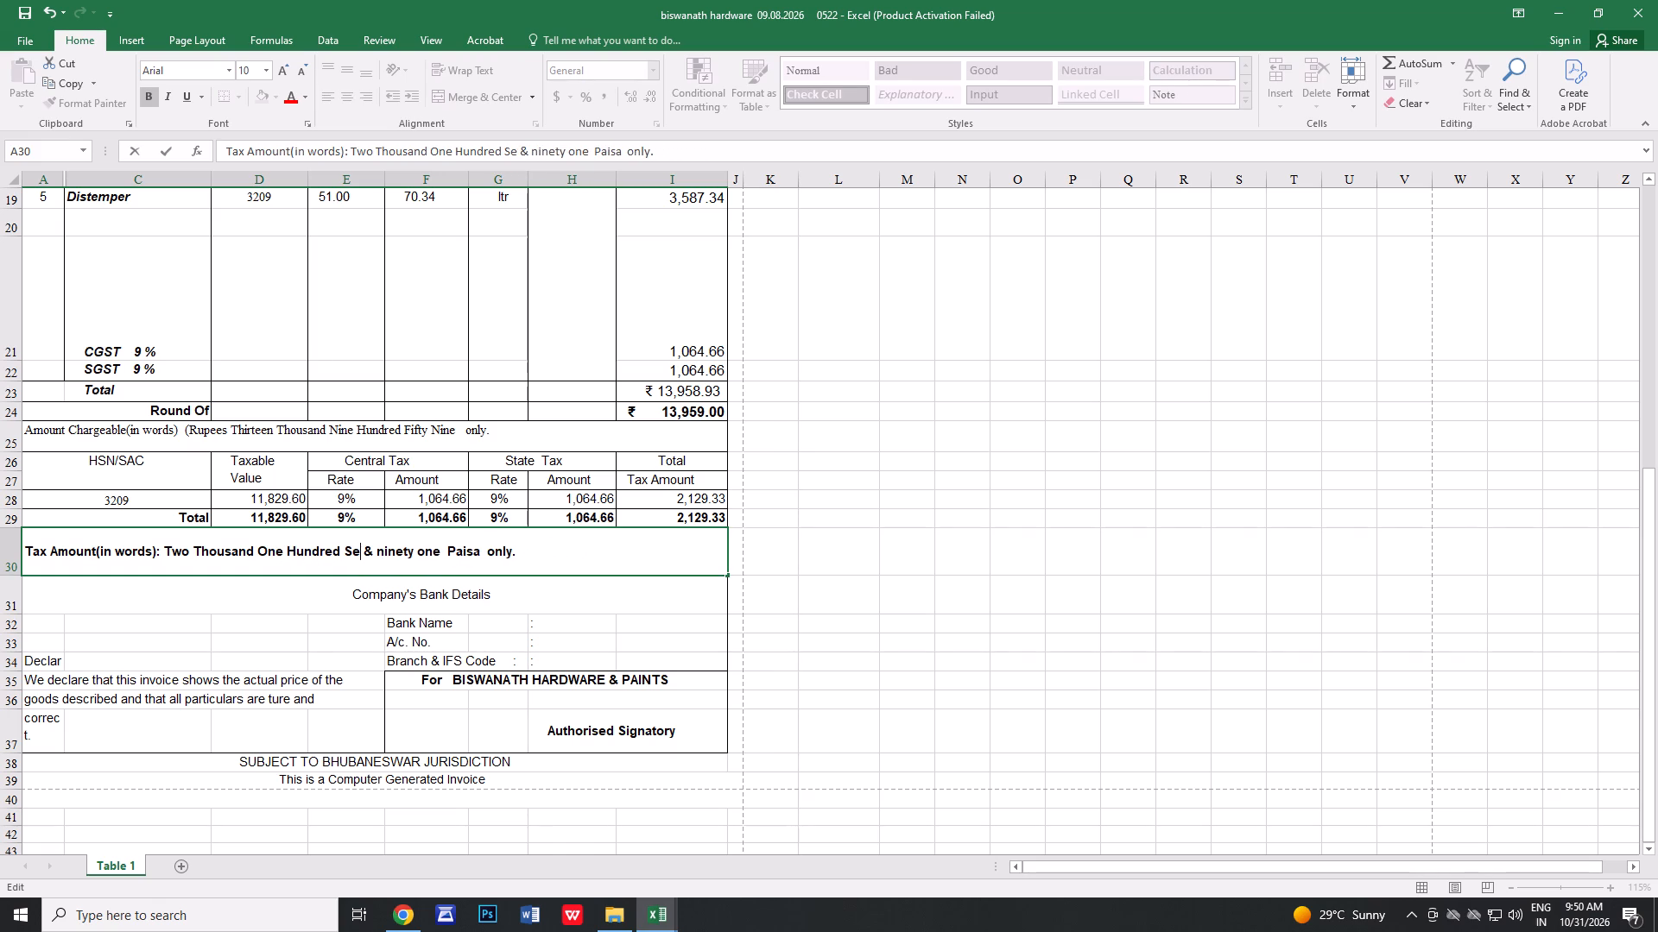
key(BackSpace)
key(BackSpace)
key(BackSpace)
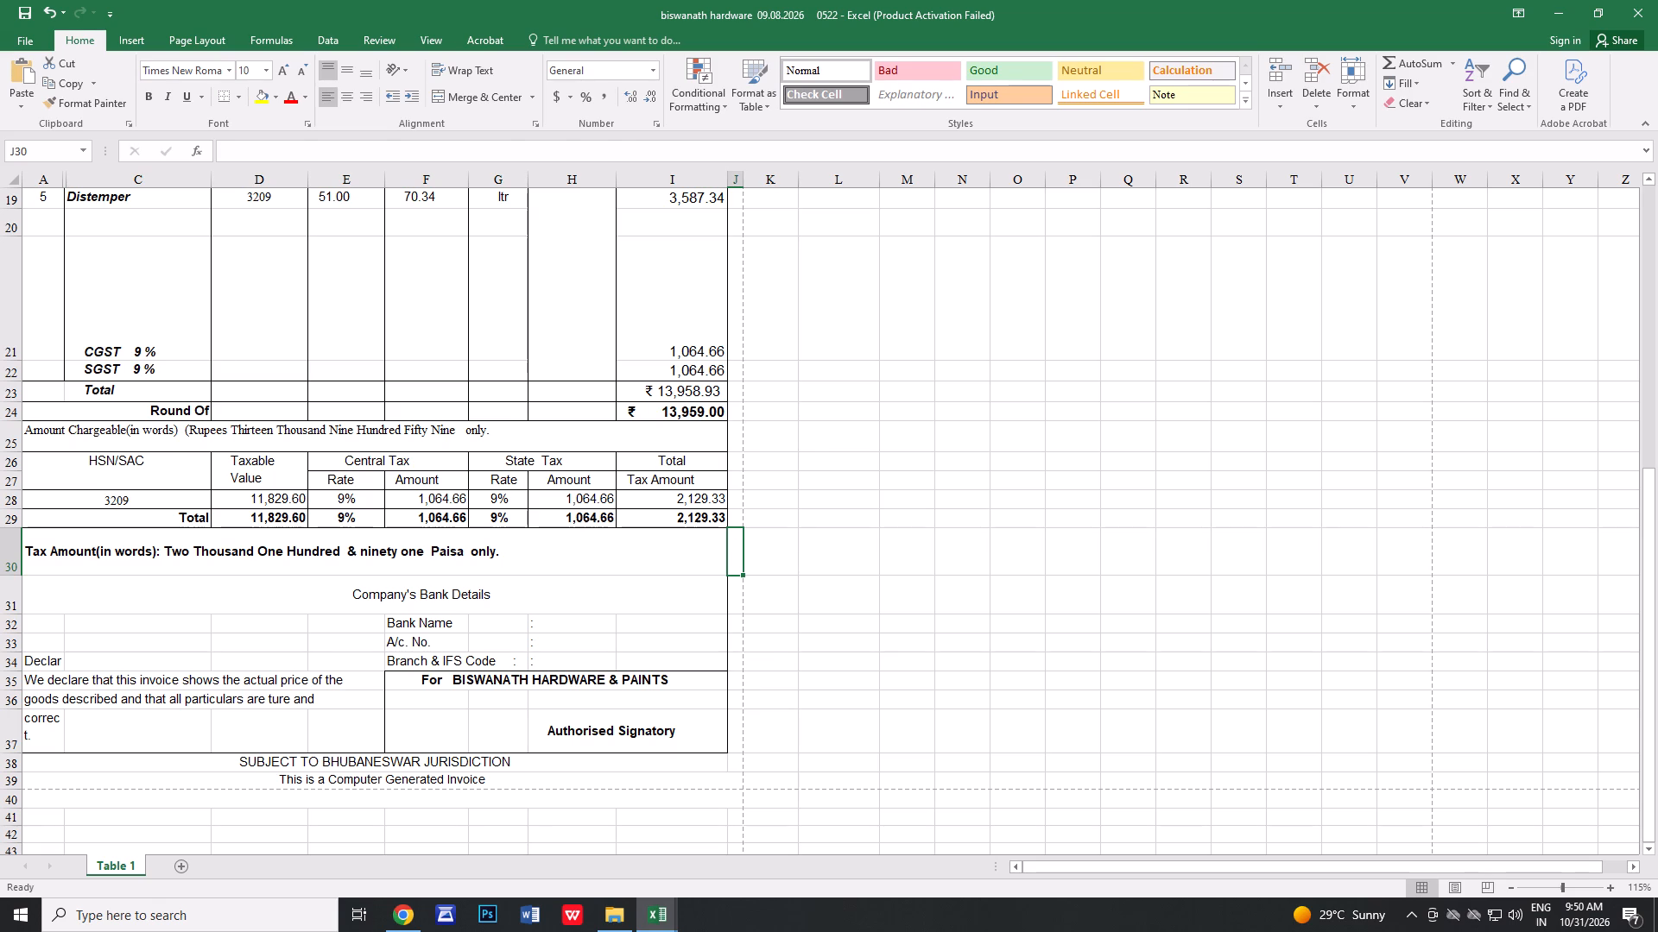
double_click(345, 556)
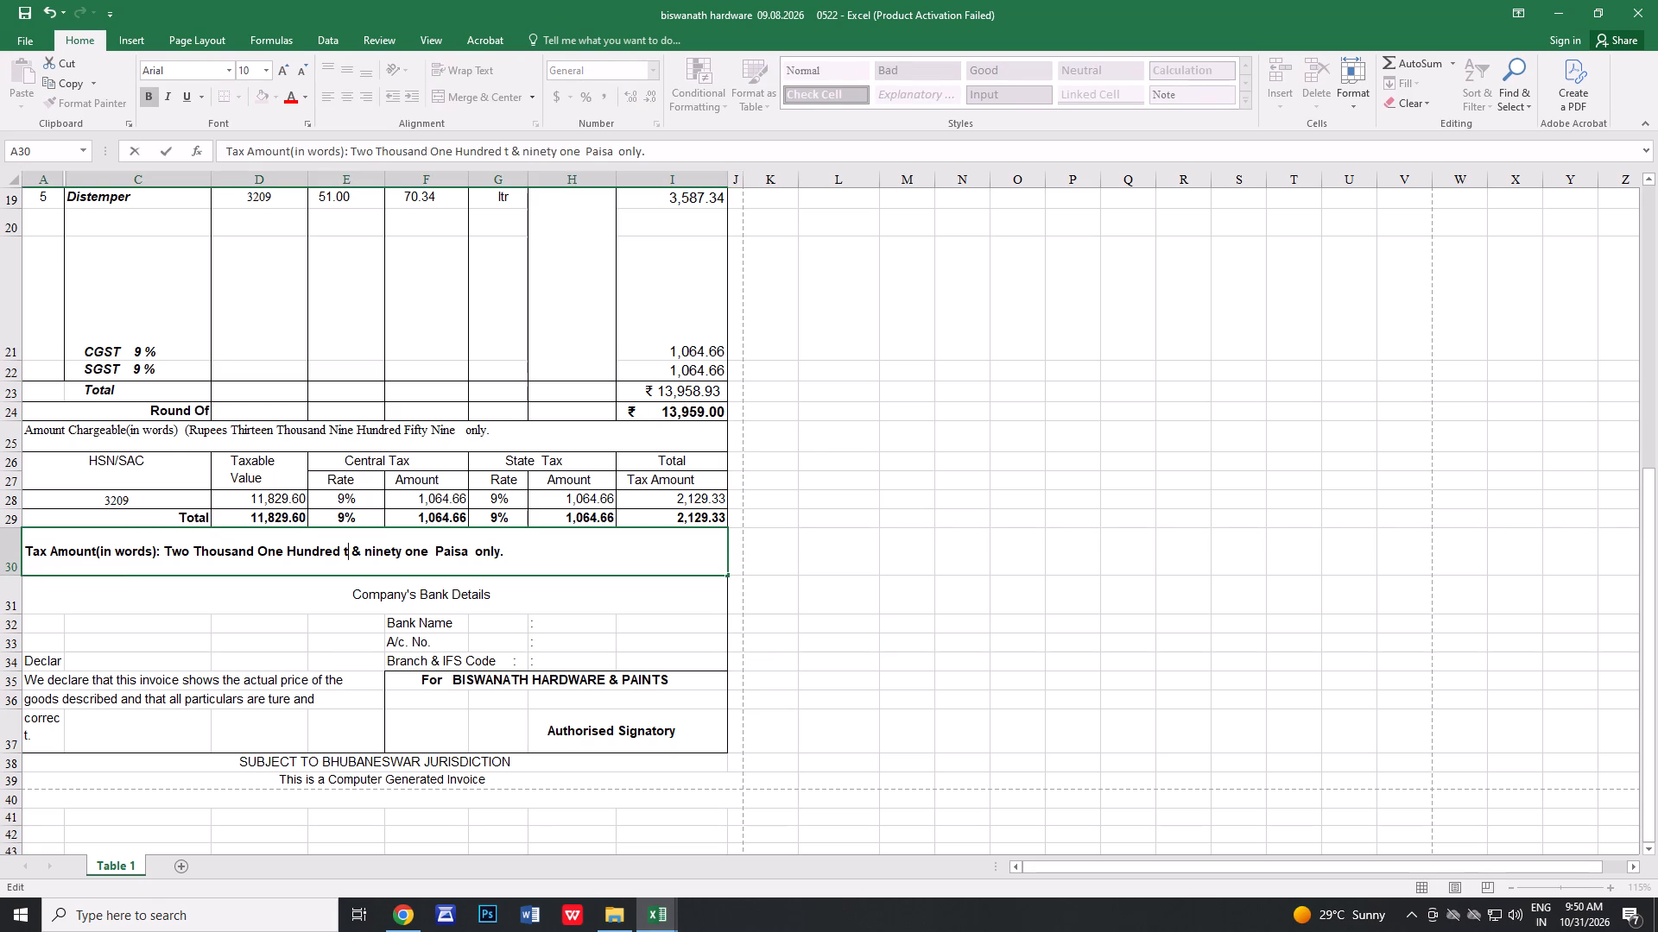
key(BackSpace)
text(we)
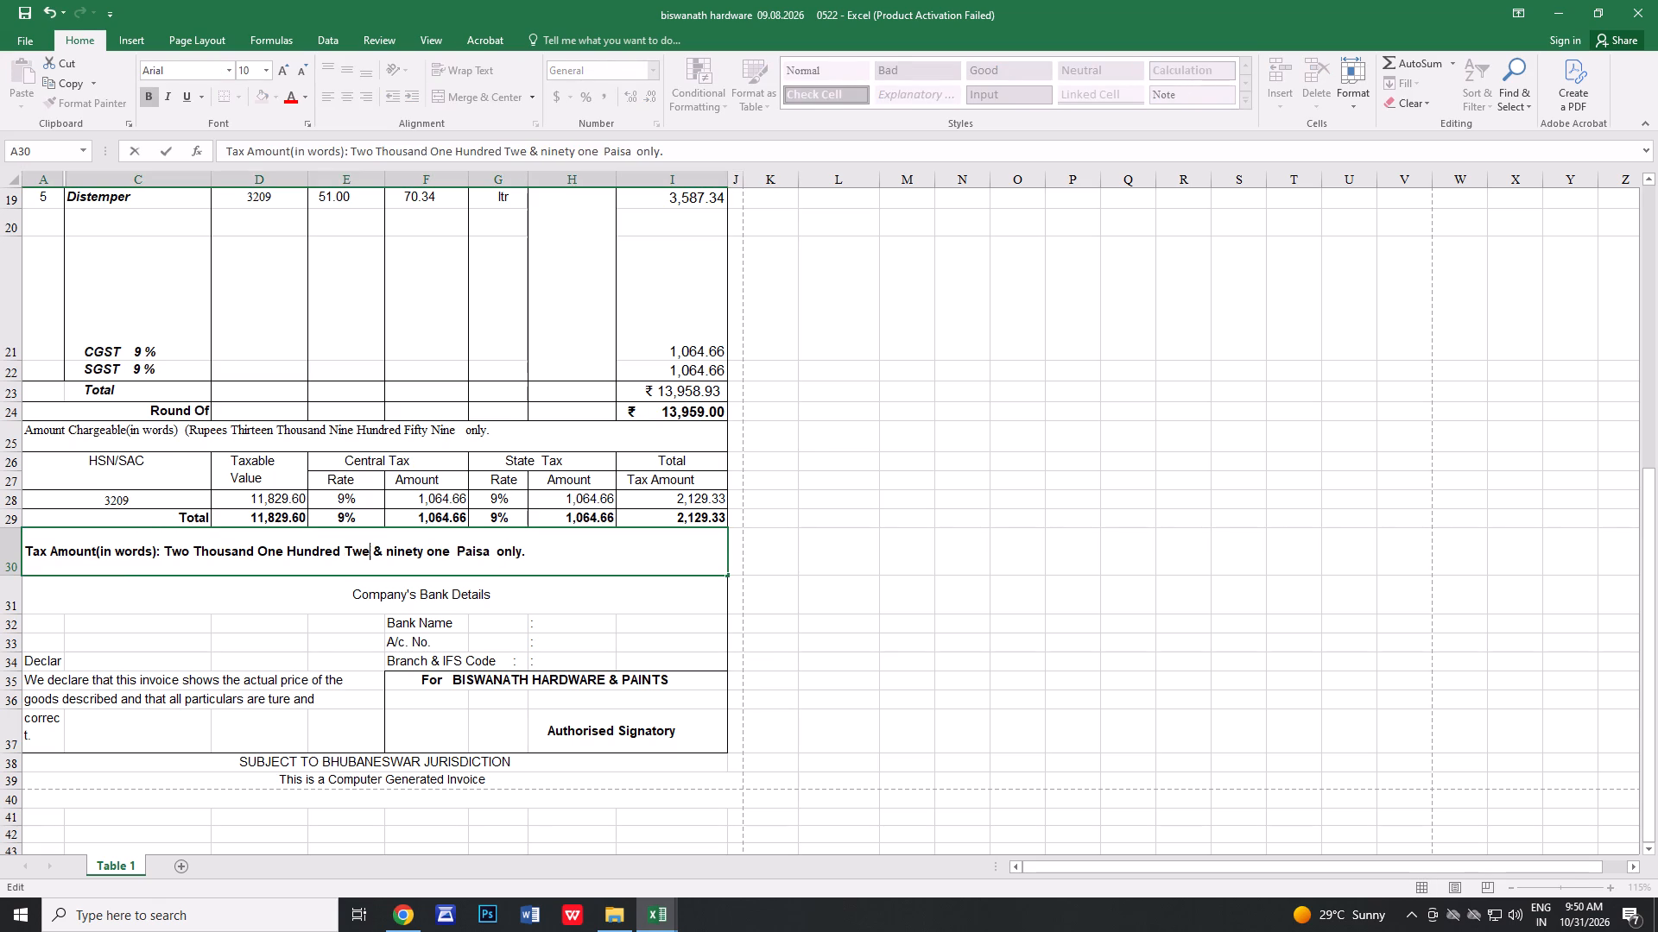
text(nty)
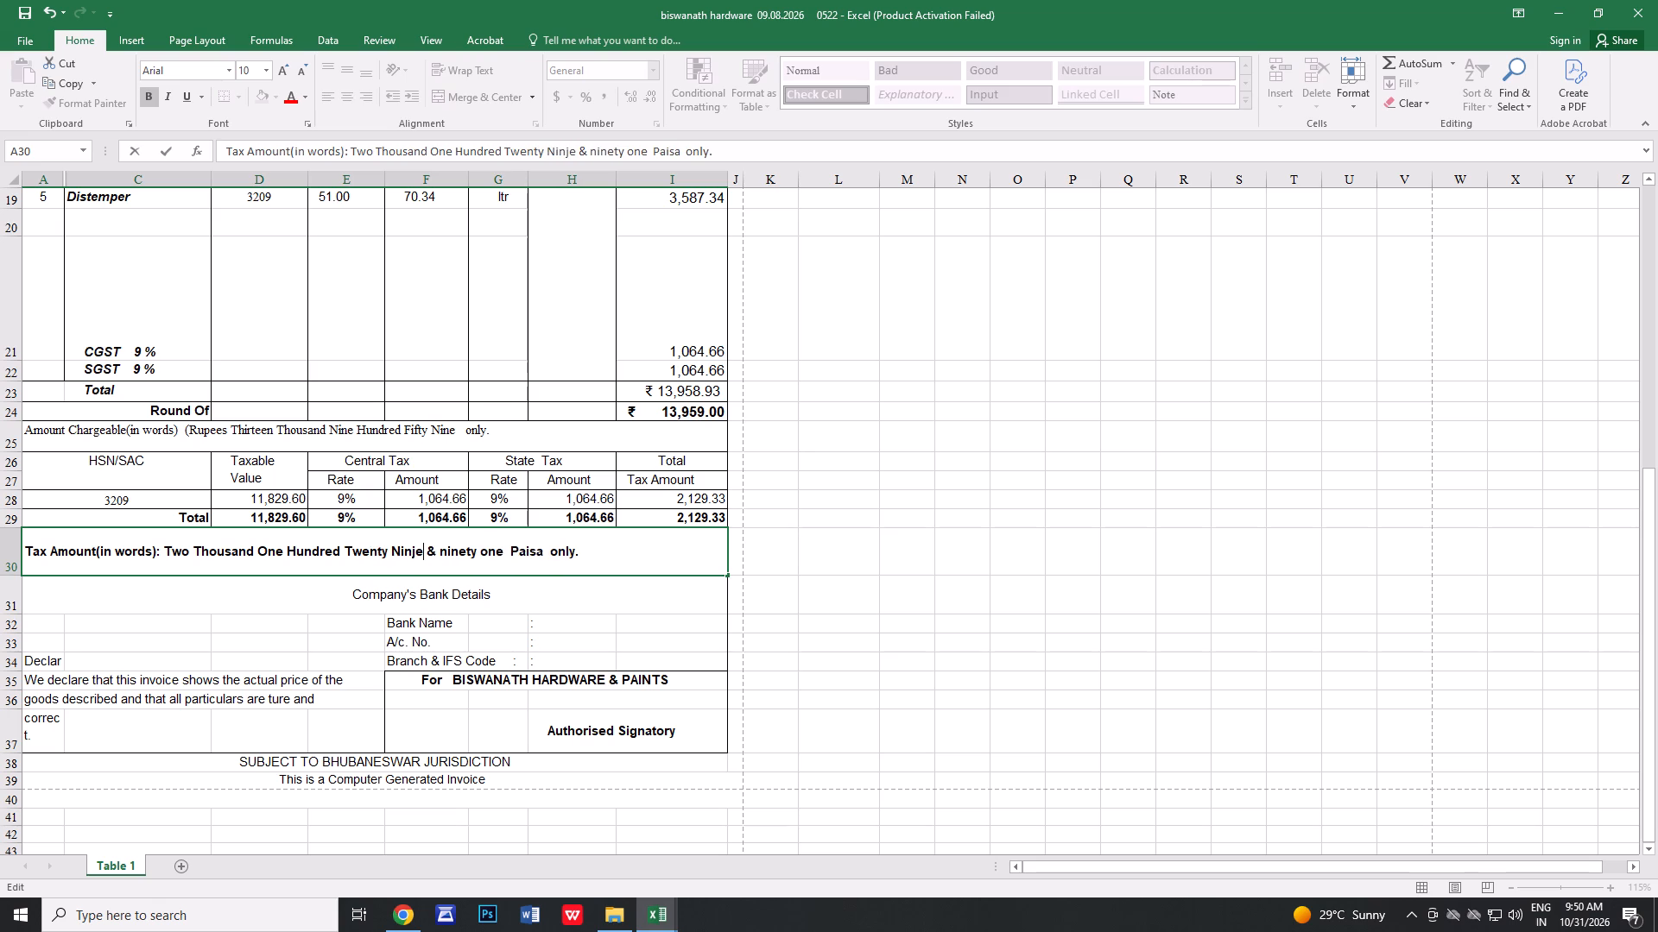
key(Left)
key(BackSpace)
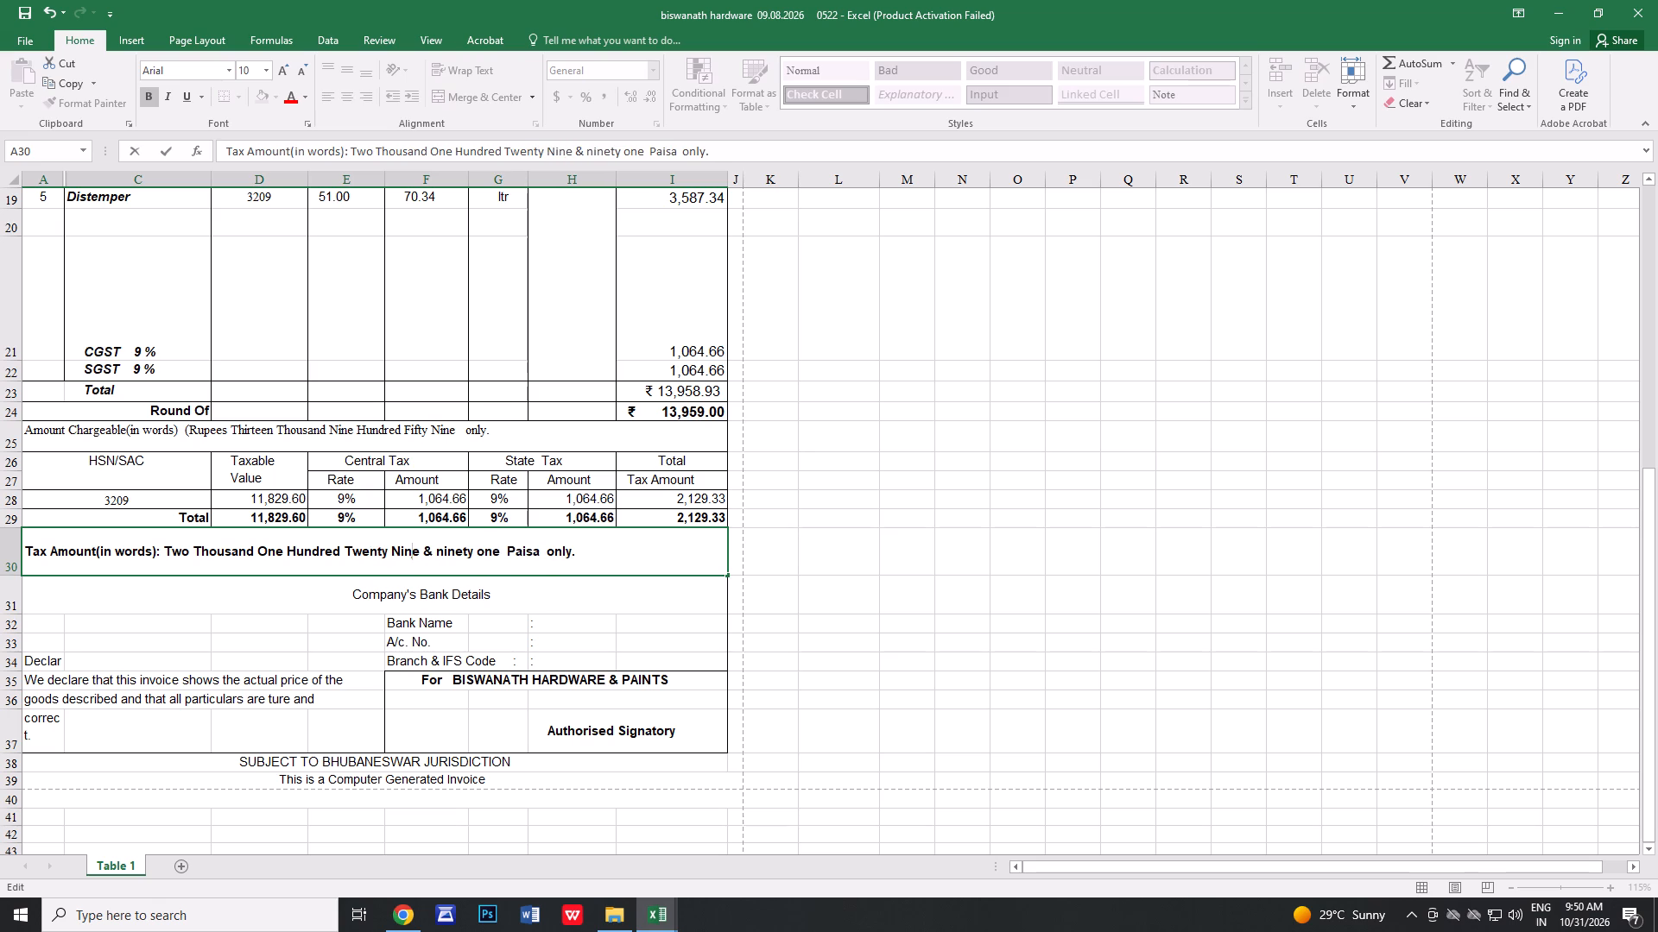
click(498, 554)
key(BackSpace)
key(BackSpace)
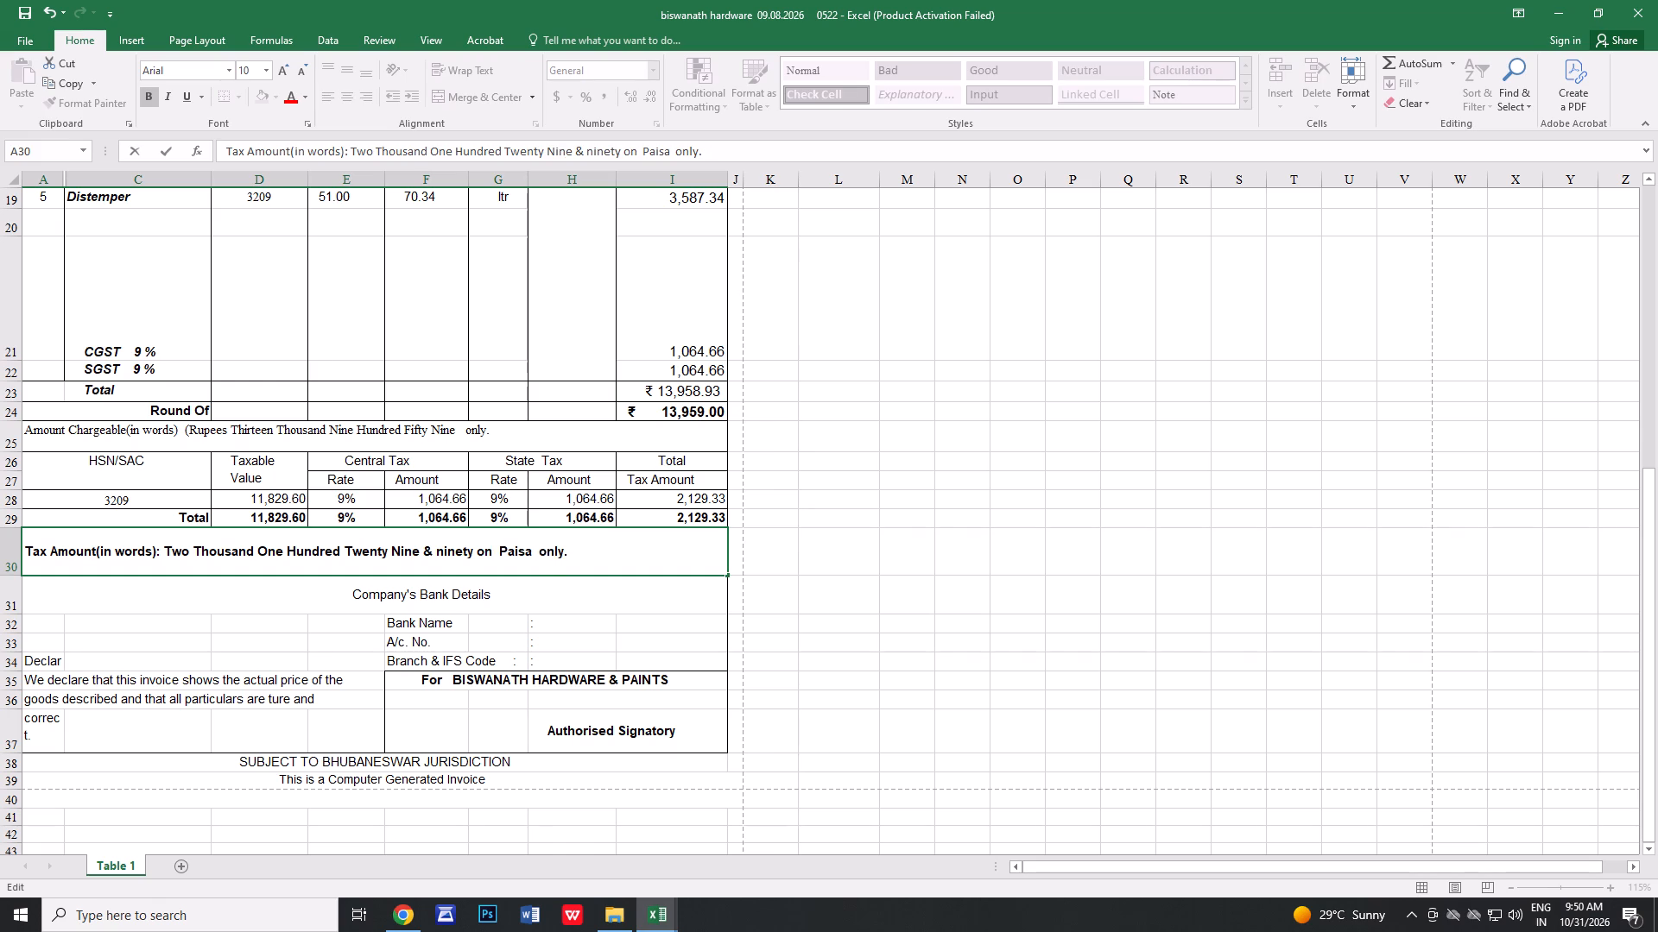
key(BackSpace)
key(BackSpace)
key(BackSpace)
key(BackSpace)
key(BackSpace)
key(BackSpace)
key(BackSpace)
key(BackSpace)
text(thirty three)
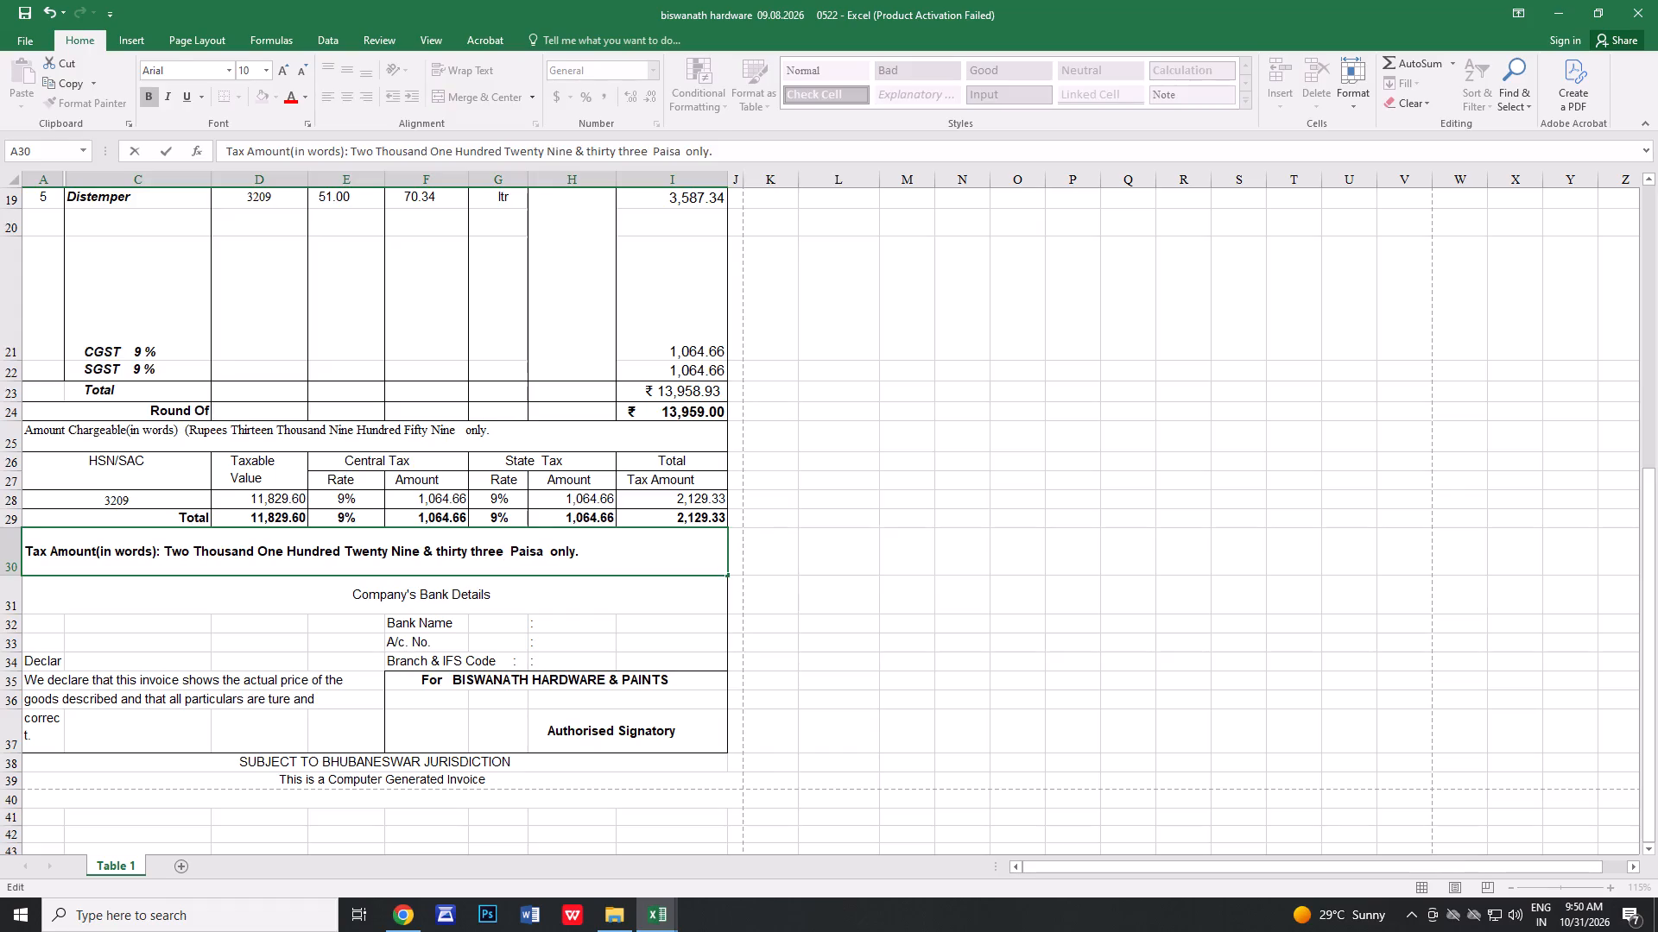
click(847, 604)
Print one copy of page 1 of invoice 2165 on the EPSON L3250 Series printer.
key(ctrl+p)
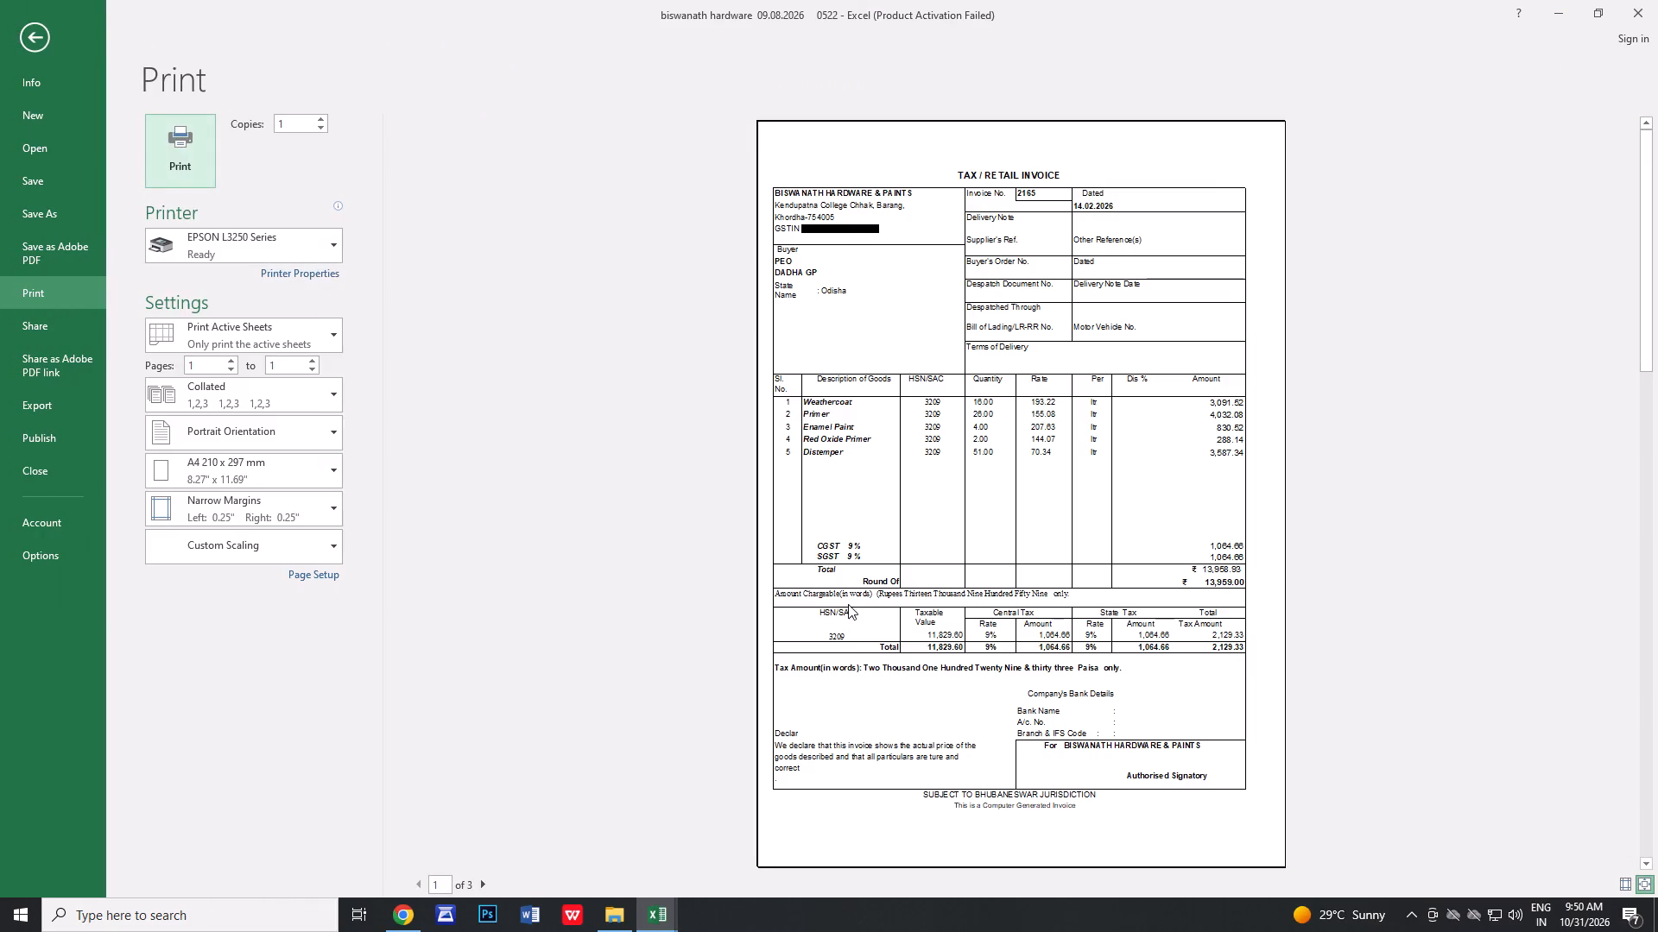
click(191, 159)
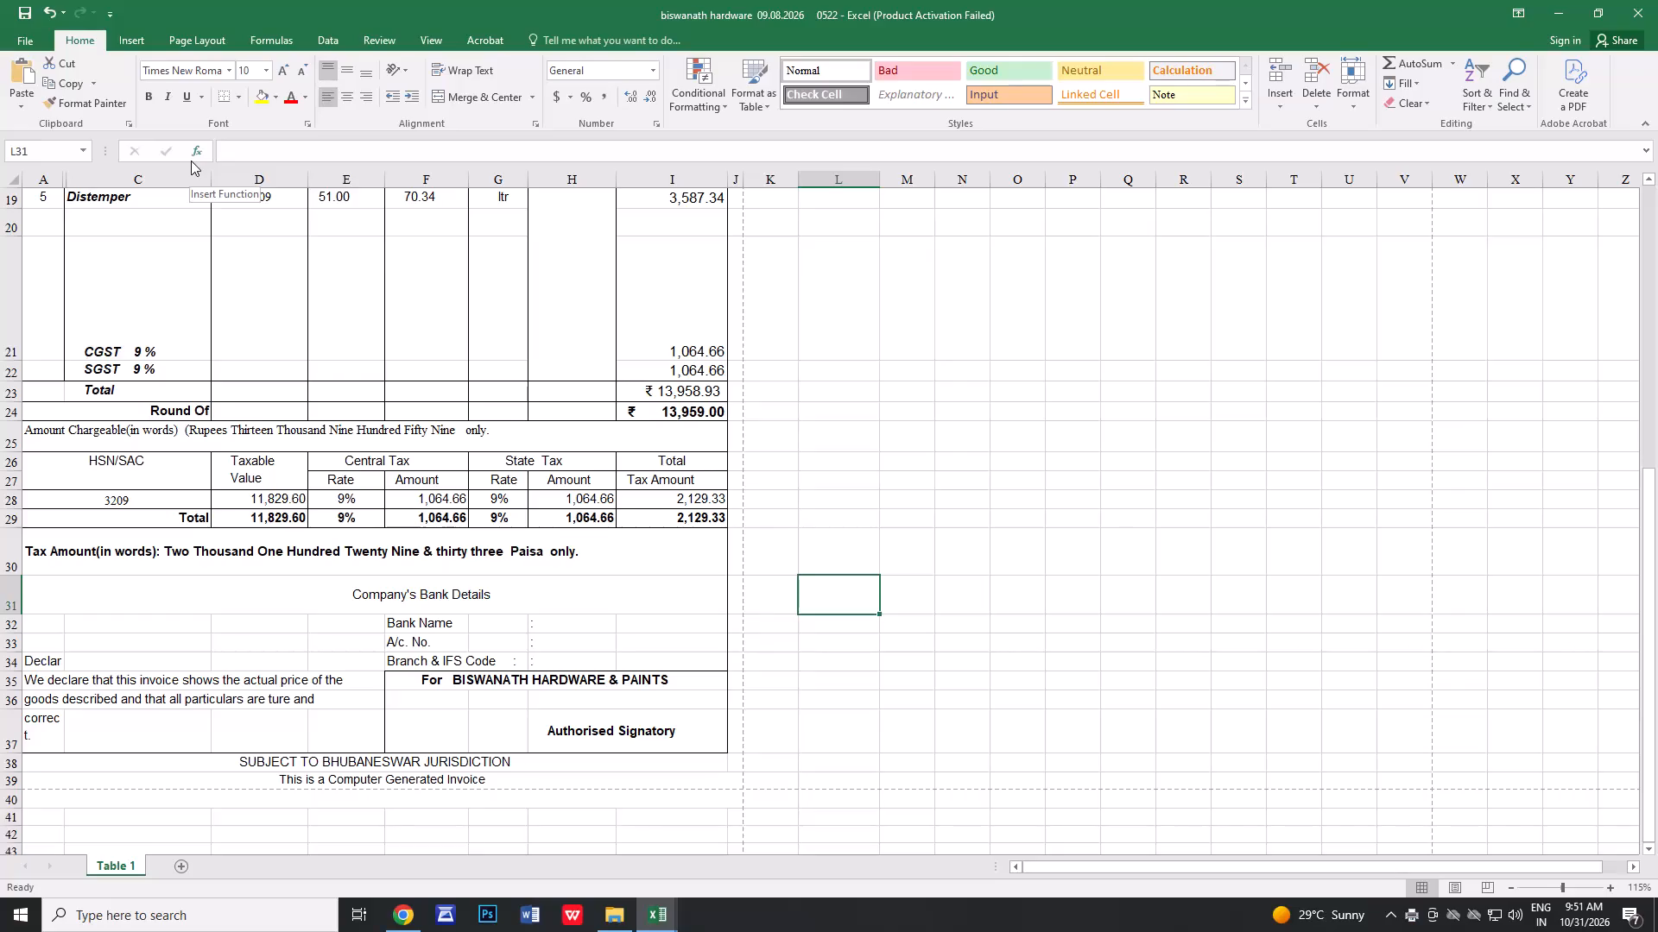
Set the invoice number to 2166 for the next Biswanath Hardware & Paints invoice.
scroll(658, 618, up, 2)
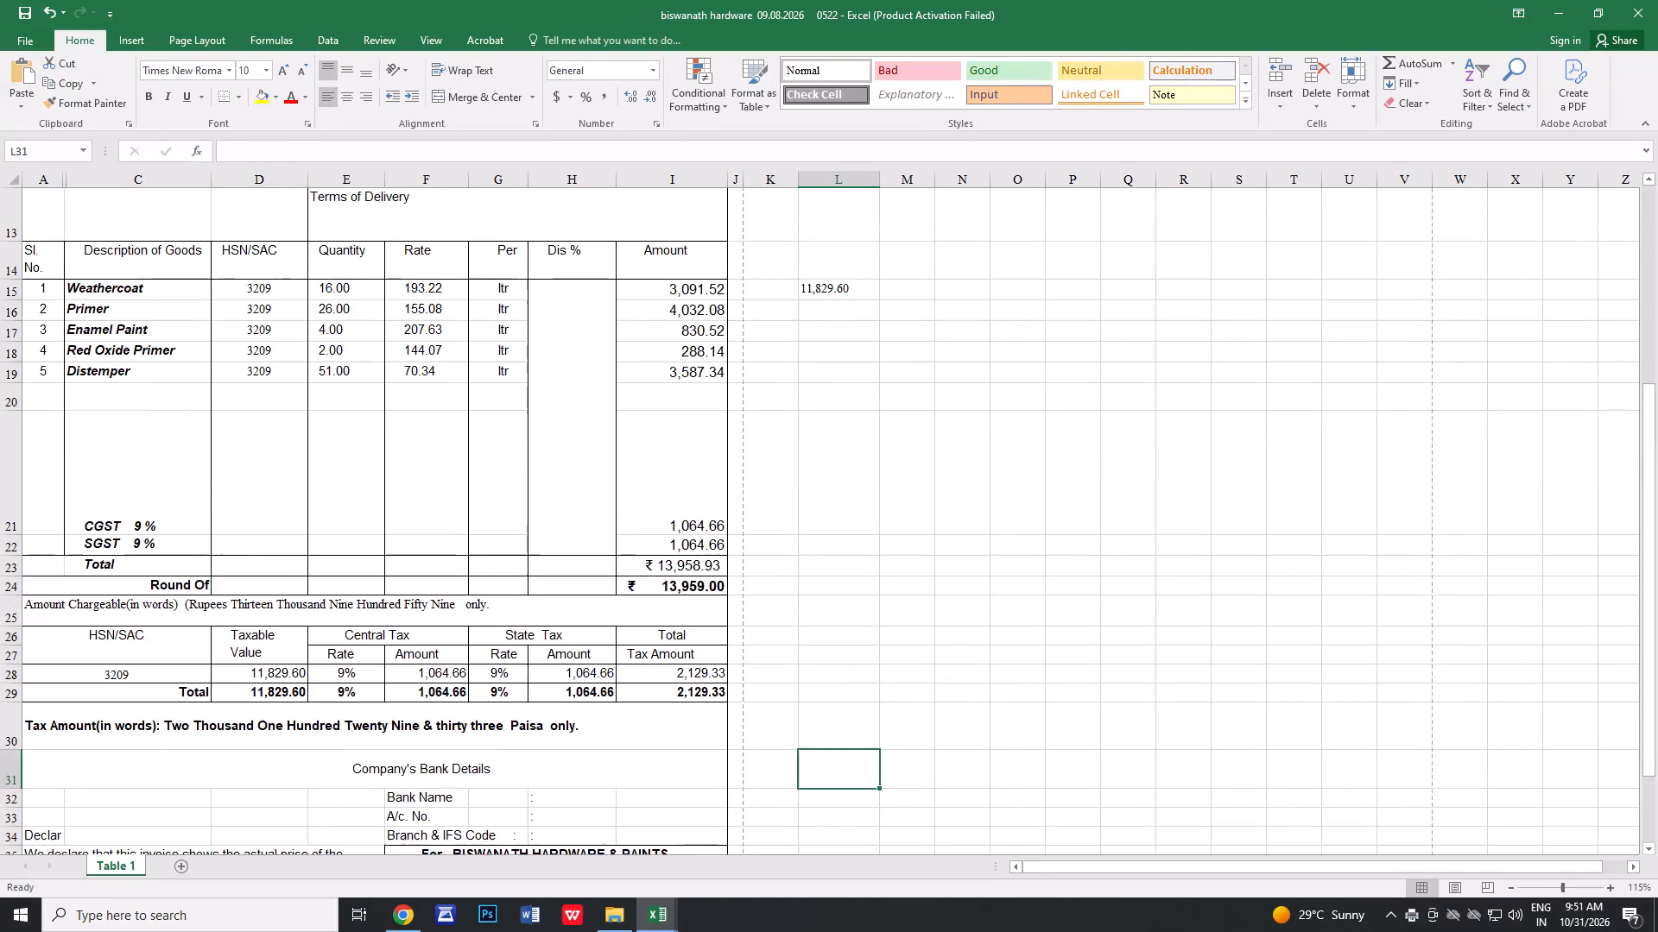
scroll(664, 596, up, 3)
scroll(599, 464, up, 3)
double_click(424, 228)
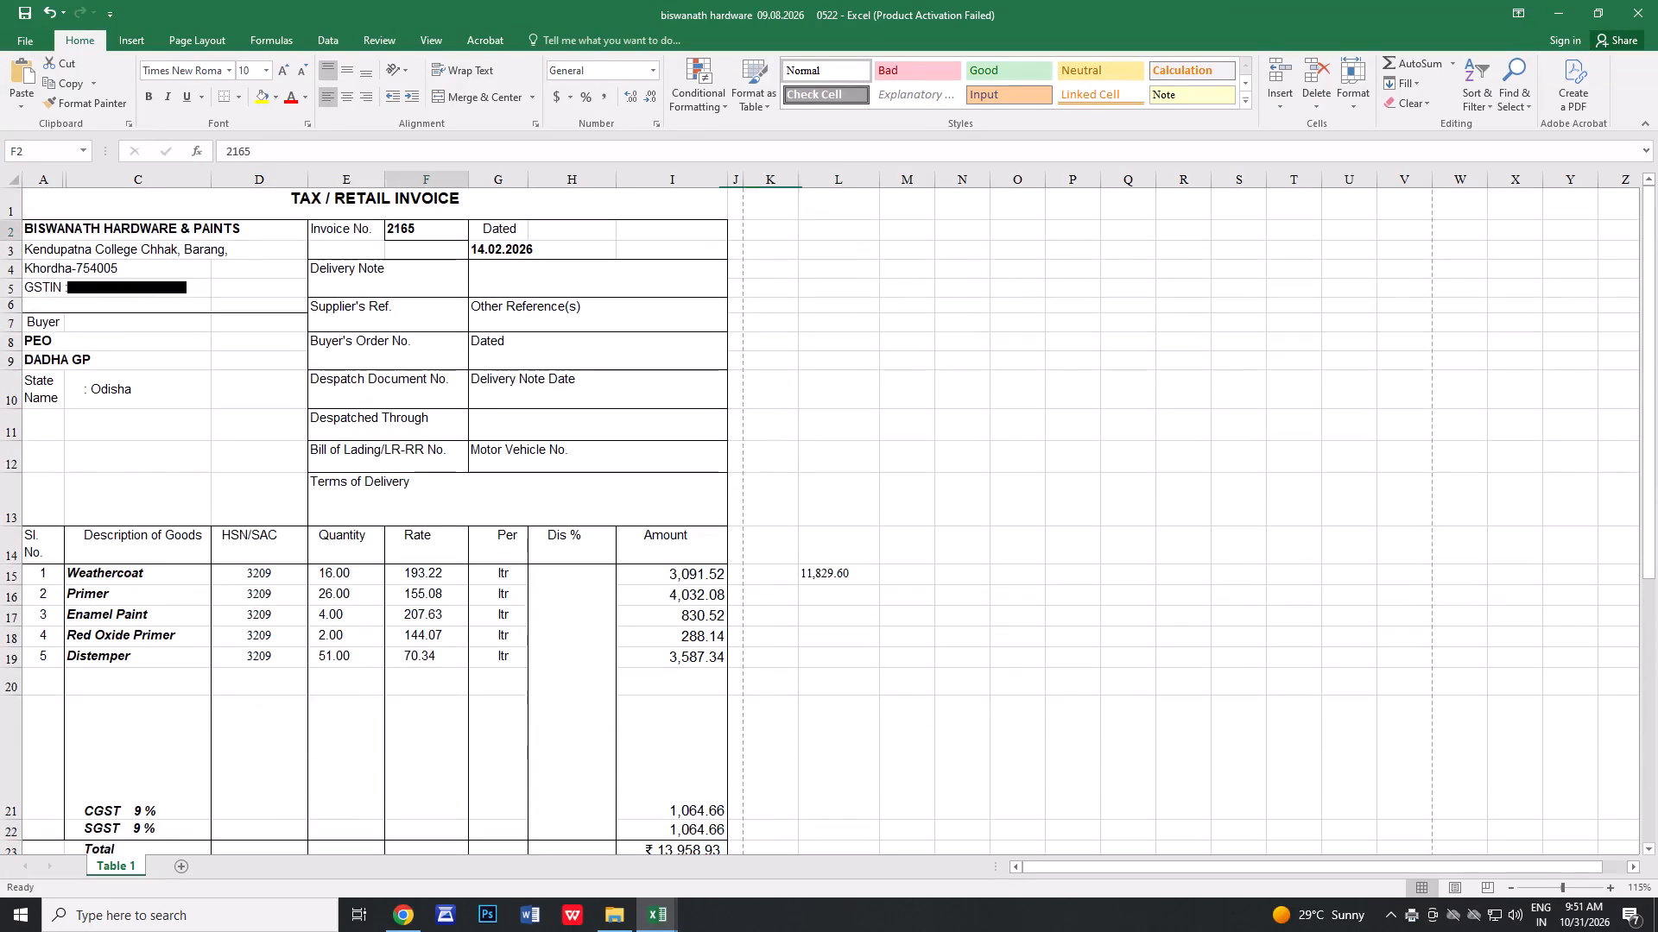
key(BackSpace)
key(6)
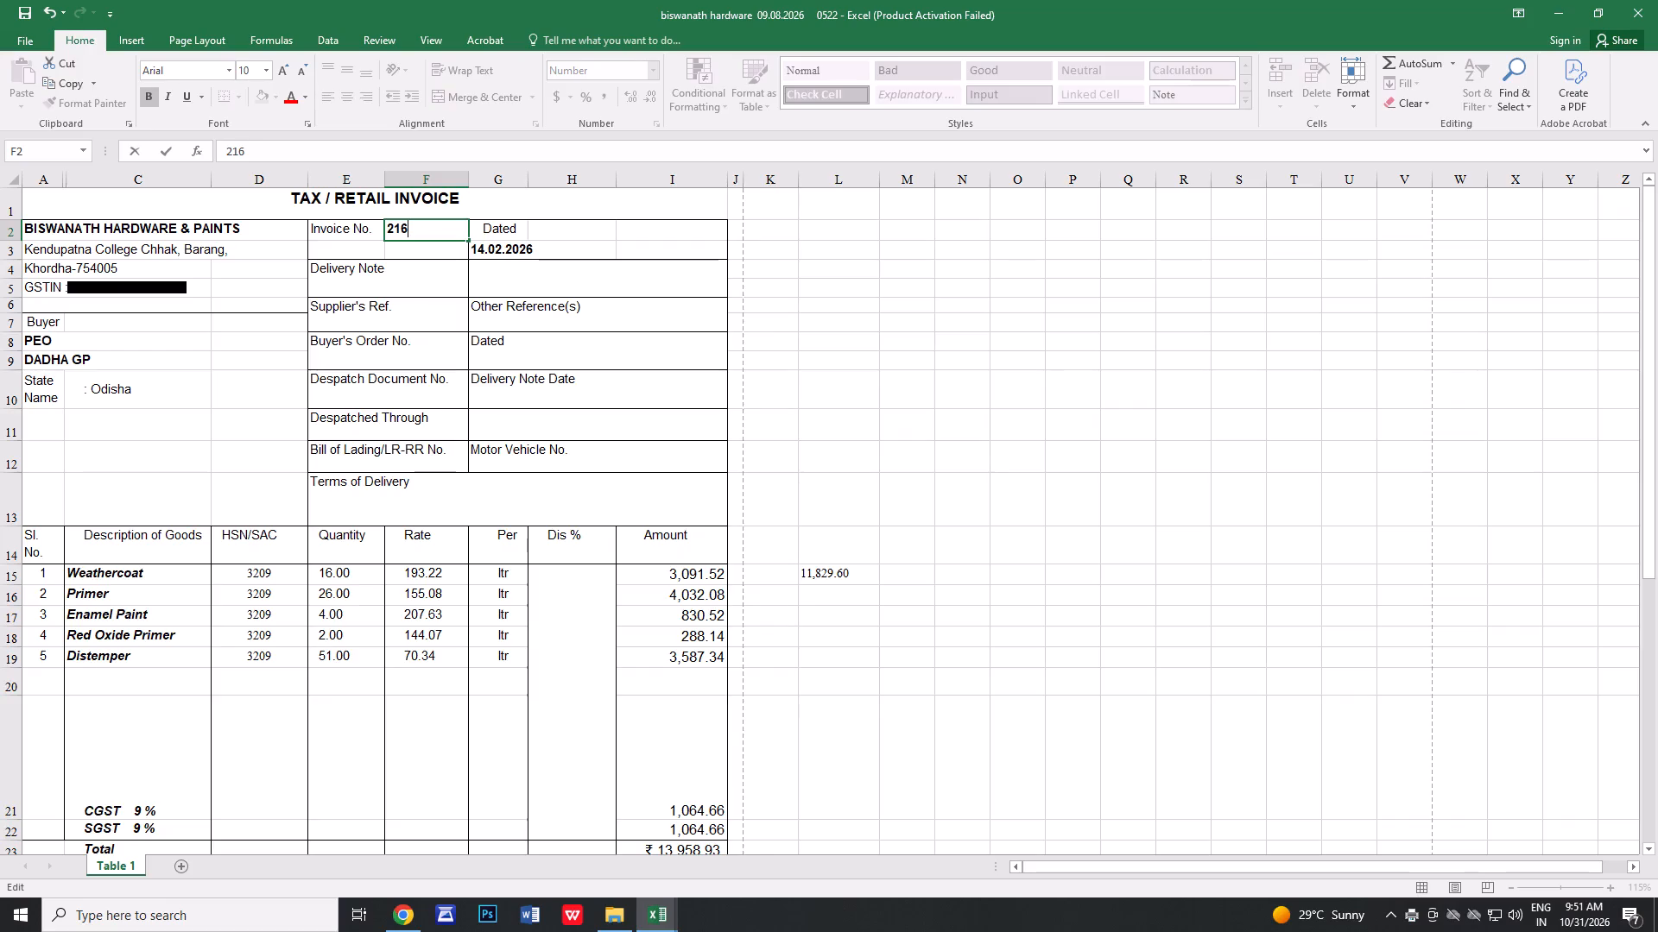
click(594, 287)
Replace the description of the third item, Enamel Paint, with Distemper.
scroll(594, 287, down, 2)
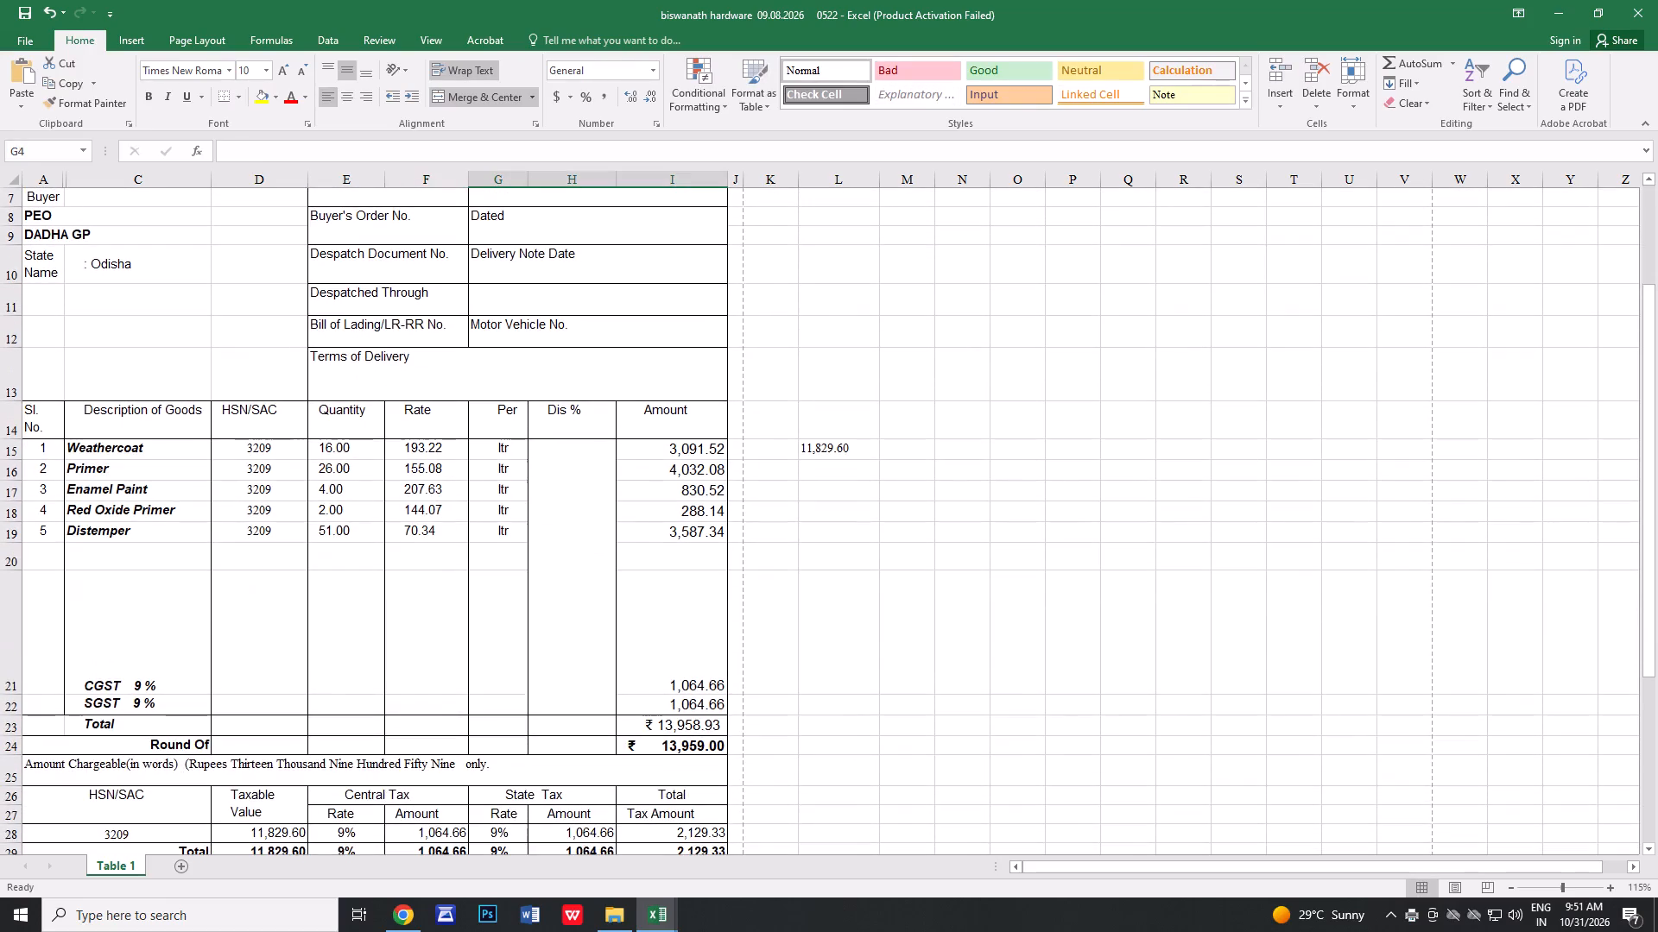
click(346, 452)
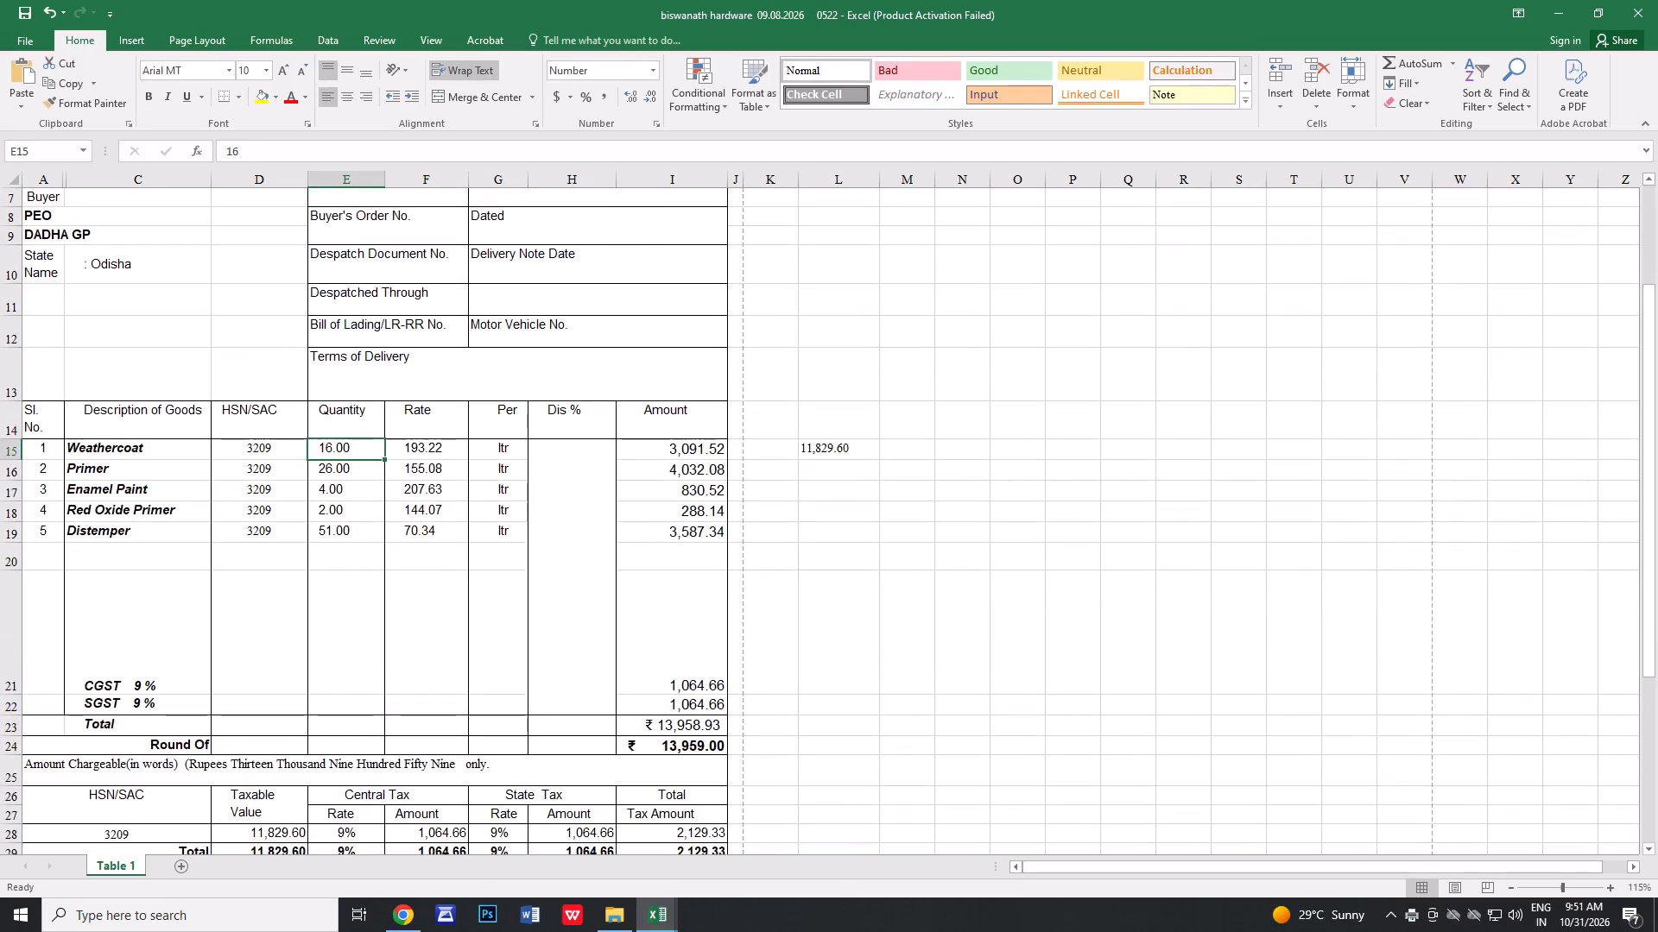
click(130, 488)
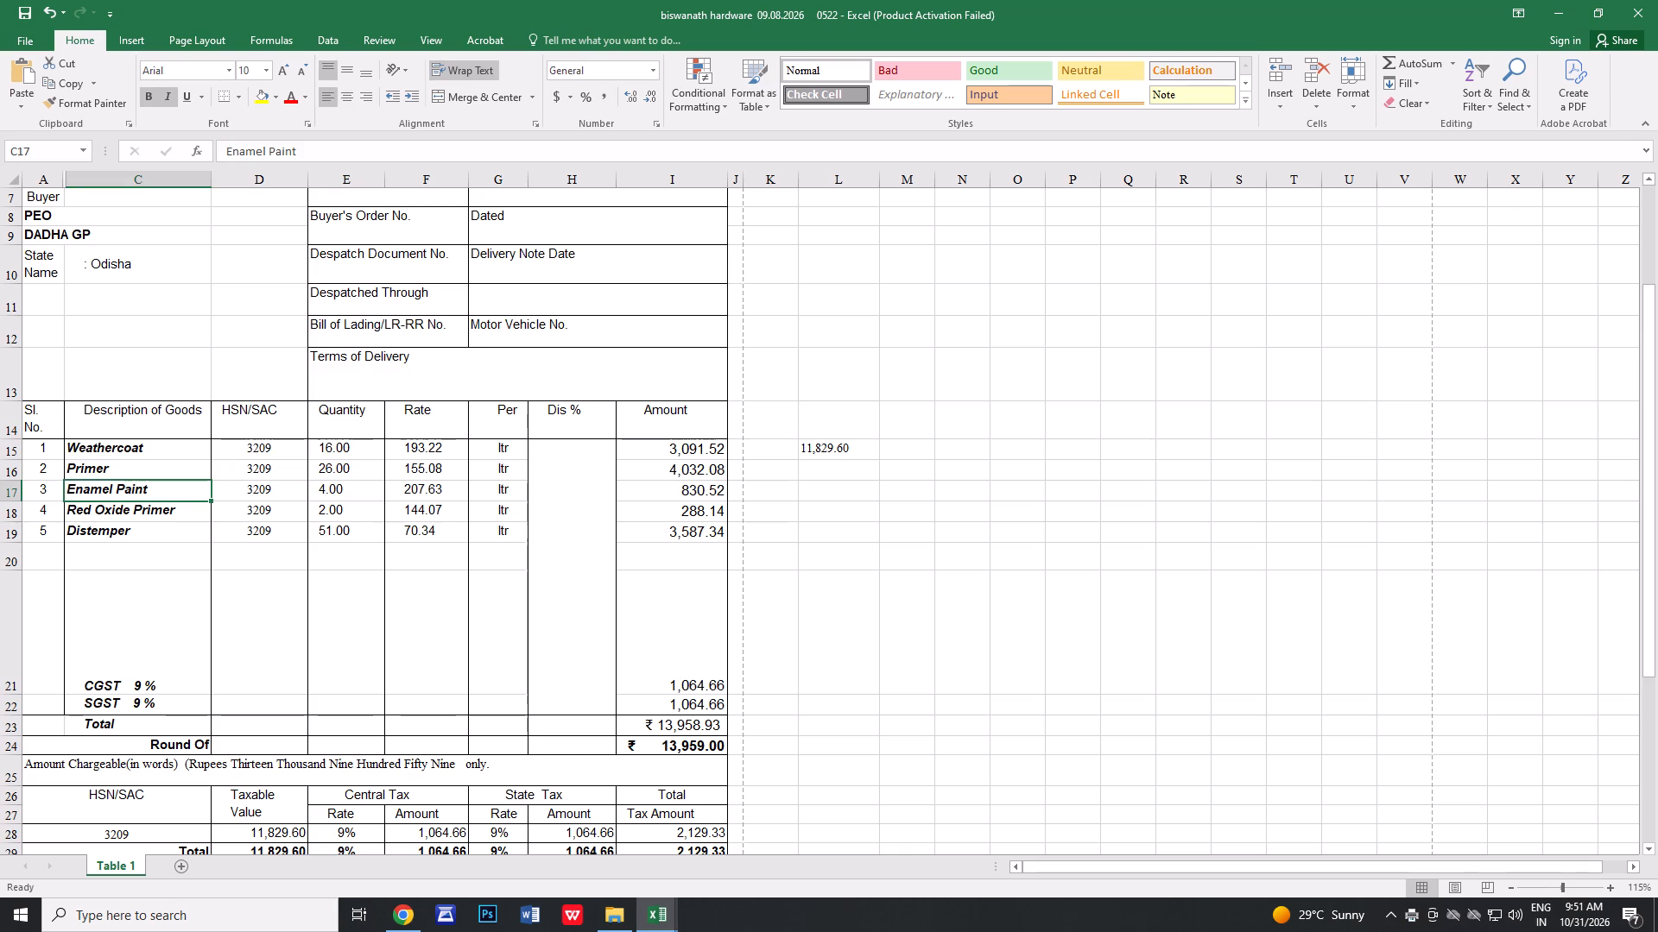
key(d)
text(istemper)
Set the quantities to 40 for the third item, Distemper, 23 for Primer and 14 for Weathercoat.
click(309, 499)
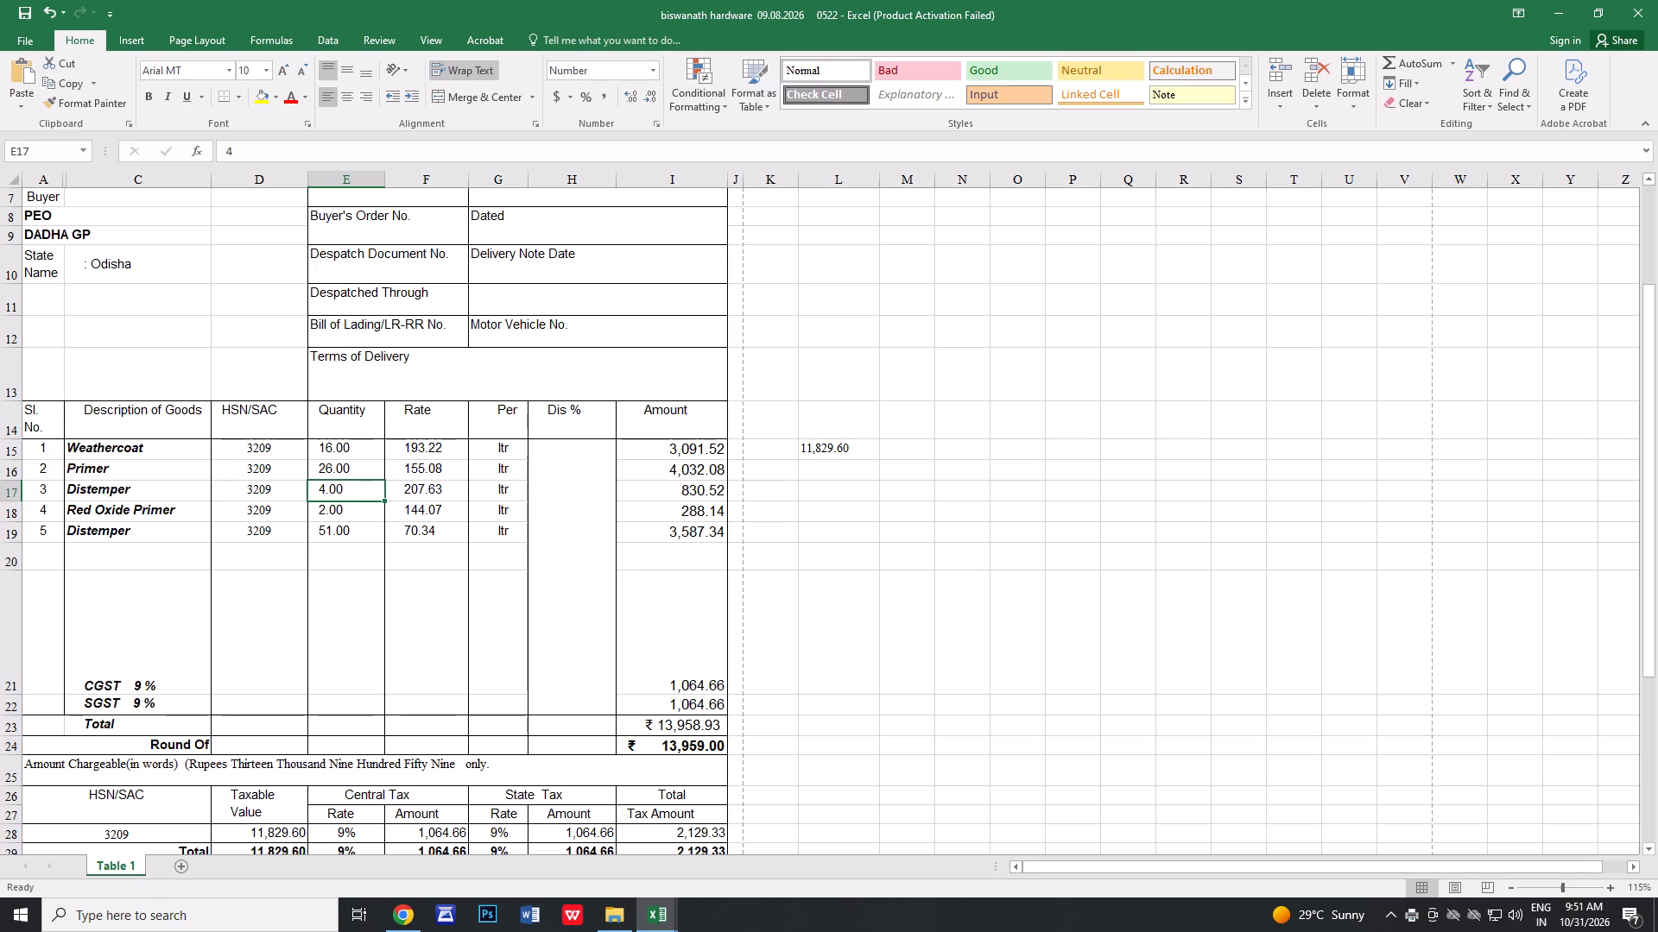
text(40)
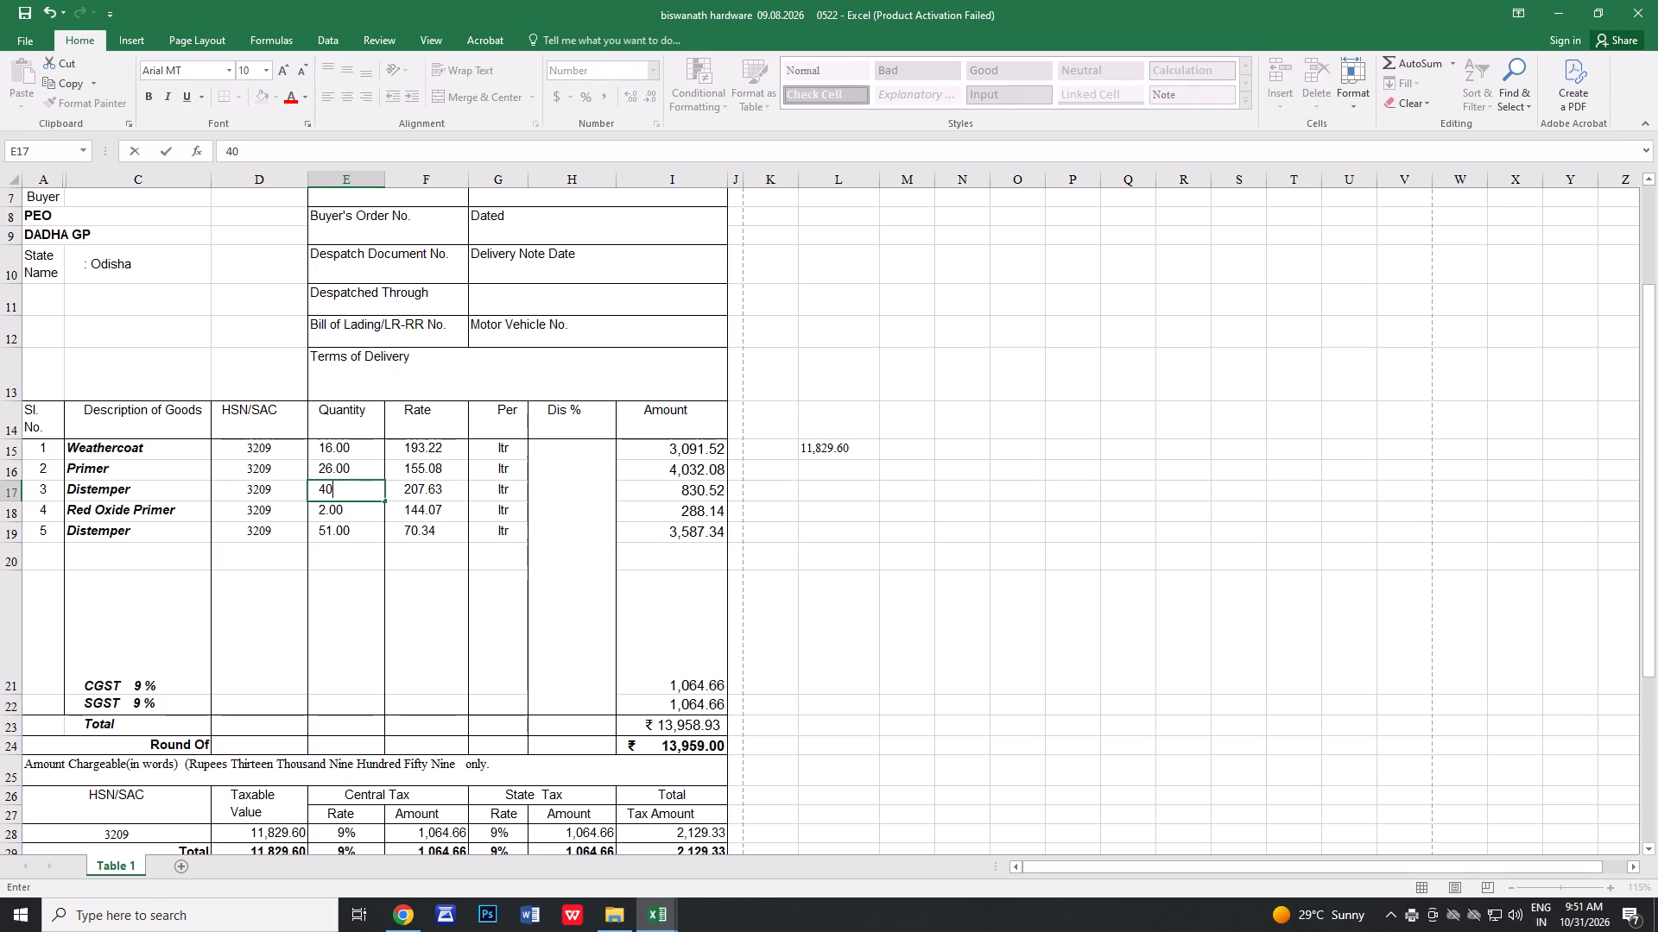
click(359, 462)
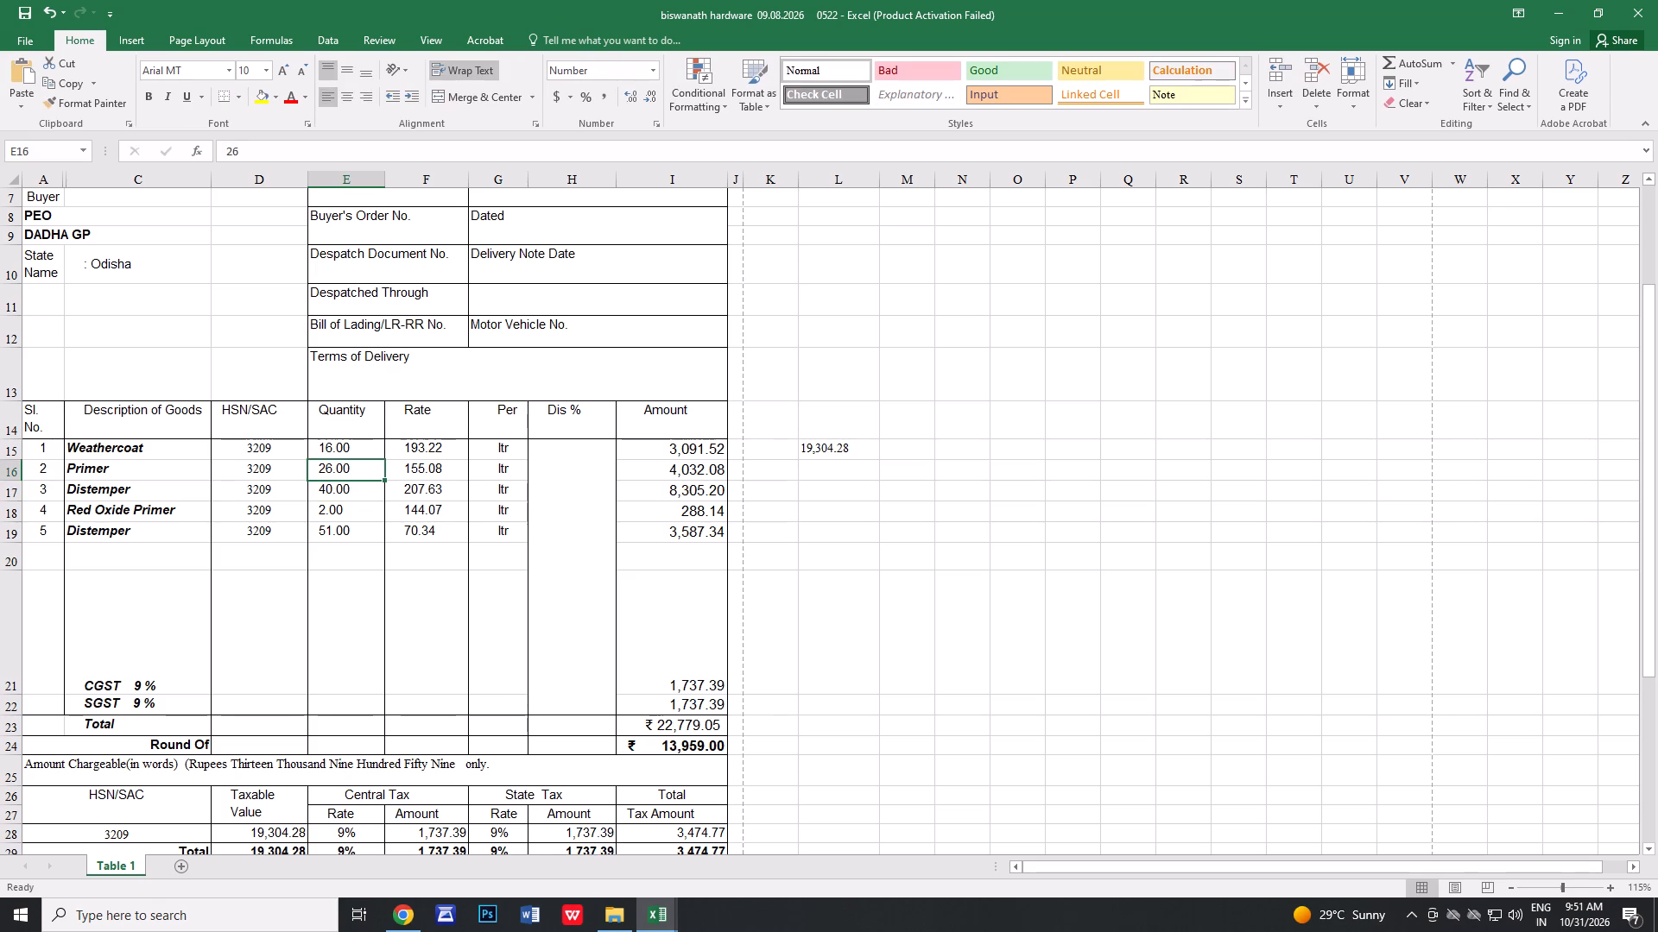
text(23)
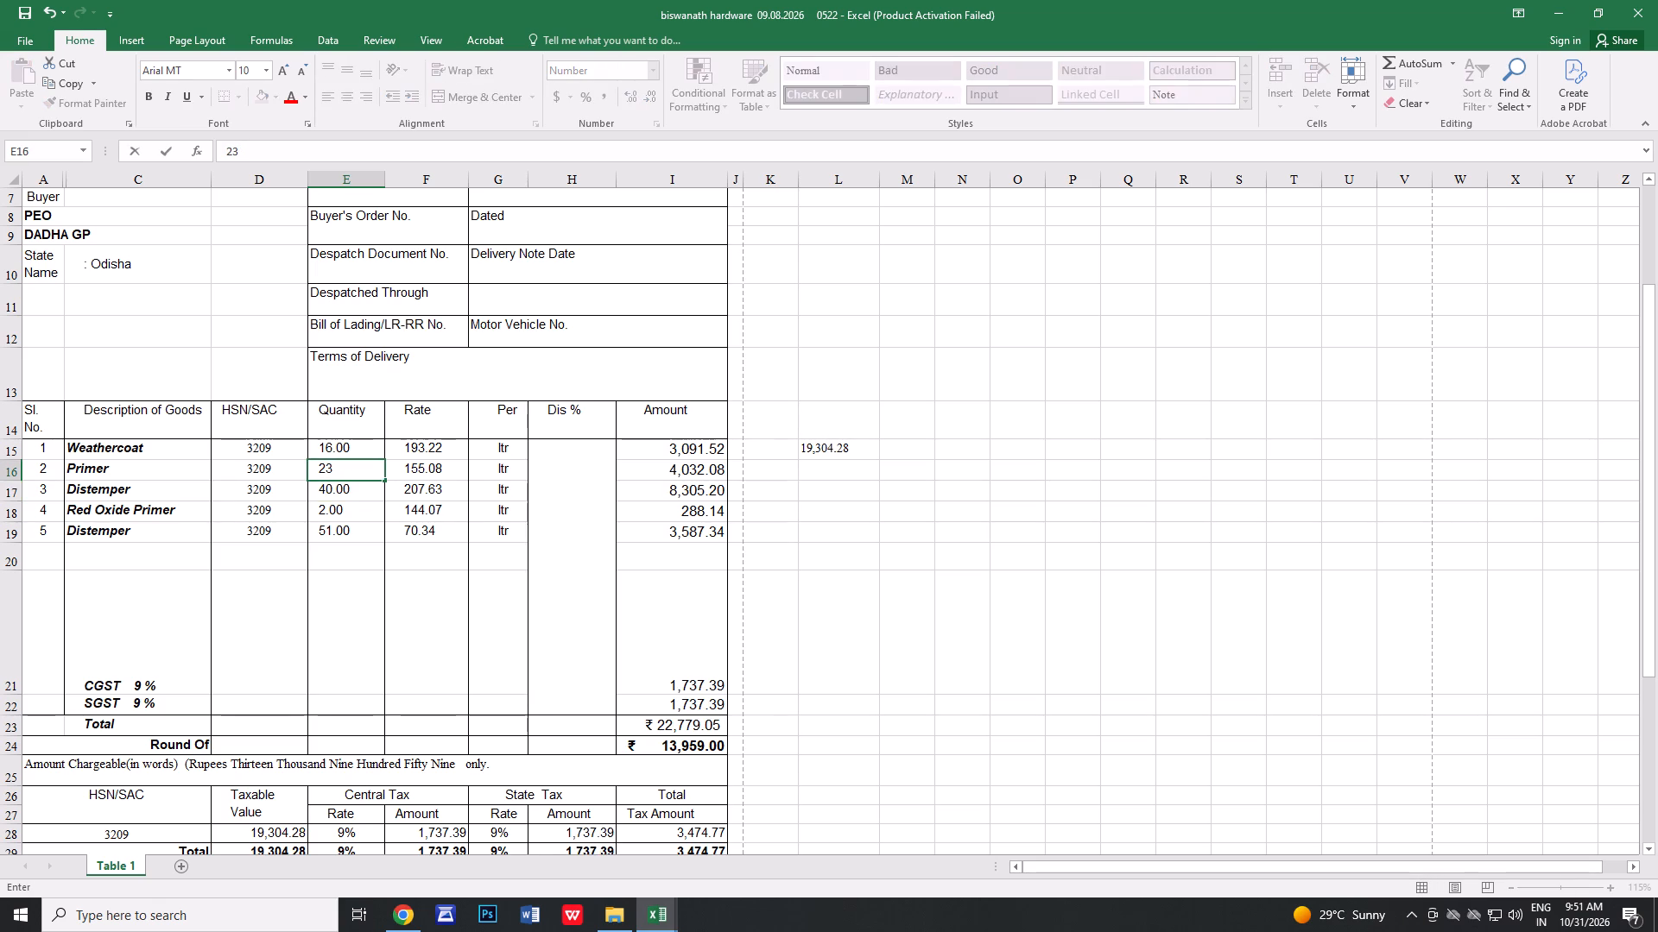
click(351, 449)
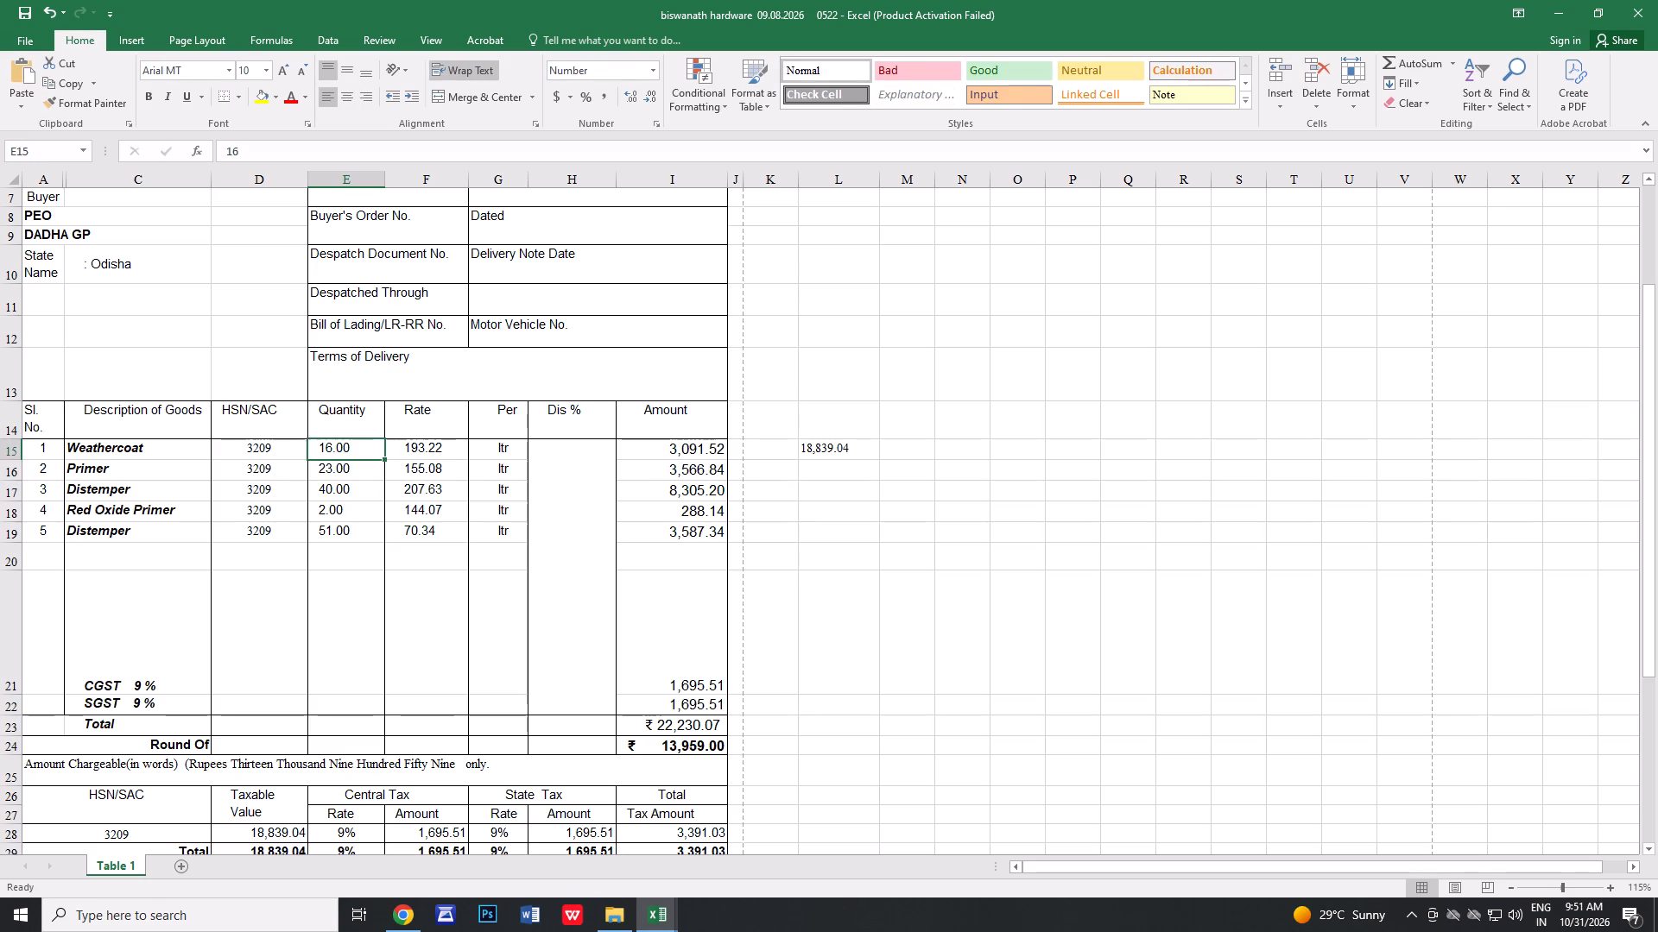
text(14)
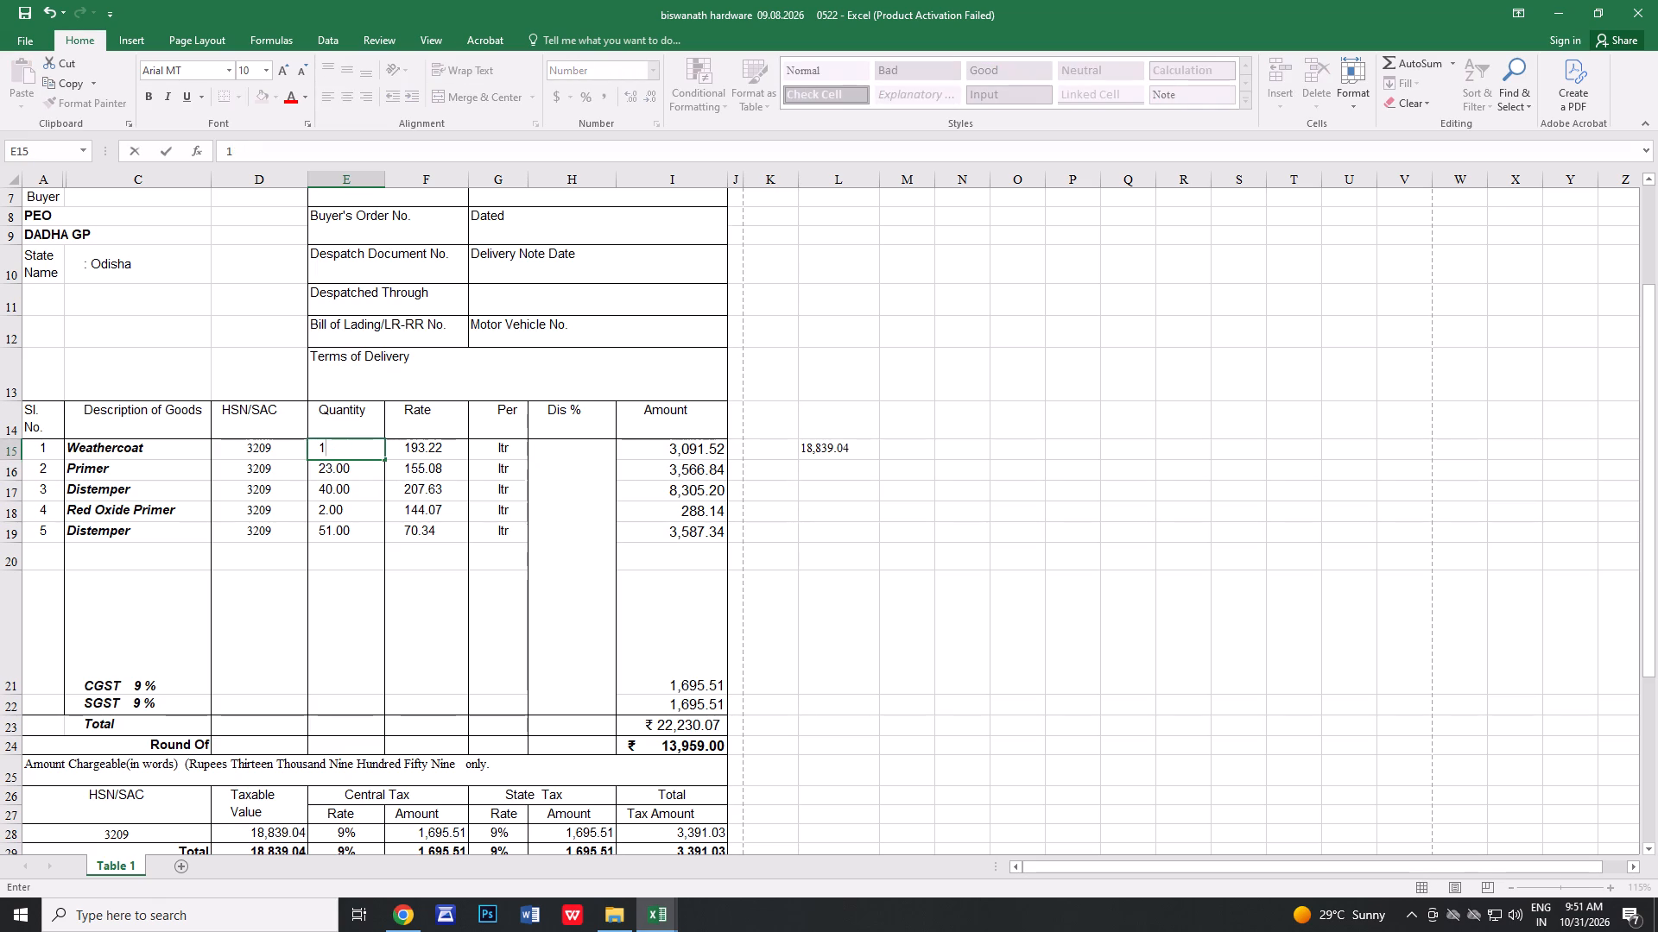
click(437, 449)
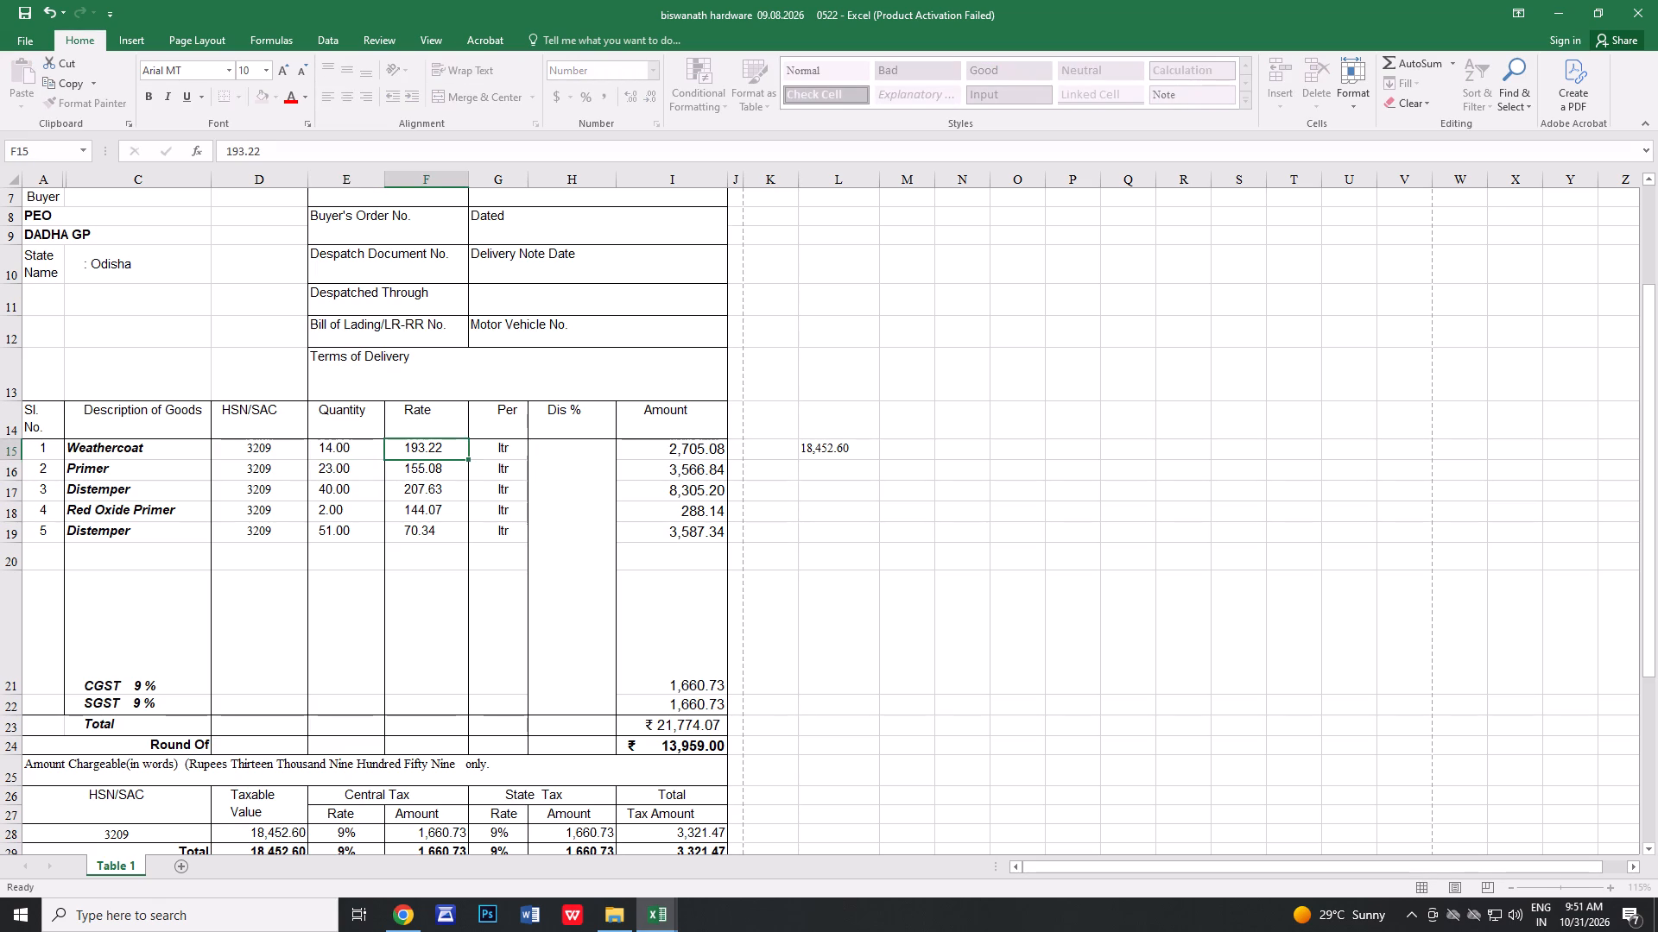
Set the rate of the third item, Distemper, to 70.34.
click(427, 494)
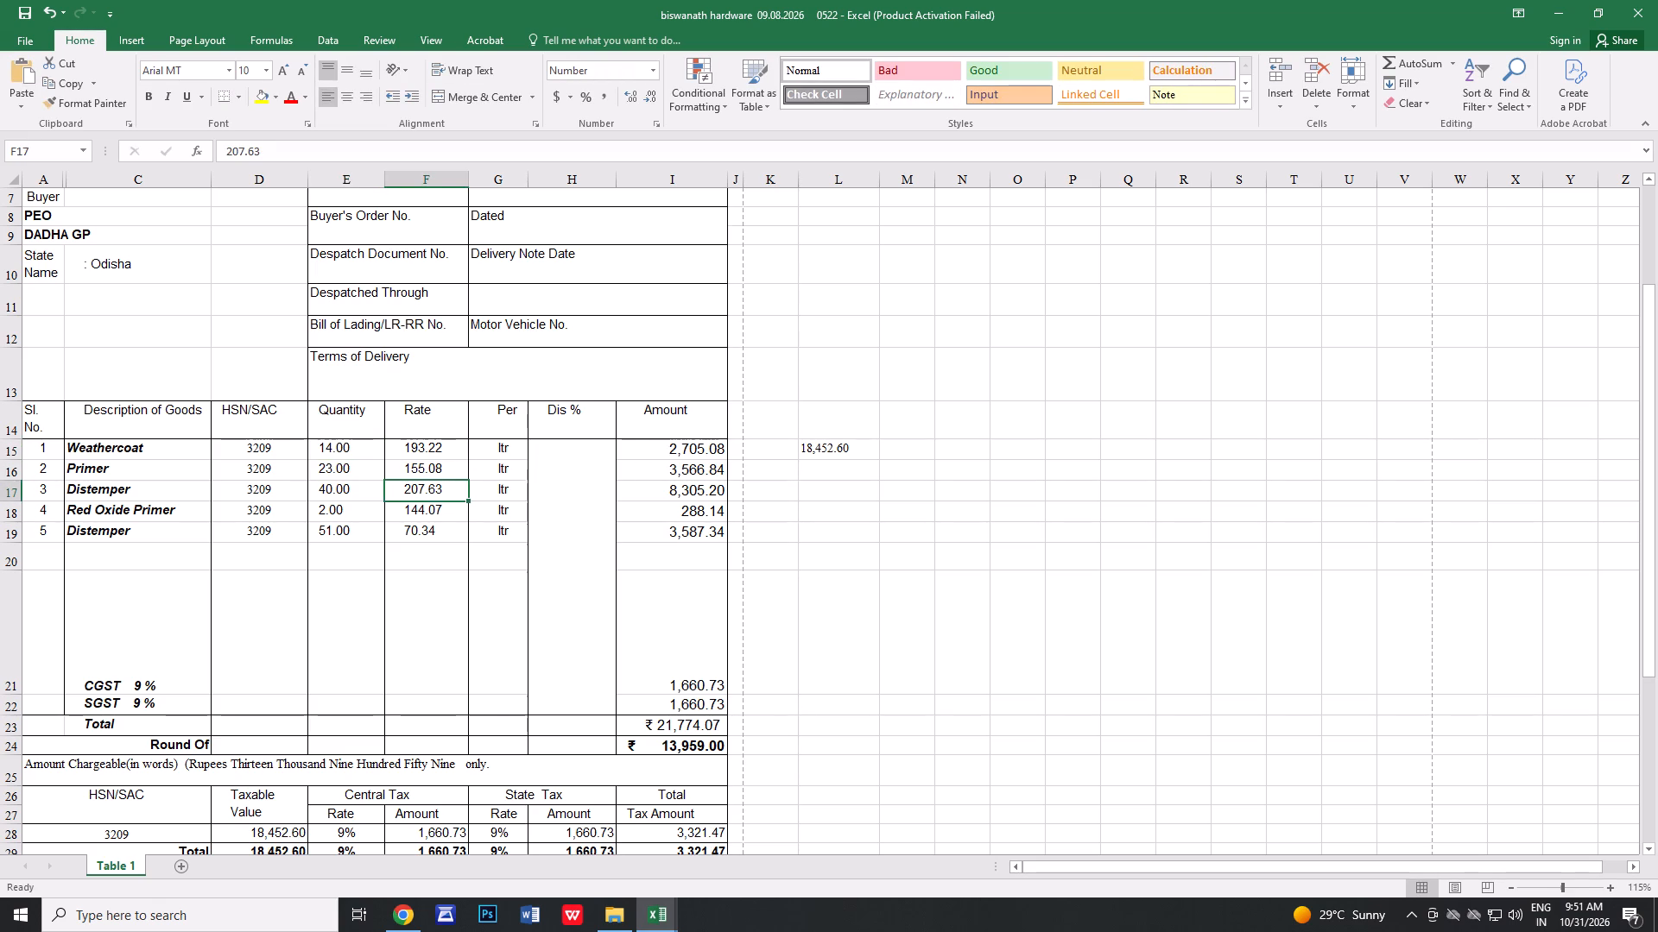
text(70)
text(.34)
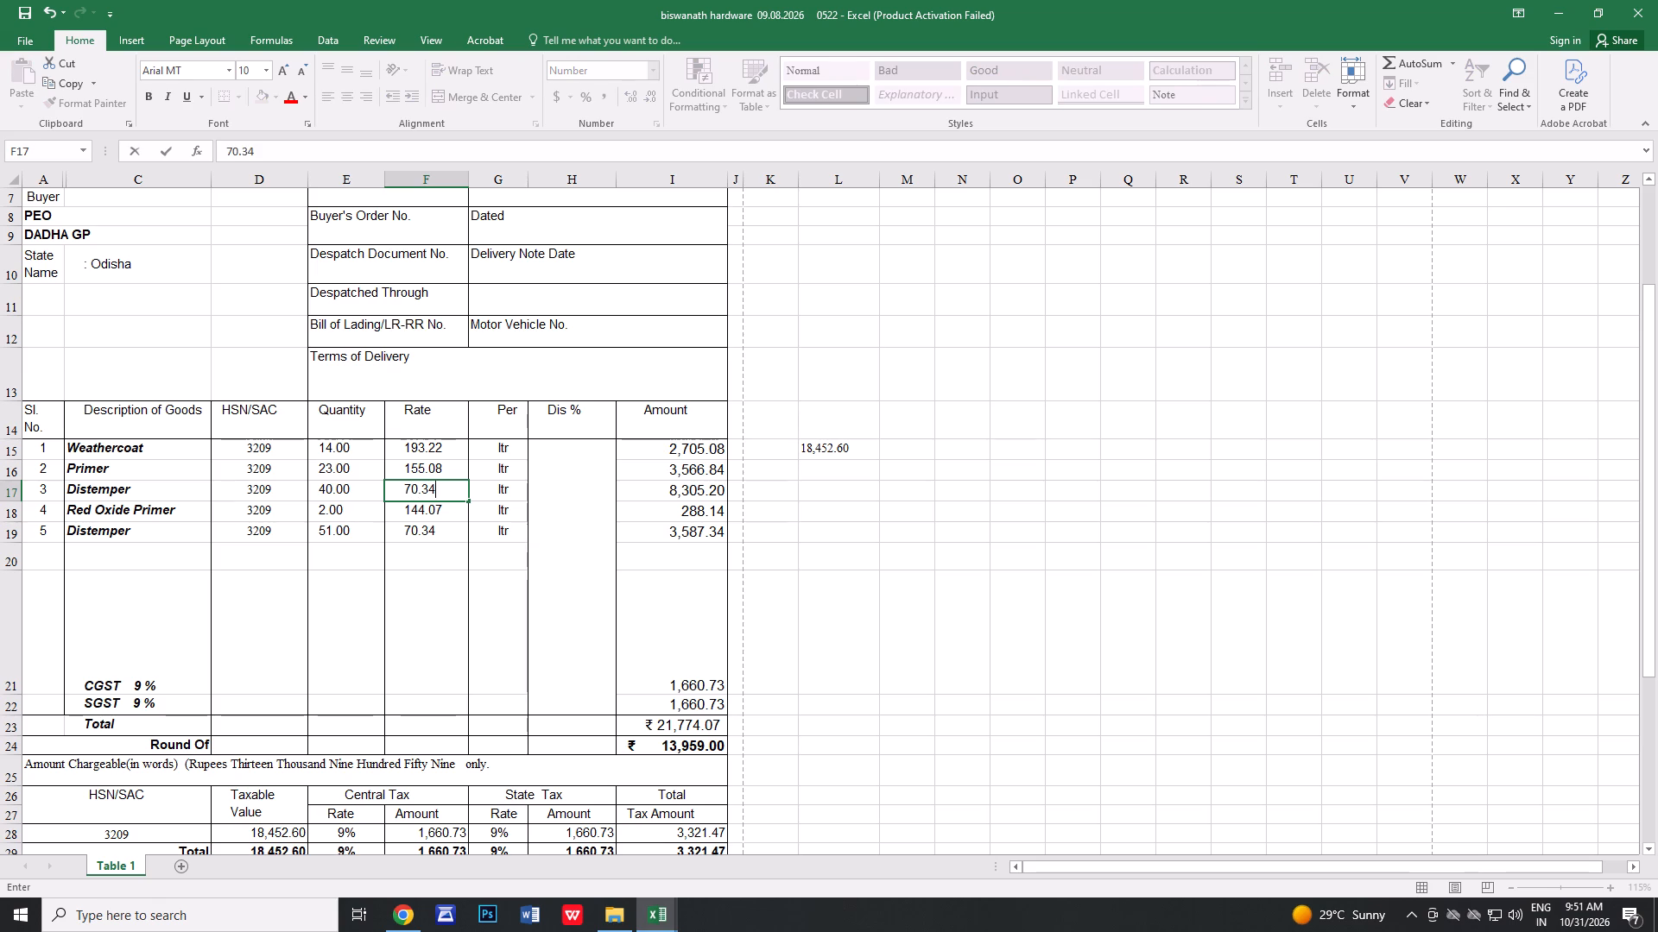
Clear the fourth and fifth item lines, Red Oxide Primer and the second Distemper, including their amounts.
drag(50, 512, 228, 528)
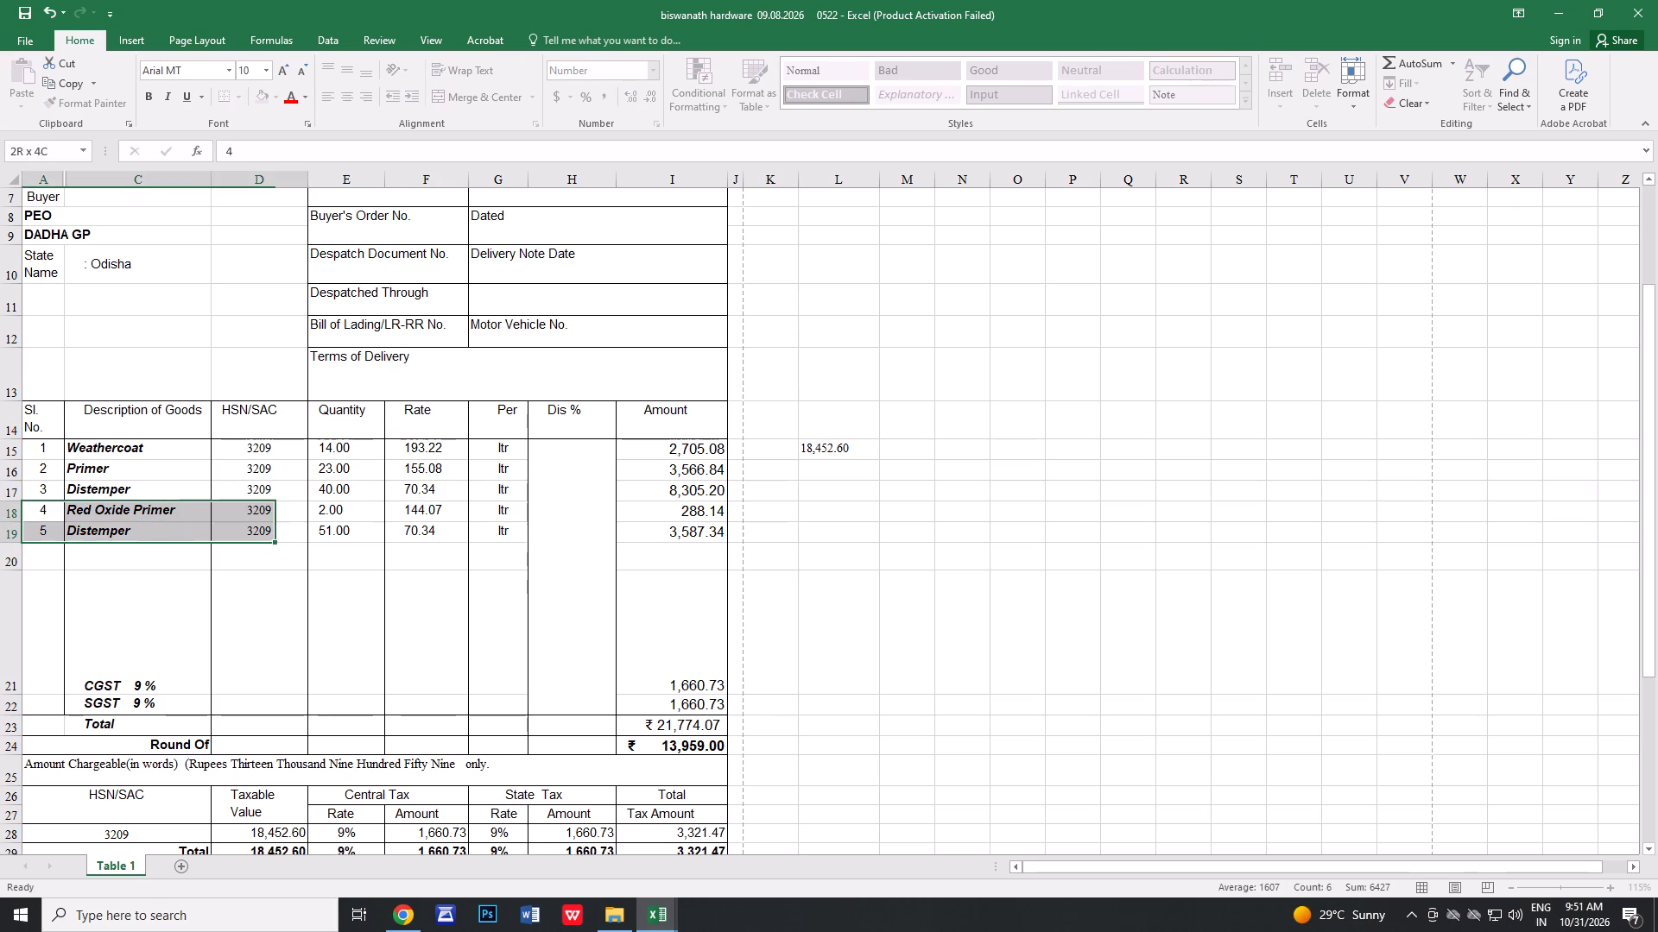
drag(228, 528, 486, 532)
click(490, 532)
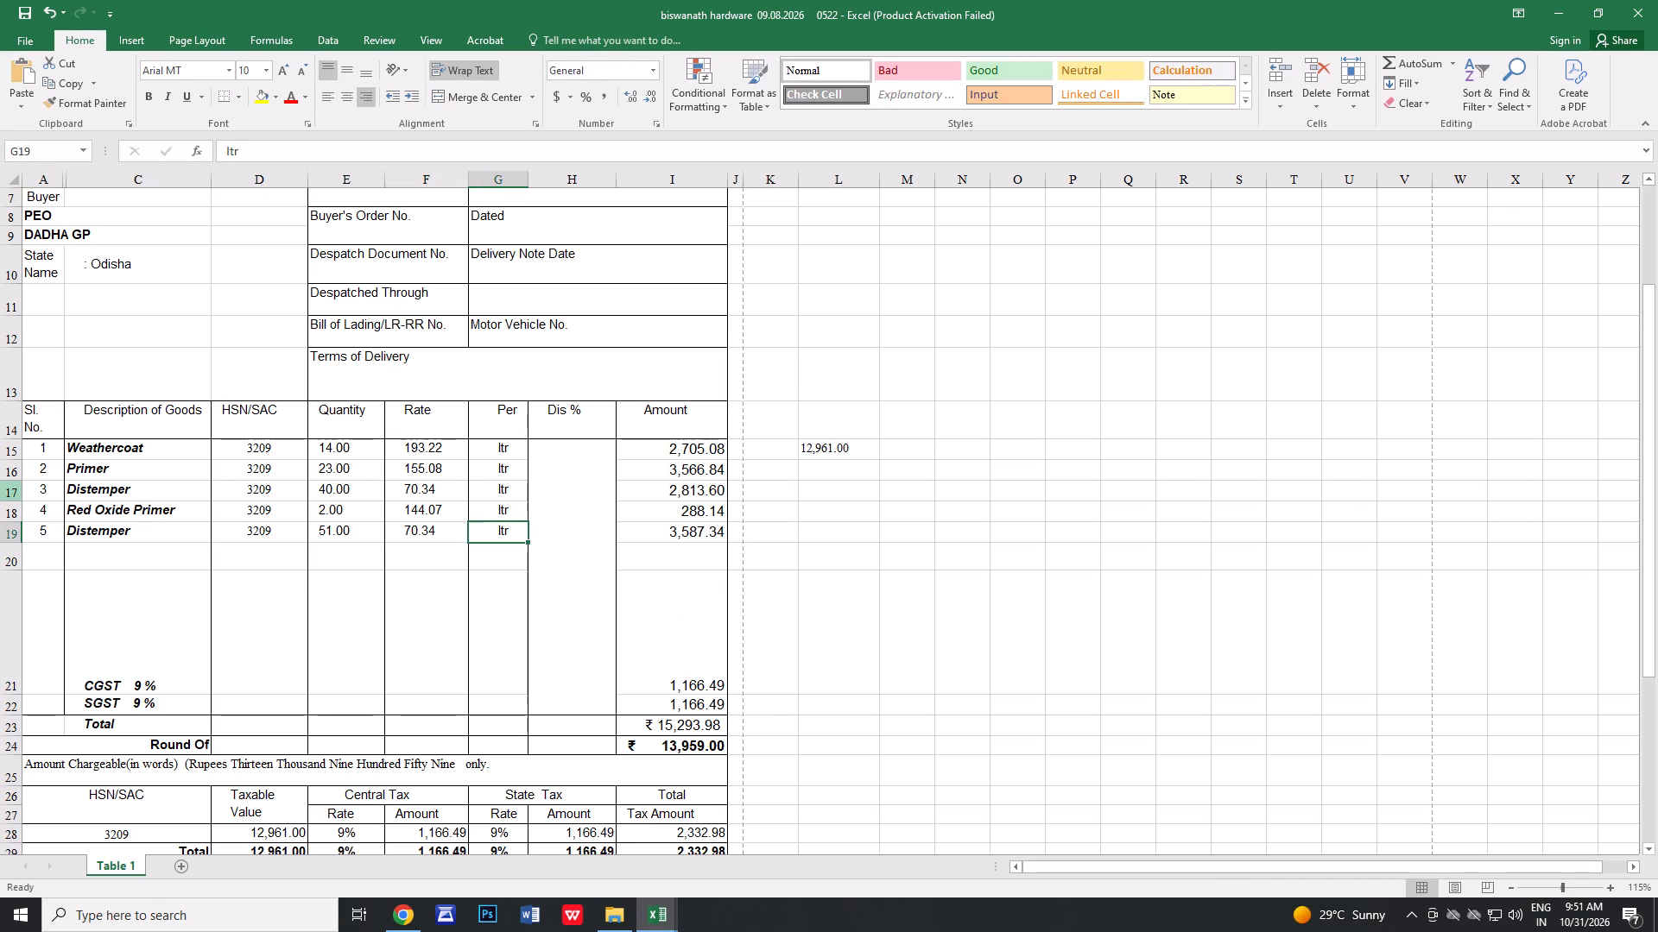
drag(42, 510, 373, 537)
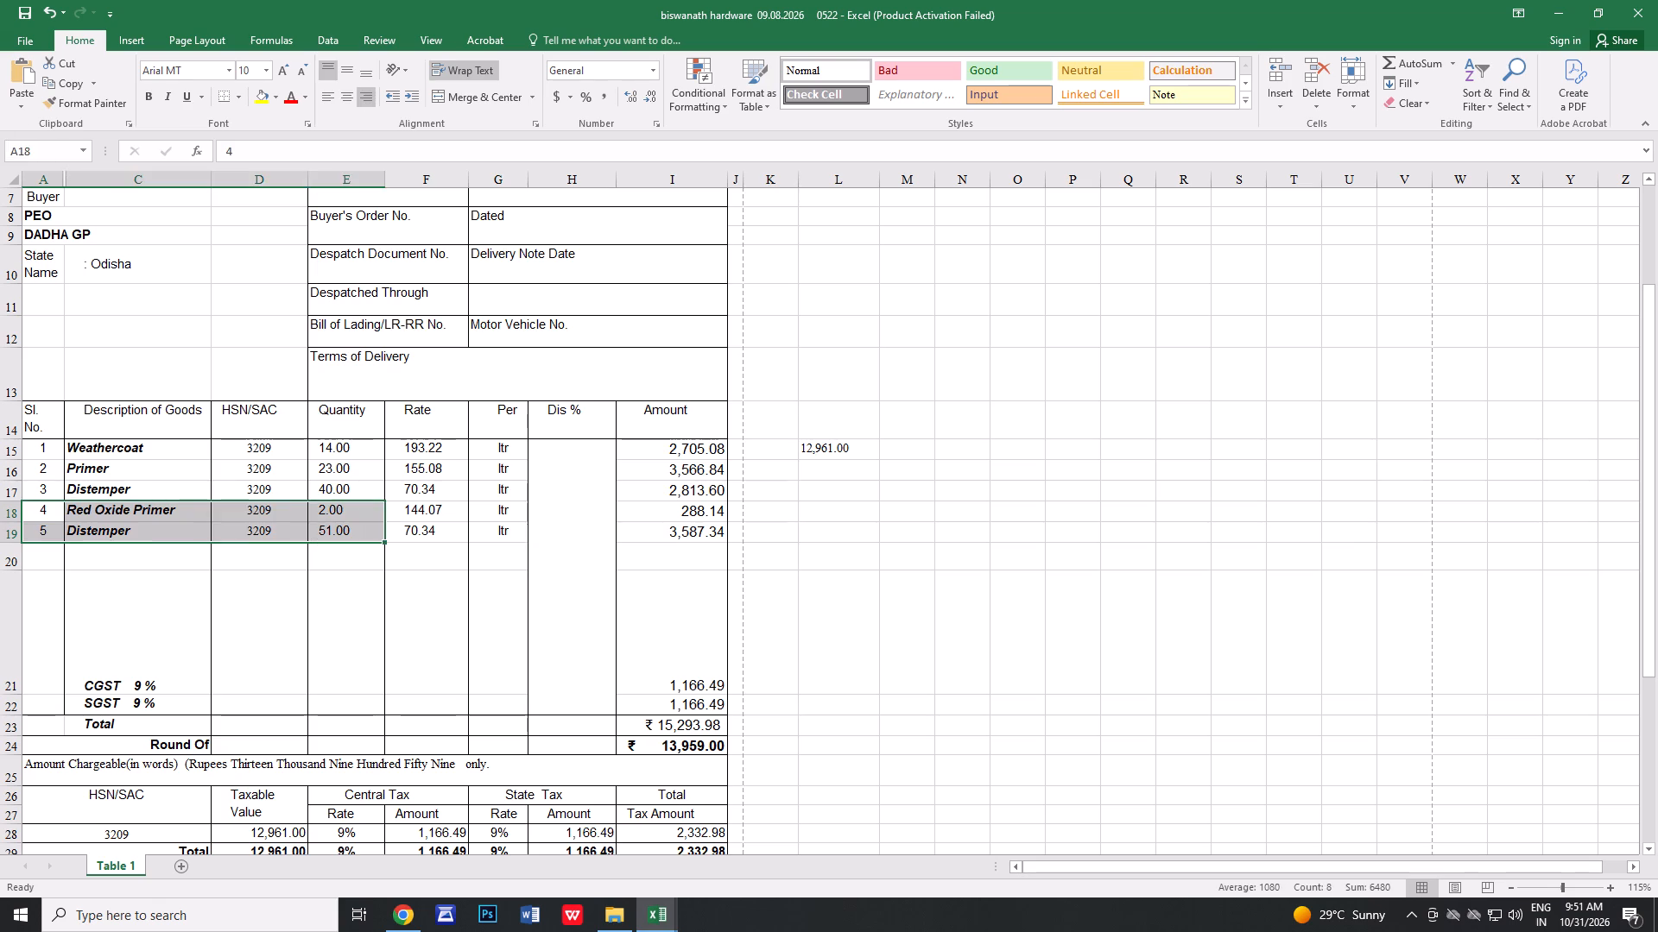
drag(403, 533, 432, 532)
click(438, 531)
drag(46, 511, 440, 528)
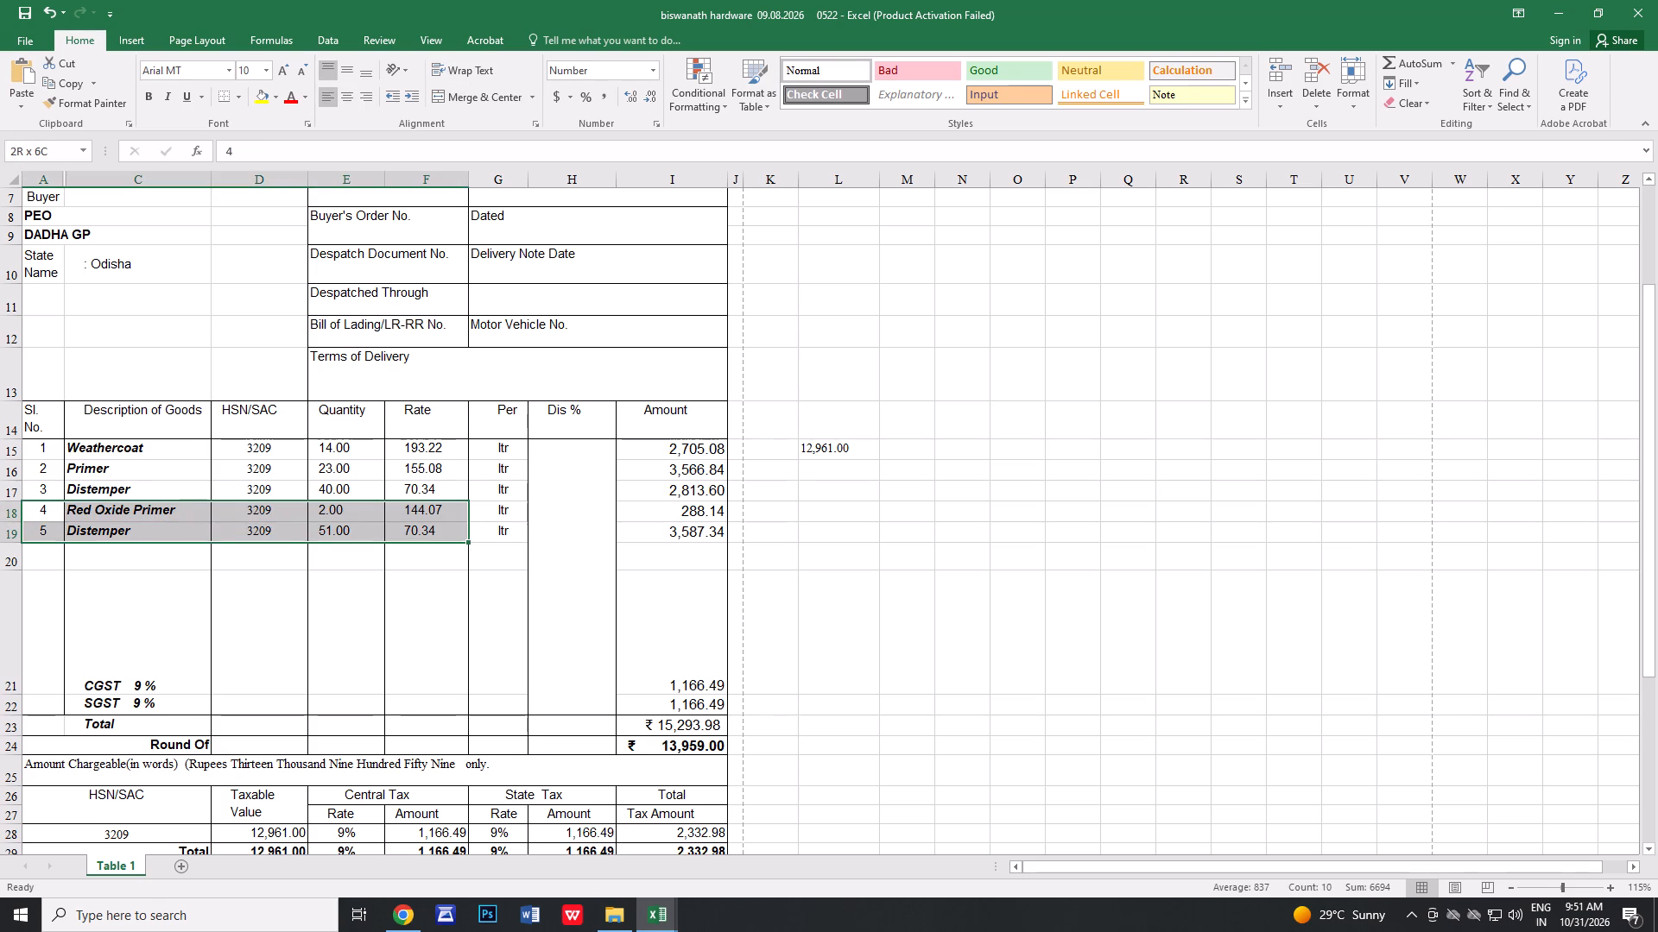
drag(440, 528, 474, 531)
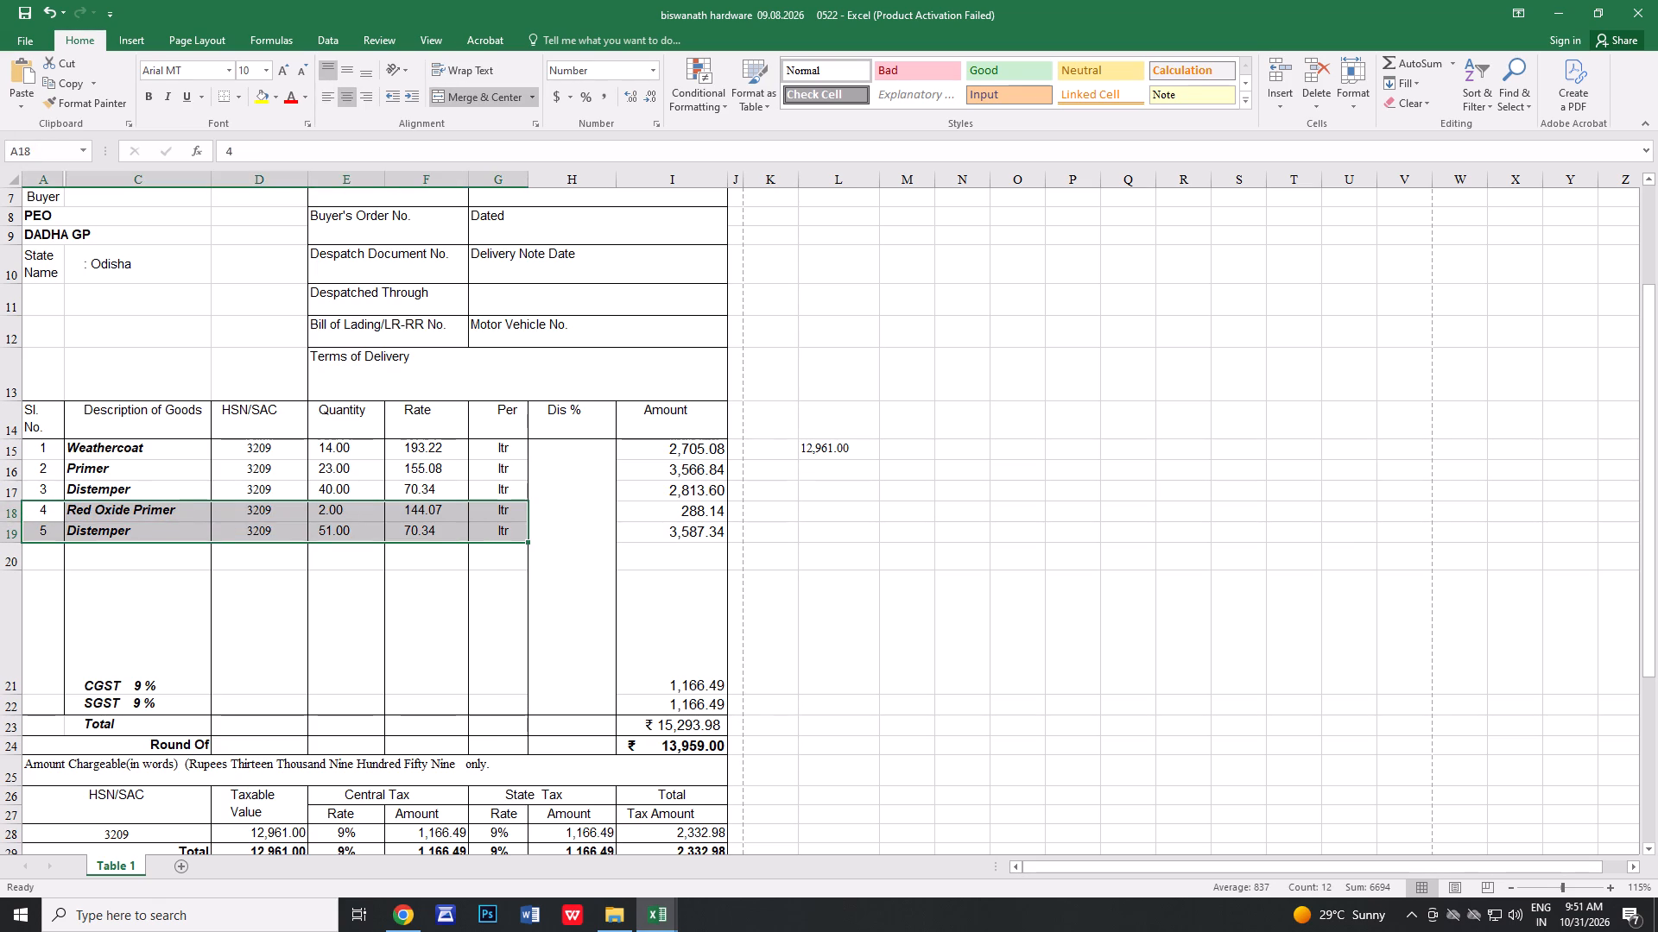
key(Delete)
drag(660, 514, 668, 526)
key(Delete)
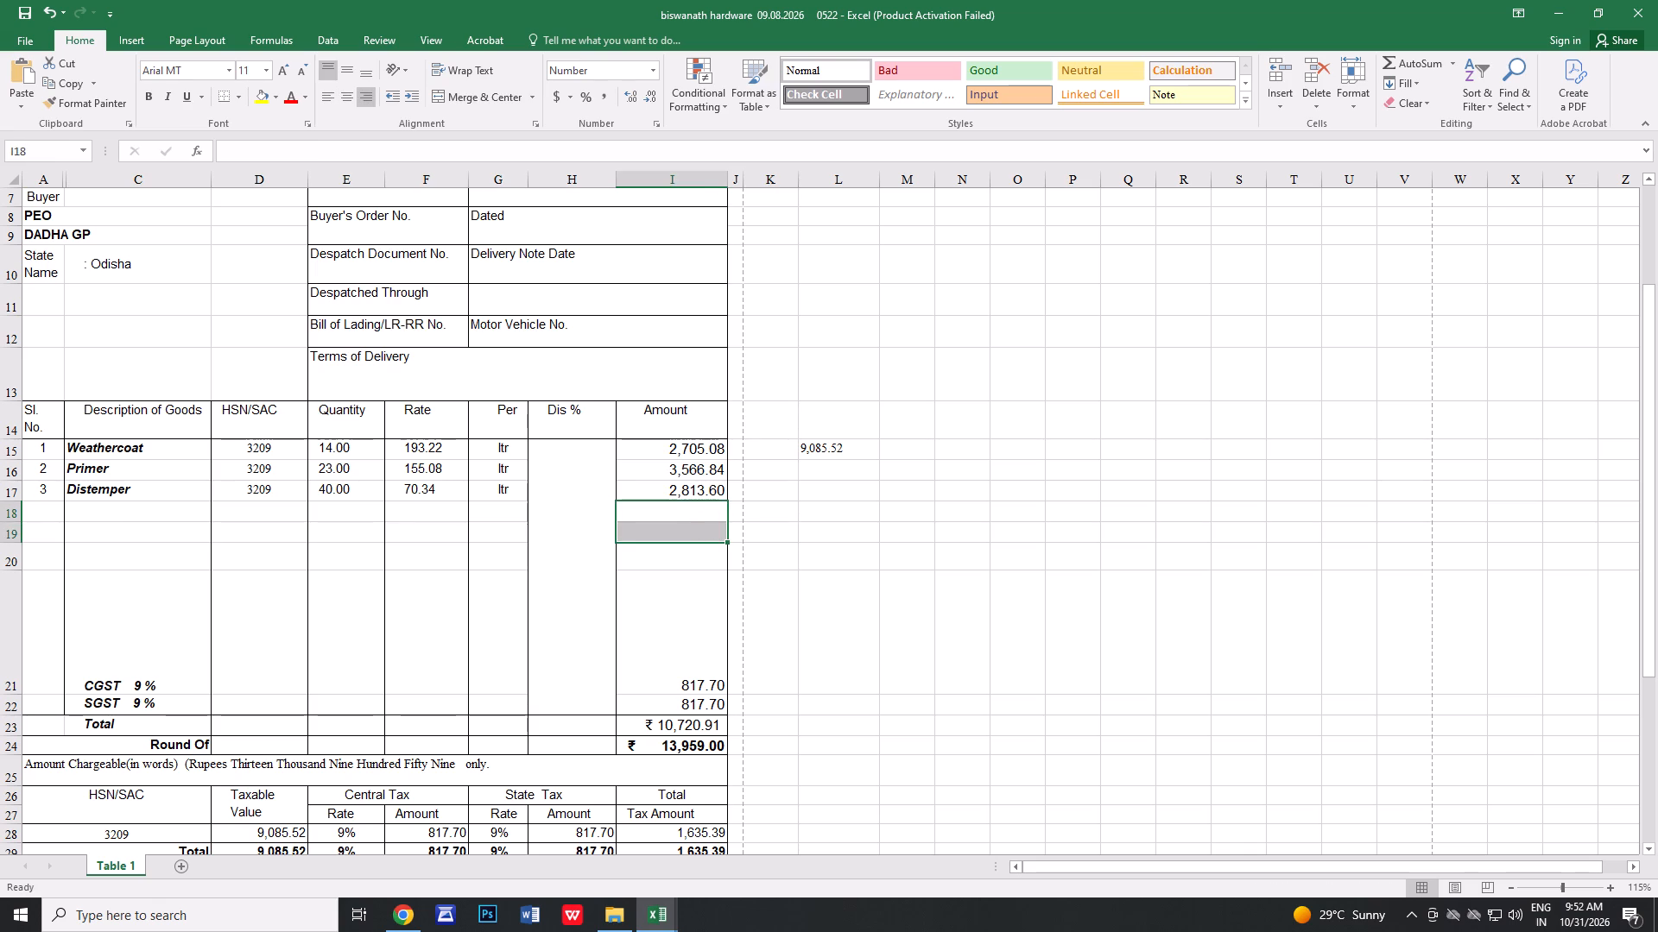
Set the Round Of amount to 10721.
click(705, 753)
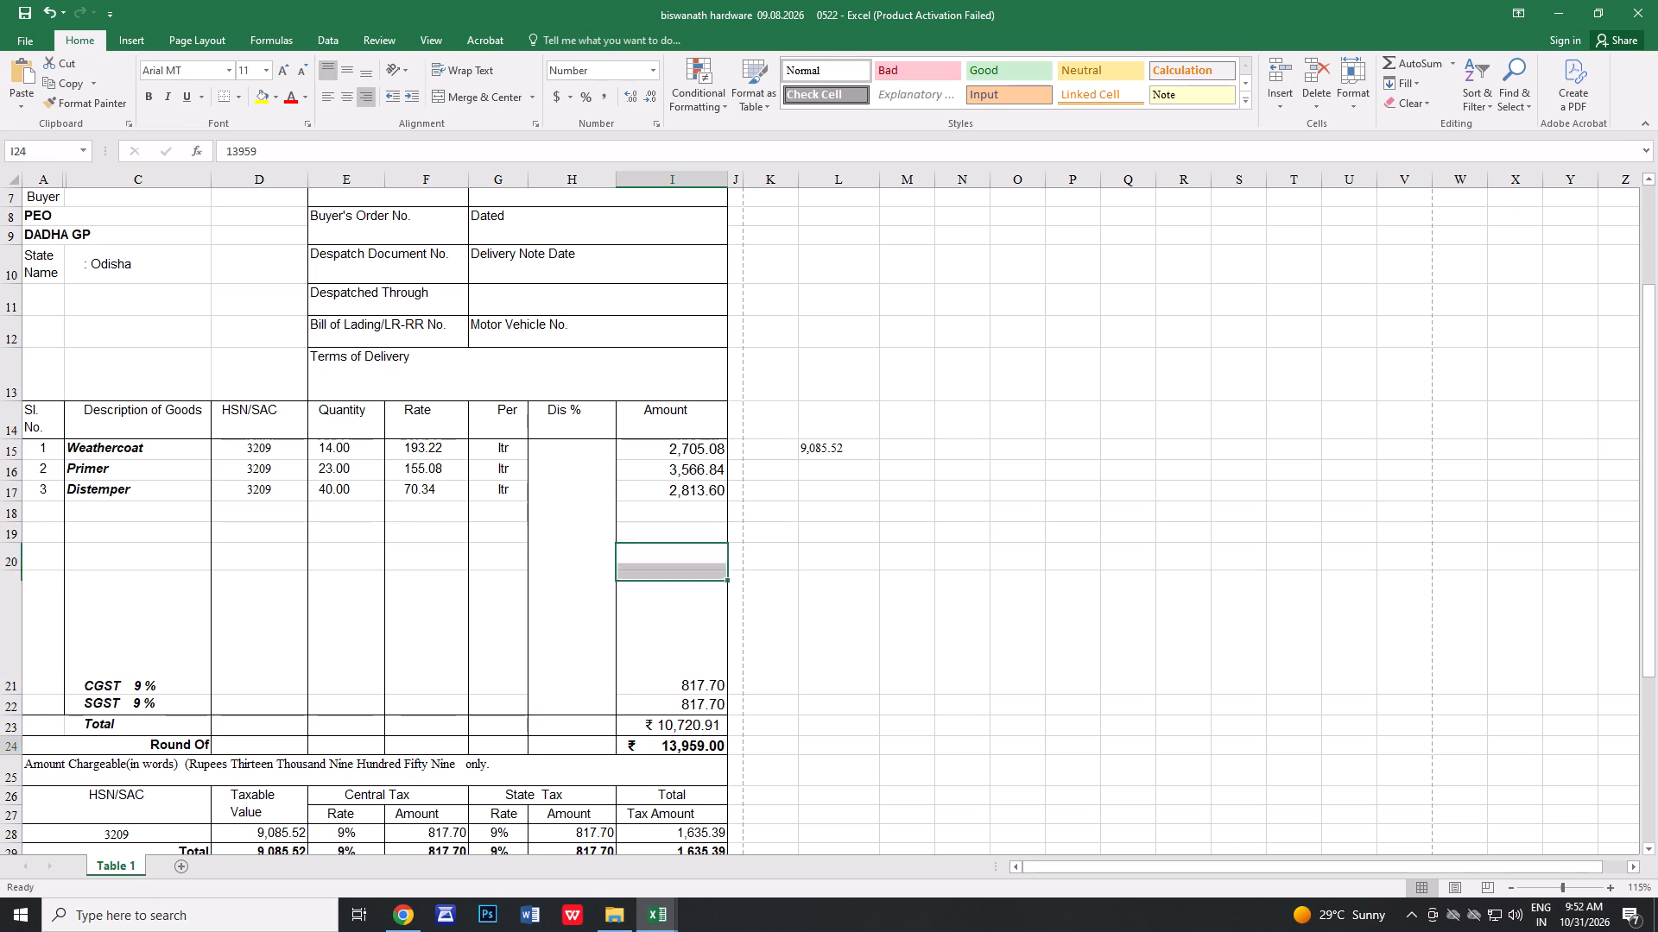
text(10721)
click(916, 749)
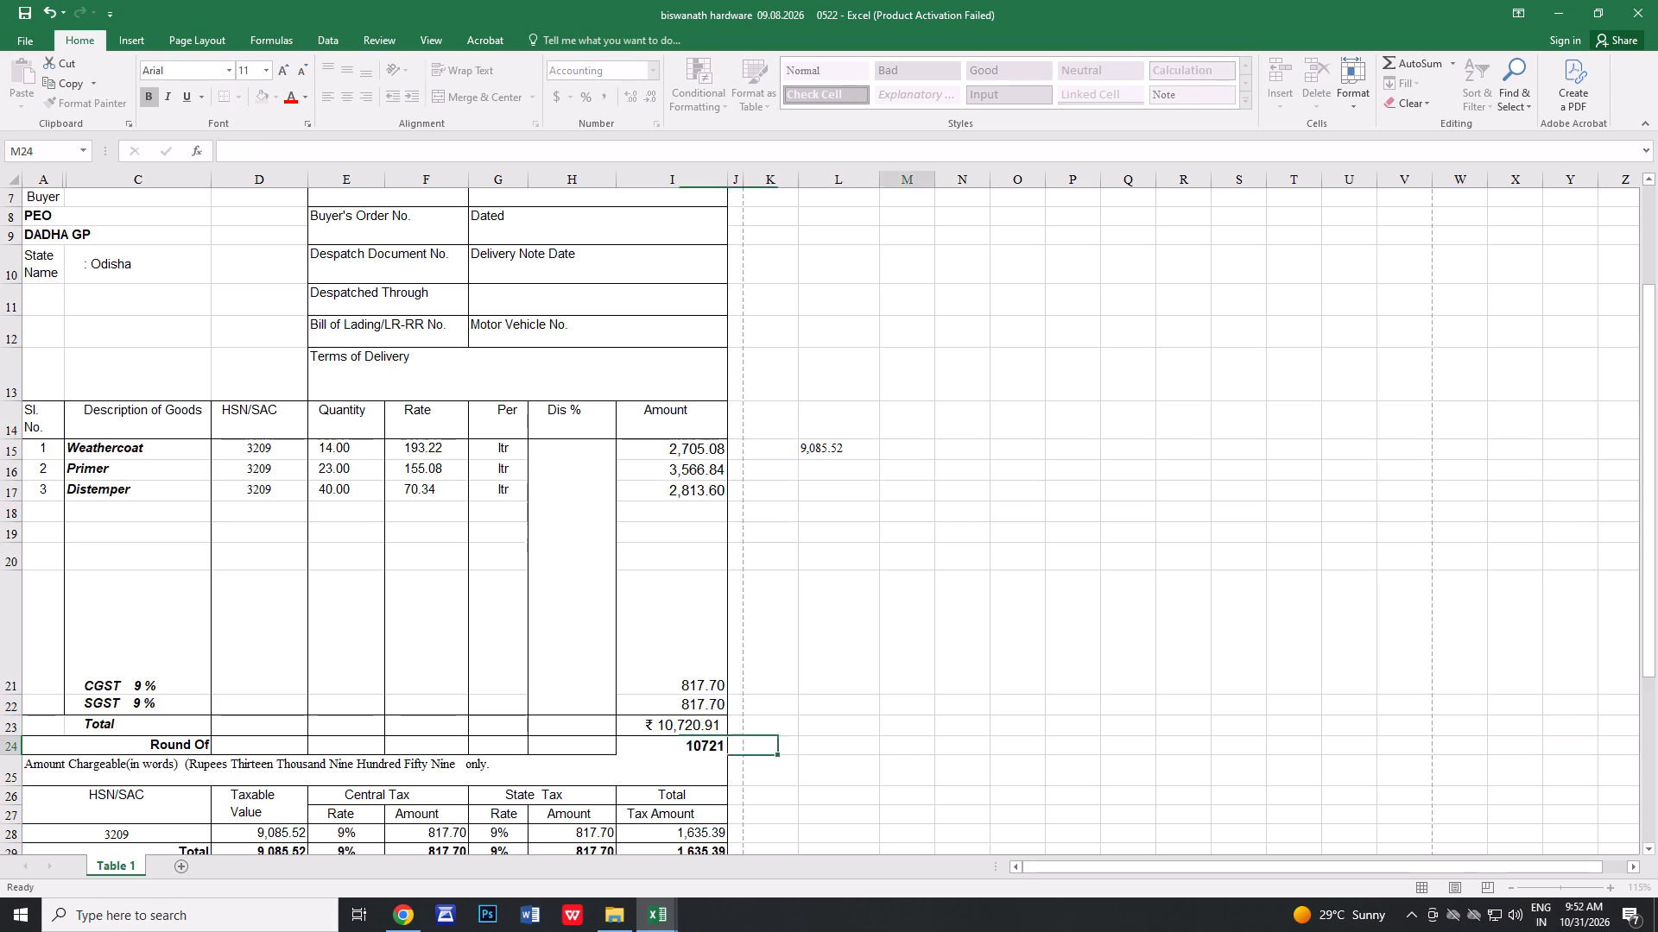
Change the amount chargeable in words to Rupees Ten Thousand Seven Hundred Twenty One only.
scroll(915, 748, down, 2)
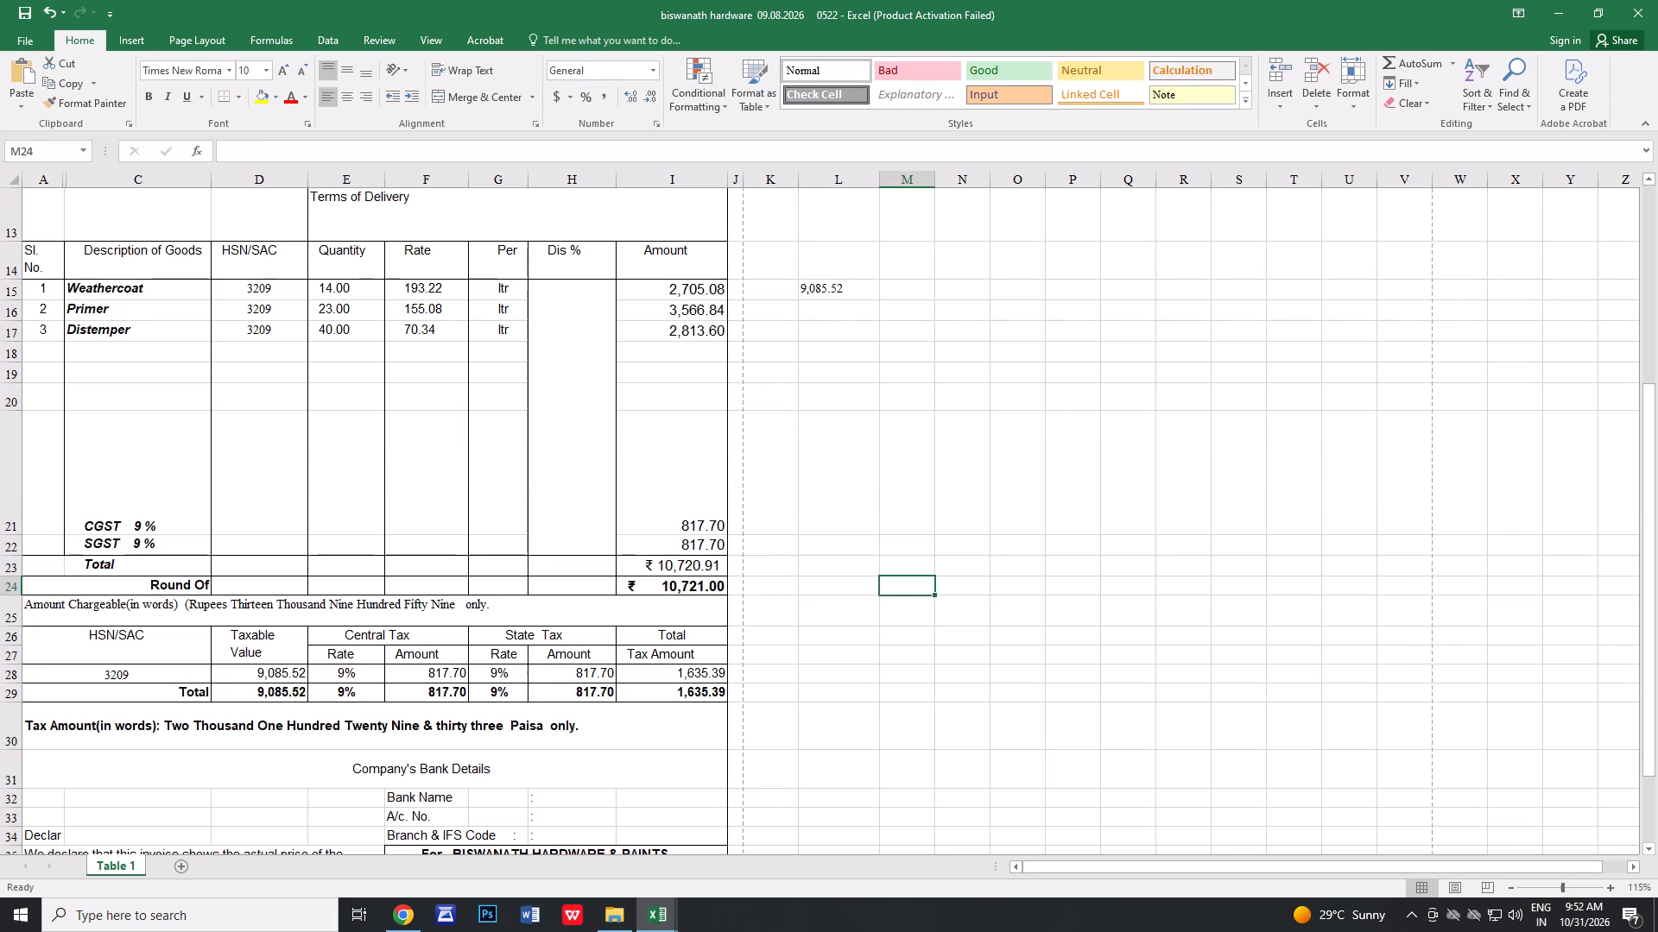
double_click(270, 608)
key(BackSpace)
key(BackSpace)
key(BackSpace)
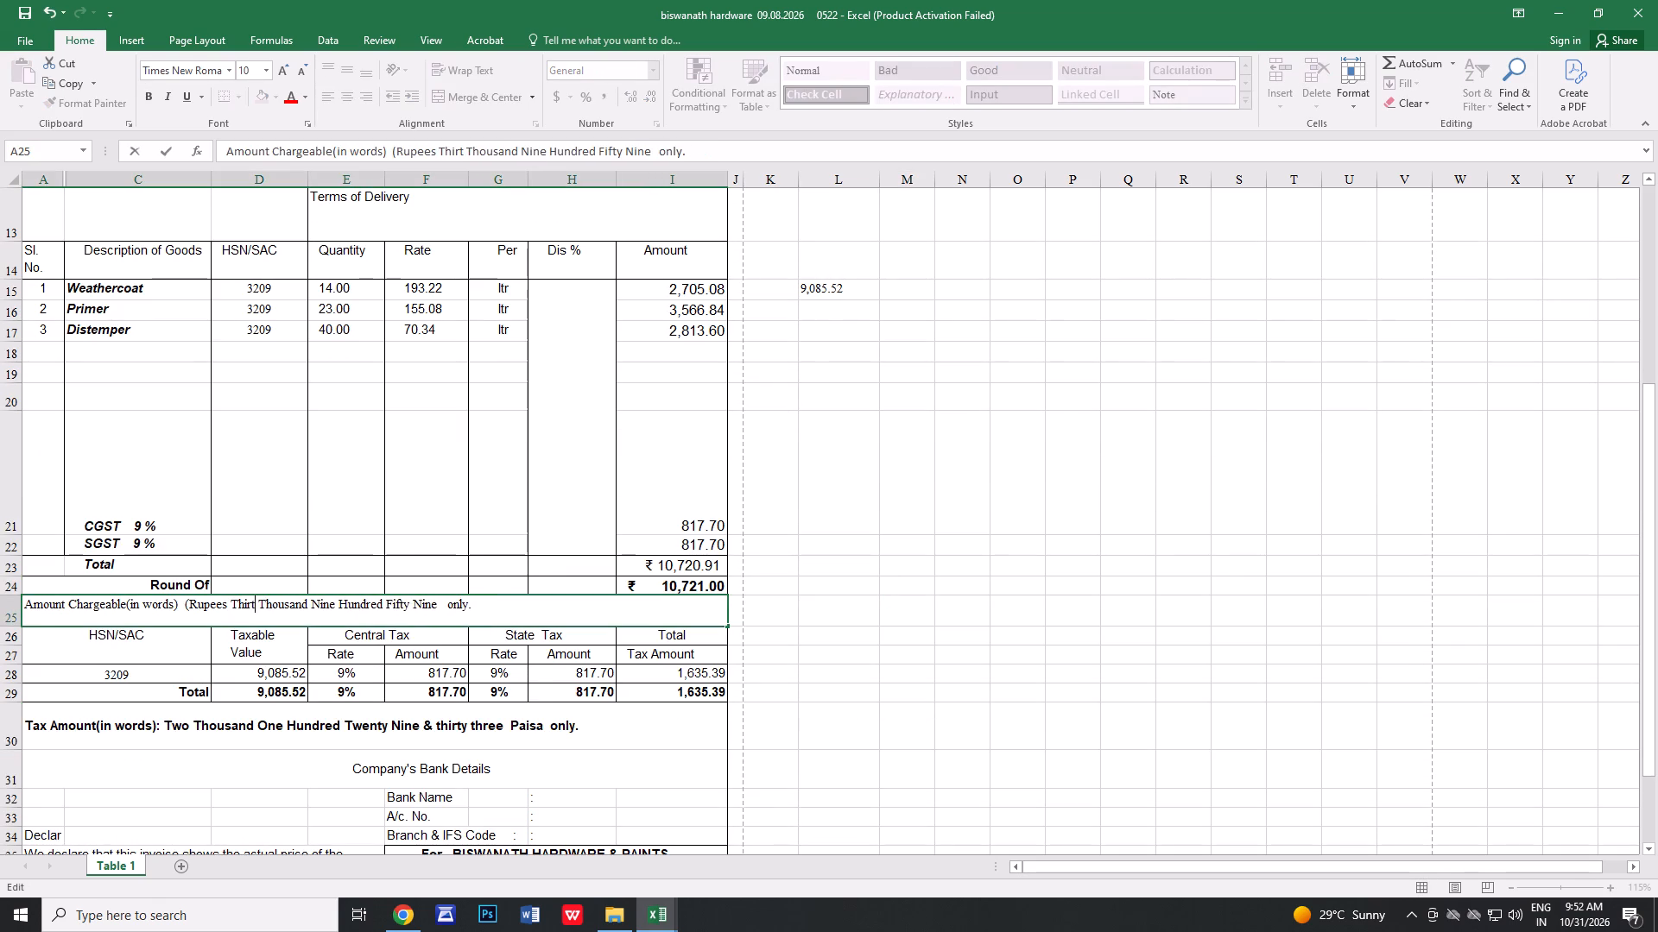
key(BackSpace)
key(BackSpace)
key(BackSpace)
key(BackSpace)
text(eb)
key(BackSpace)
key(n)
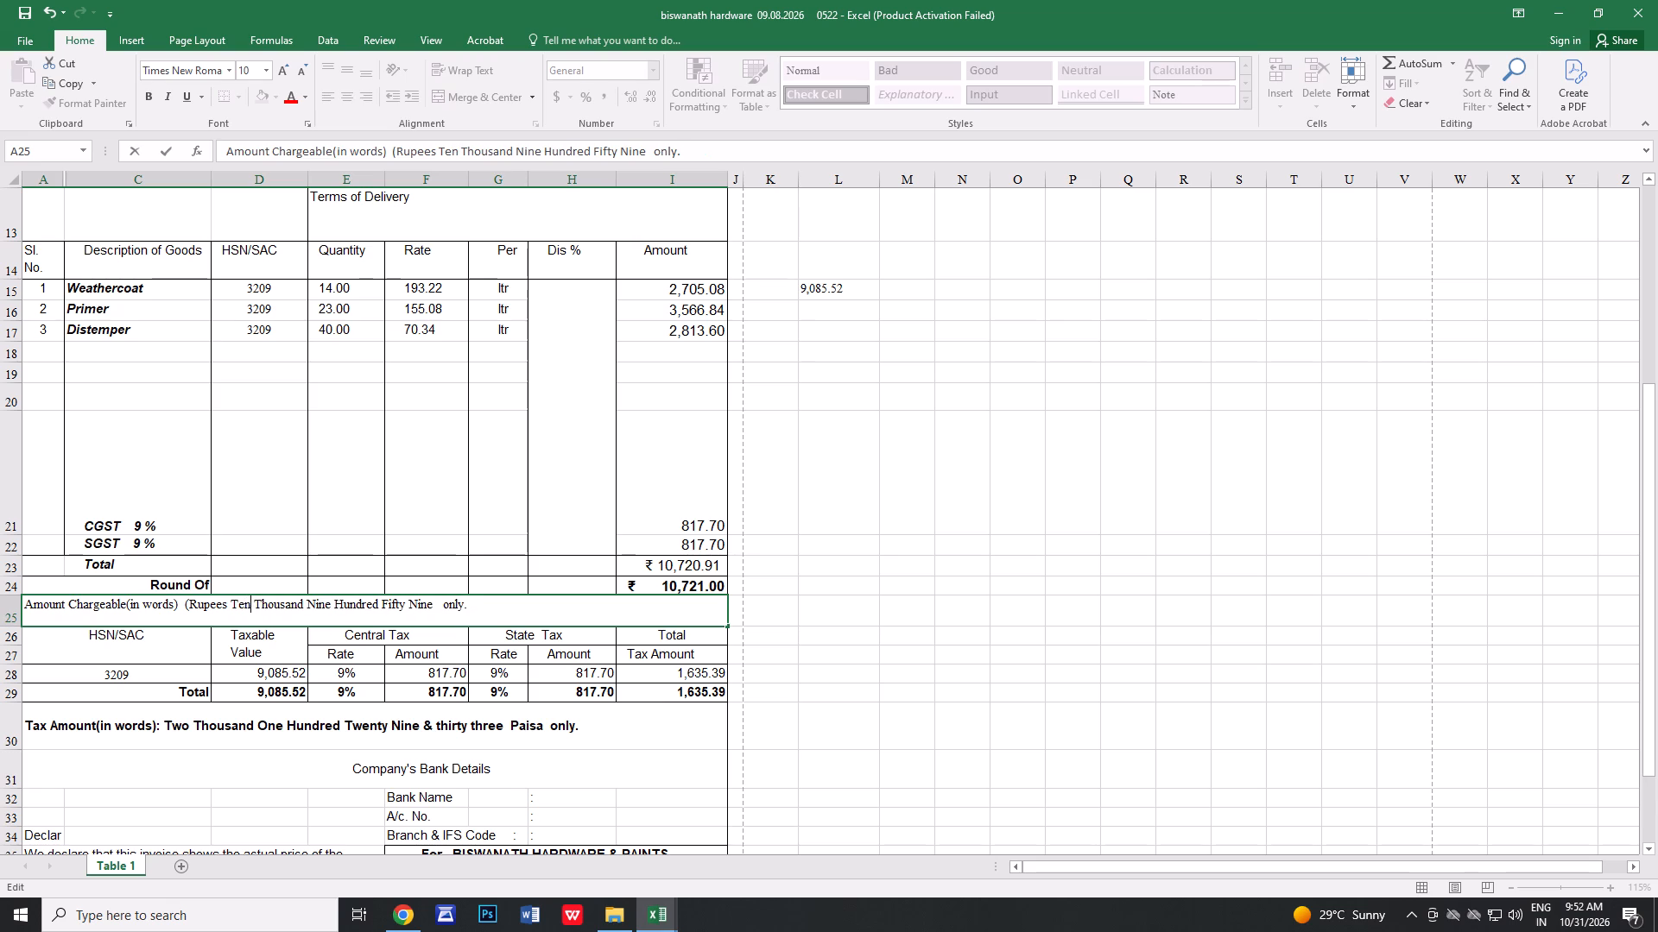
key(Right)
key(Right)
key(Right)
key(Right)
key(Right)
key(Right)
key(Right)
key(Right)
key(Right)
key(Right)
key(Right)
key(Right)
key(Right)
key(Right)
key(BackSpace)
key(BackSpace)
key(BackSpace)
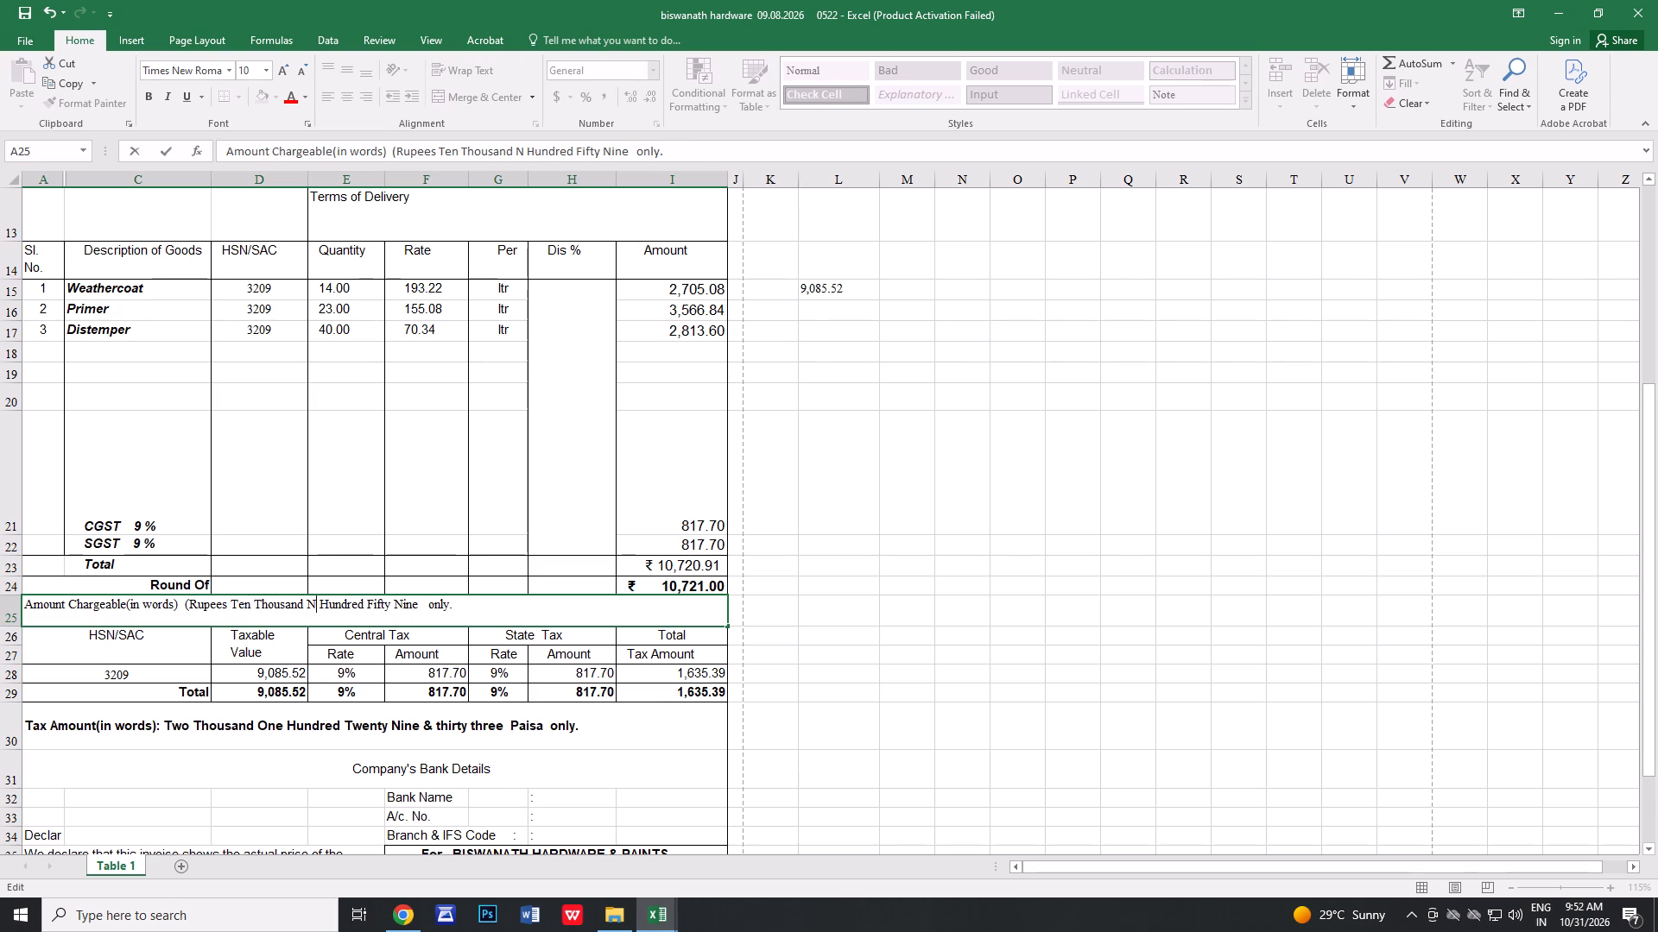
key(BackSpace)
key(BackSpace)
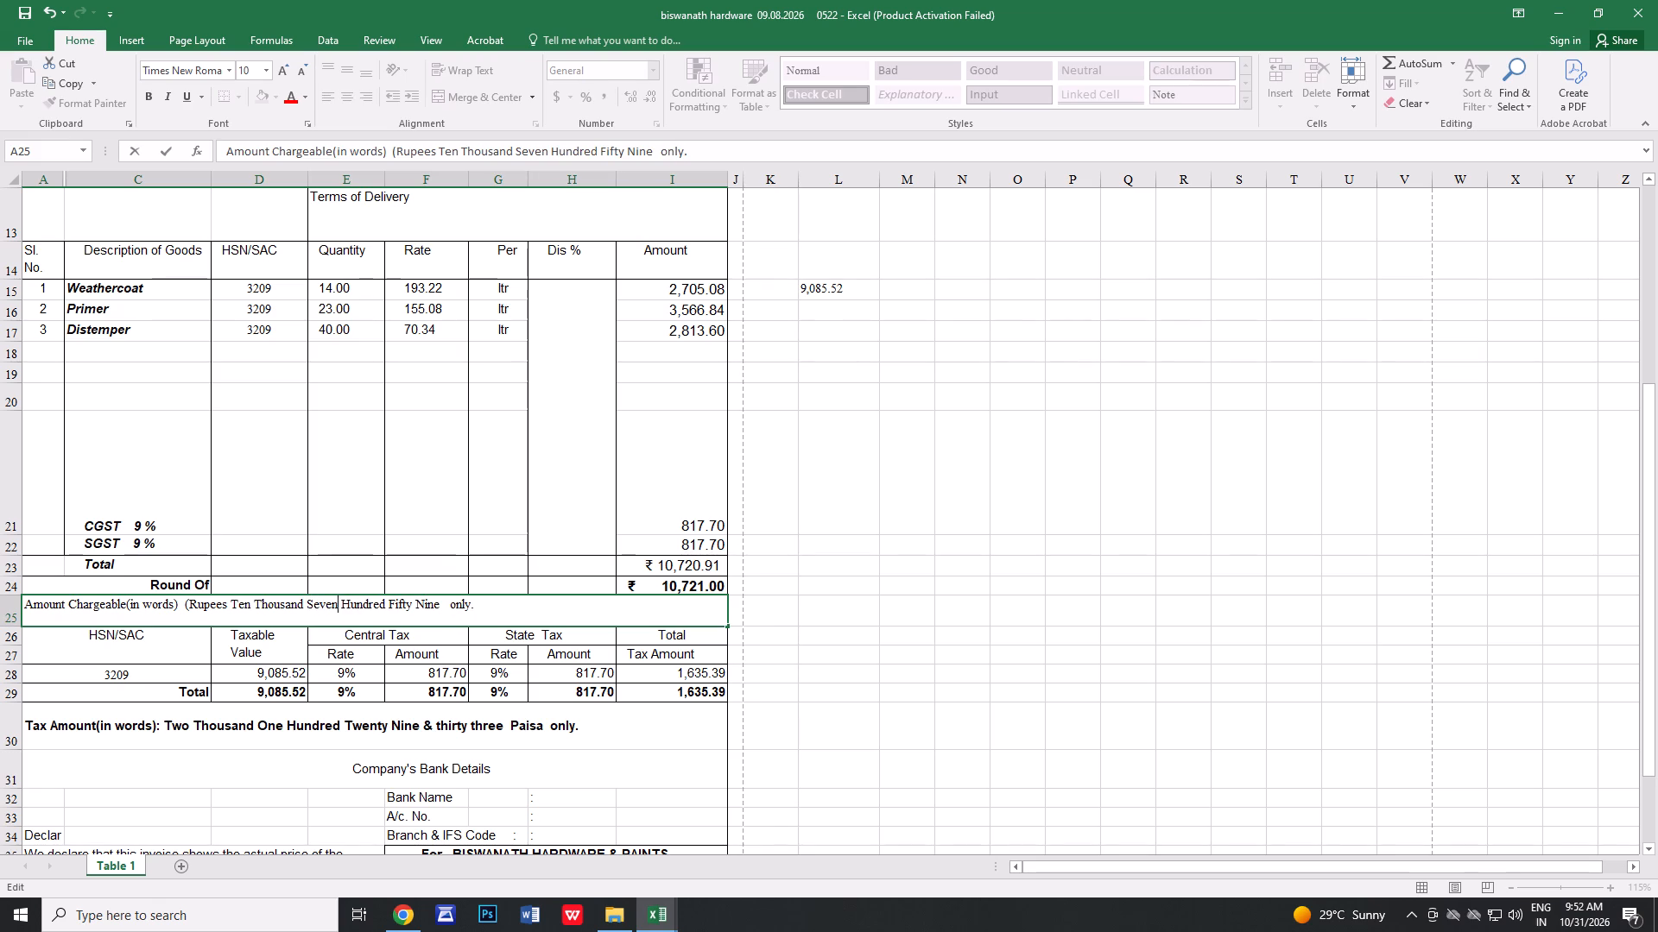
key(Right)
key(Right)
key(Right)
key(Right)
key(Right)
key(Right)
key(Right)
key(Right)
key(Right)
key(Right)
key(Right)
key(Right)
key(Right)
key(Right)
key(Right)
key(Right)
key(Right)
key(Right)
key(Right)
key(BackSpace)
key(BackSpace)
key(BackSpace)
key(BackSpace)
key(BackSpace)
key(BackSpace)
key(BackSpace)
key(BackSpace)
key(BackSpace)
key(BackSpace)
key(BackSpace)
key(BackSpace)
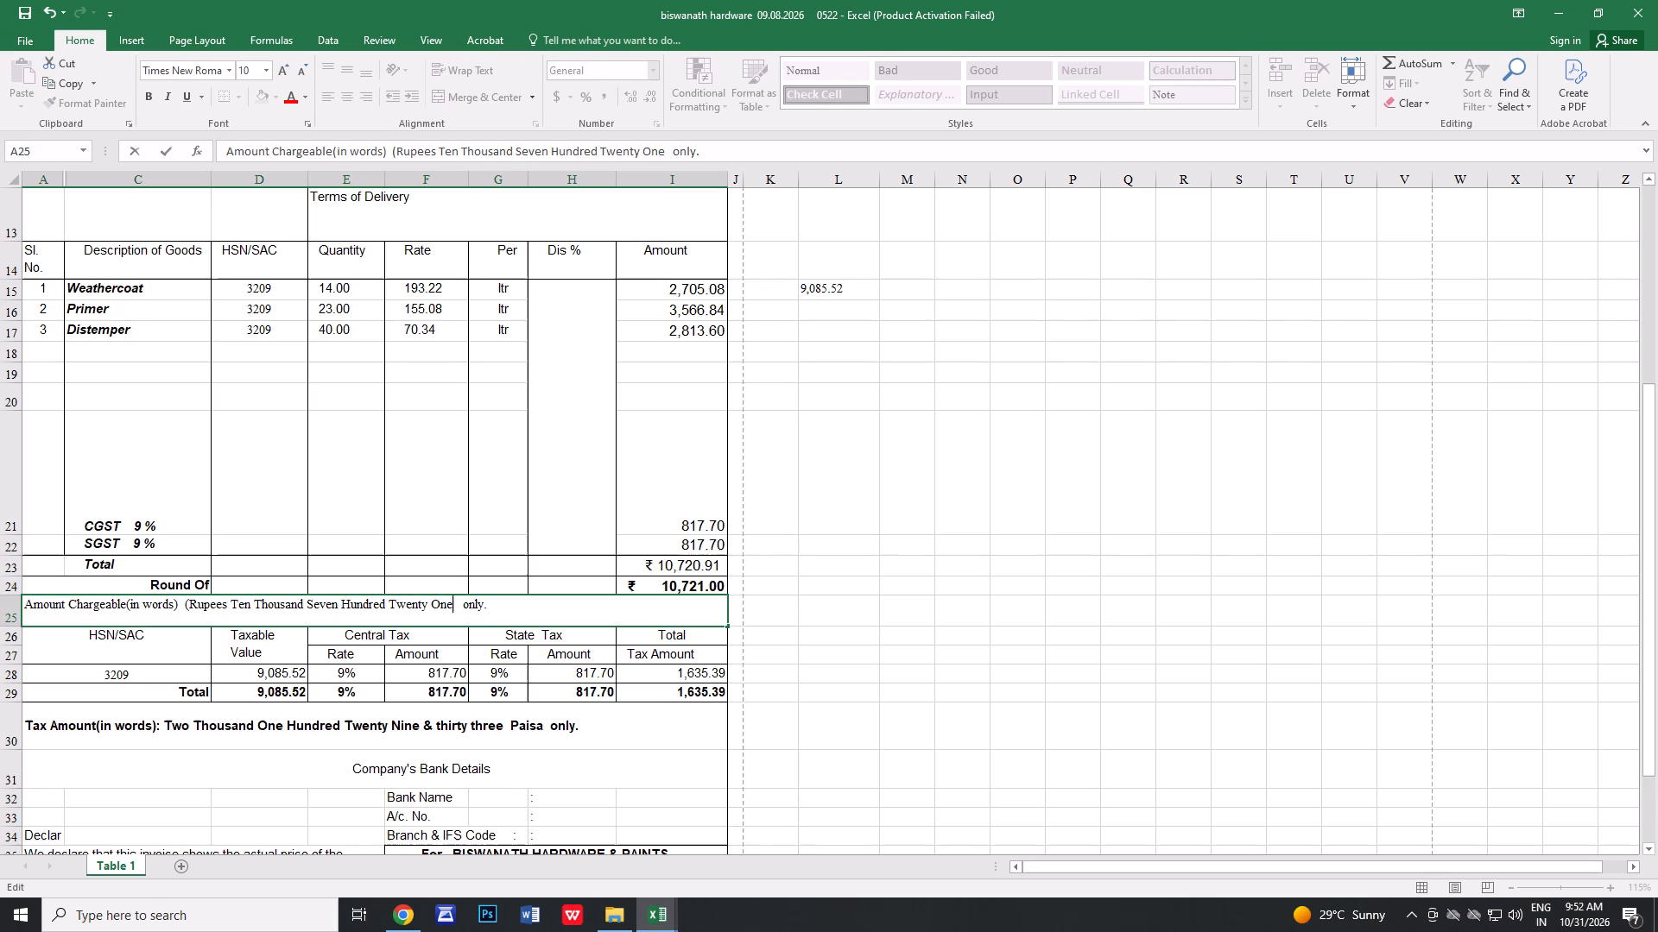
click(982, 631)
Change the rupee part of the tax amount in words to One Thousand Six Hundred Thirty Five.
scroll(976, 640, down, 2)
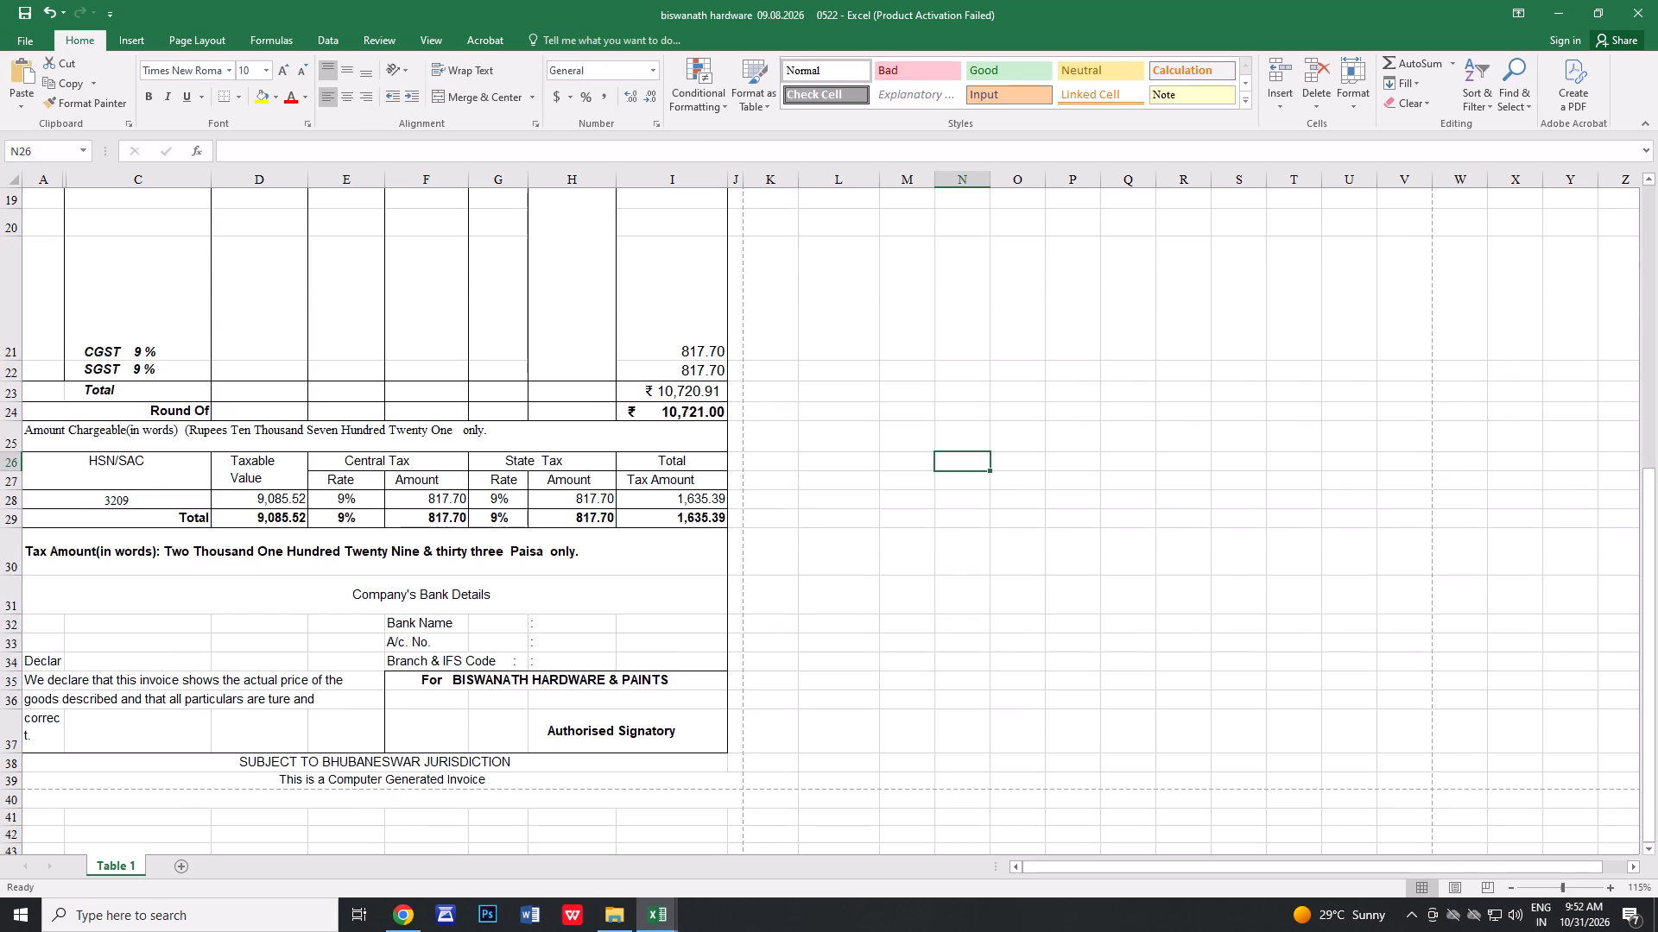
double_click(189, 555)
key(BackSpace)
key(BackSpace)
key(BackSpace)
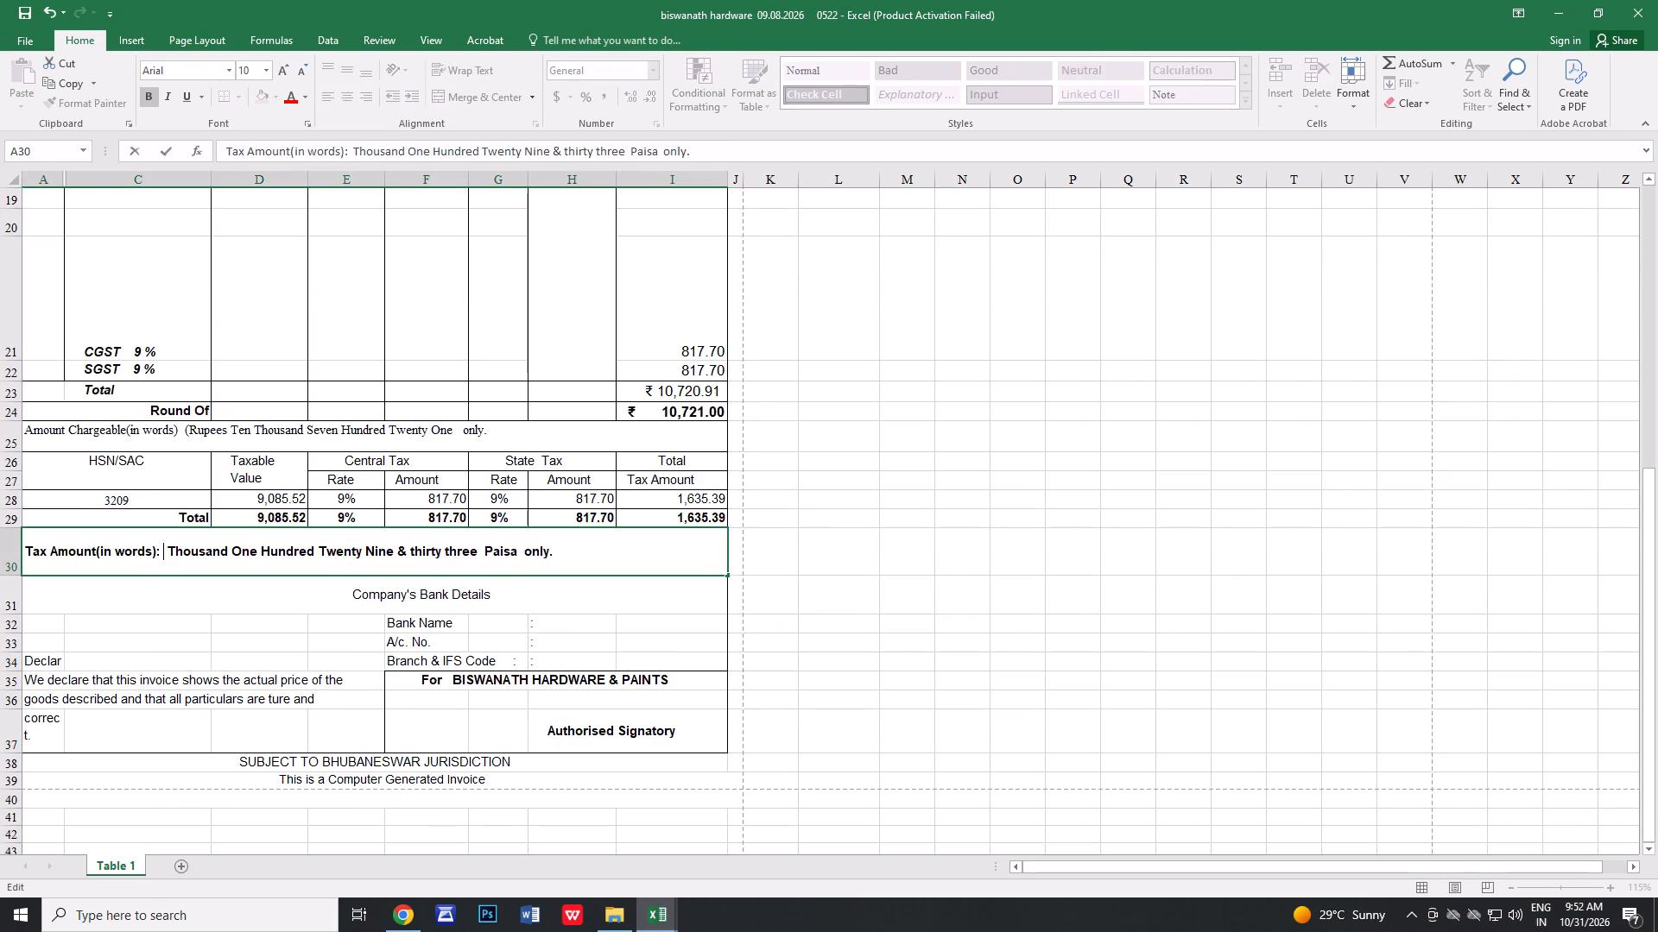
key(Right)
key(Right)
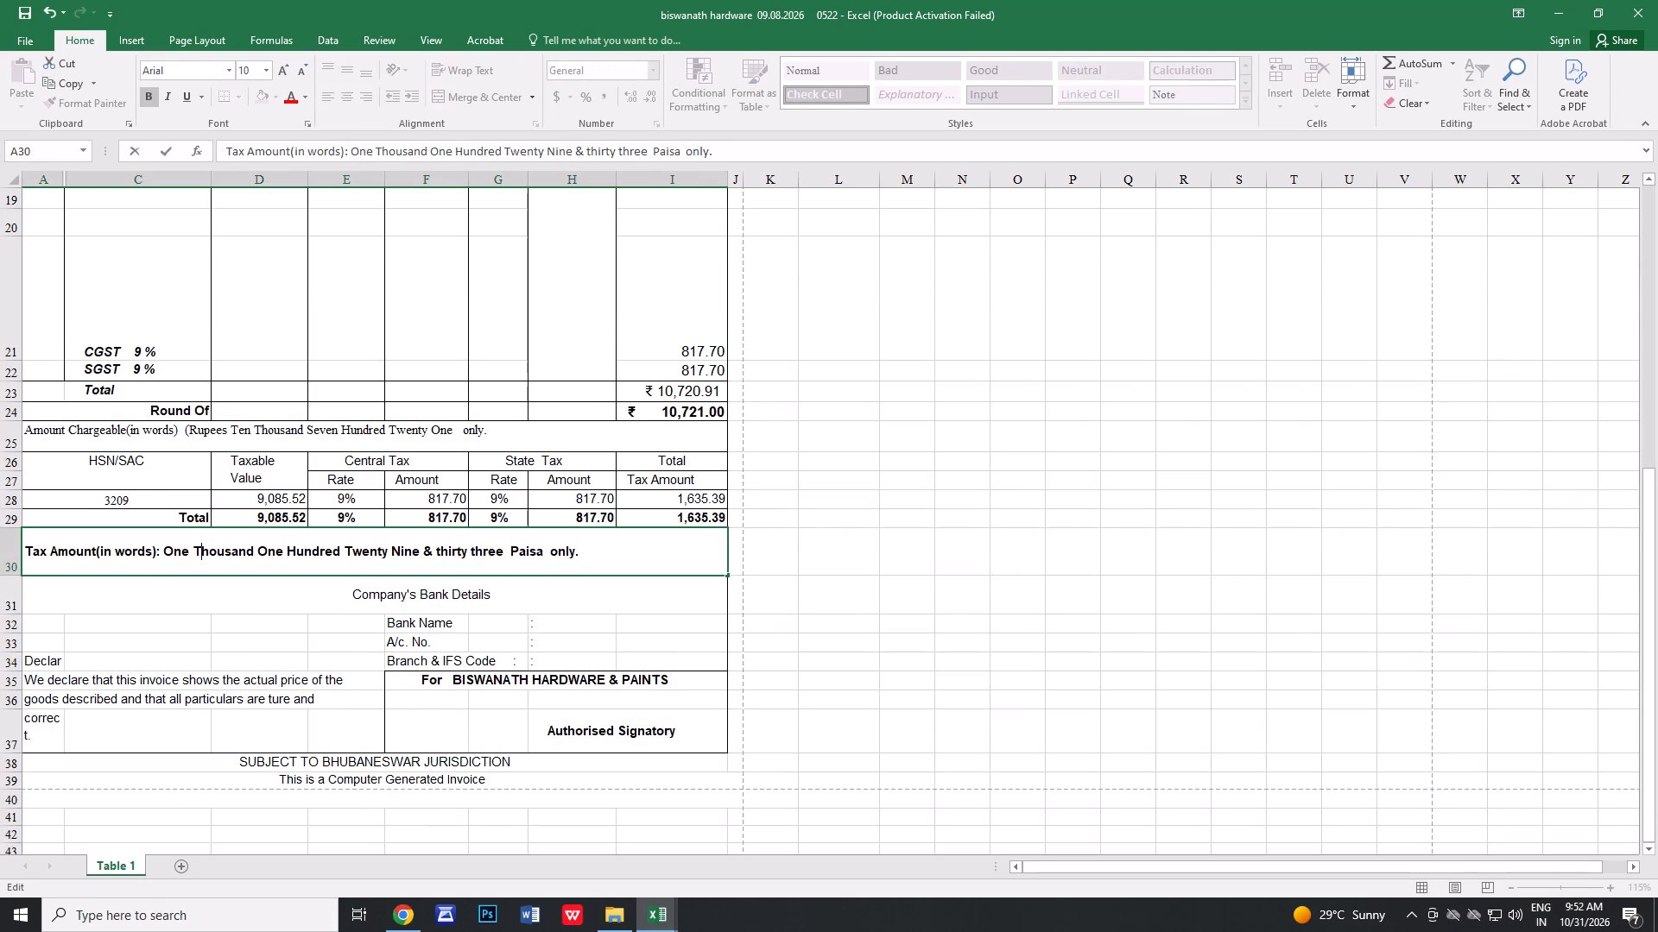
key(Right)
key(Right)
key(Right)
key(Right)
key(Right)
key(Right)
key(Right)
key(Right)
key(Right)
key(Right)
key(Right)
key(Right)
key(Left)
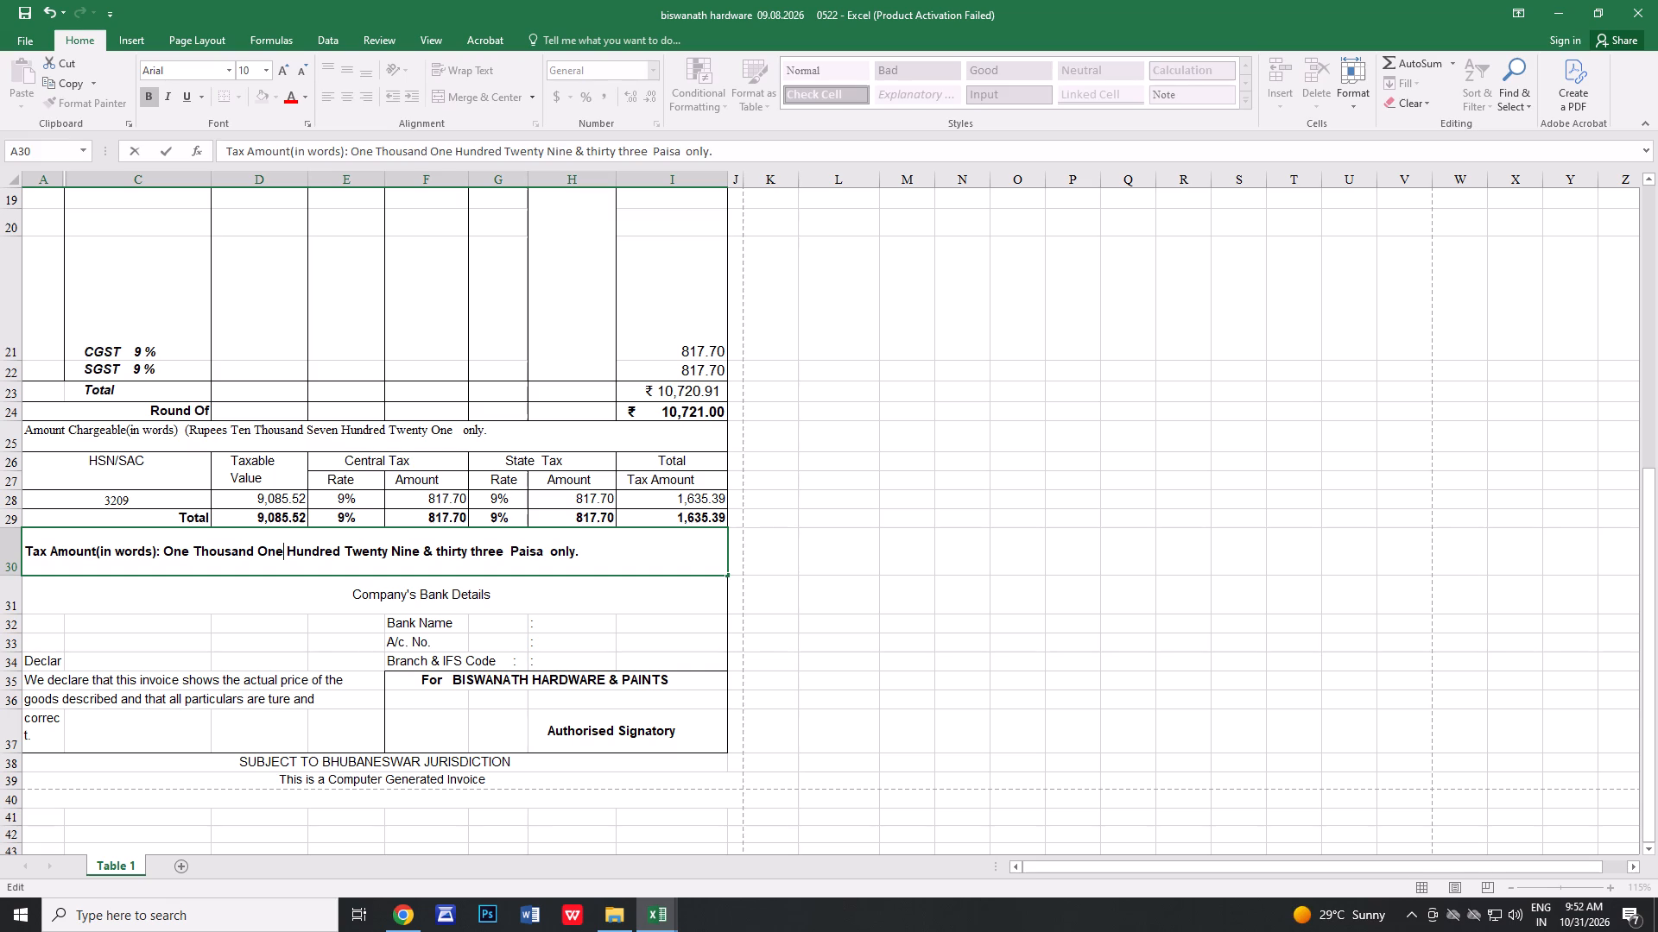
key(Left)
key(Right)
key(BackSpace)
key(BackSpace)
key(BackSpace)
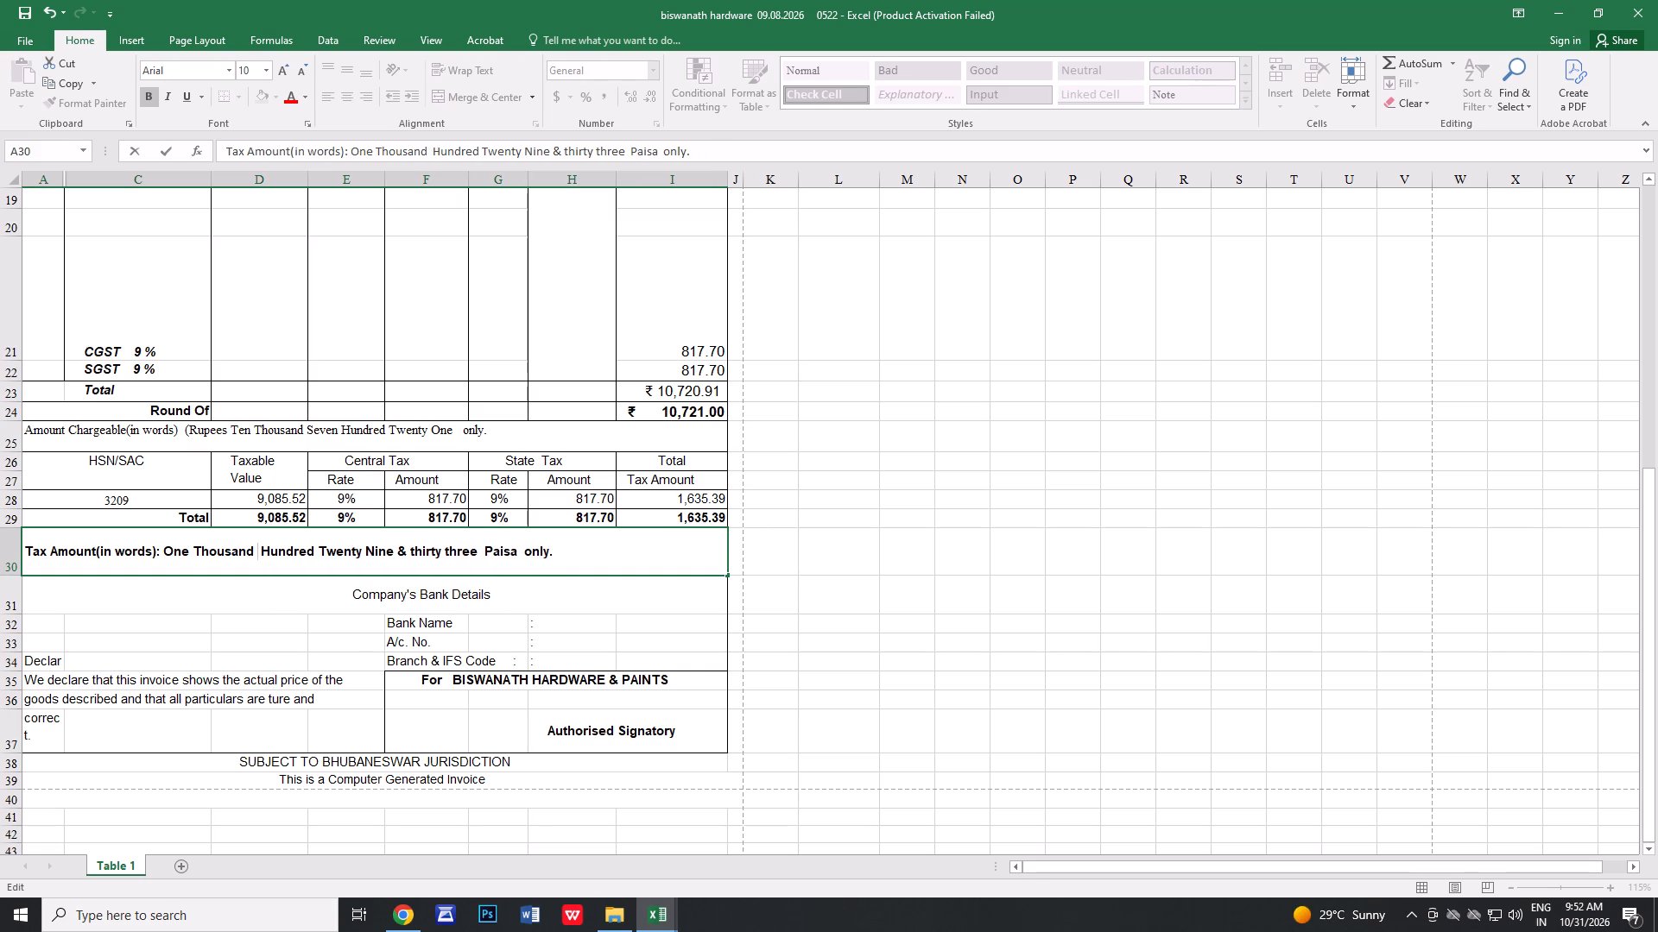
text(ix)
key(Right)
key(Right)
key(Right)
key(Right)
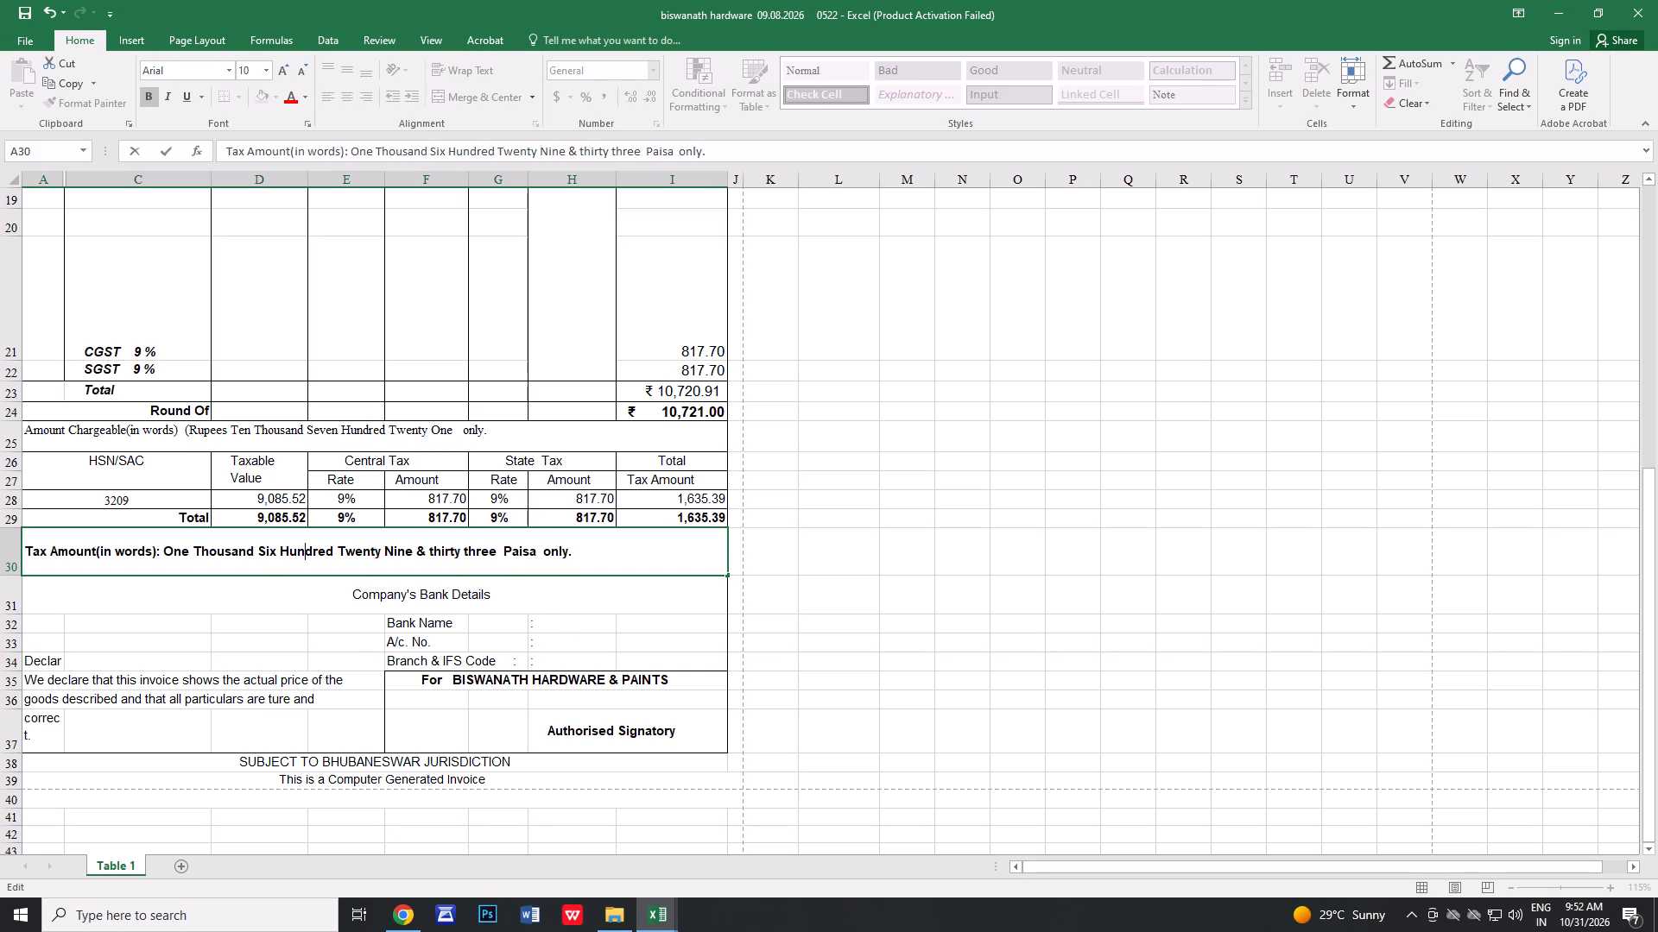
key(Right)
key(Right)
key(Right)
key(Right)
key(Right)
key(Right)
key(Right)
key(Right)
key(Right)
key(Right)
key(Right)
key(Right)
key(Right)
key(Right)
key(Right)
key(Right)
key(Right)
key(Left)
key(BackSpace)
key(BackSpace)
key(BackSpace)
key(BackSpace)
key(BackSpace)
key(BackSpace)
key(BackSpace)
key(BackSpace)
key(BackSpace)
key(BackSpace)
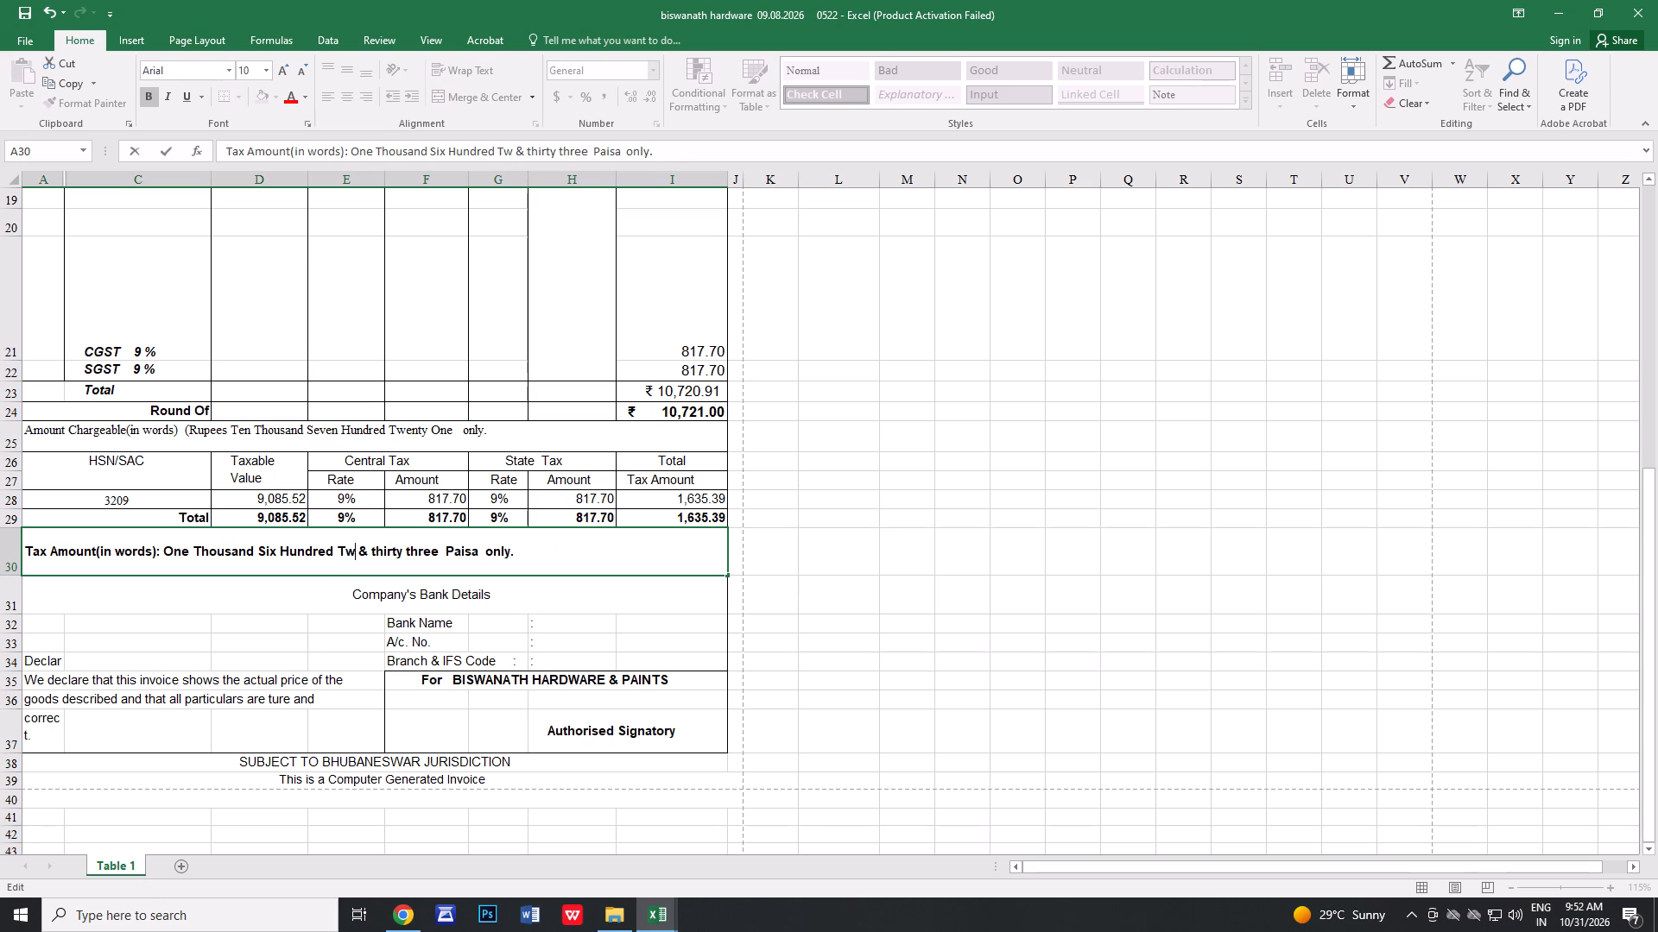
key(BackSpace)
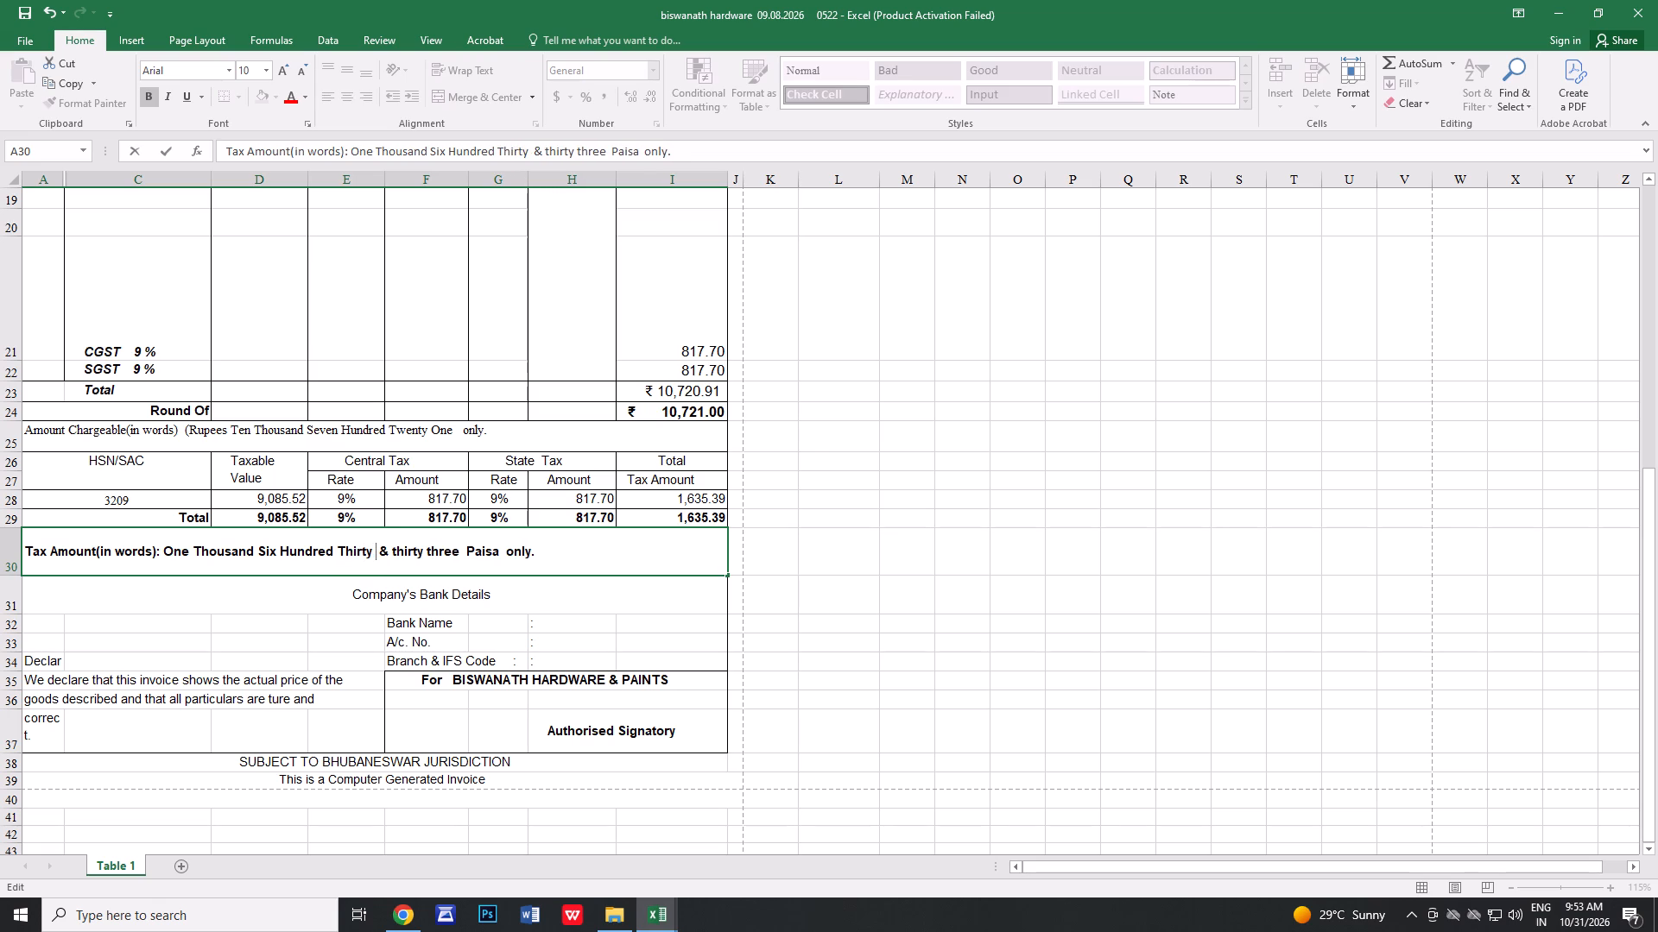
key(Right)
key(Right)
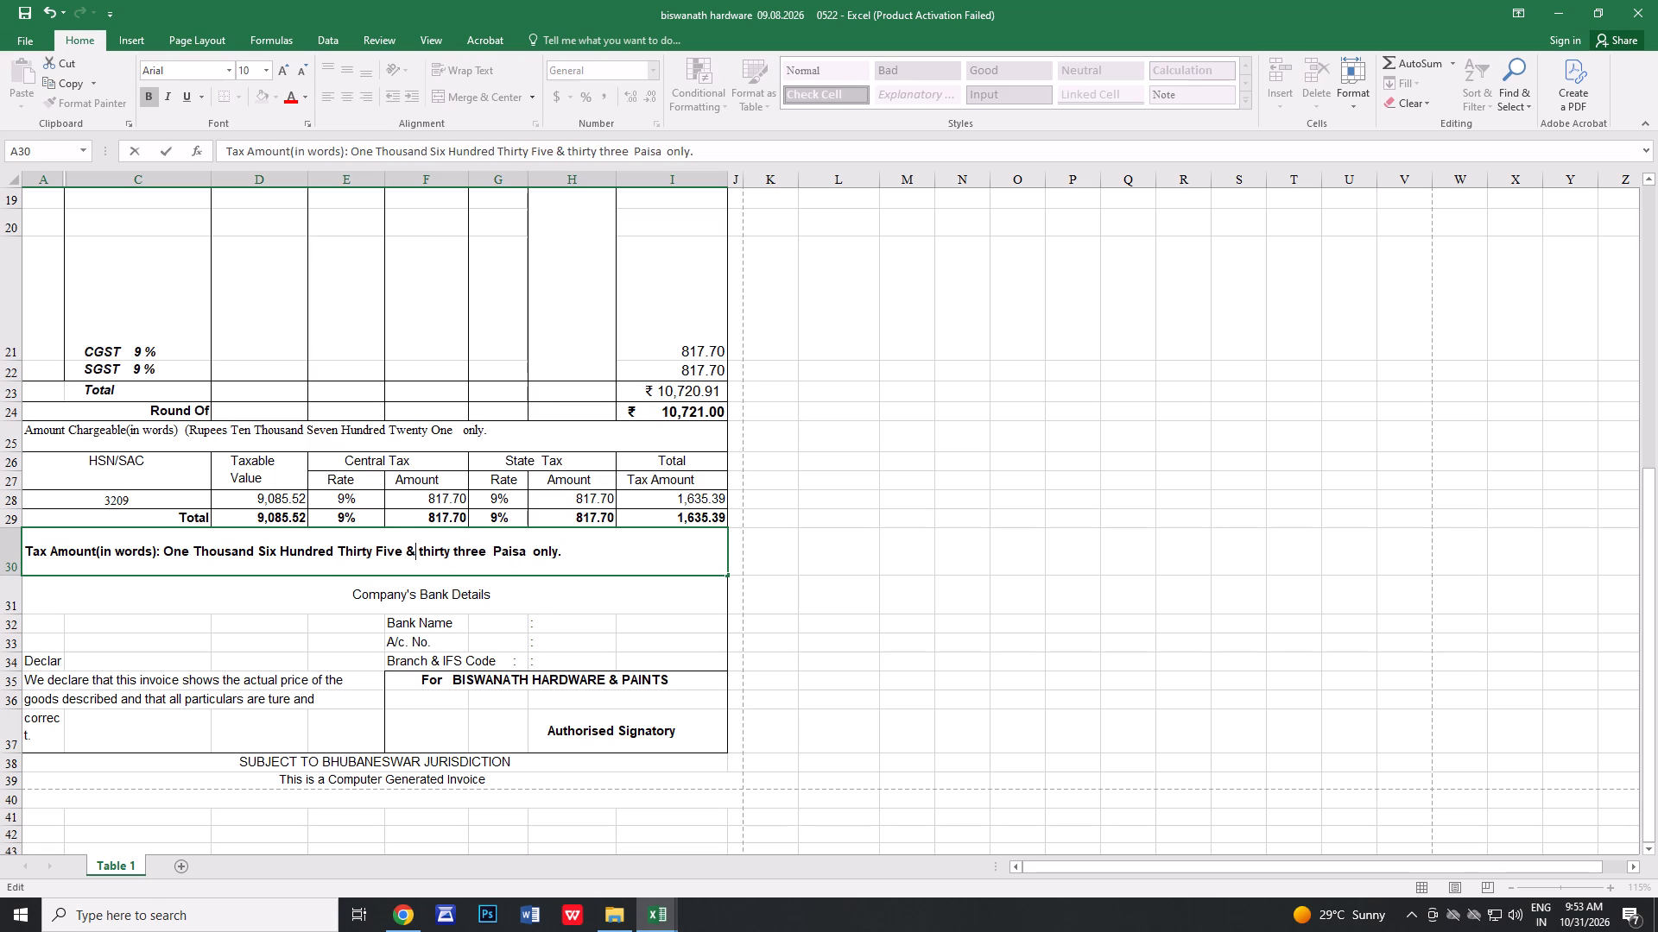
Change the paisa part of the tax amount in words to thirty nine, with a lowercase n.
key(Right)
key(Right)
key(Right)
key(Right)
key(Right)
key(Right)
key(Right)
key(Right)
key(Right)
key(Right)
key(Right)
key(Right)
key(Right)
key(BackSpace)
key(BackSpace)
key(BackSpace)
key(BackSpace)
key(BackSpace)
key(BackSpace)
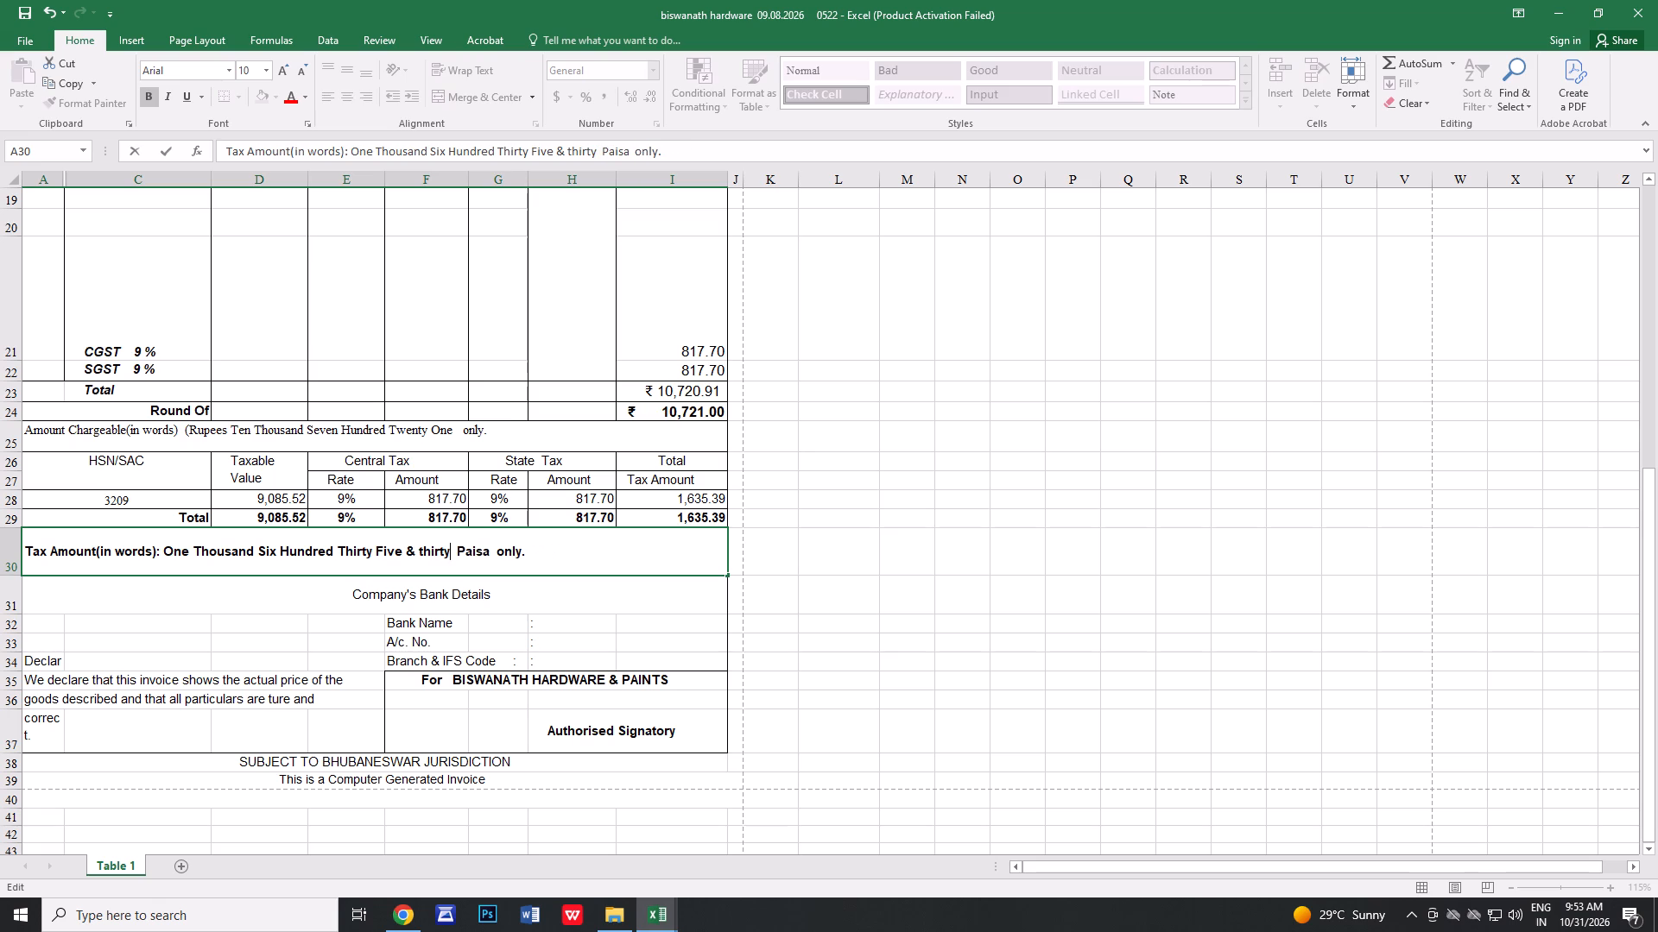
key(space)
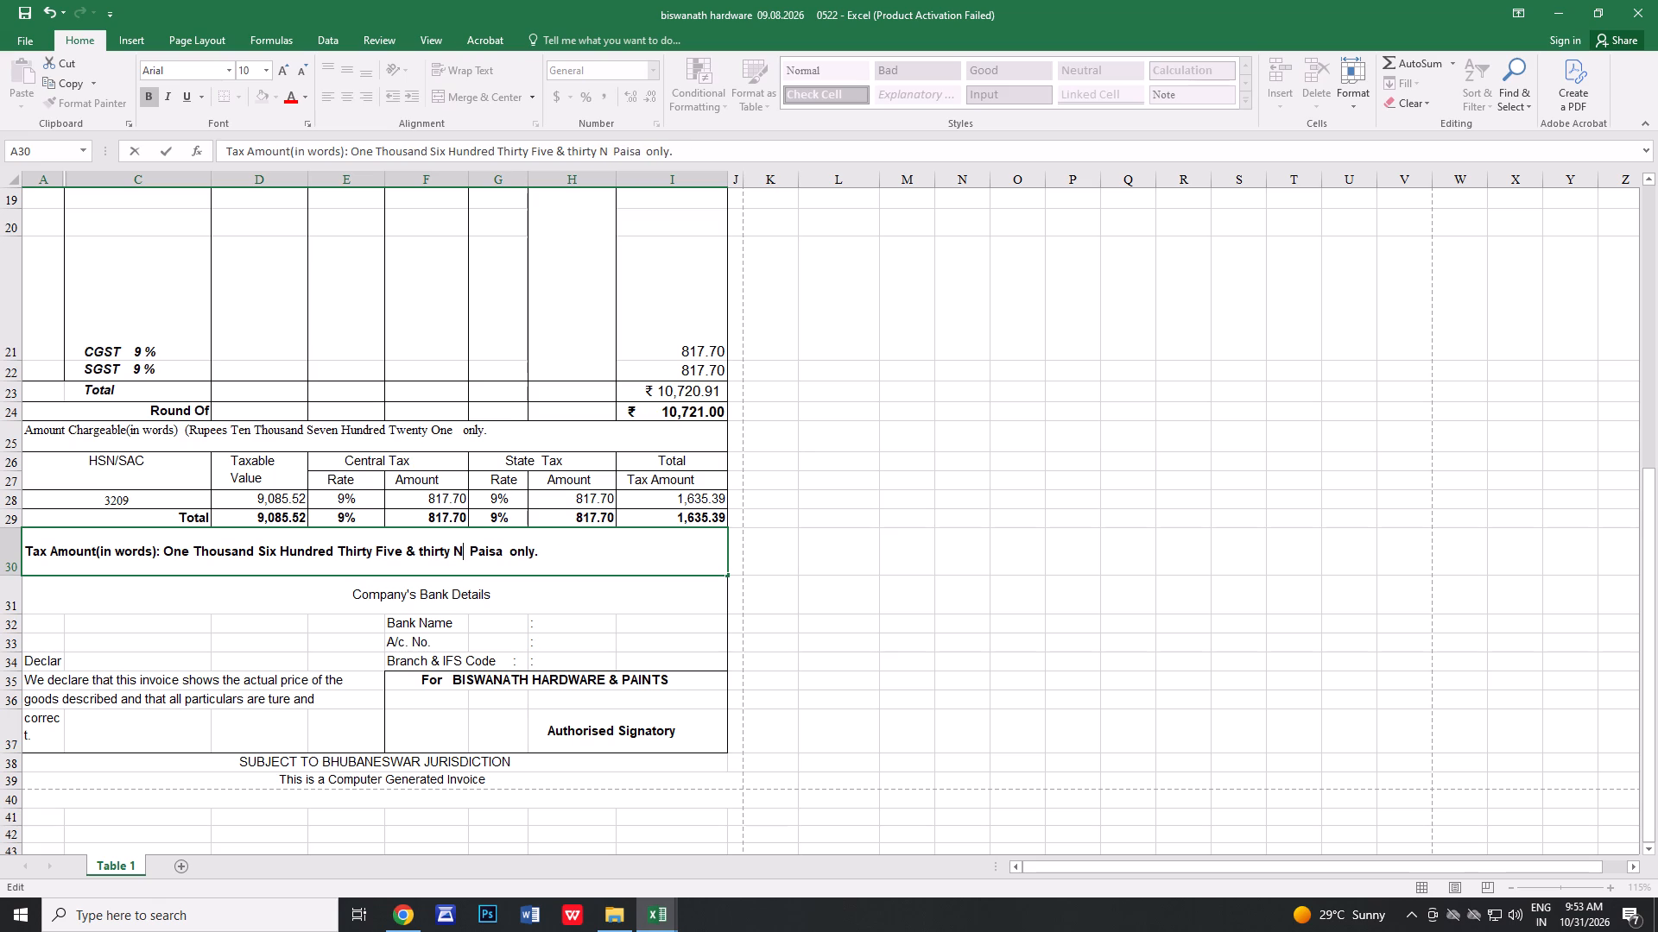
click(1172, 614)
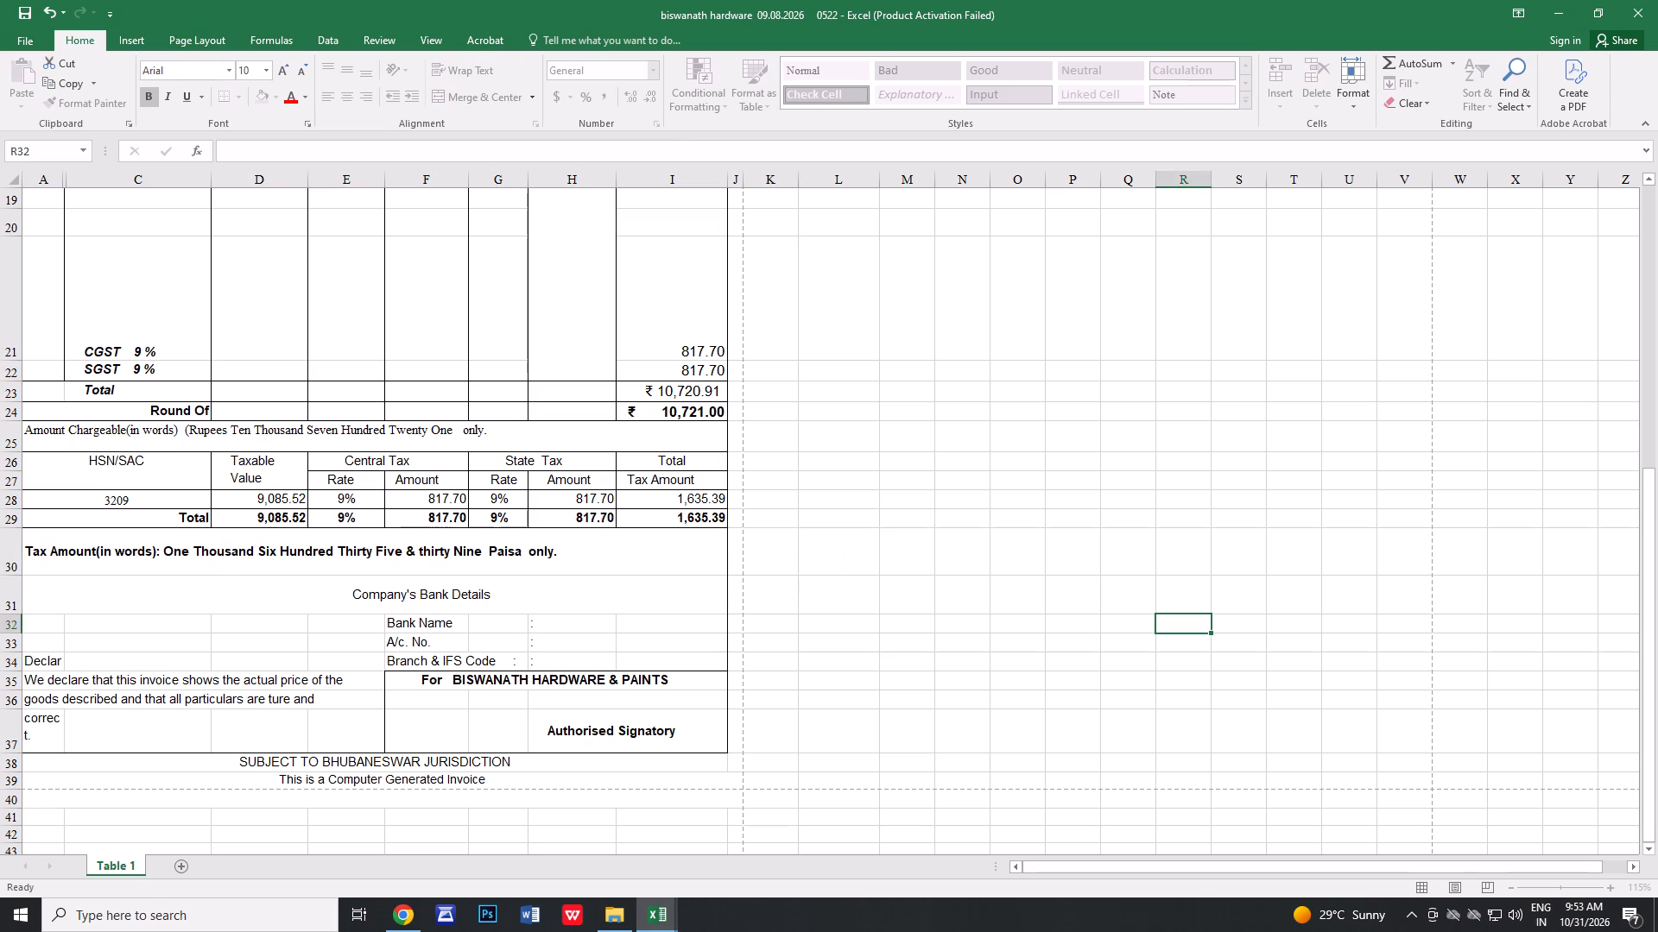
double_click(464, 556)
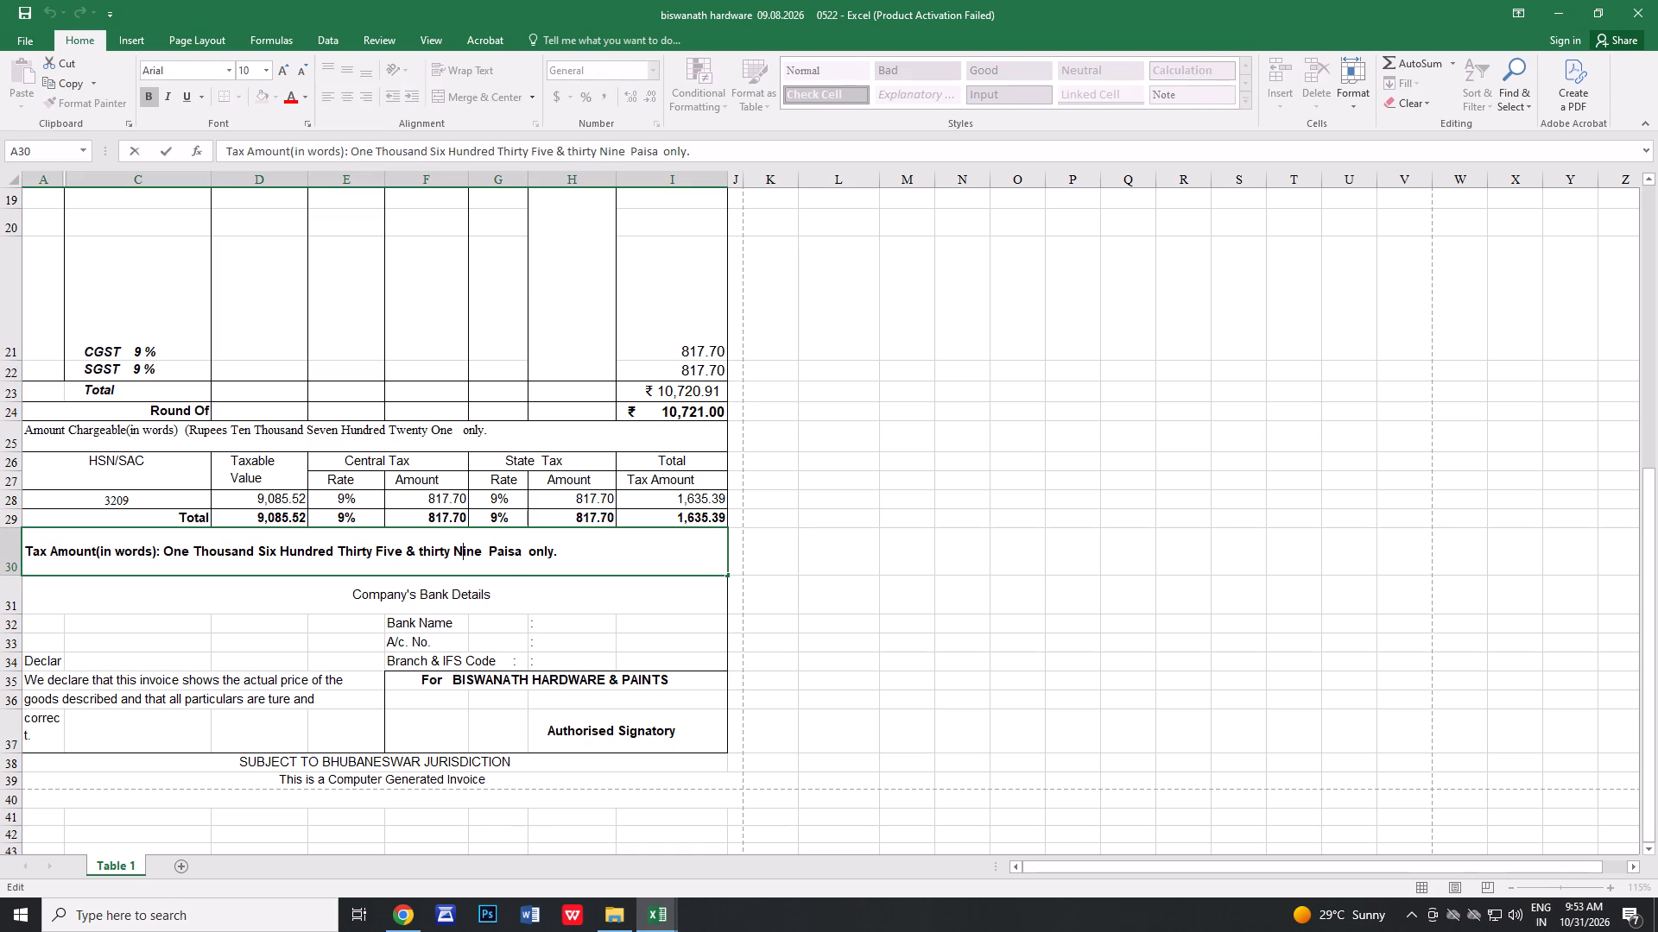
key(BackSpace)
key(n)
click(1027, 559)
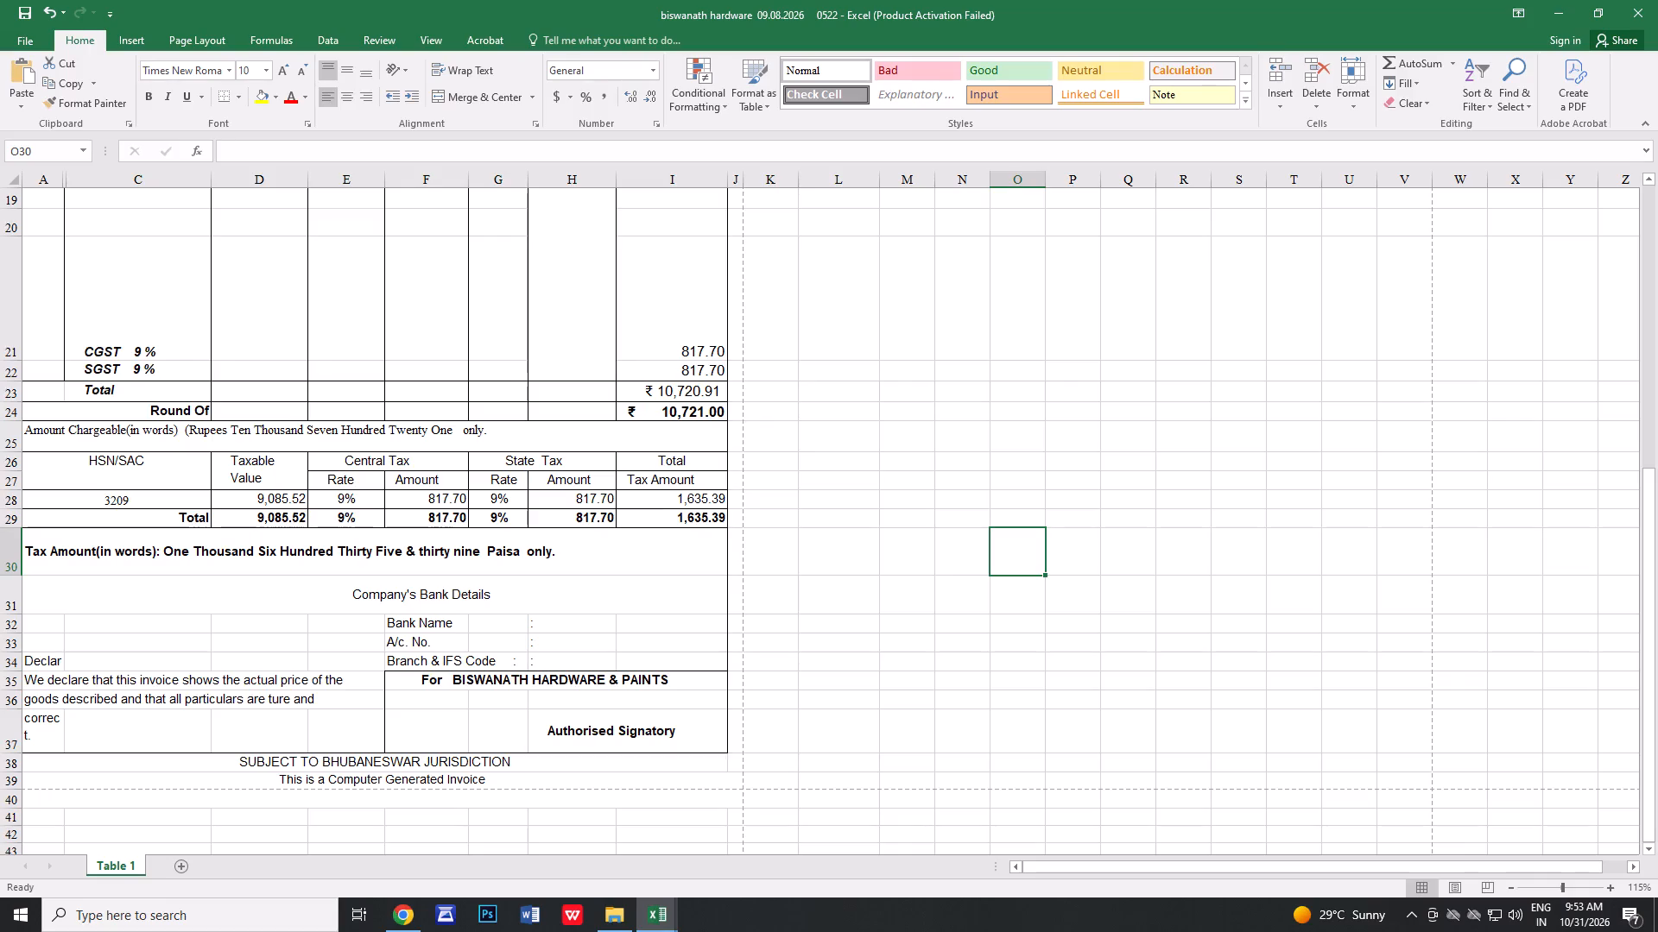
Print one copy of invoice 2166 on the EPSON L3250 Series printer.
key(ctrl+p)
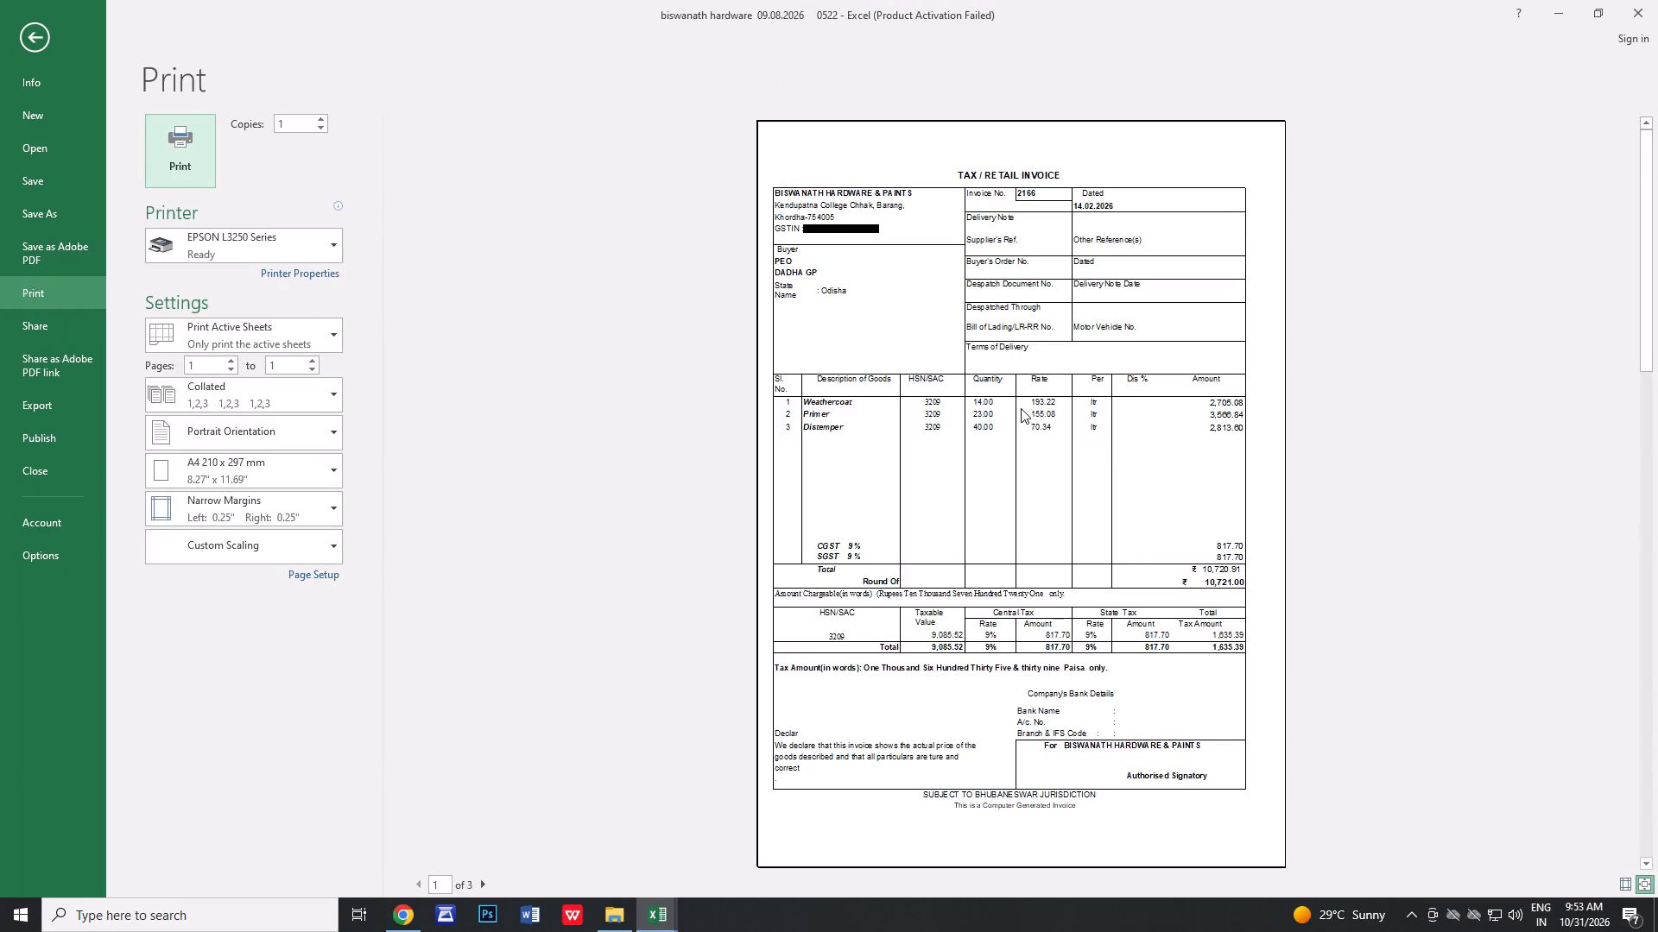
click(180, 156)
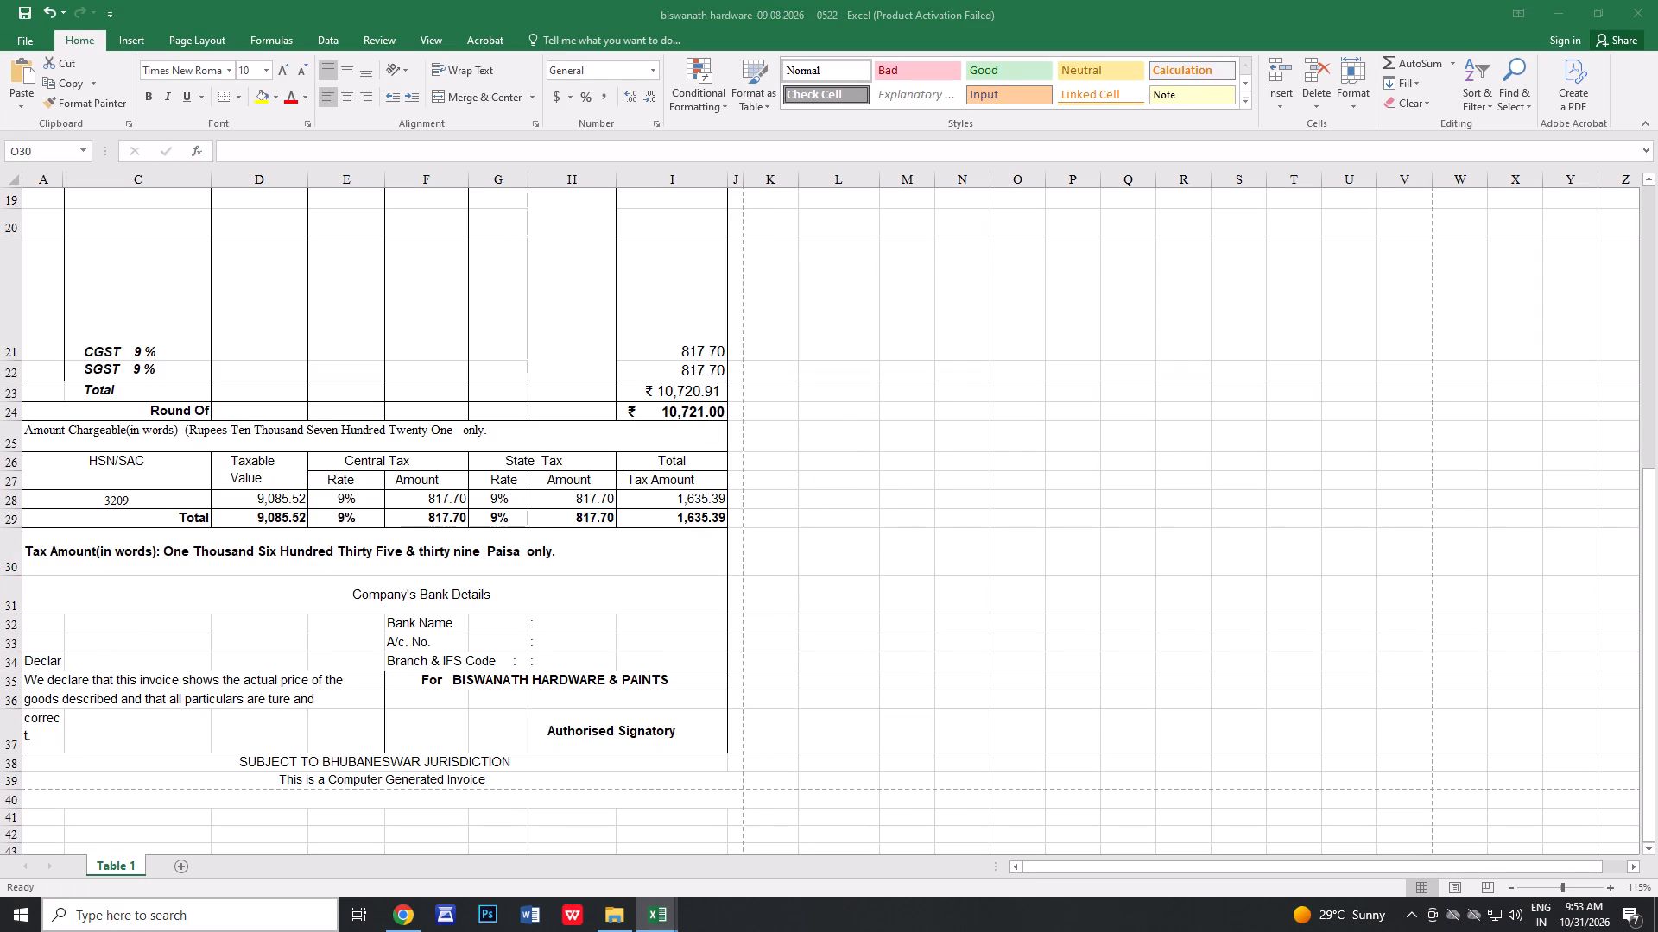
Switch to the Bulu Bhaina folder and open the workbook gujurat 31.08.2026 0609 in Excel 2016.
click(621, 924)
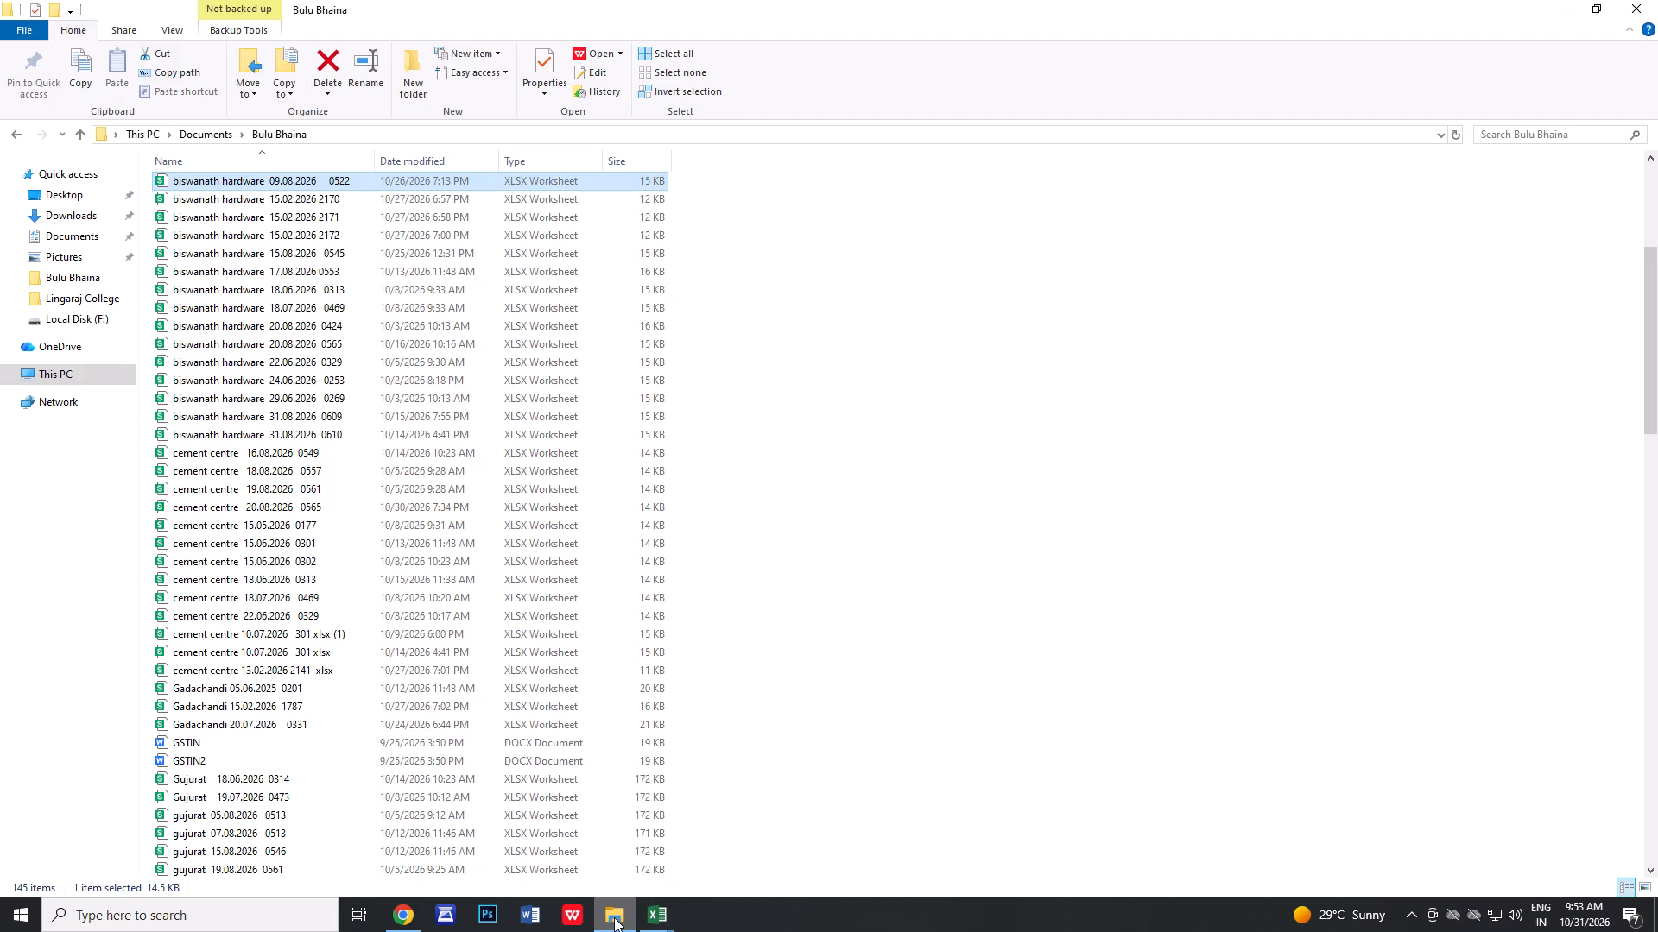
scroll(525, 682, down, 2)
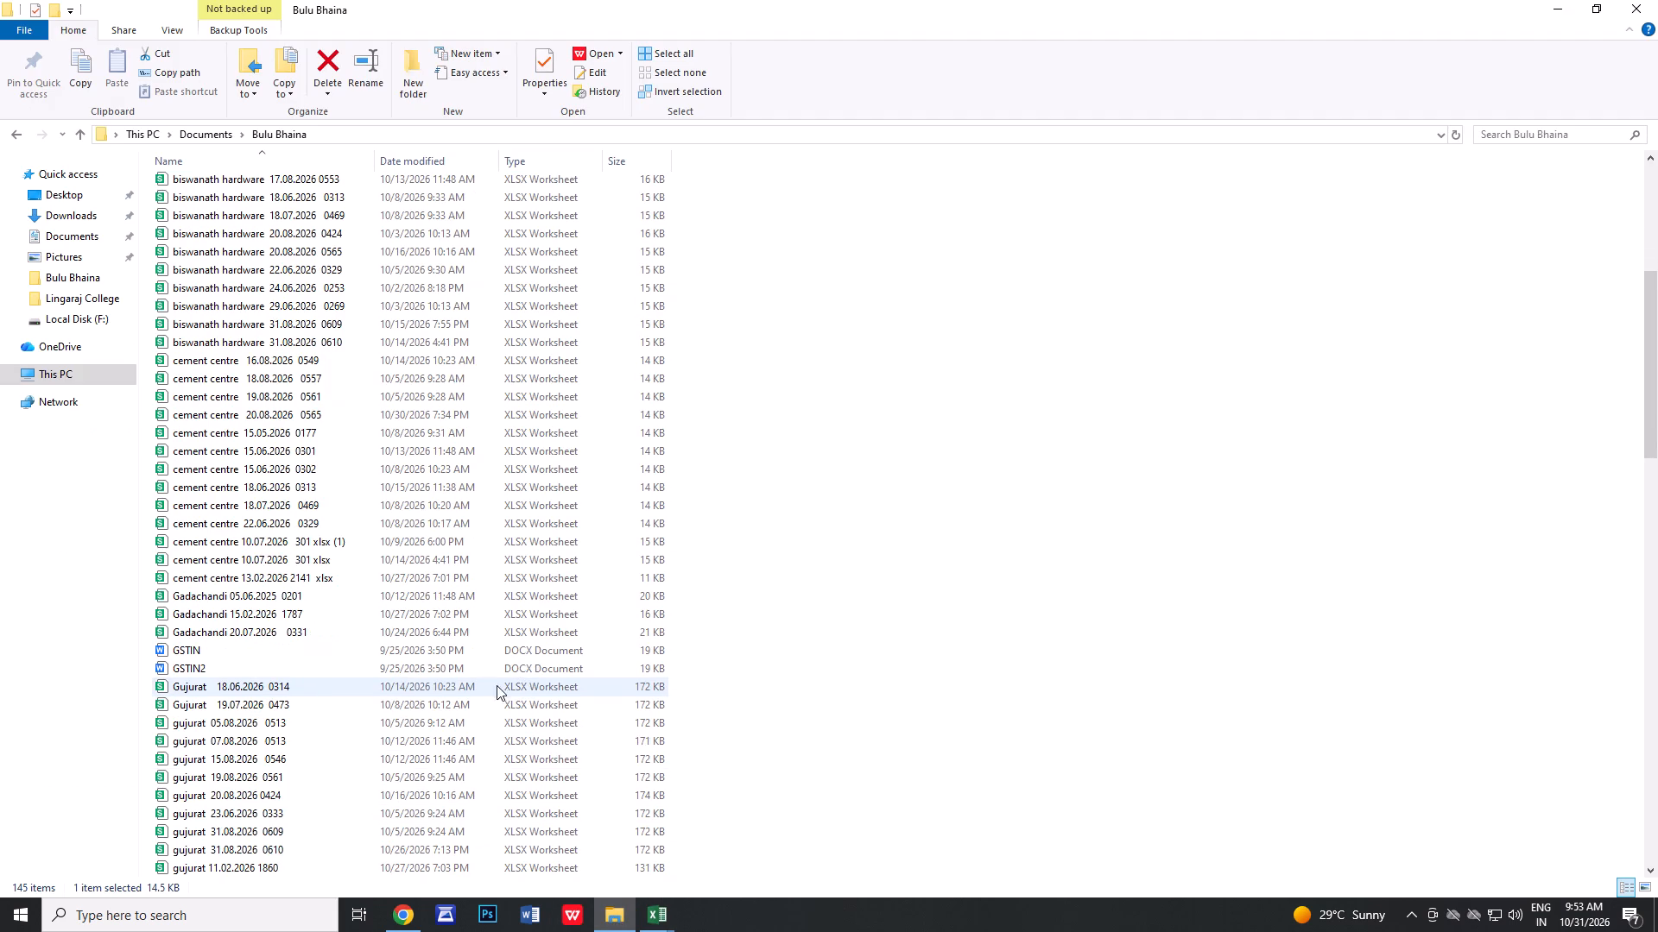
scroll(241, 755, down, 2)
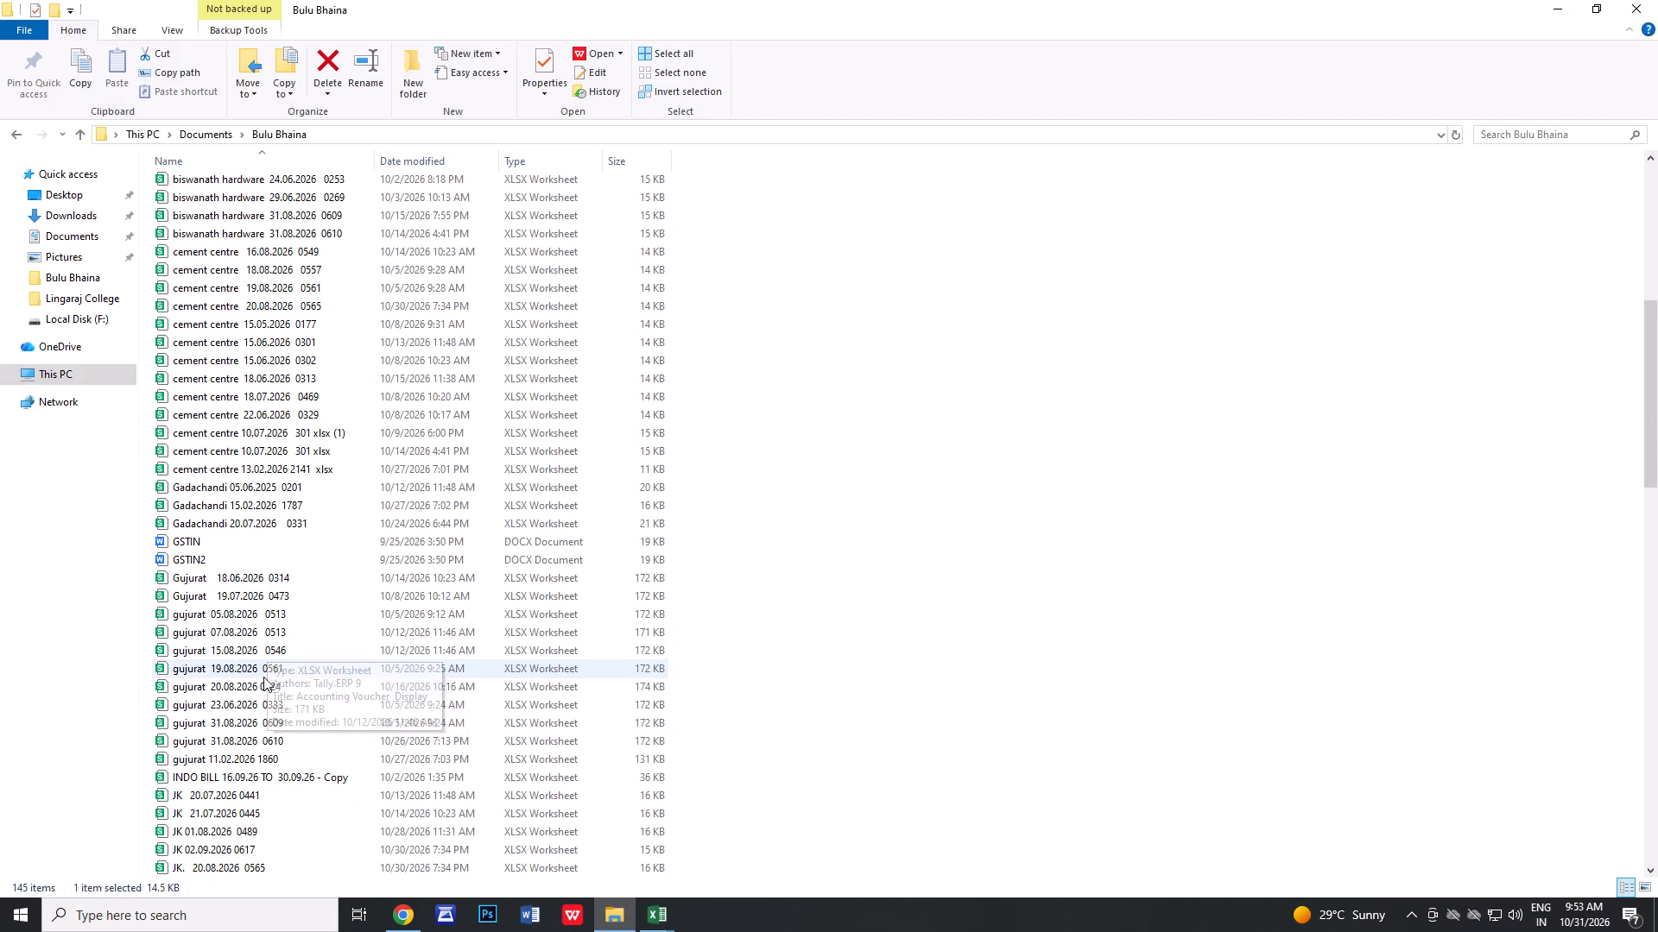
right_click(240, 718)
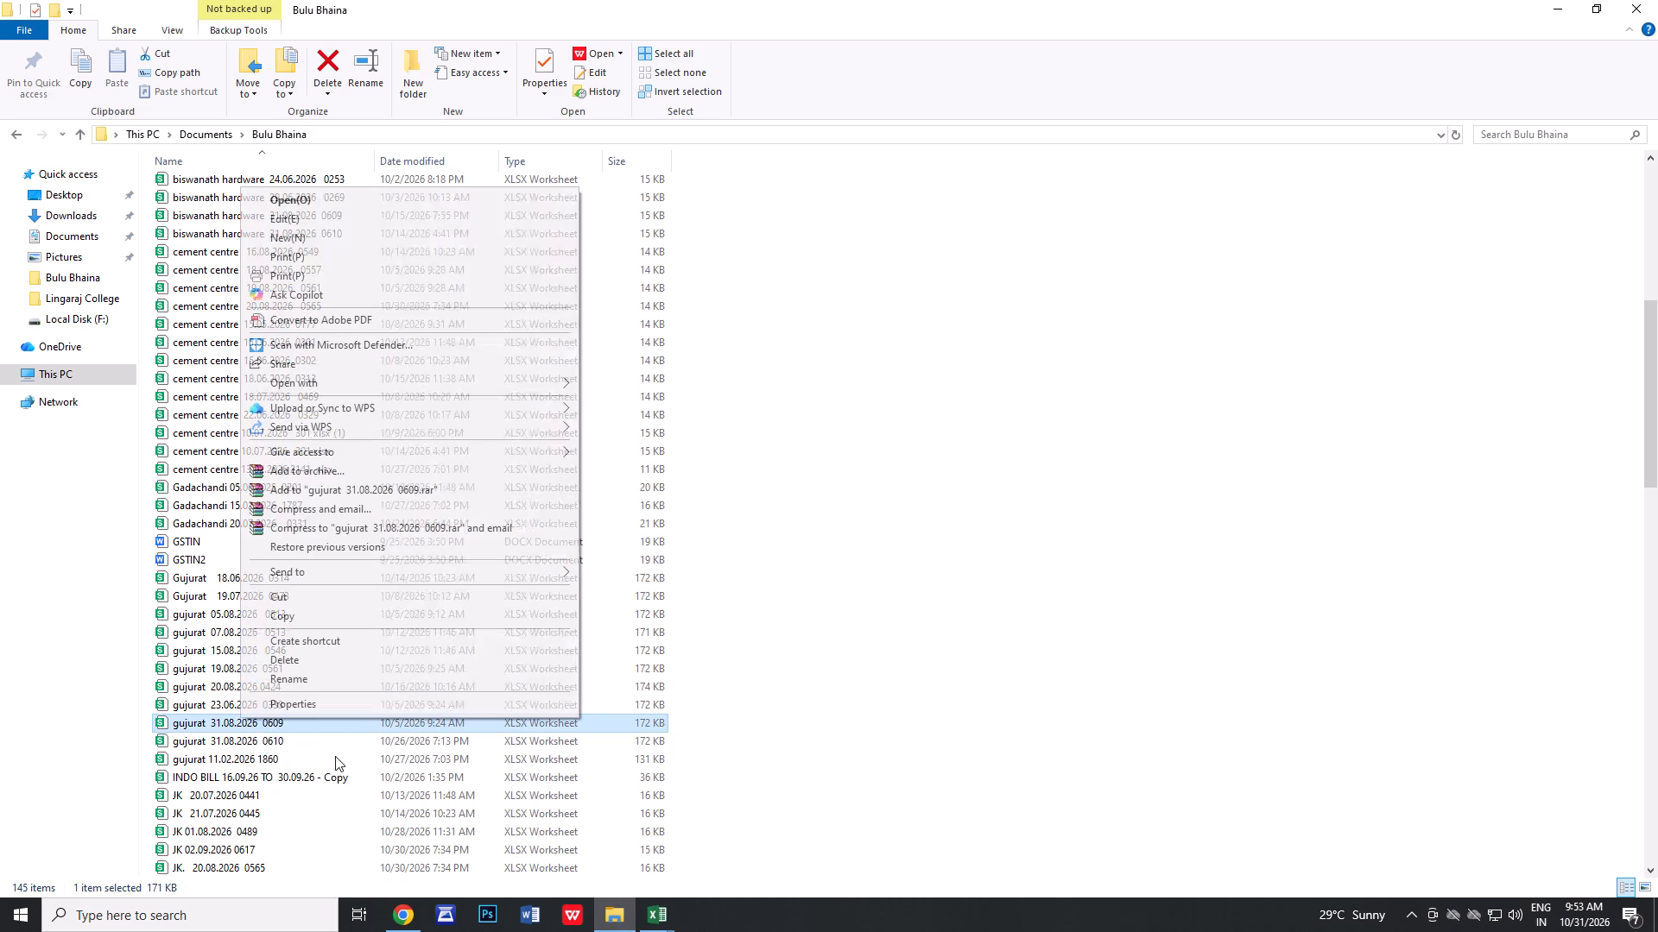
click(357, 378)
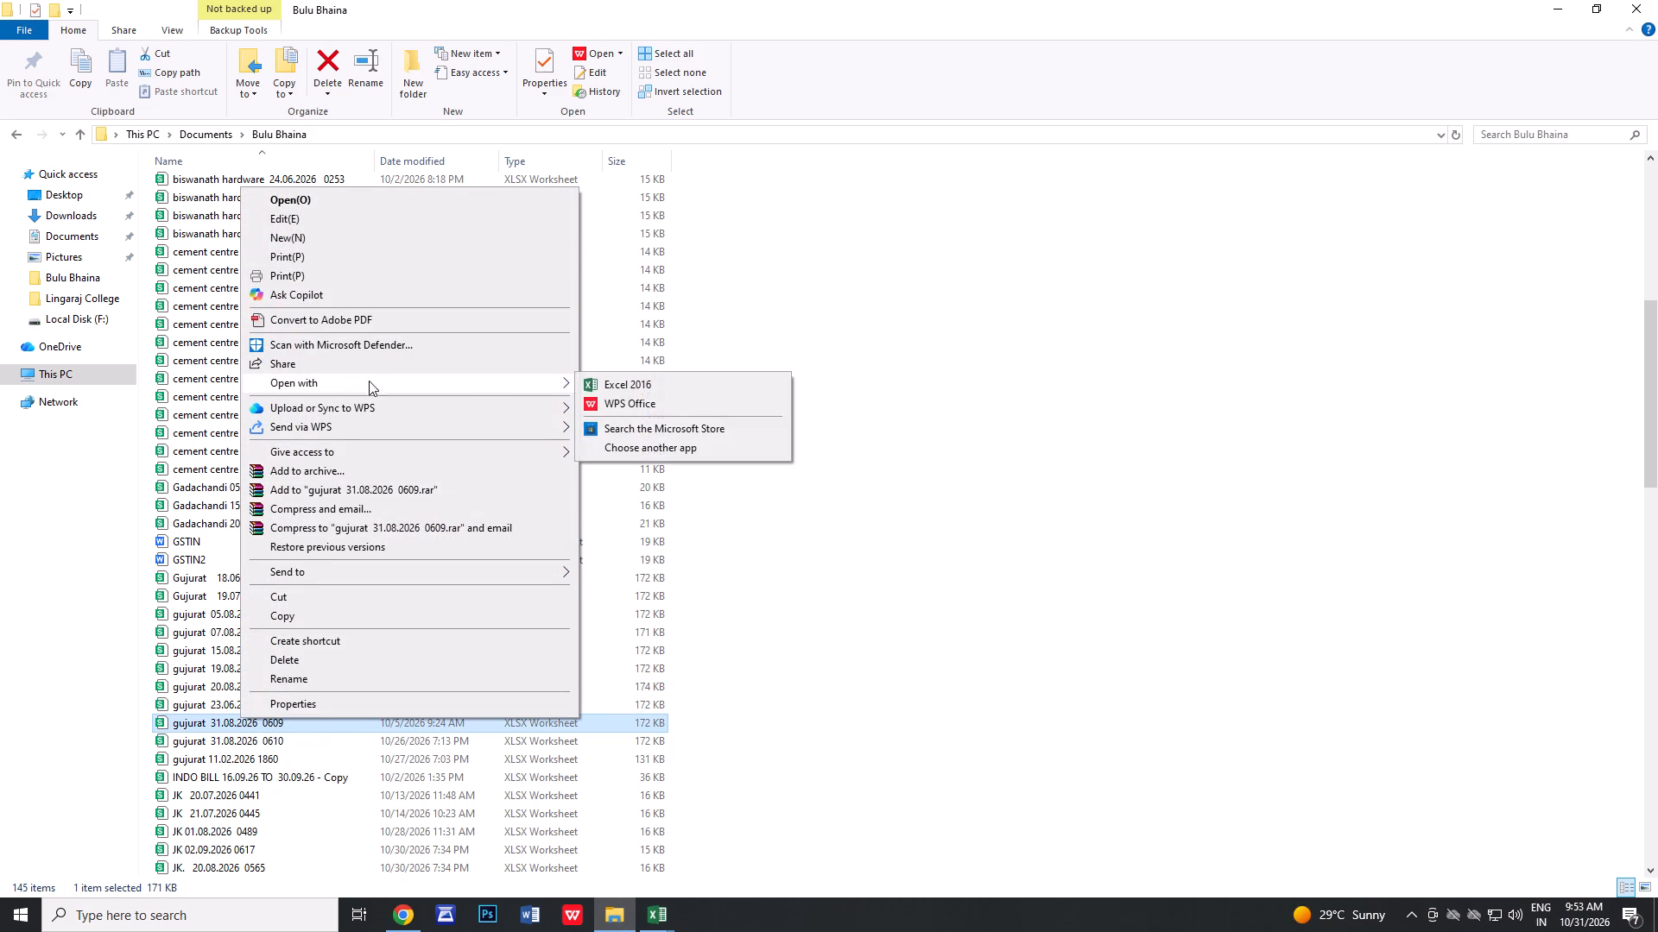
click(615, 383)
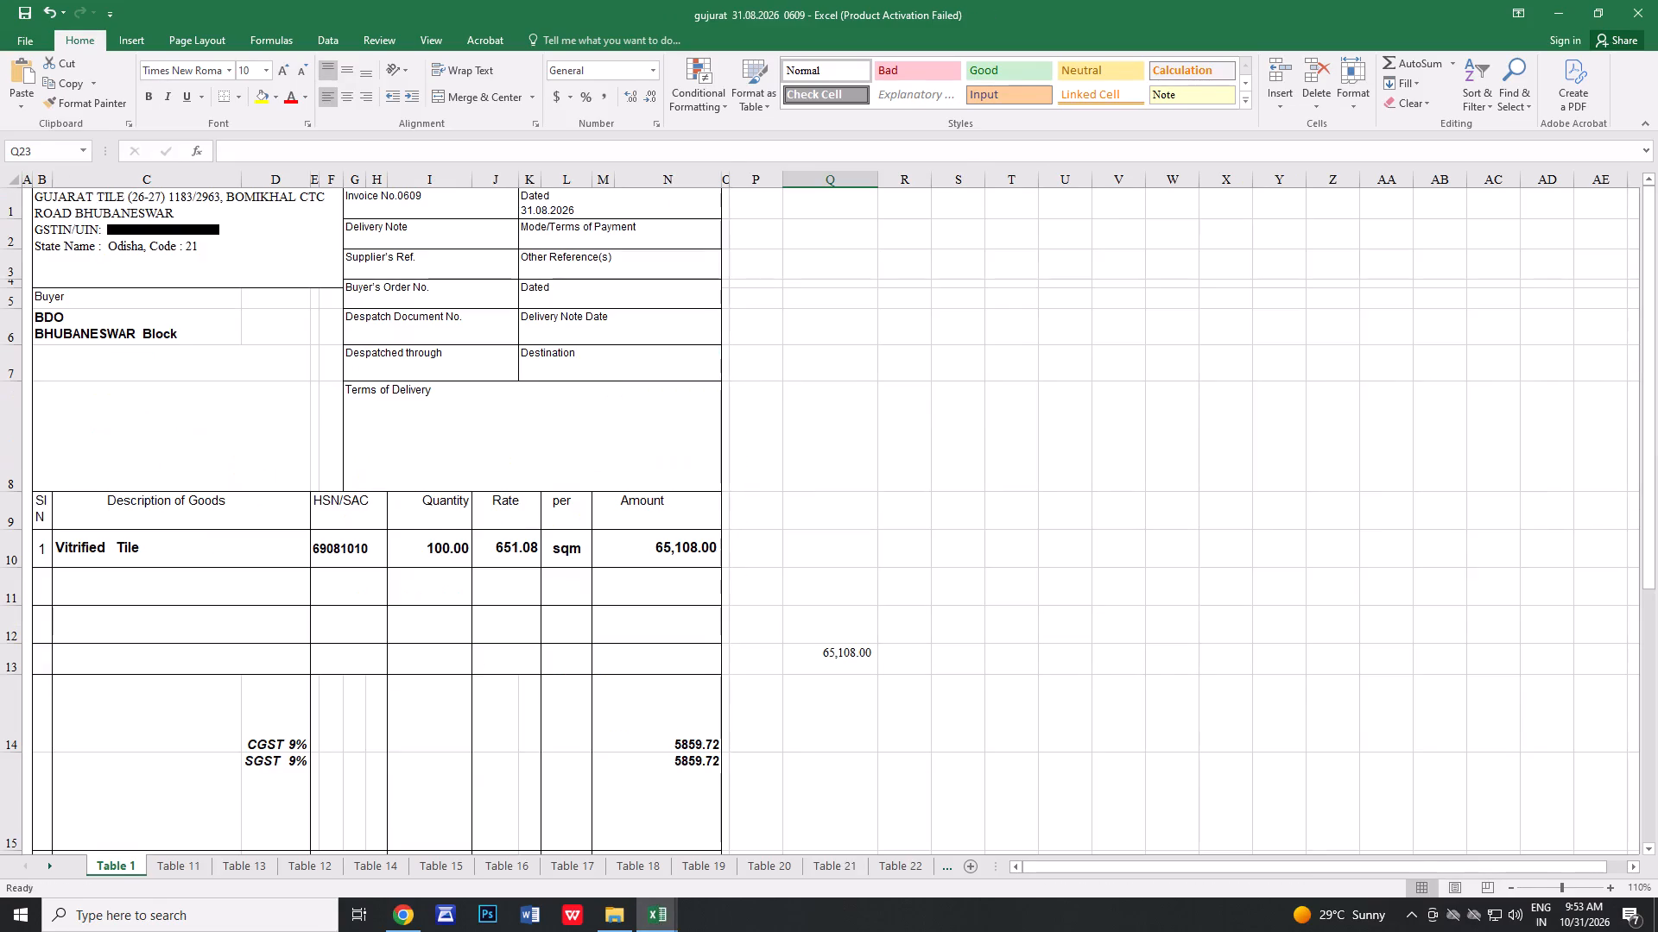
Change the buyer on the Gujarat Tile invoice to PEO, DADHA GP.
scroll(780, 541, up, 5)
click(92, 319)
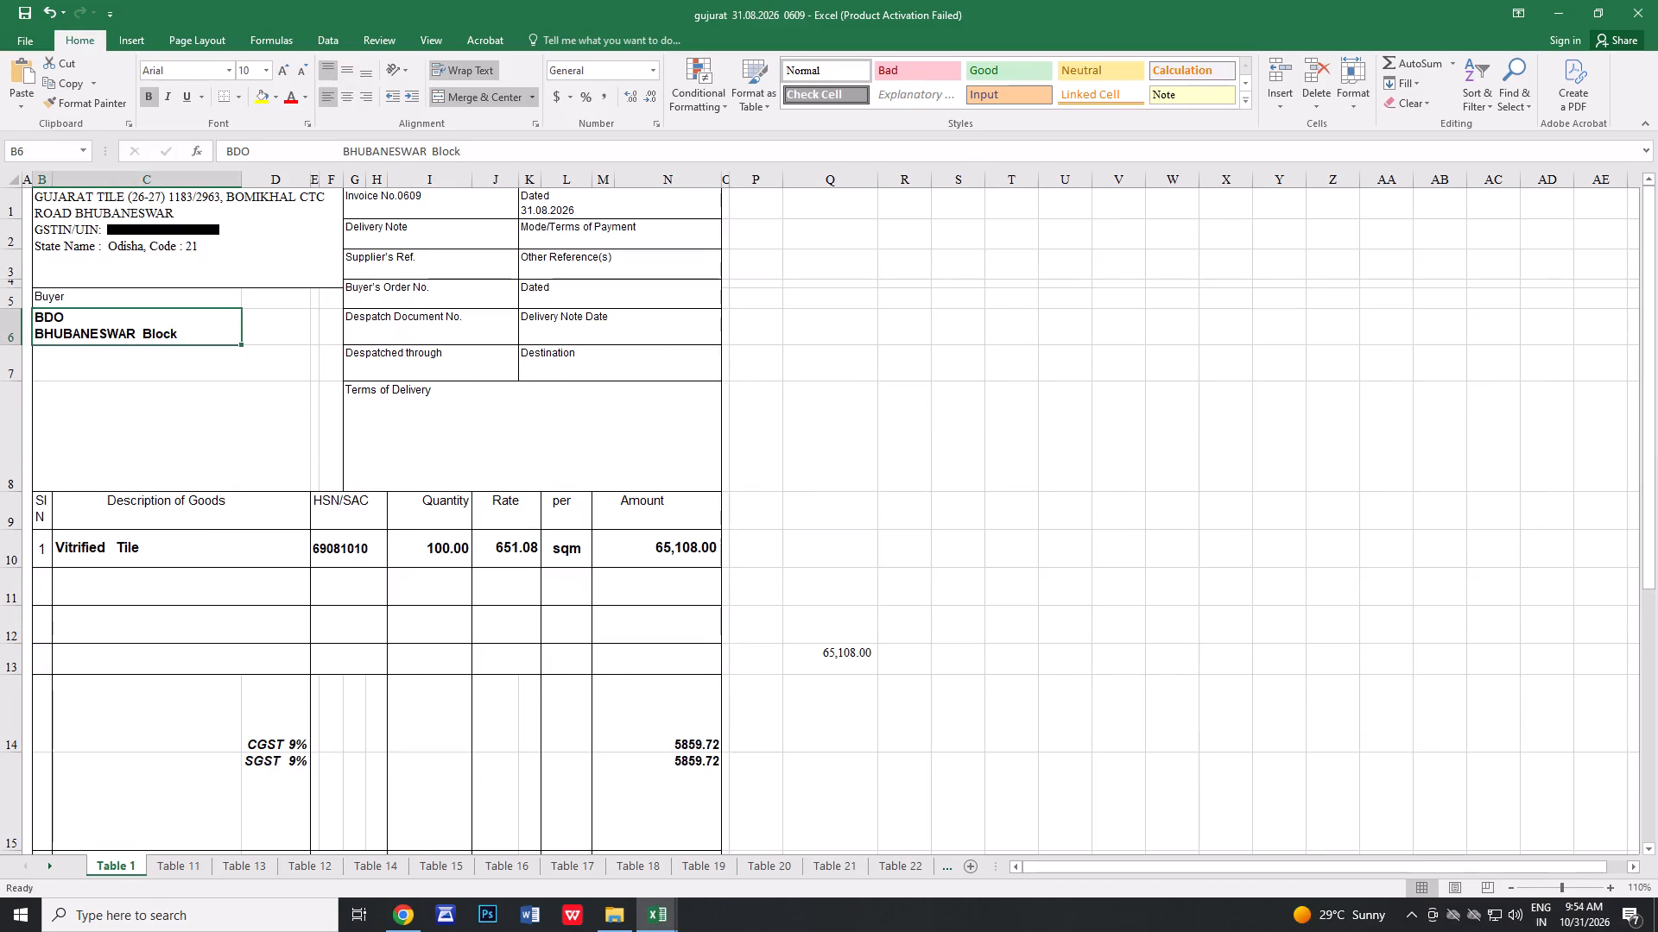
double_click(76, 315)
key(Left)
key(Left)
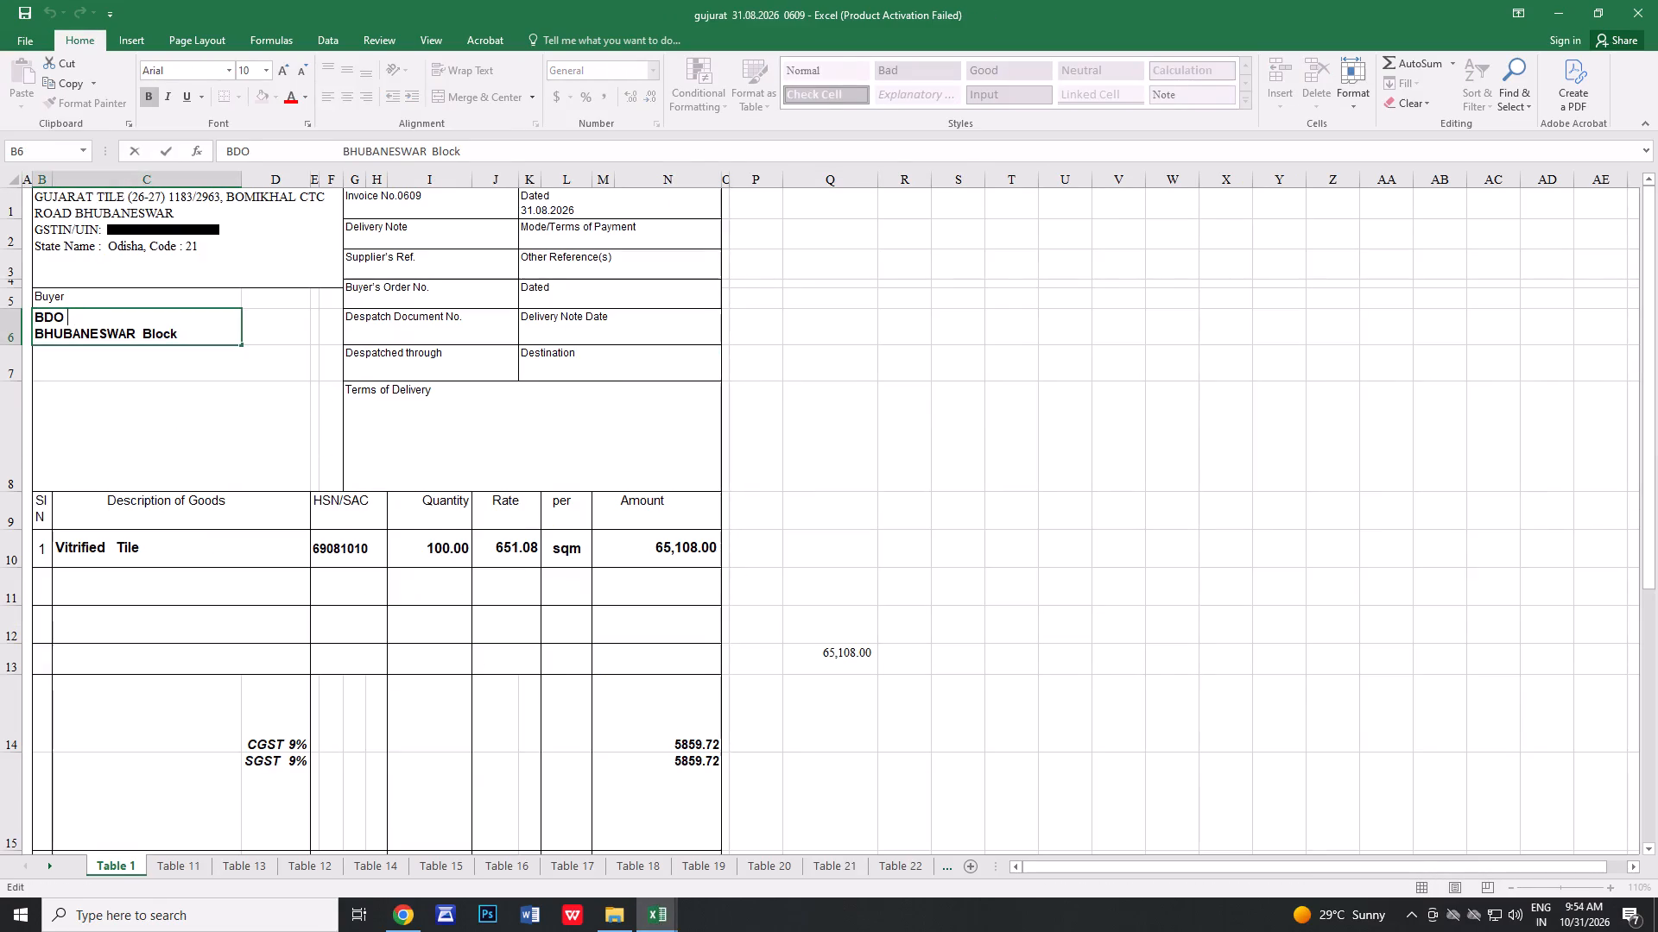
key(Left)
key(BackSpace)
key(BackSpace)
key(BackSpace)
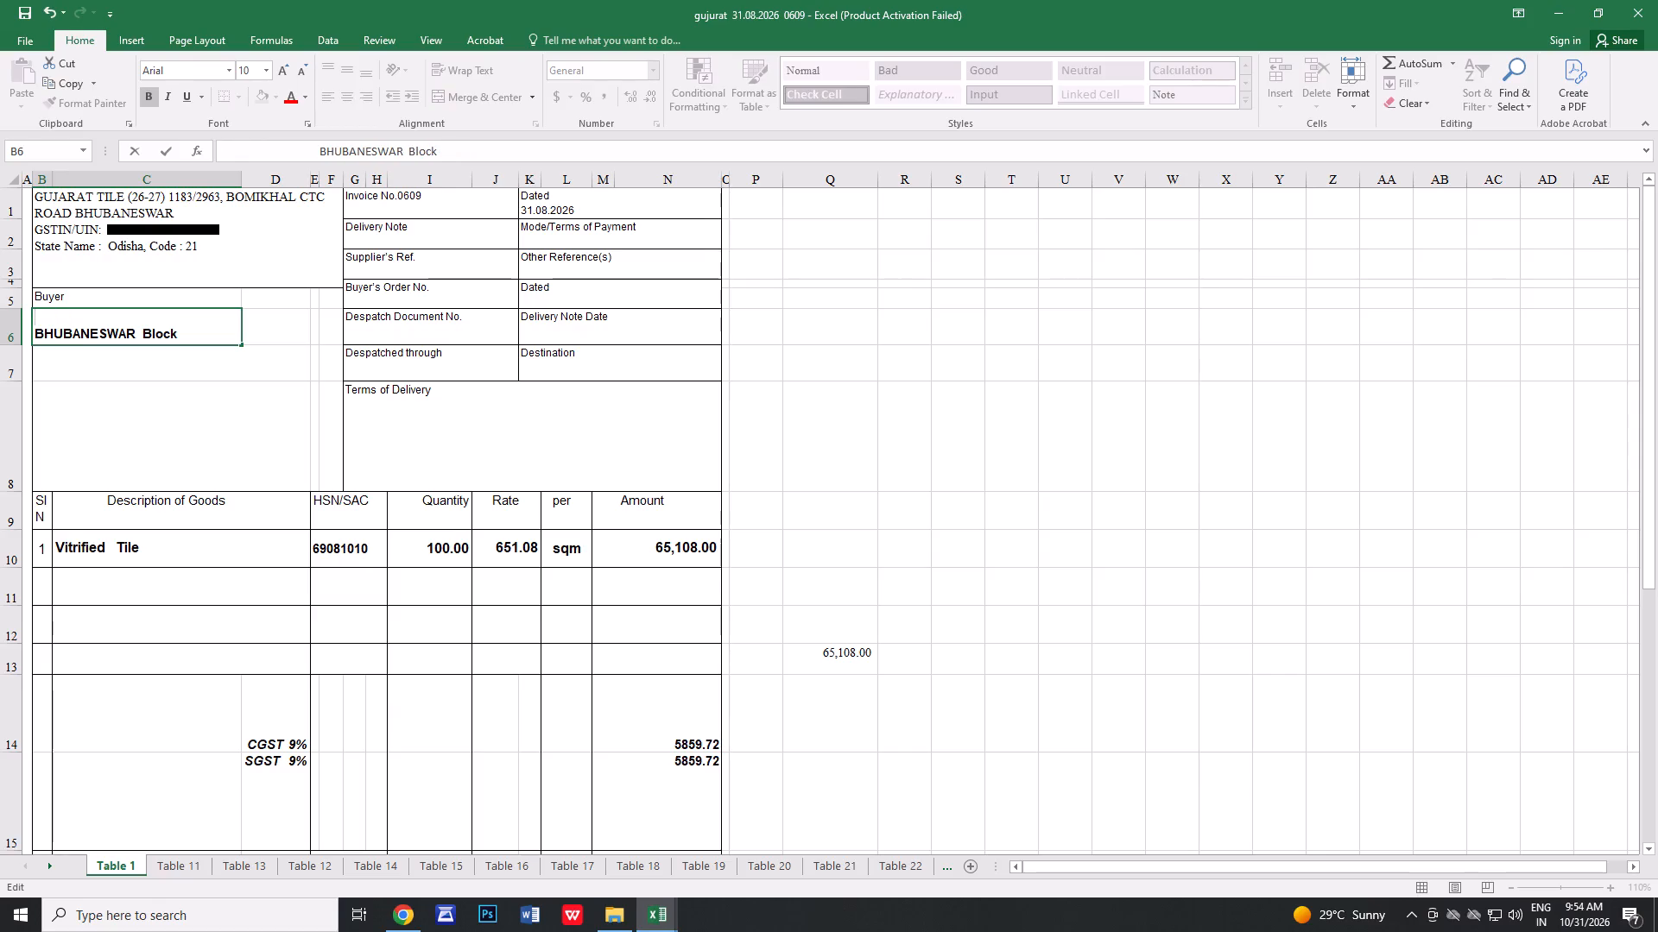
key(p)
text(EO)
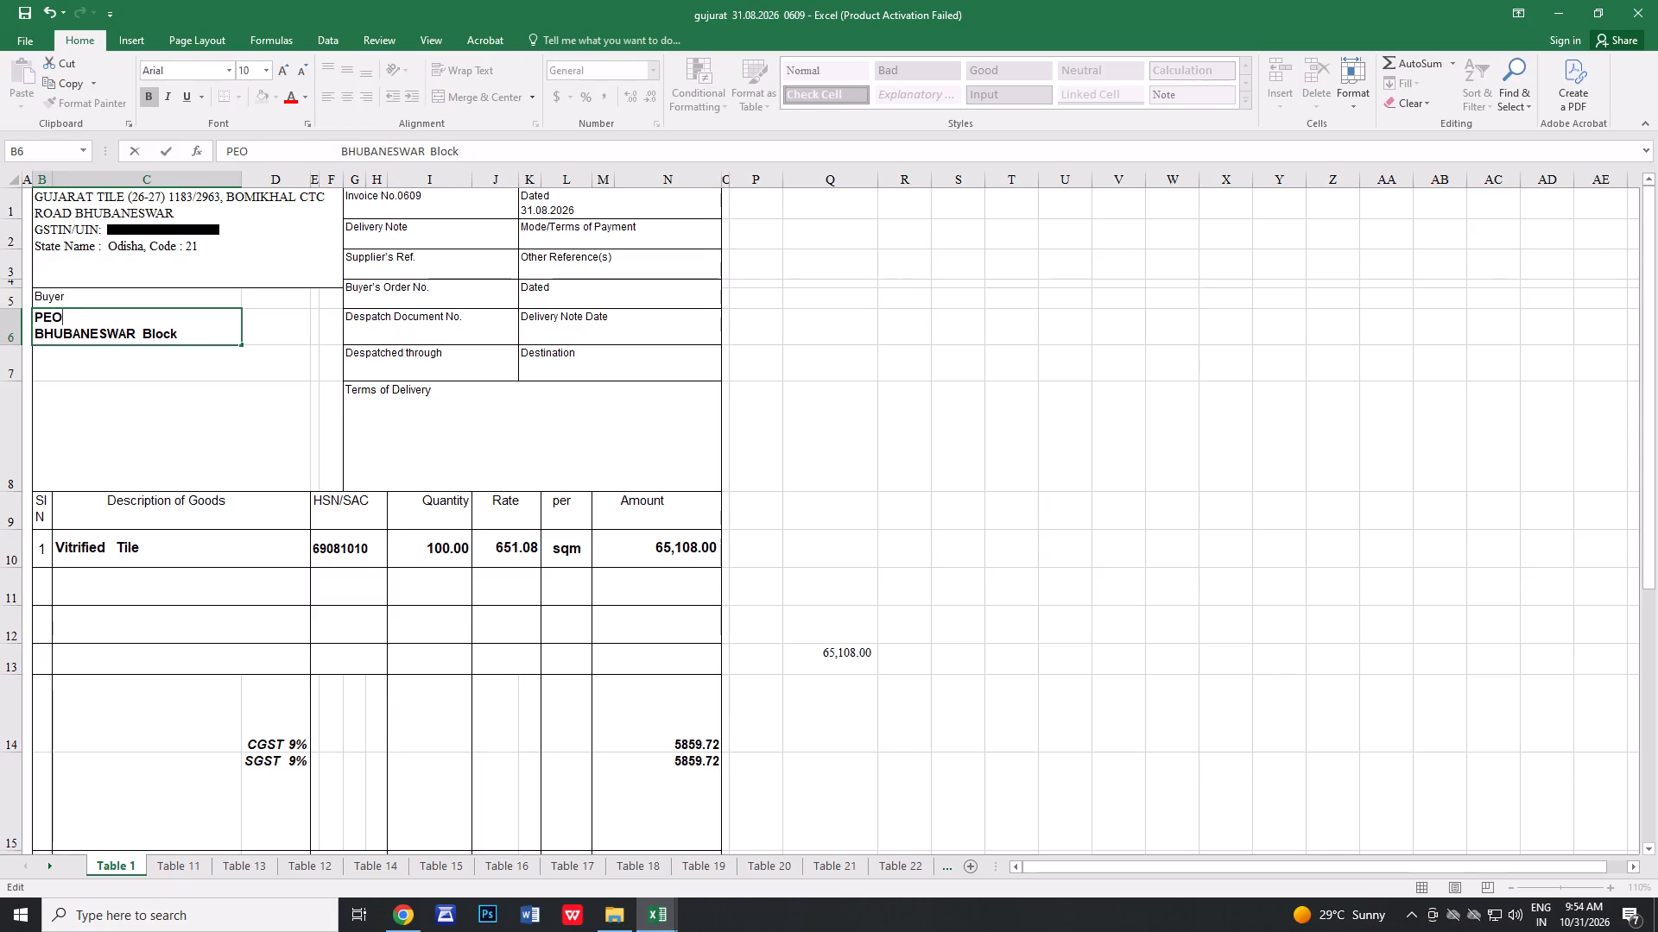
double_click(134, 334)
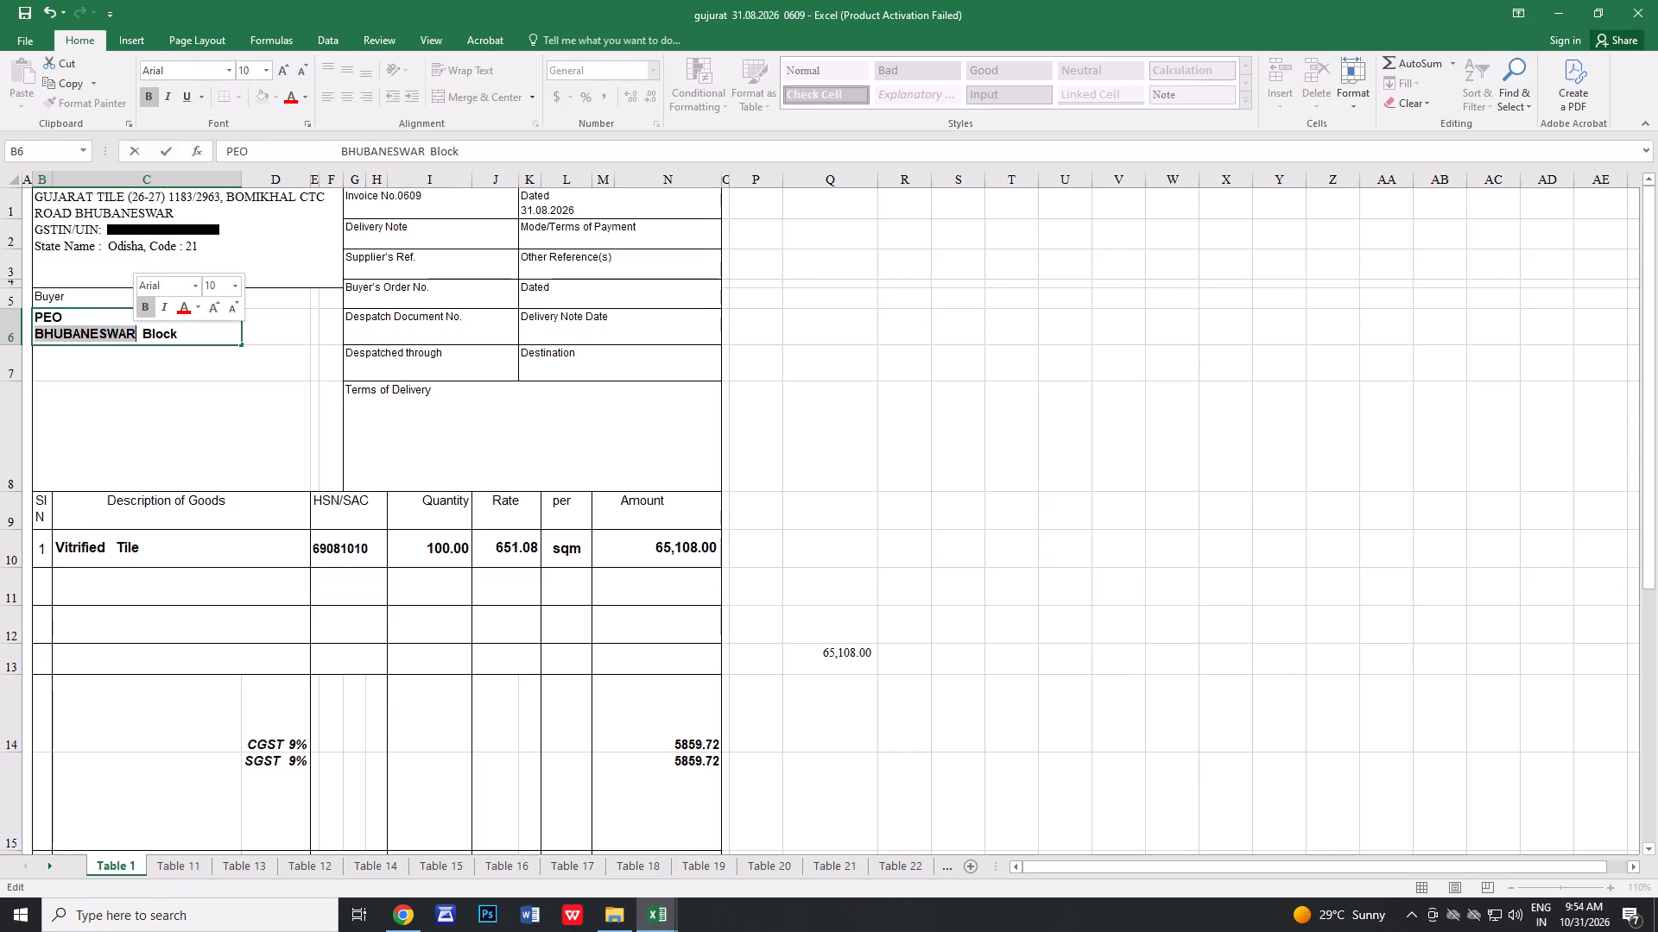
click(182, 333)
key(Left)
key(BackSpace)
key(BackSpace)
key(BackSpace)
key(BackSpace)
key(BackSpace)
key(BackSpace)
key(BackSpace)
key(BackSpace)
key(BackSpace)
key(BackSpace)
key(BackSpace)
key(BackSpace)
key(BackSpace)
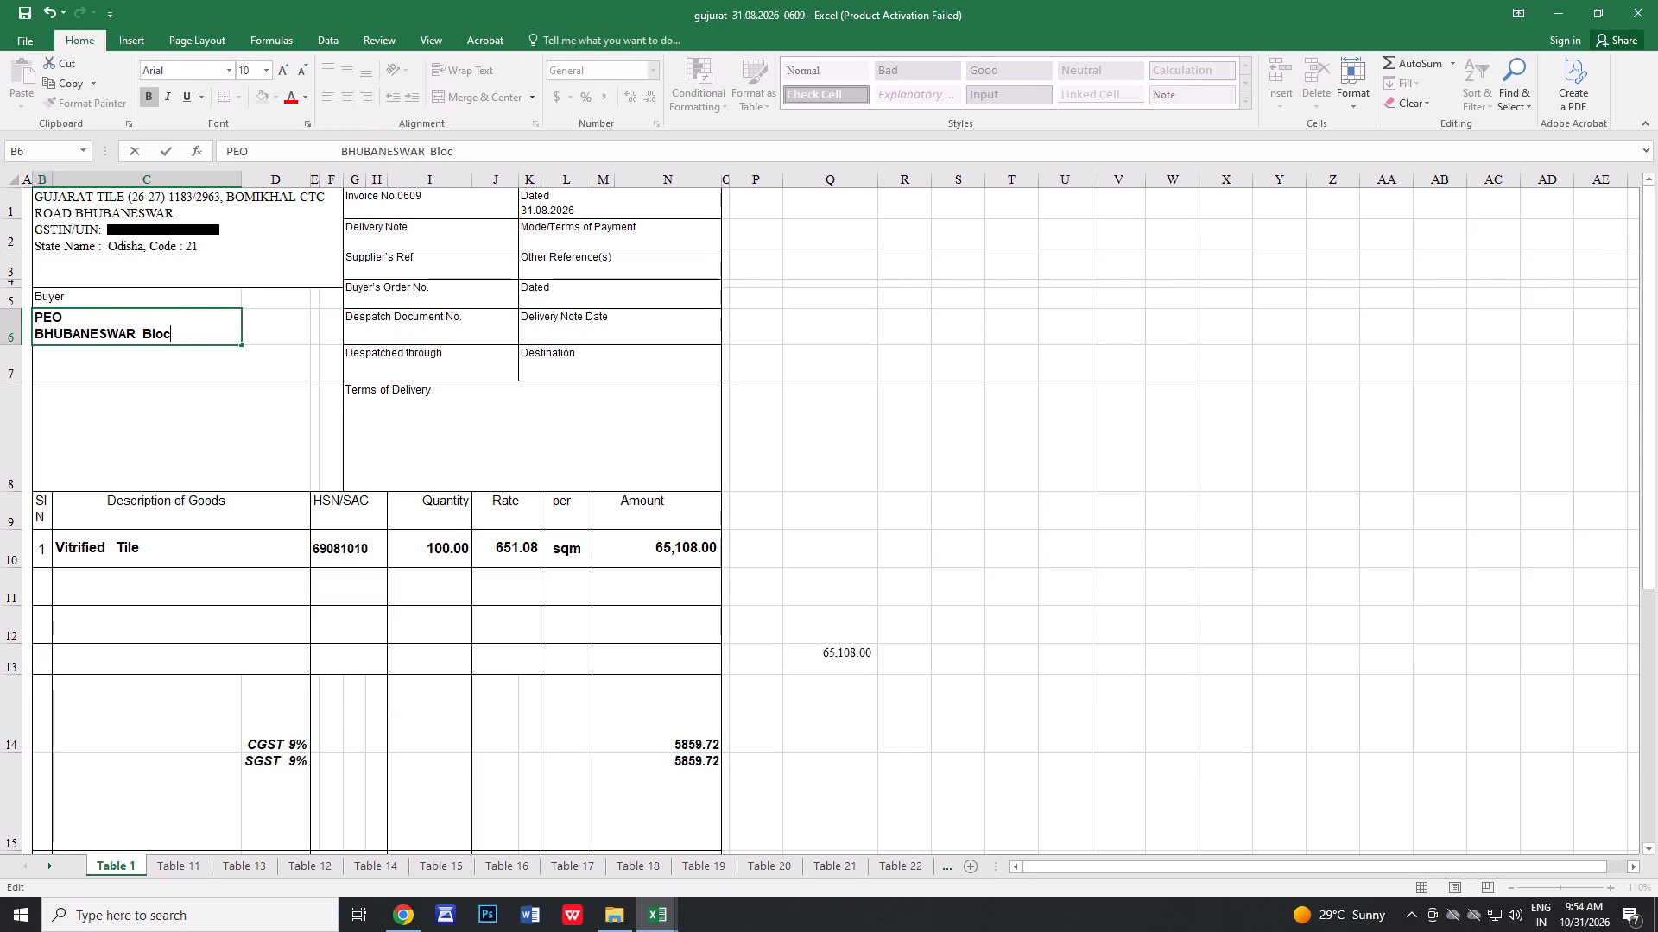
key(BackSpace)
key(BackSpace)
key(BackSpace)
key(BackSpace)
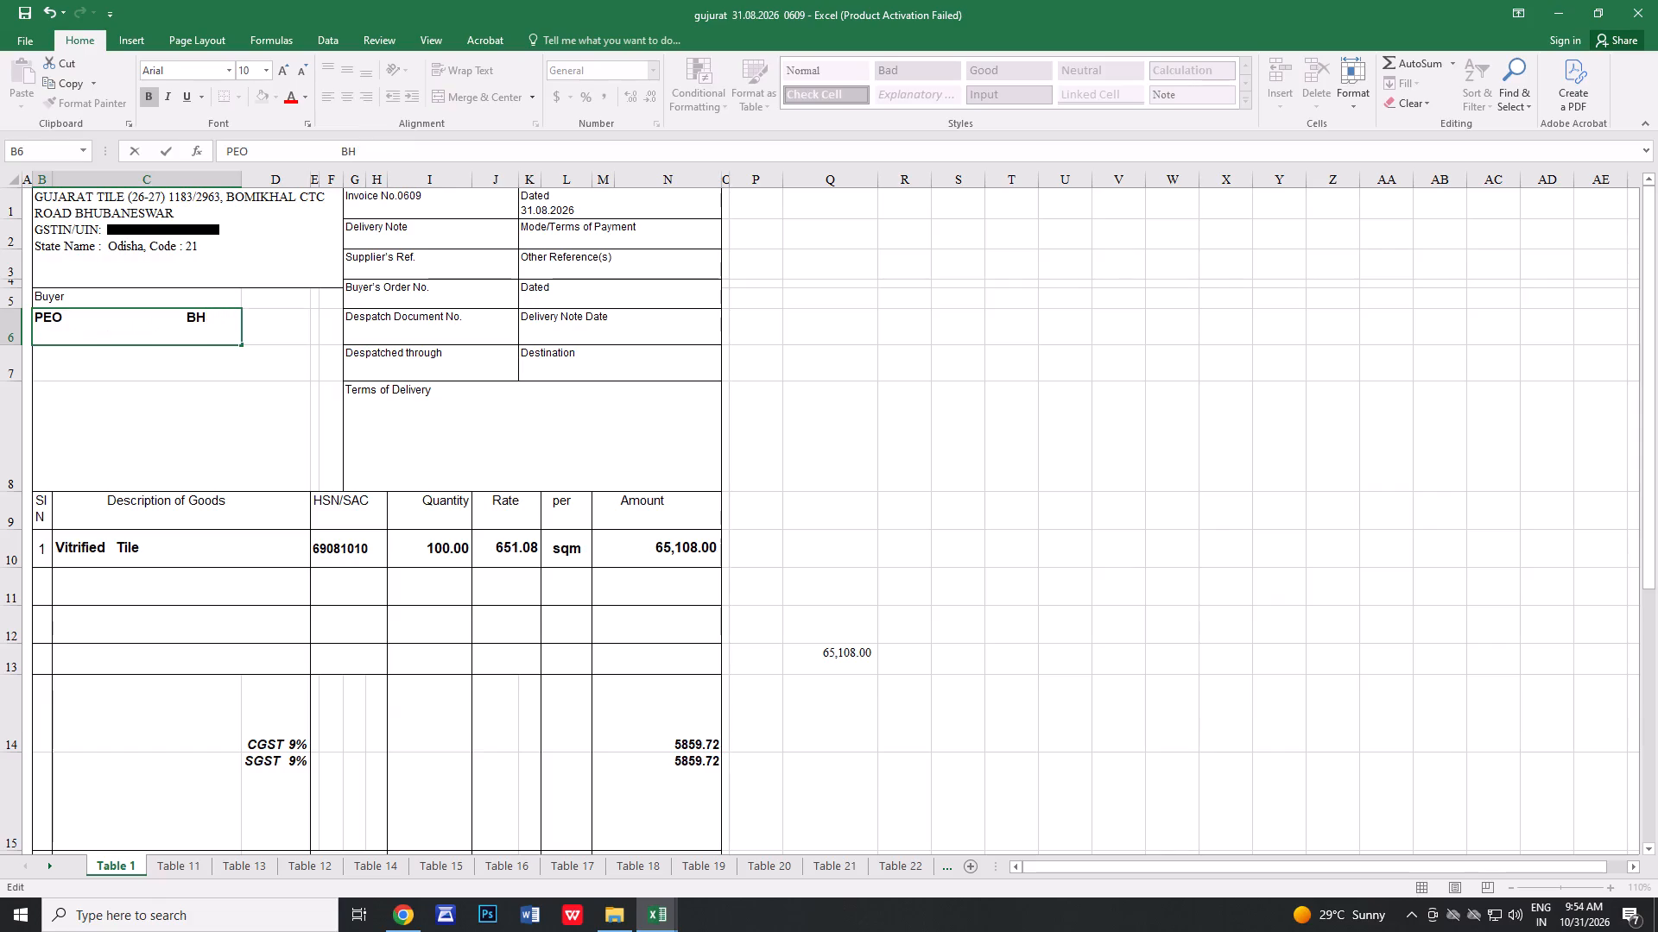
key(BackSpace)
text(DADHA)
key(space)
text(GP)
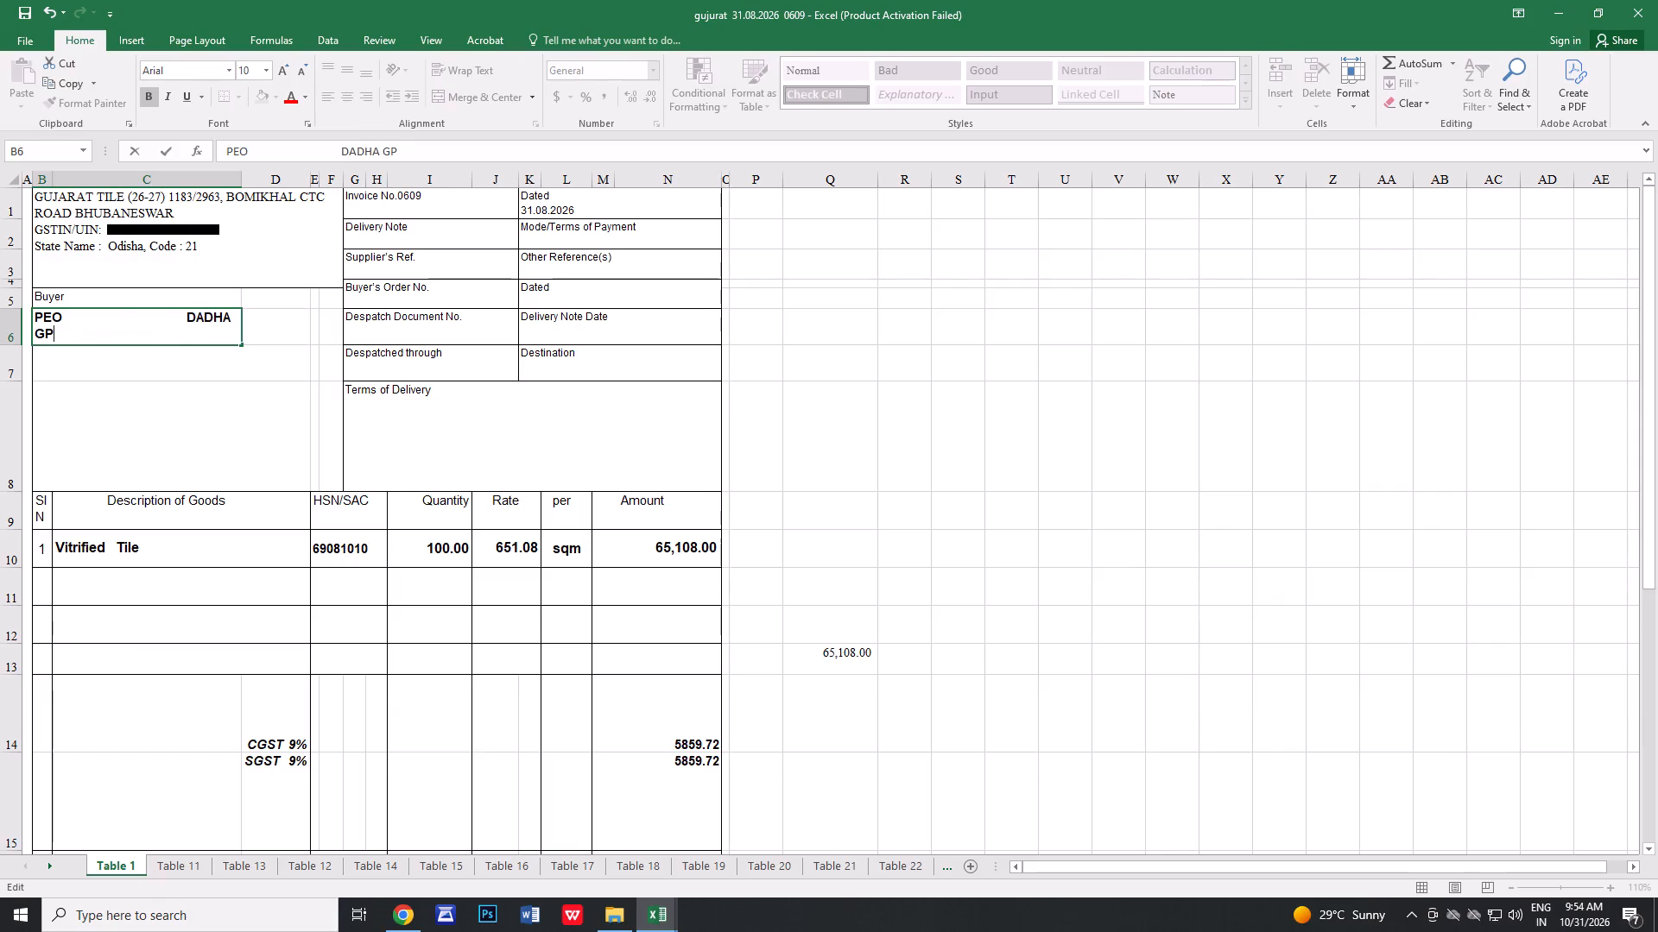
click(179, 318)
click(490, 420)
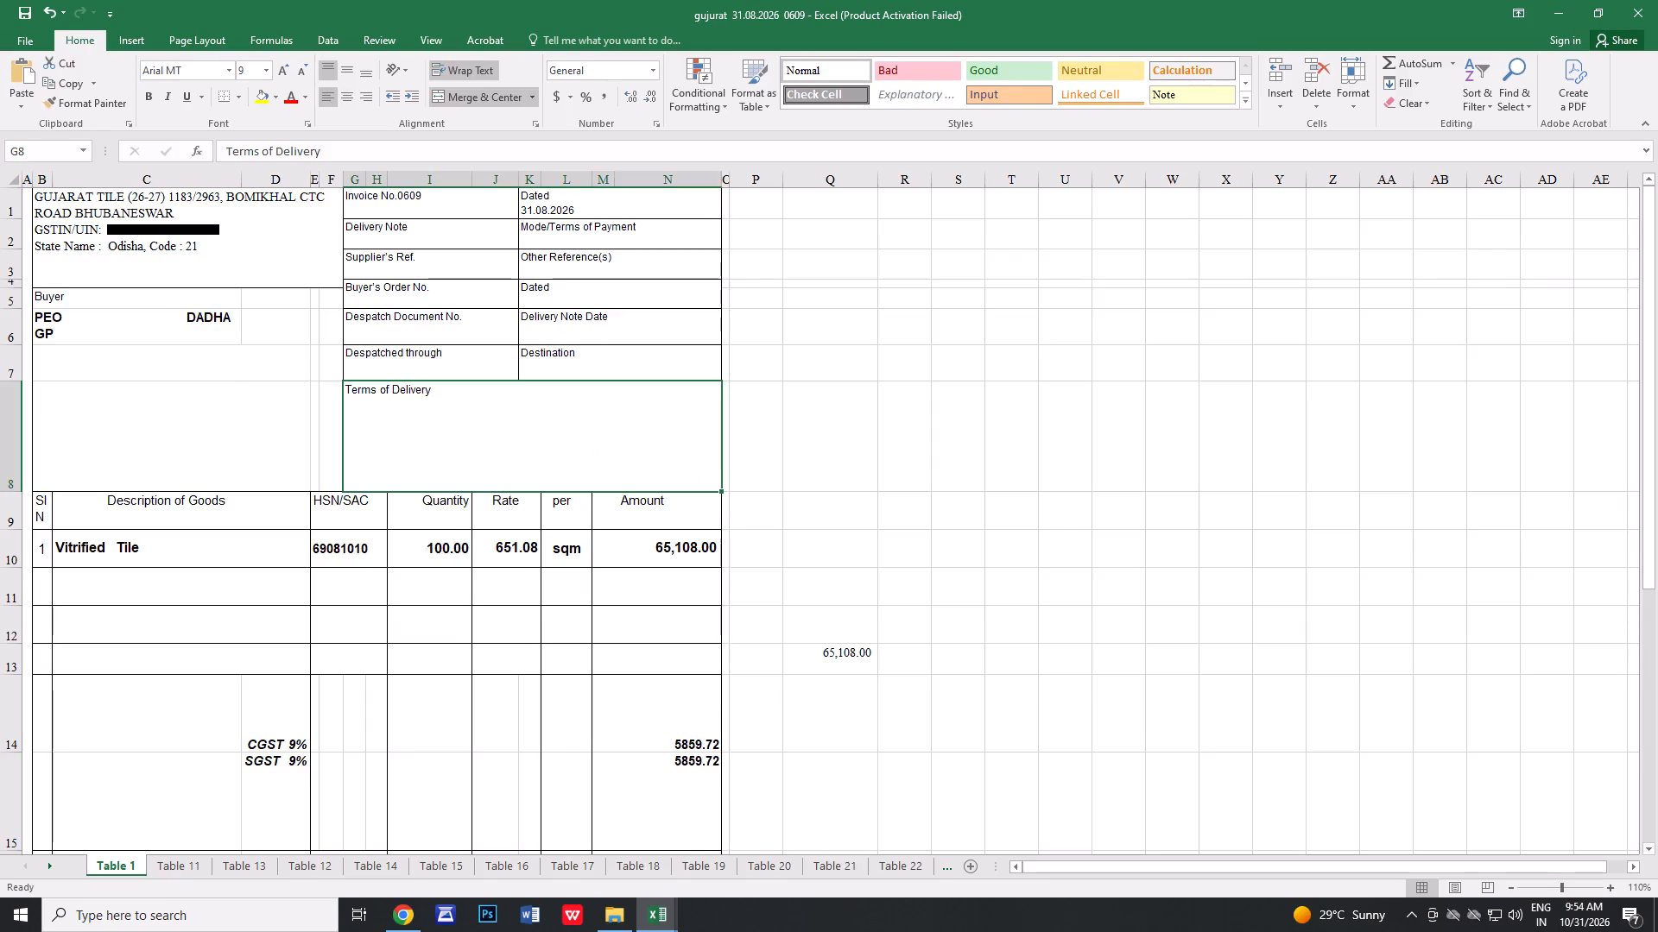
Add spaces in the buyer cell so that DADHA GP sits together on the line below PEO.
click(174, 315)
double_click(176, 319)
key(space)
key(space)
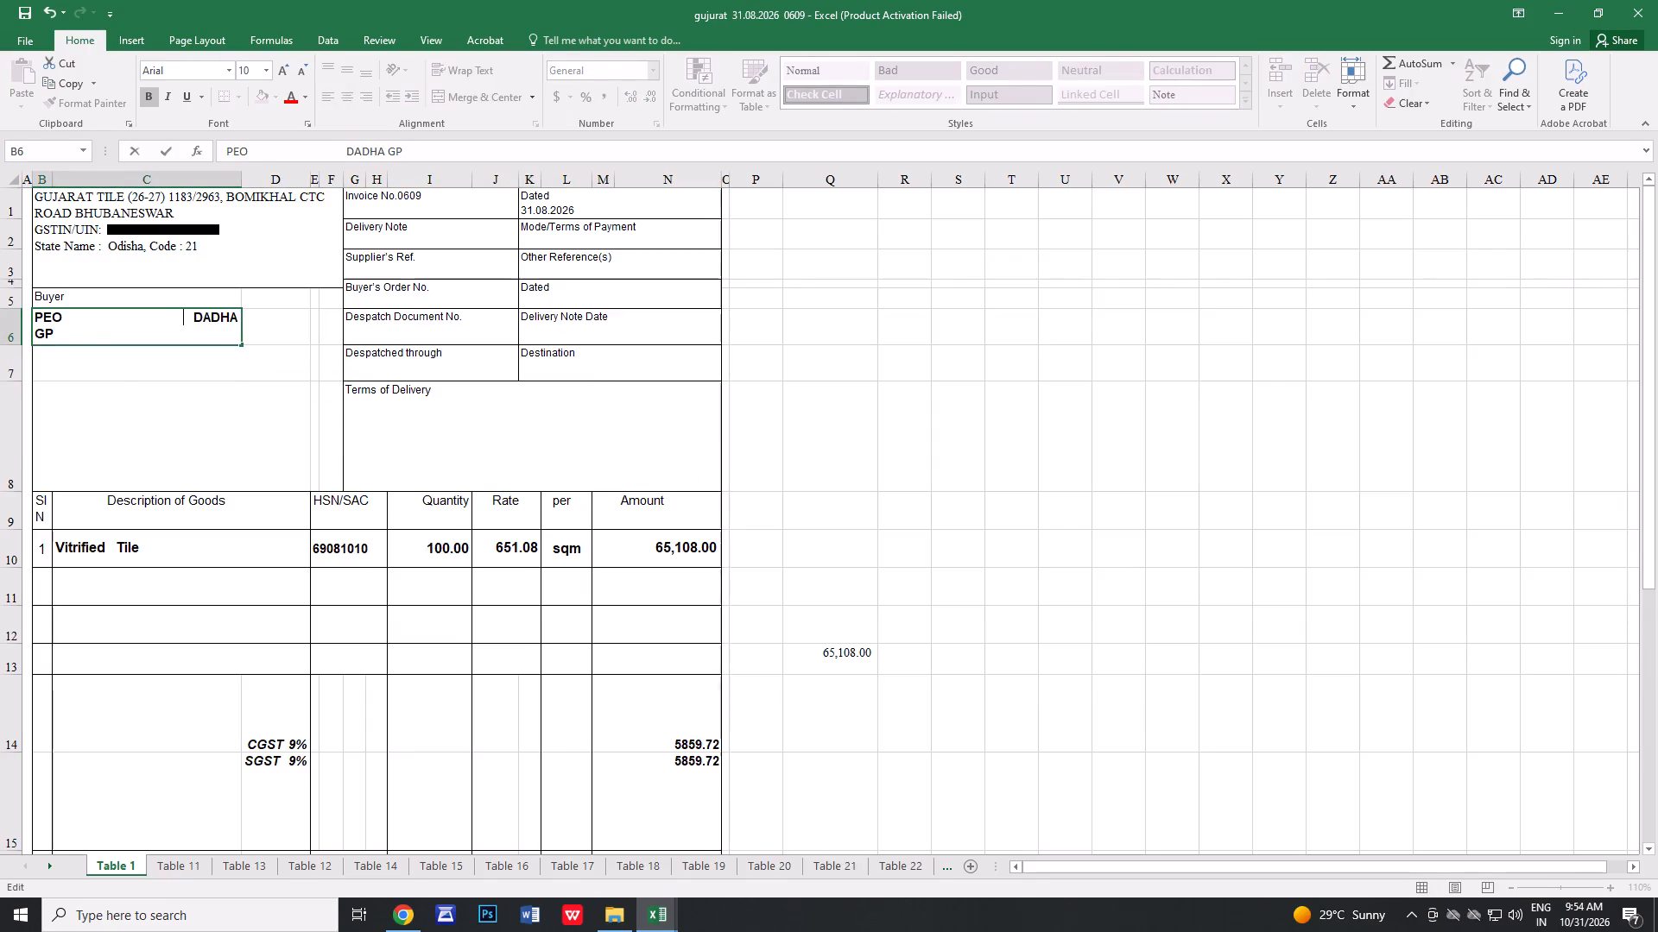
key(space)
key(space)
click(547, 455)
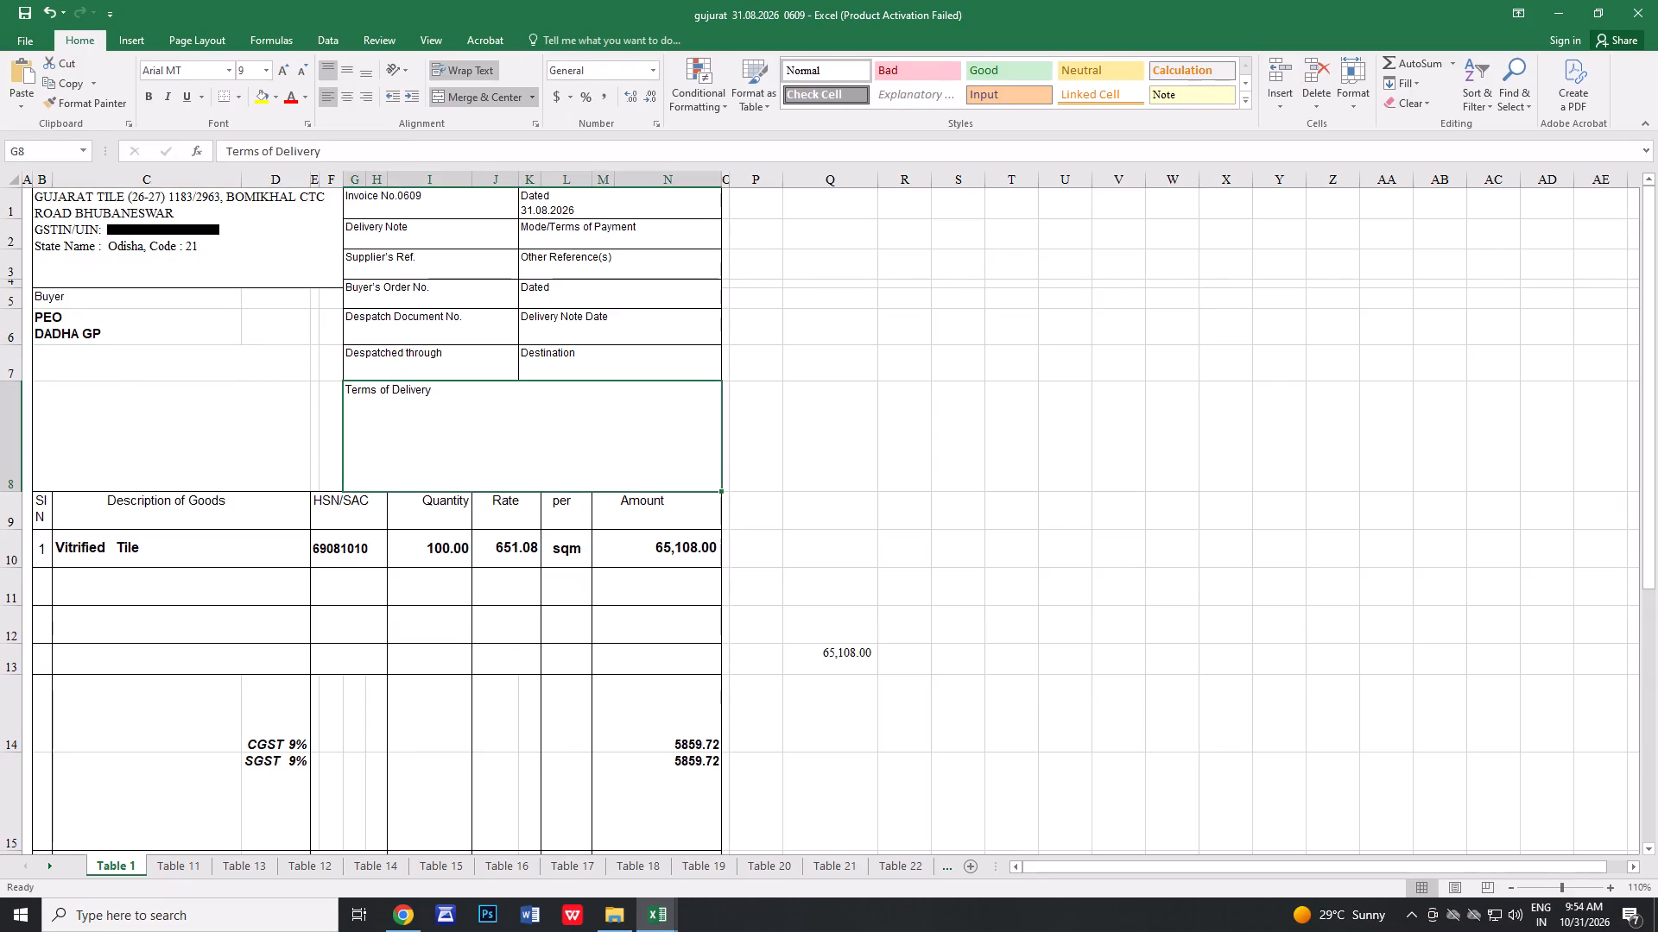
Change the invoice date under Dated to 14.02.2026.
scroll(886, 552, down, 1)
scroll(528, 406, up, 5)
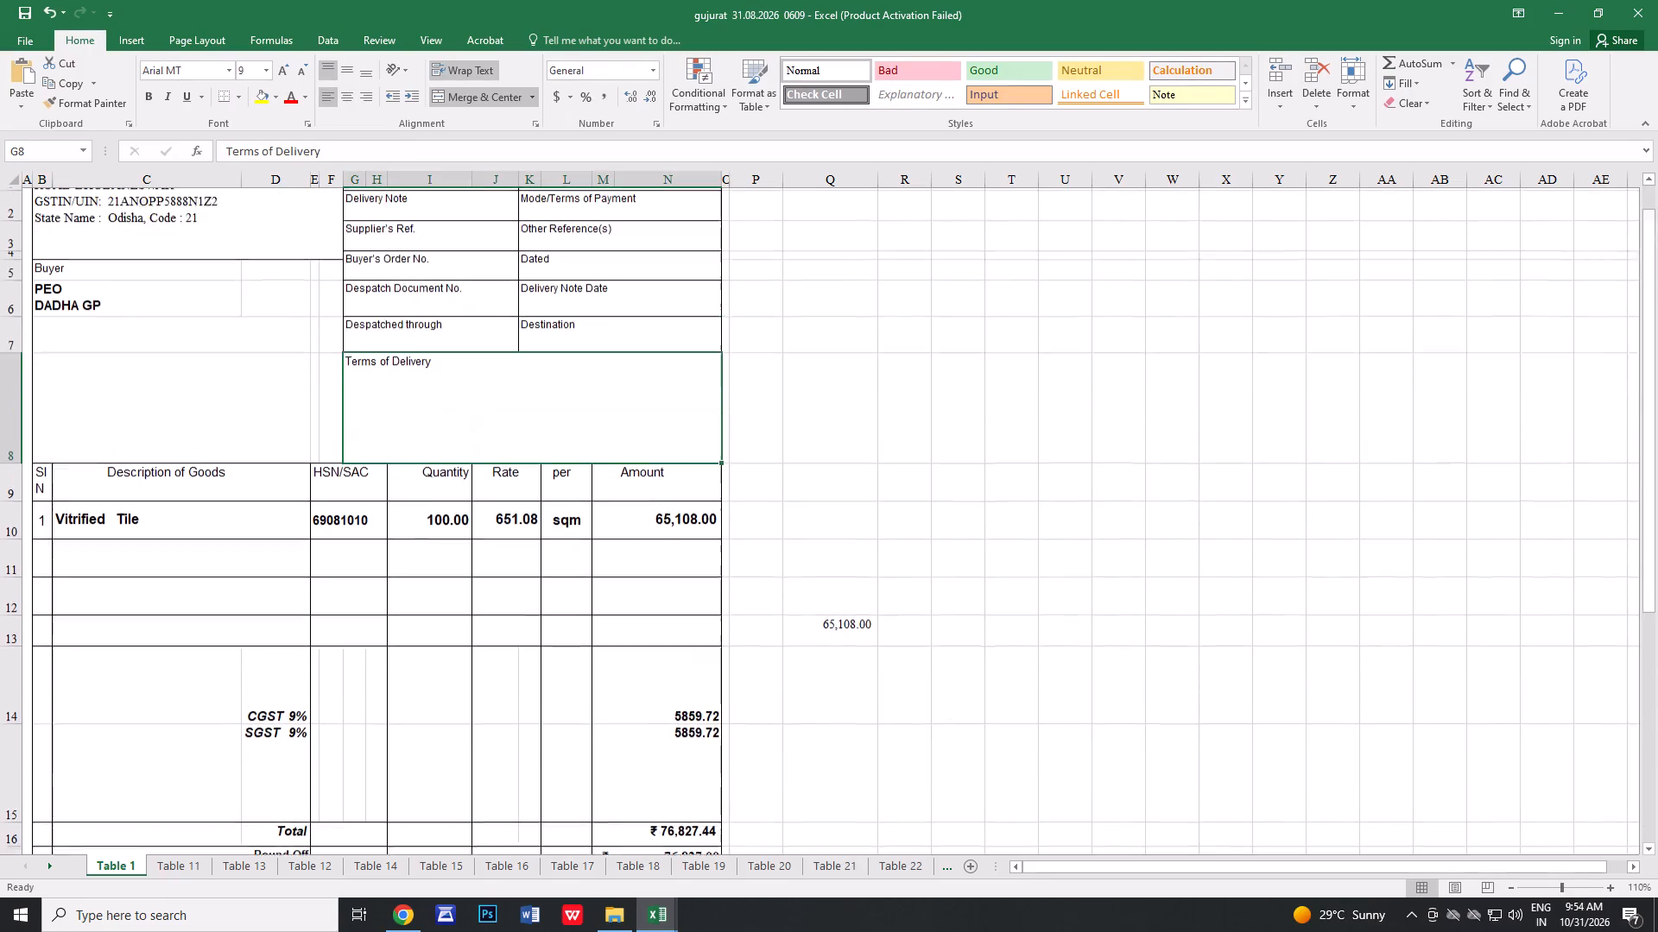
scroll(576, 352, up, 4)
double_click(532, 214)
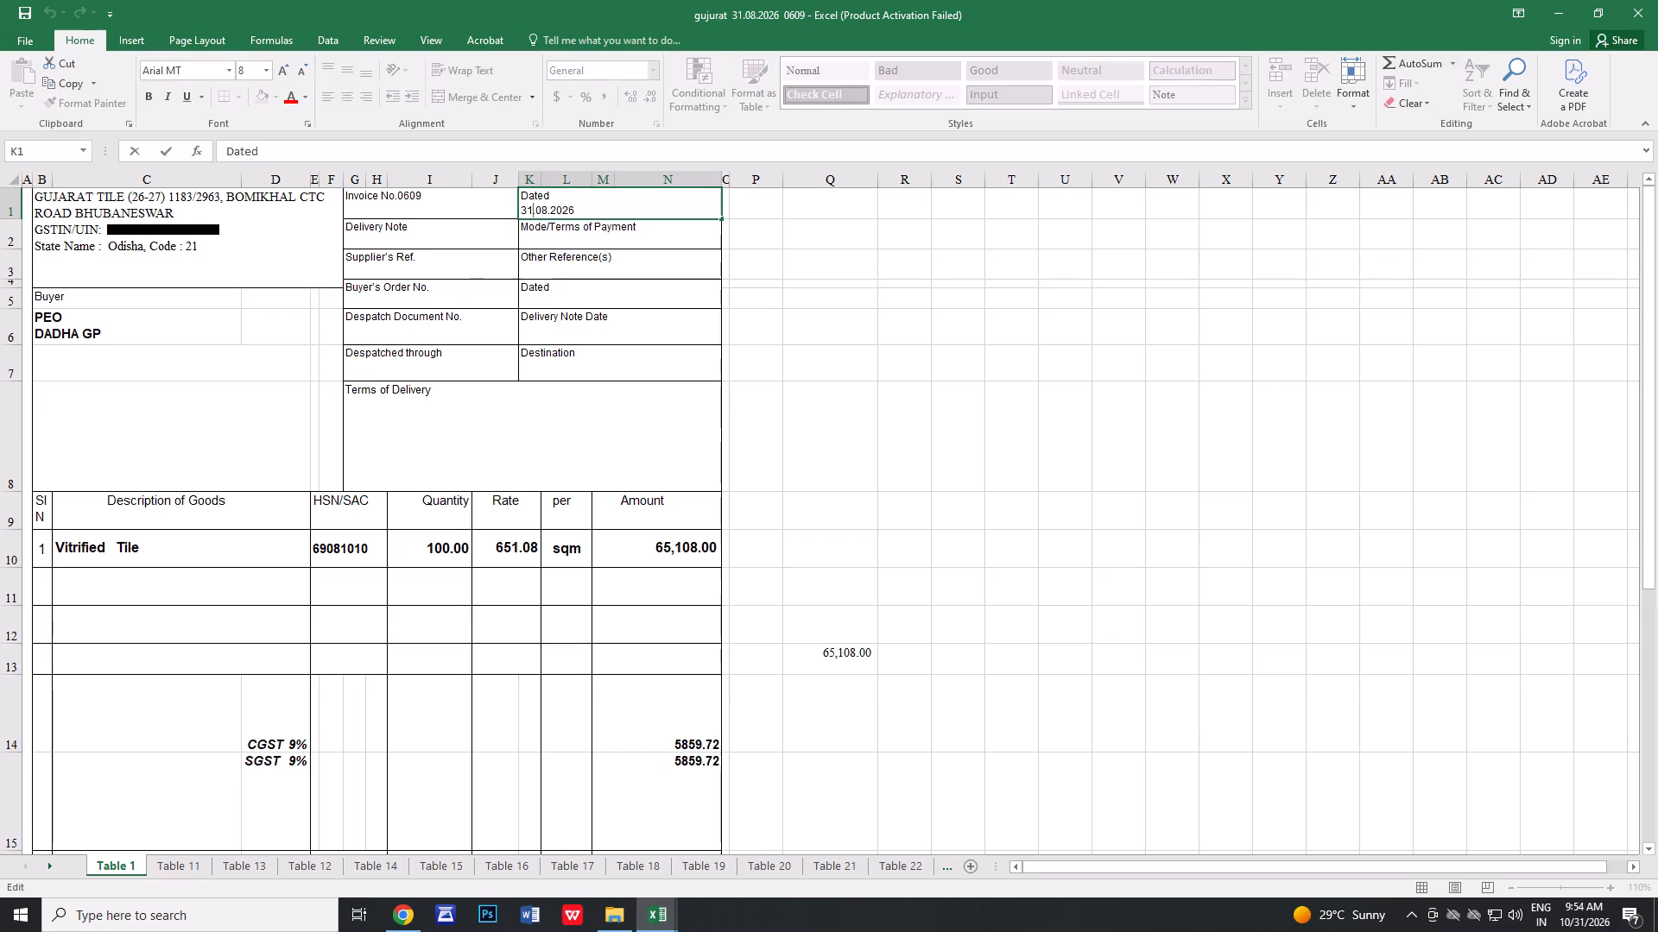
key(BackSpace)
key(BackSpace)
key(1)
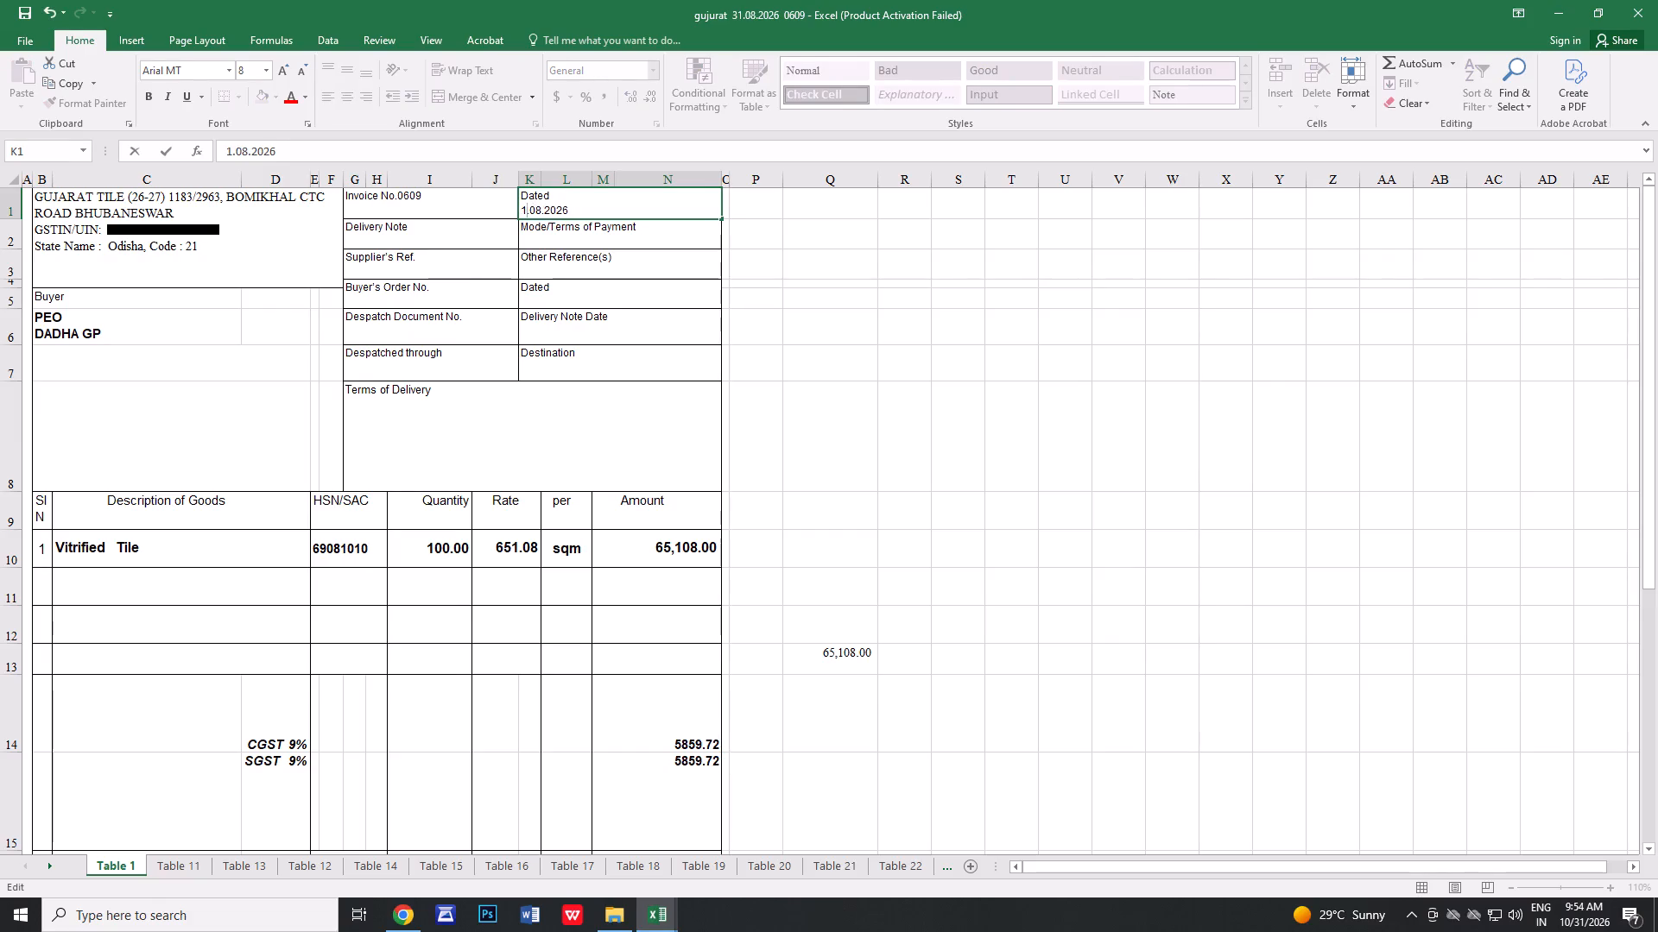
key(4)
key(Right)
key(Right)
key(Right)
key(BackSpace)
key(2)
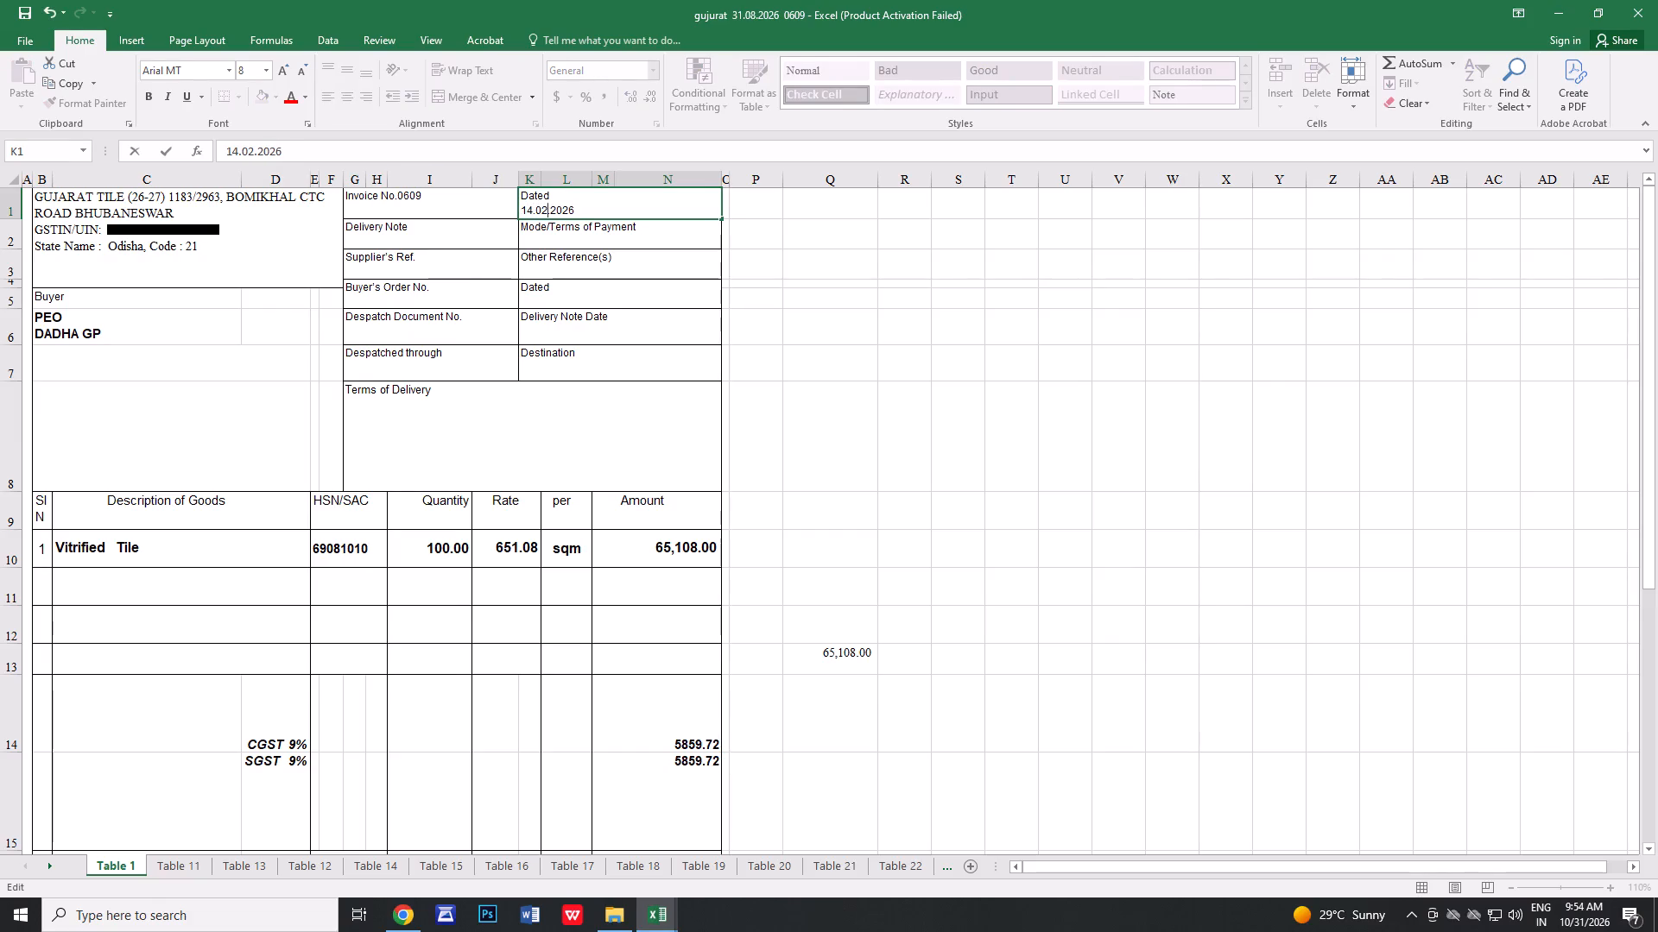
Change the invoice number to 1869.
double_click(424, 200)
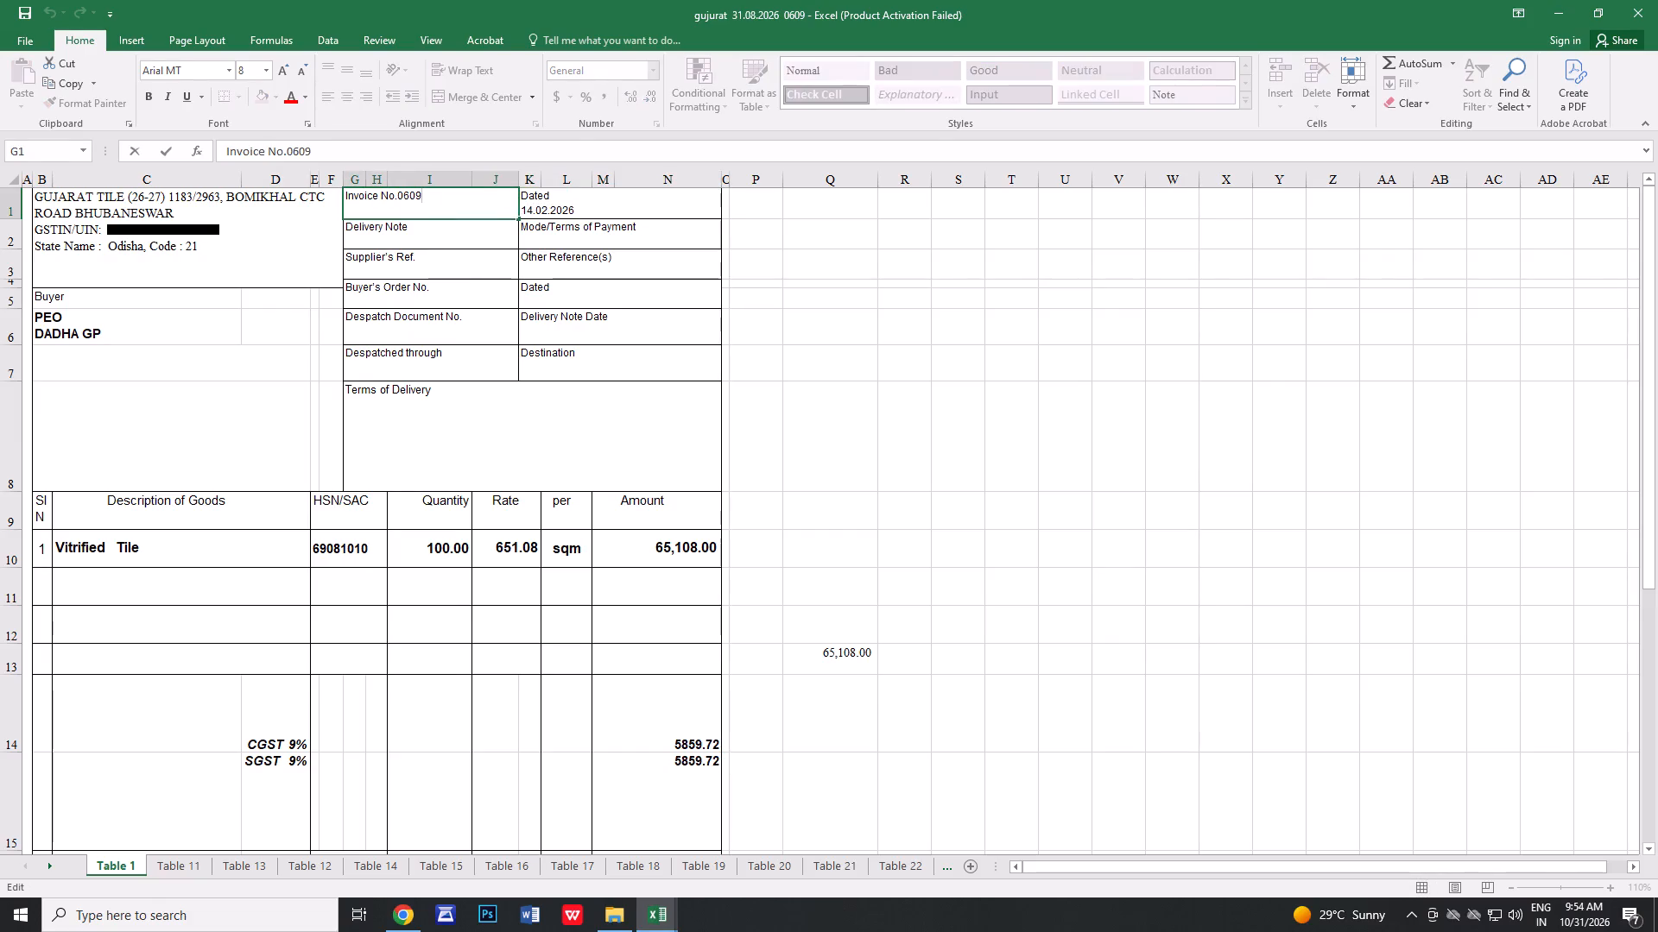
key(BackSpace)
key(BackSpace)
key(BackSpace)
key(BackSpace)
text(18)
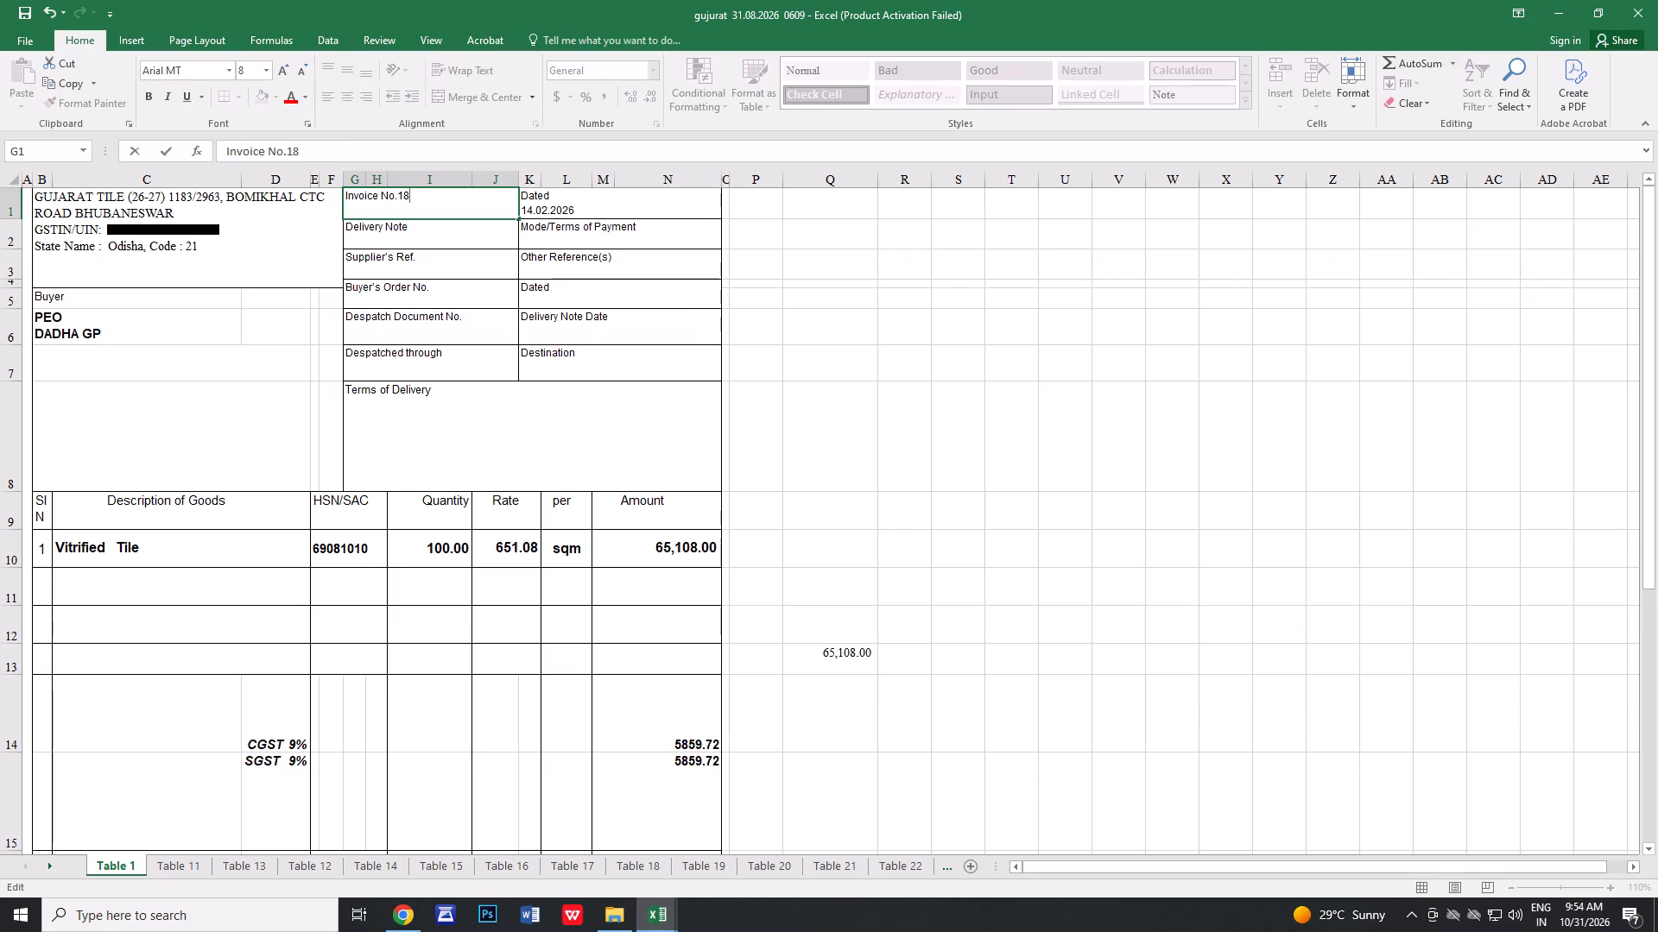
text(69)
click(568, 416)
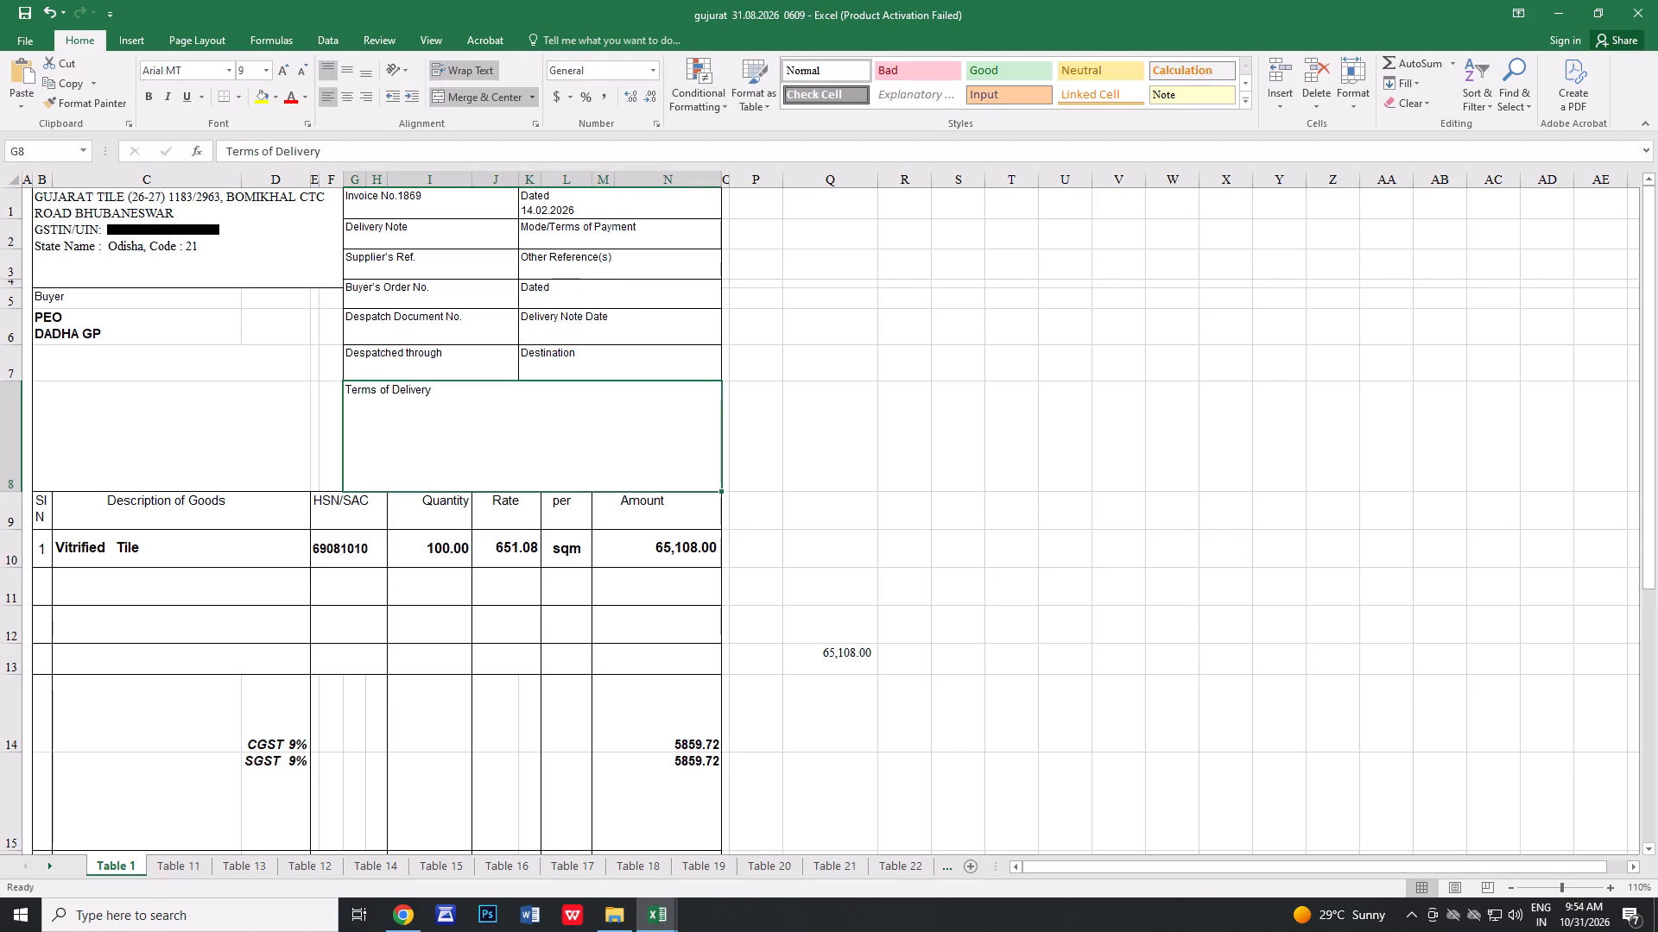
Replace the first item's description with Ceramic Floor Tile.
click(172, 556)
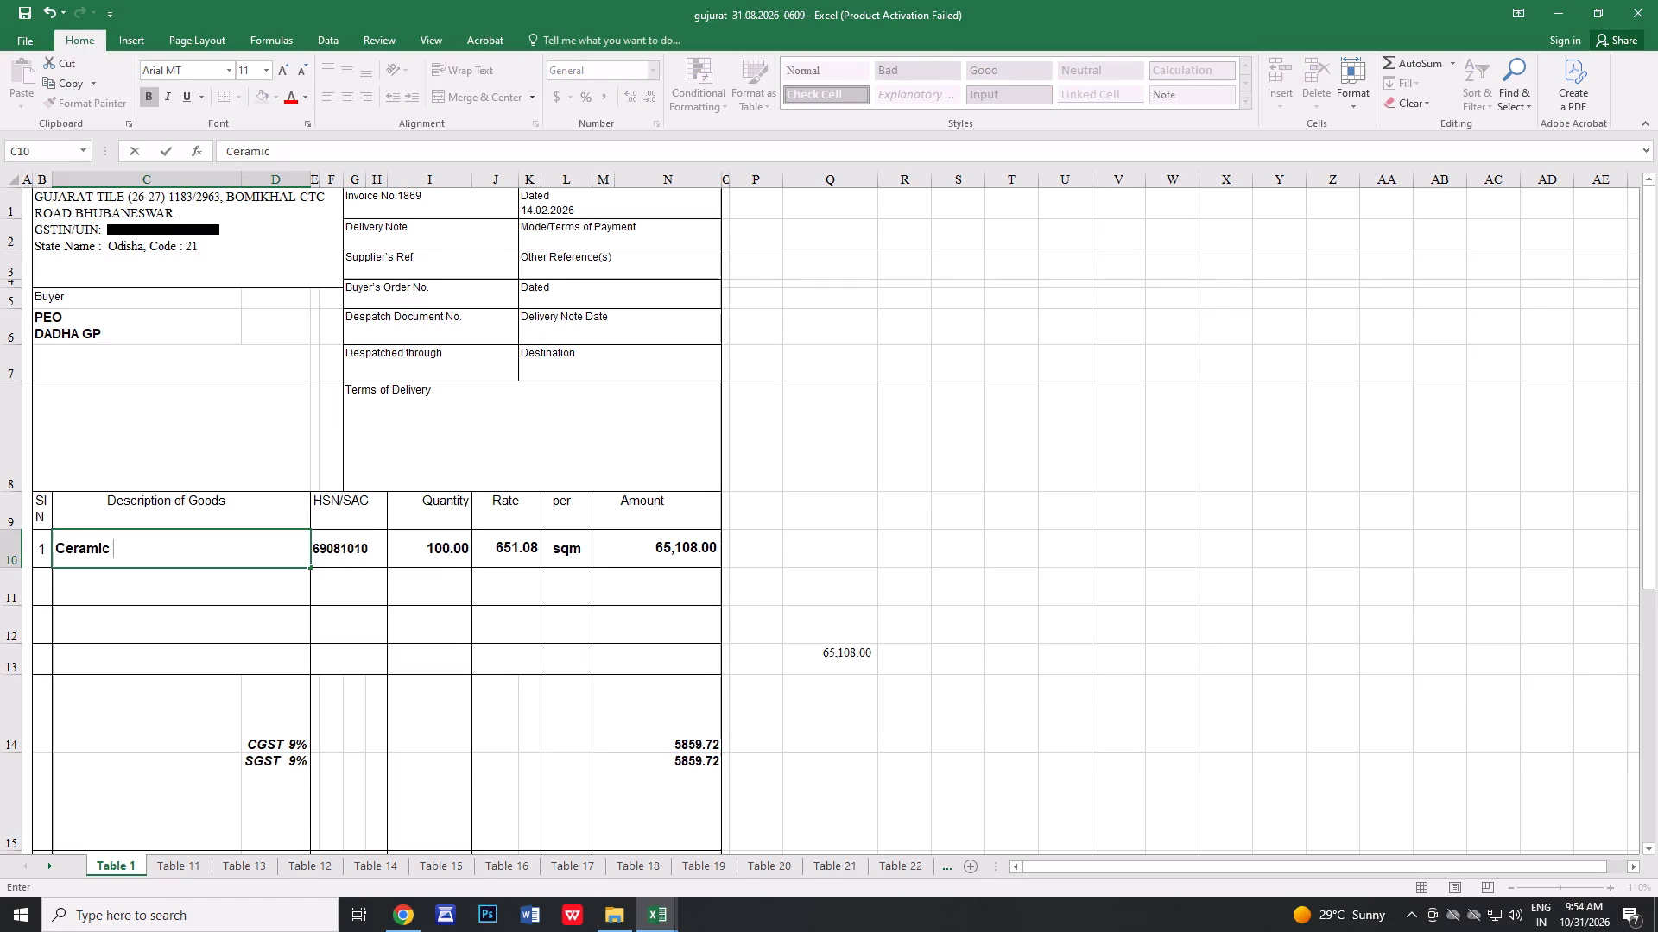
key(o)
key(BackSpace)
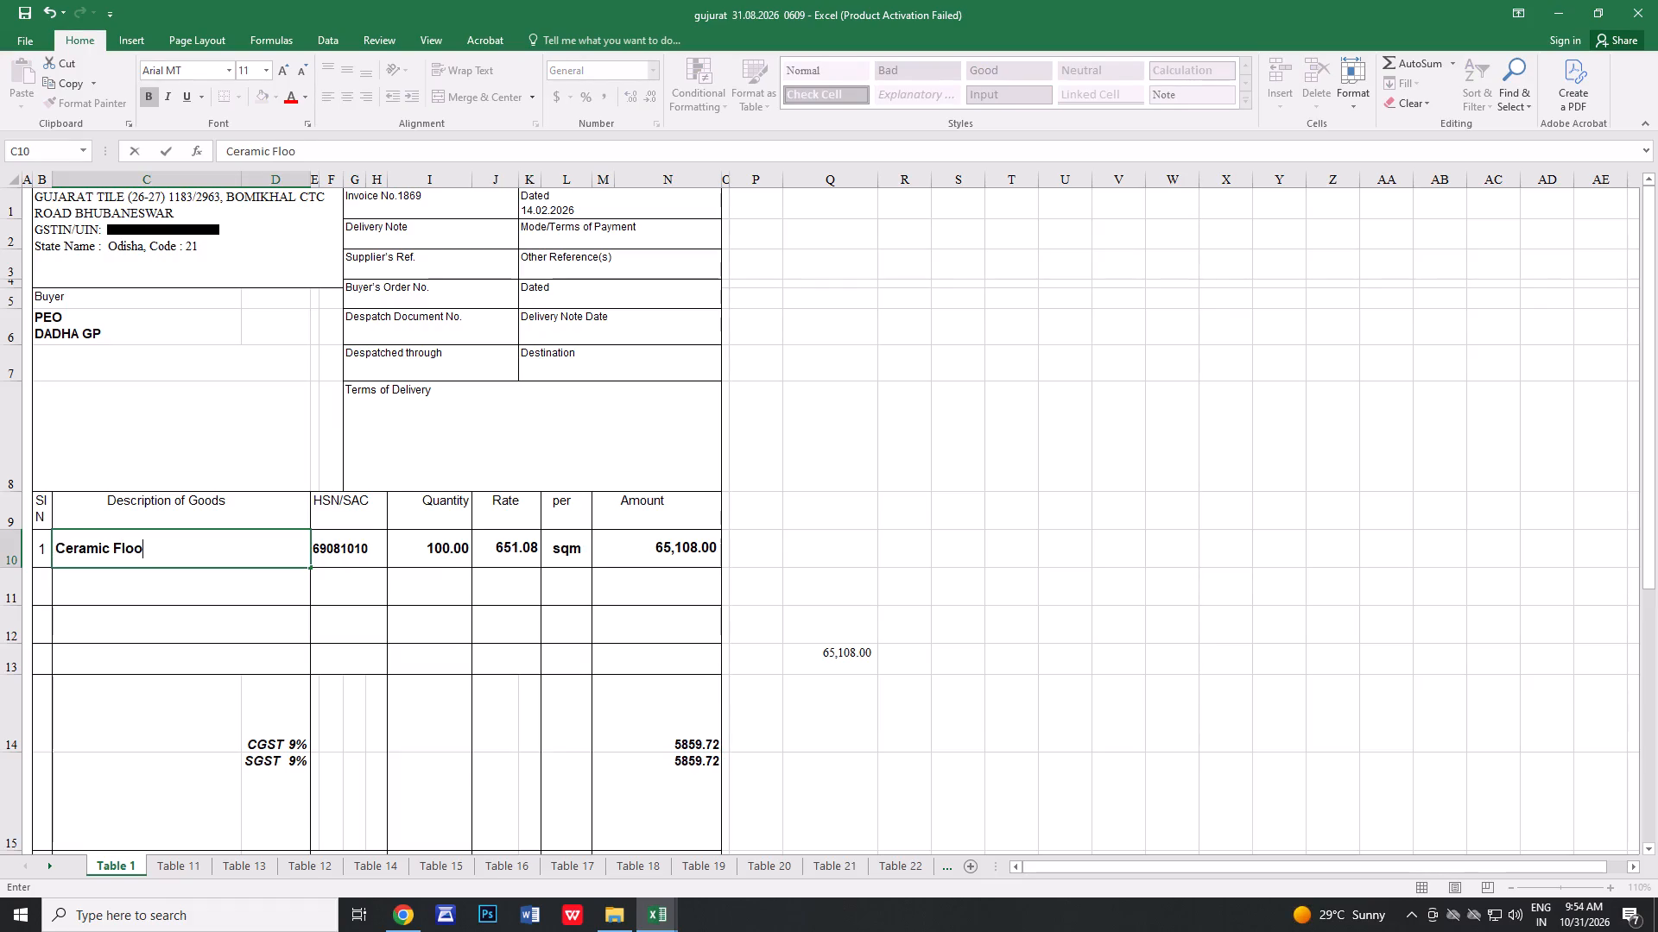
text(ile)
click(413, 560)
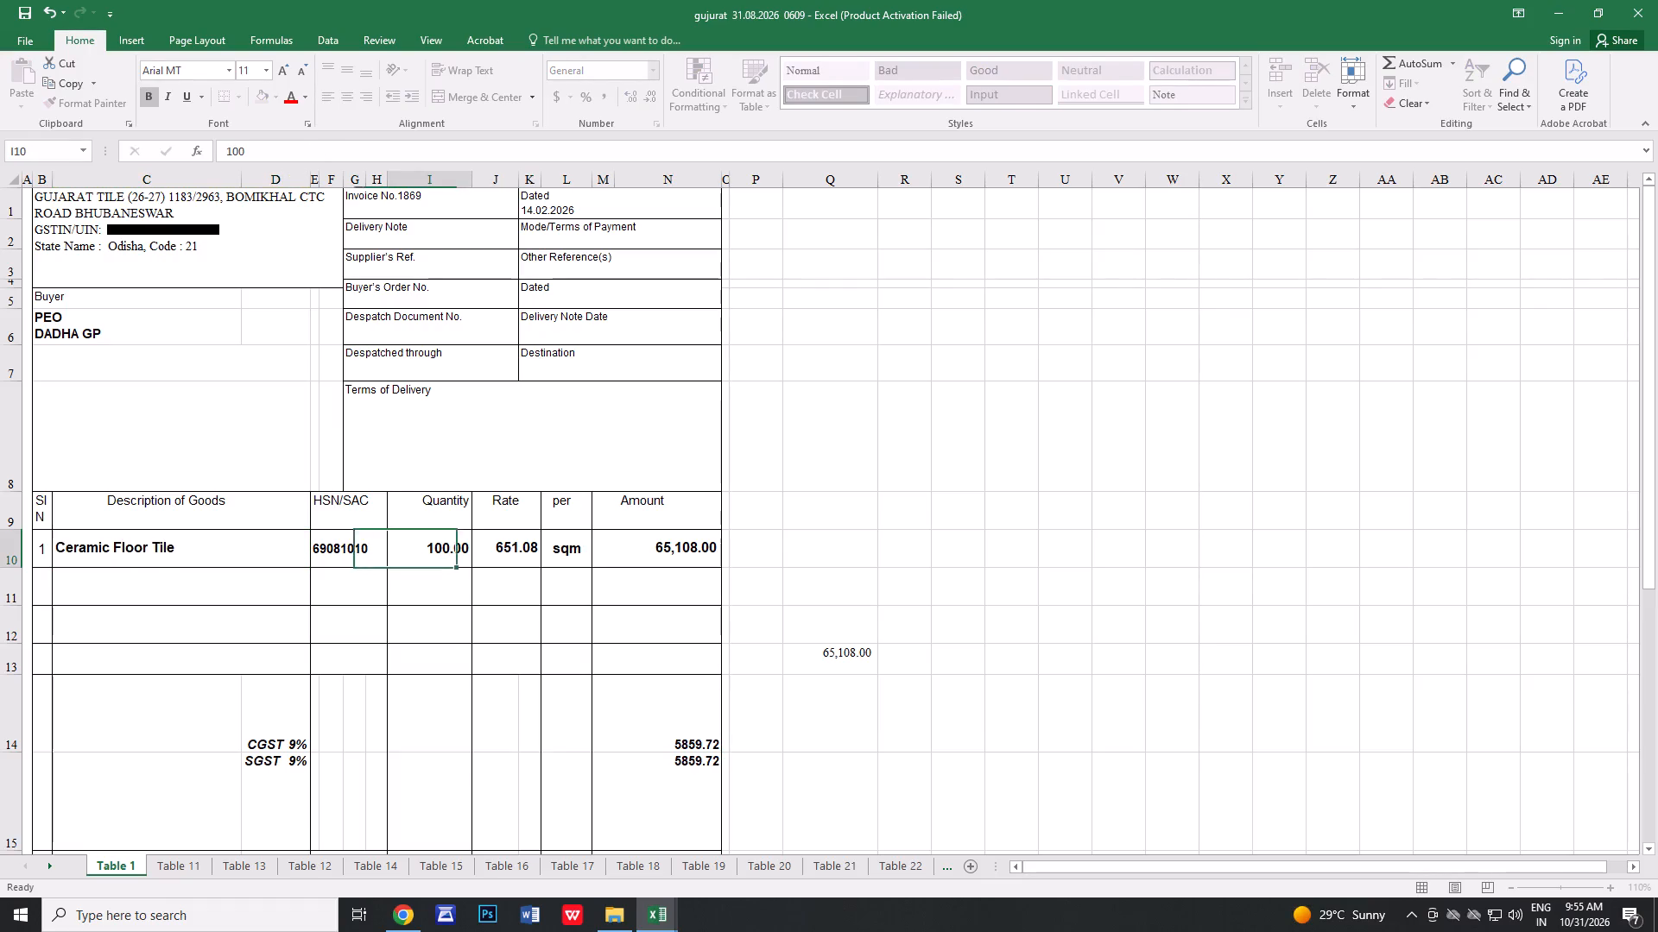
Add item number 2 in the row below, with the description Ceramic Wall Tile.
click(37, 589)
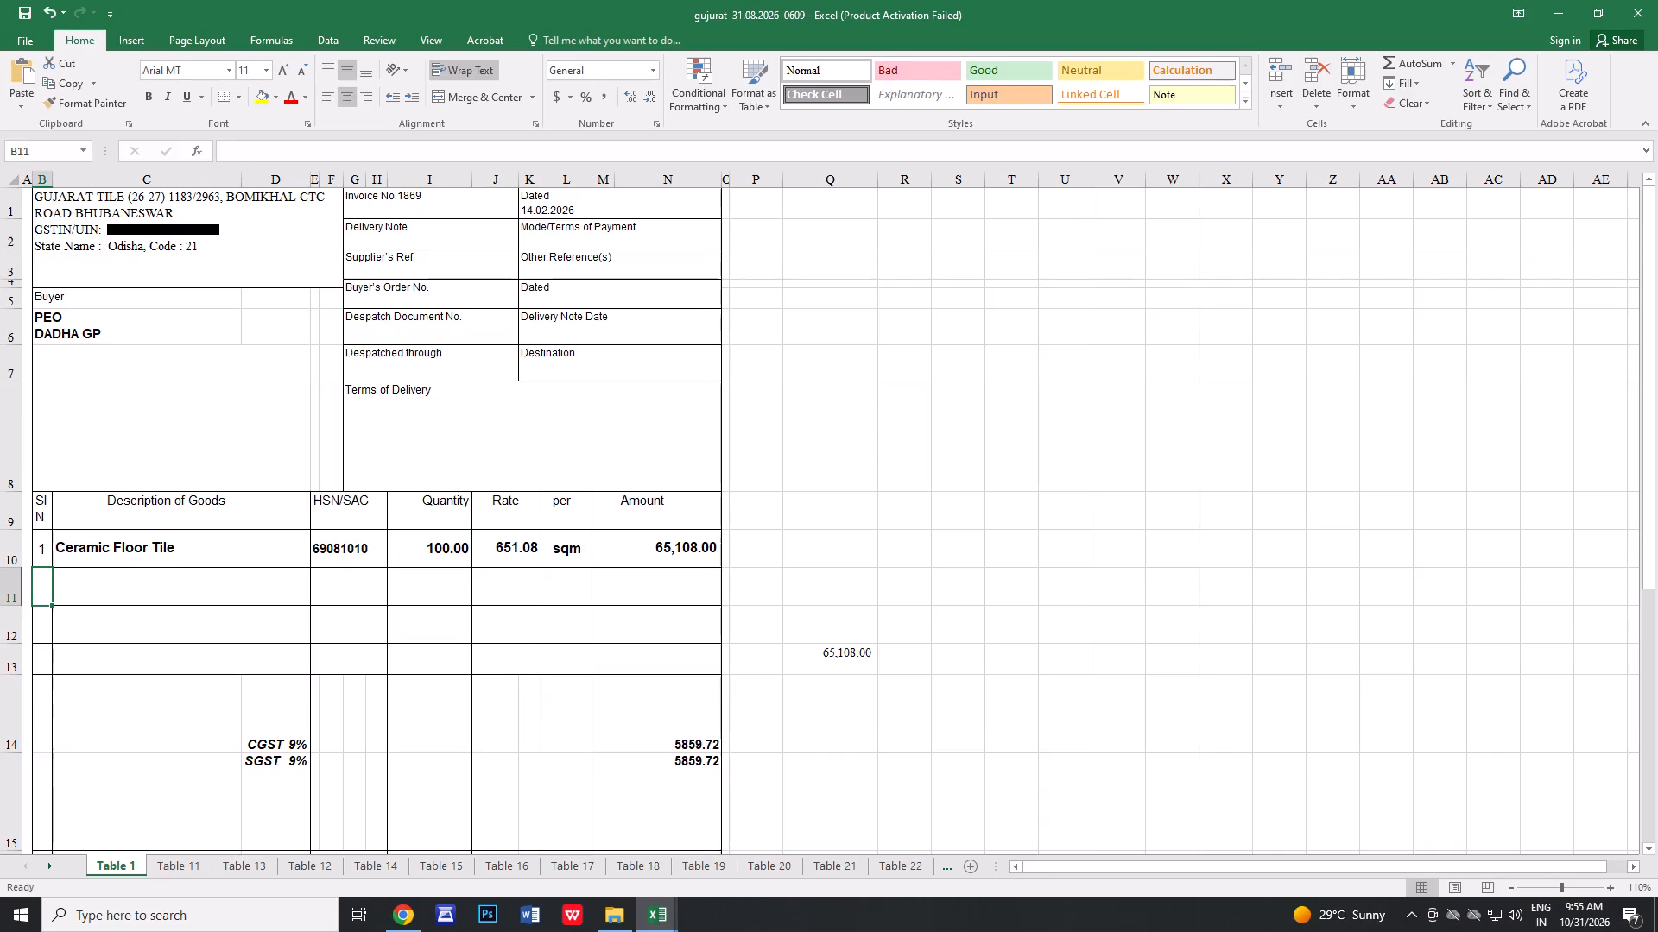
key(2)
key(Right)
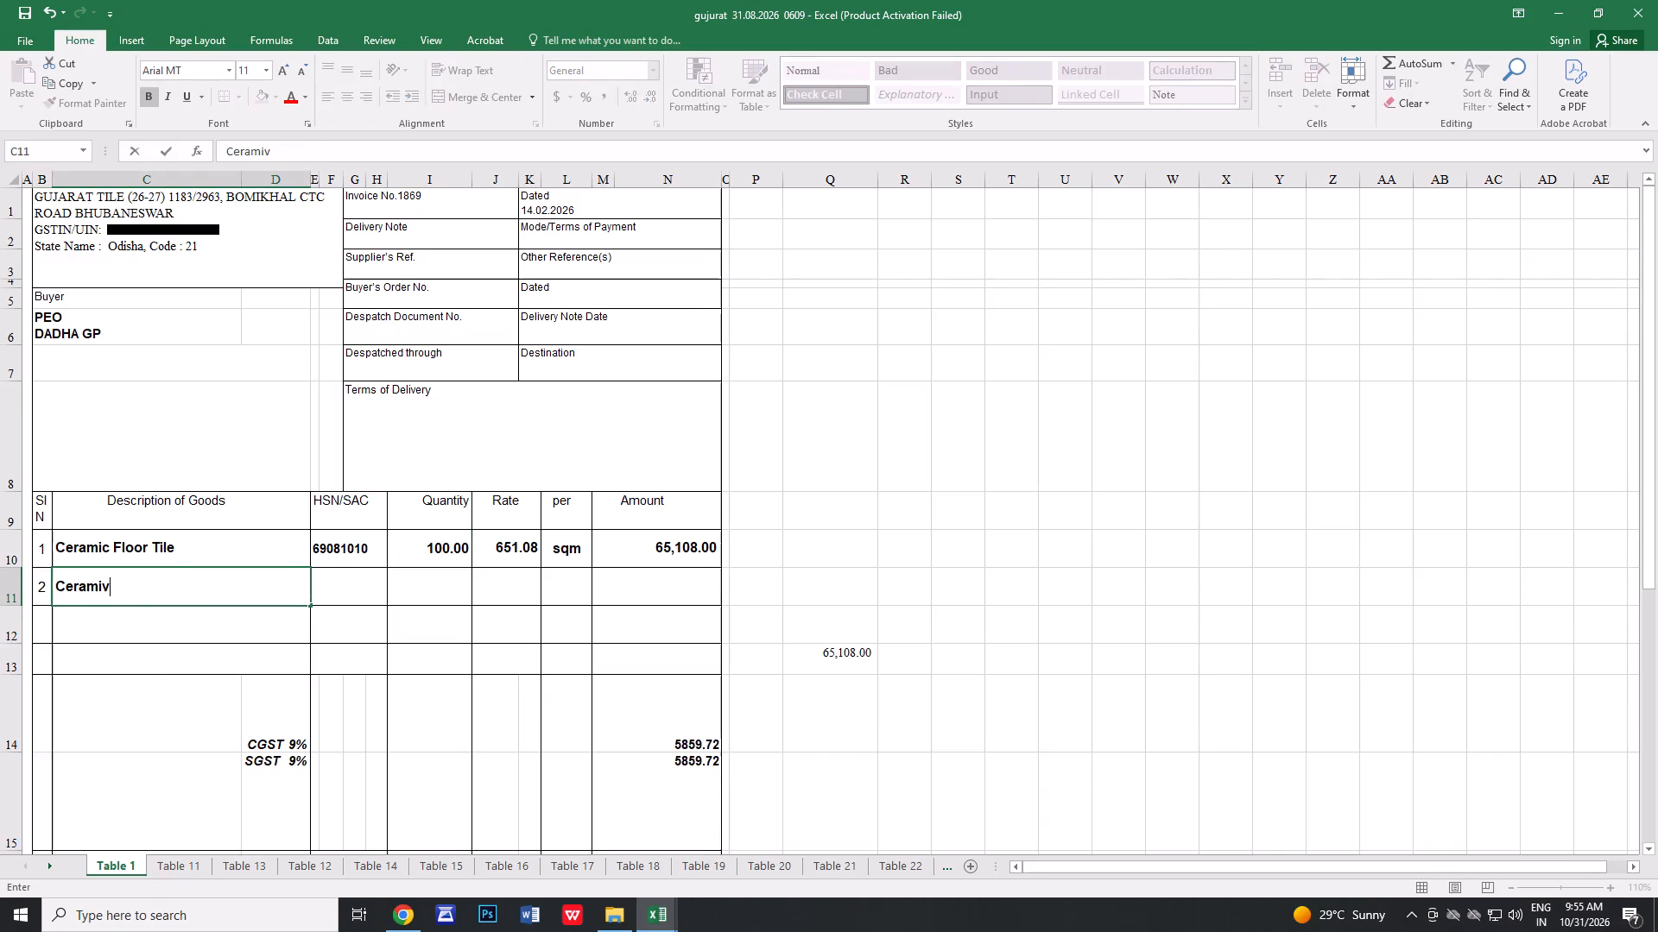
key(BackSpace)
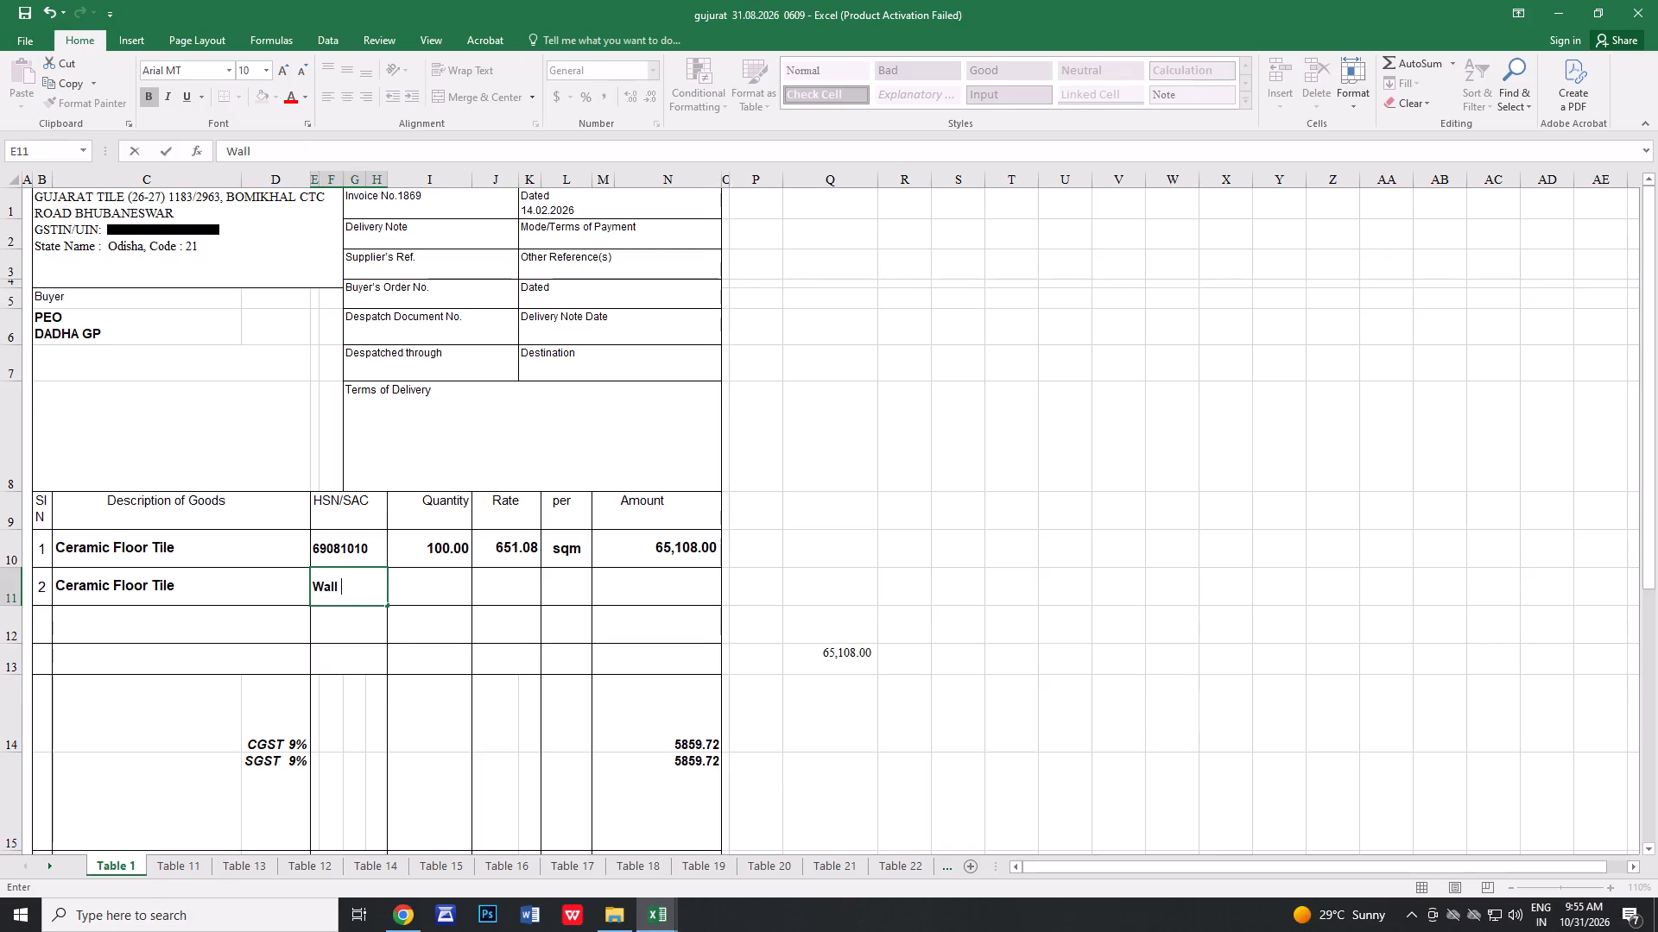
key(BackSpace)
key(BackSpace)
key(BackSpace)
key(BackSpace)
key(BackSpace)
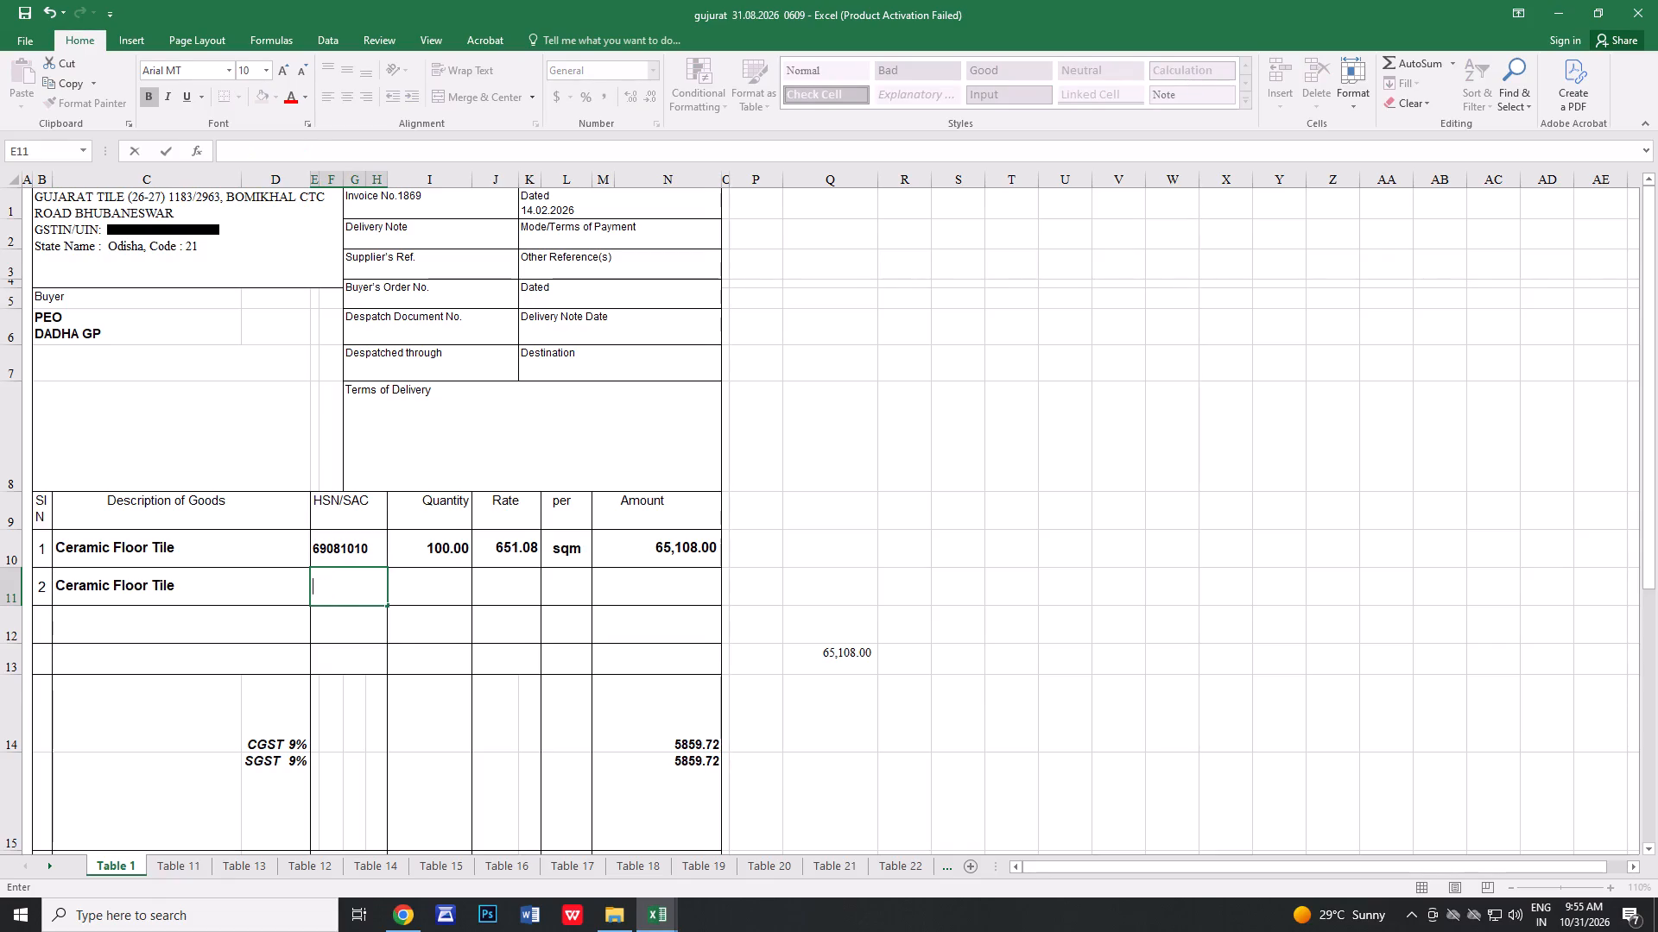
click(127, 593)
double_click(147, 589)
key(BackSpace)
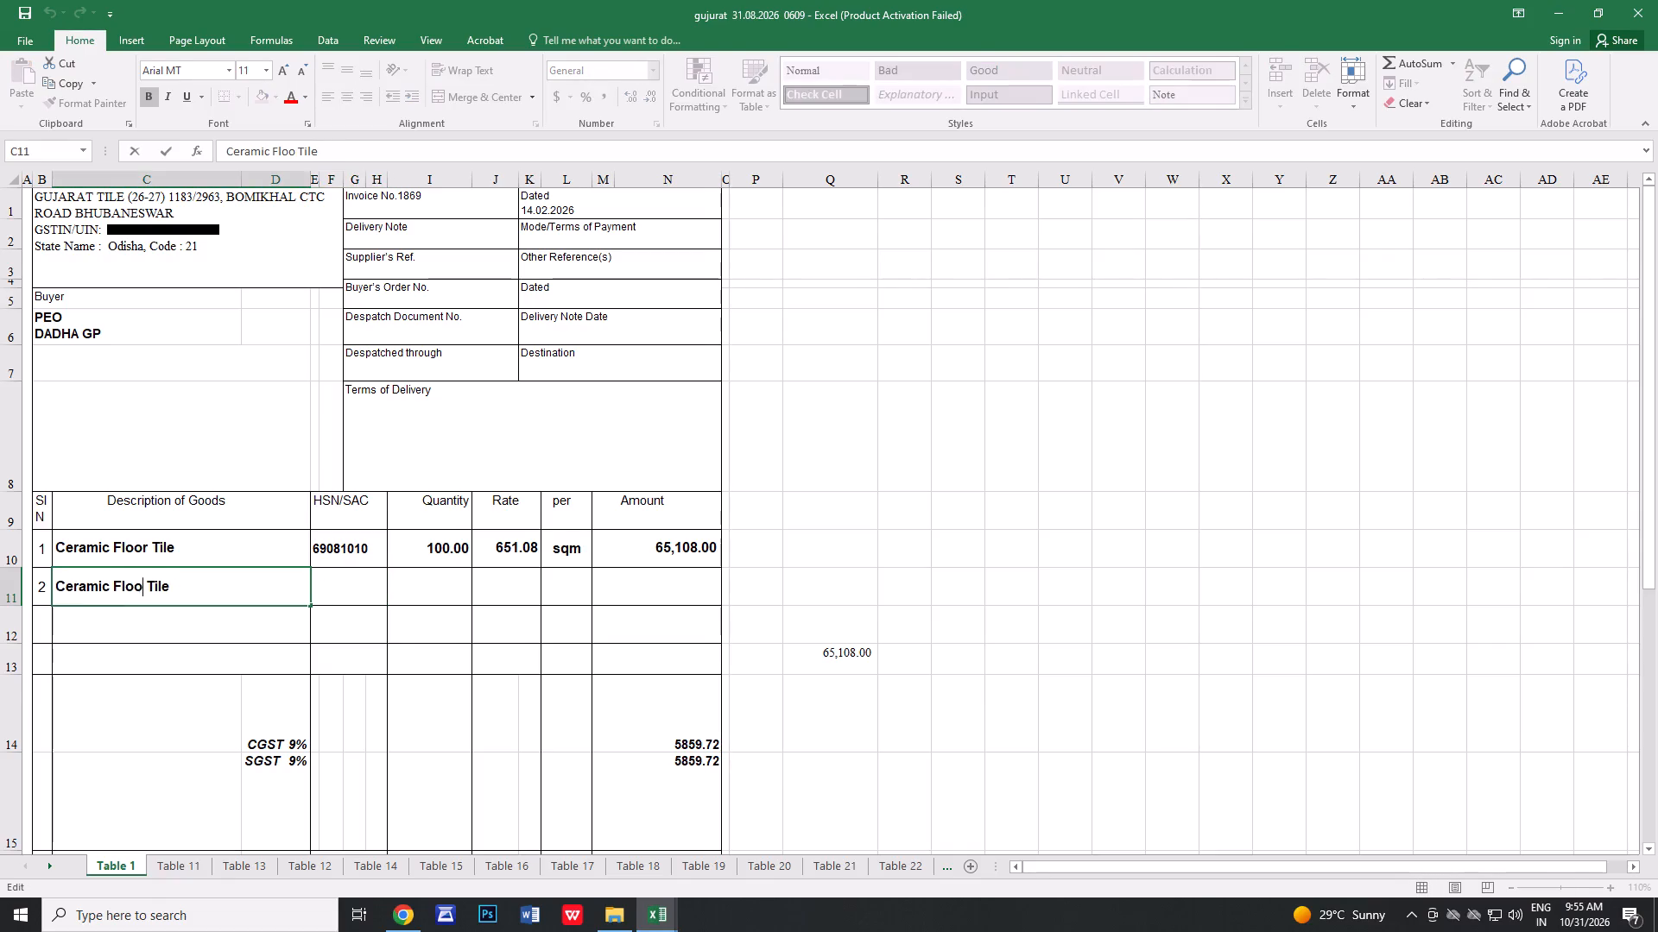
key(BackSpace)
key(BackSpace)
key(BackSpace)
key(BackSpace)
Fill the HSN/SAC code down to the Ceramic Wall Tile row and correct it to 69081010.
click(357, 586)
click(361, 557)
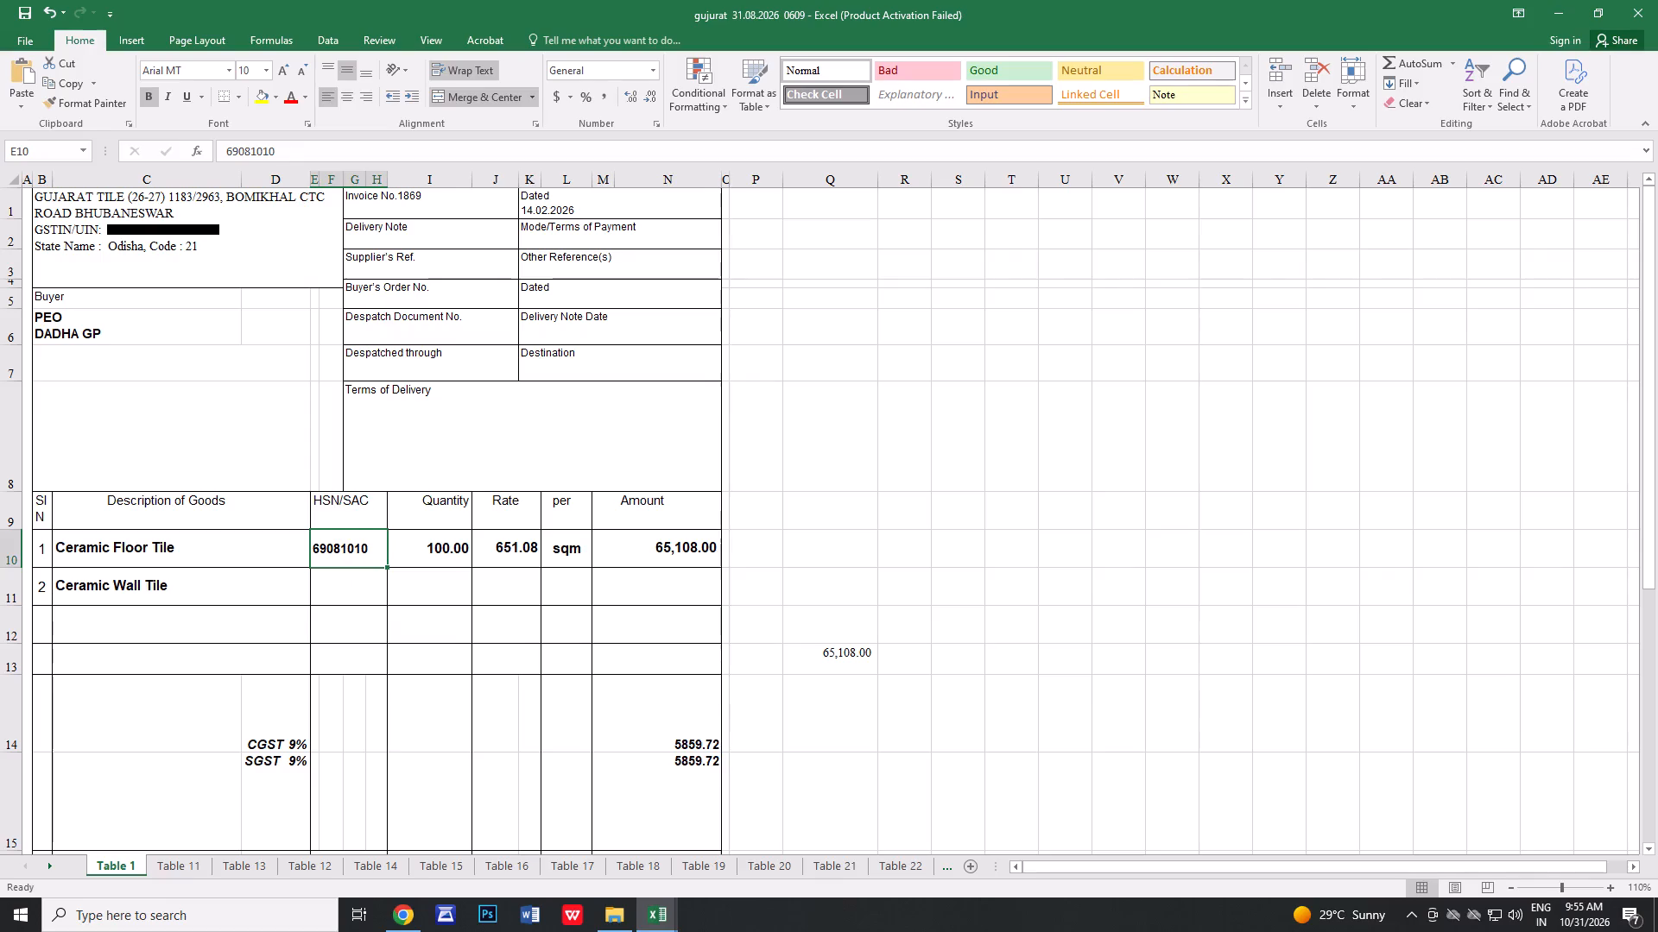
click(369, 587)
click(369, 548)
drag(386, 566, 386, 597)
click(419, 591)
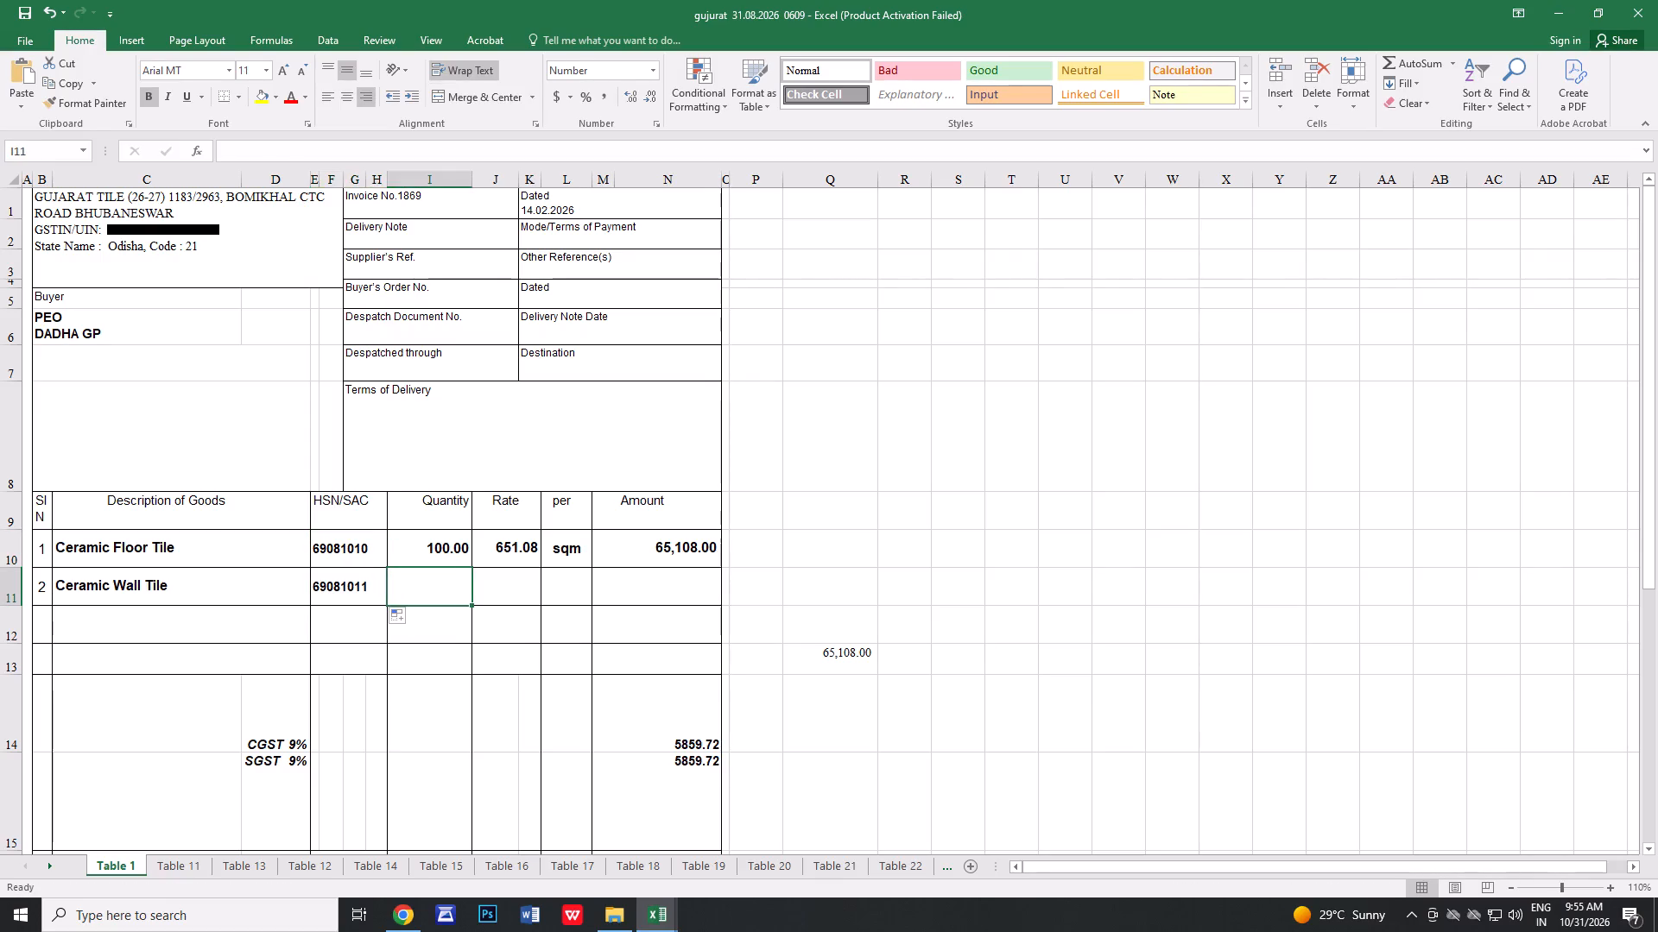
click(345, 598)
double_click(374, 581)
key(BackSpace)
key(0)
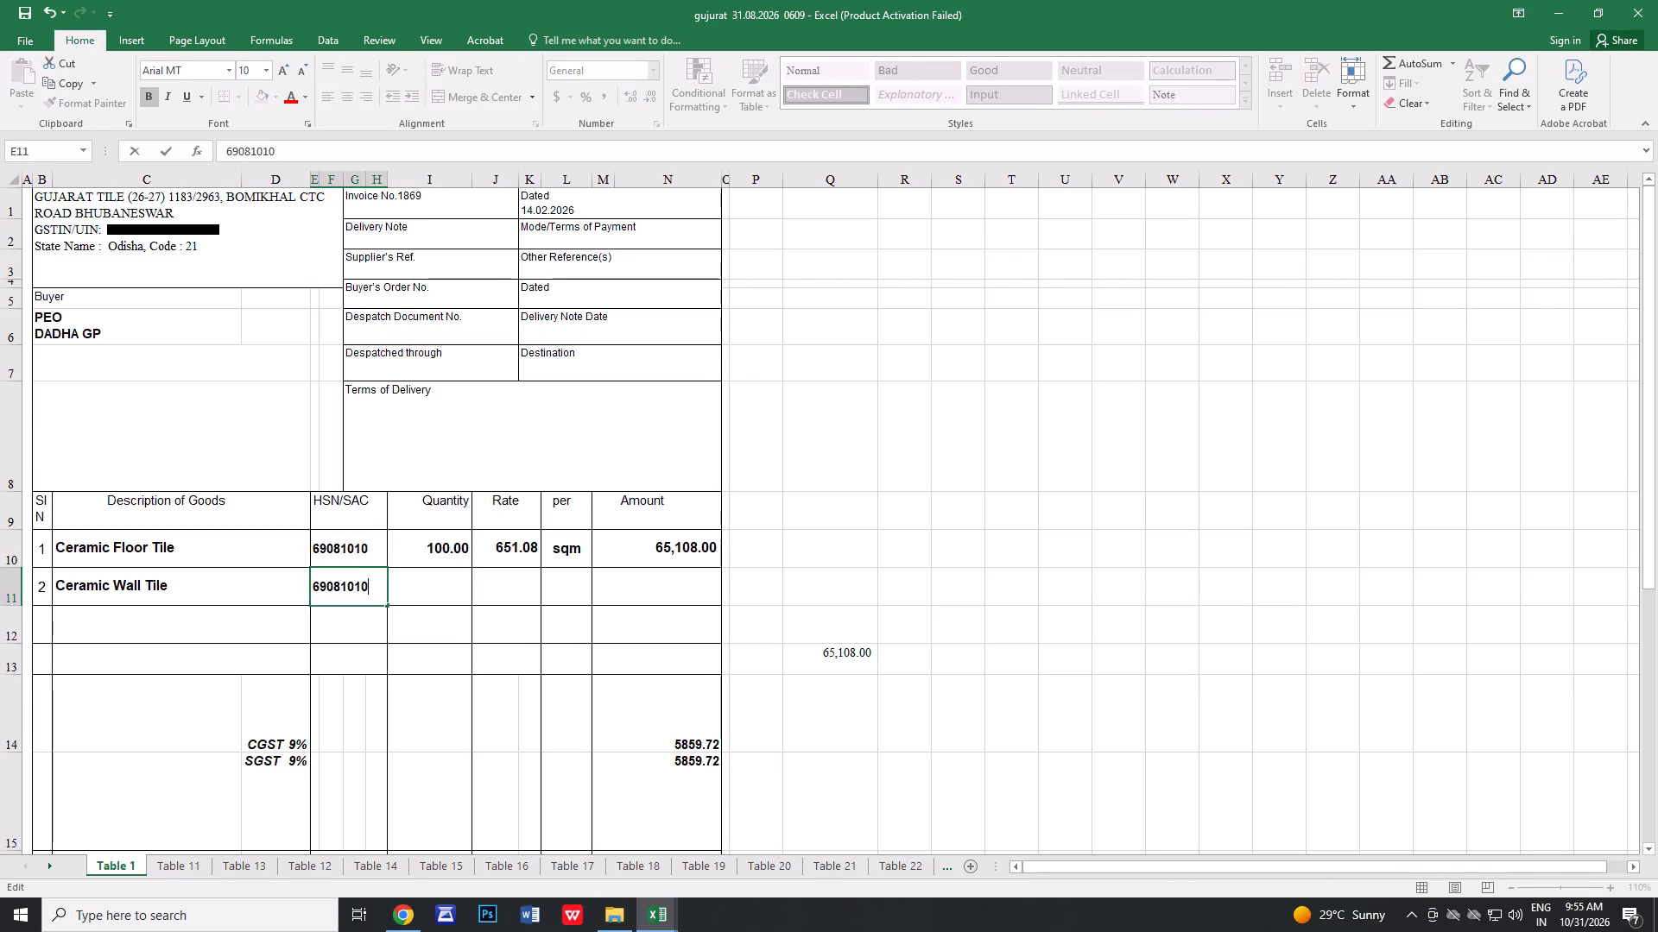
click(425, 599)
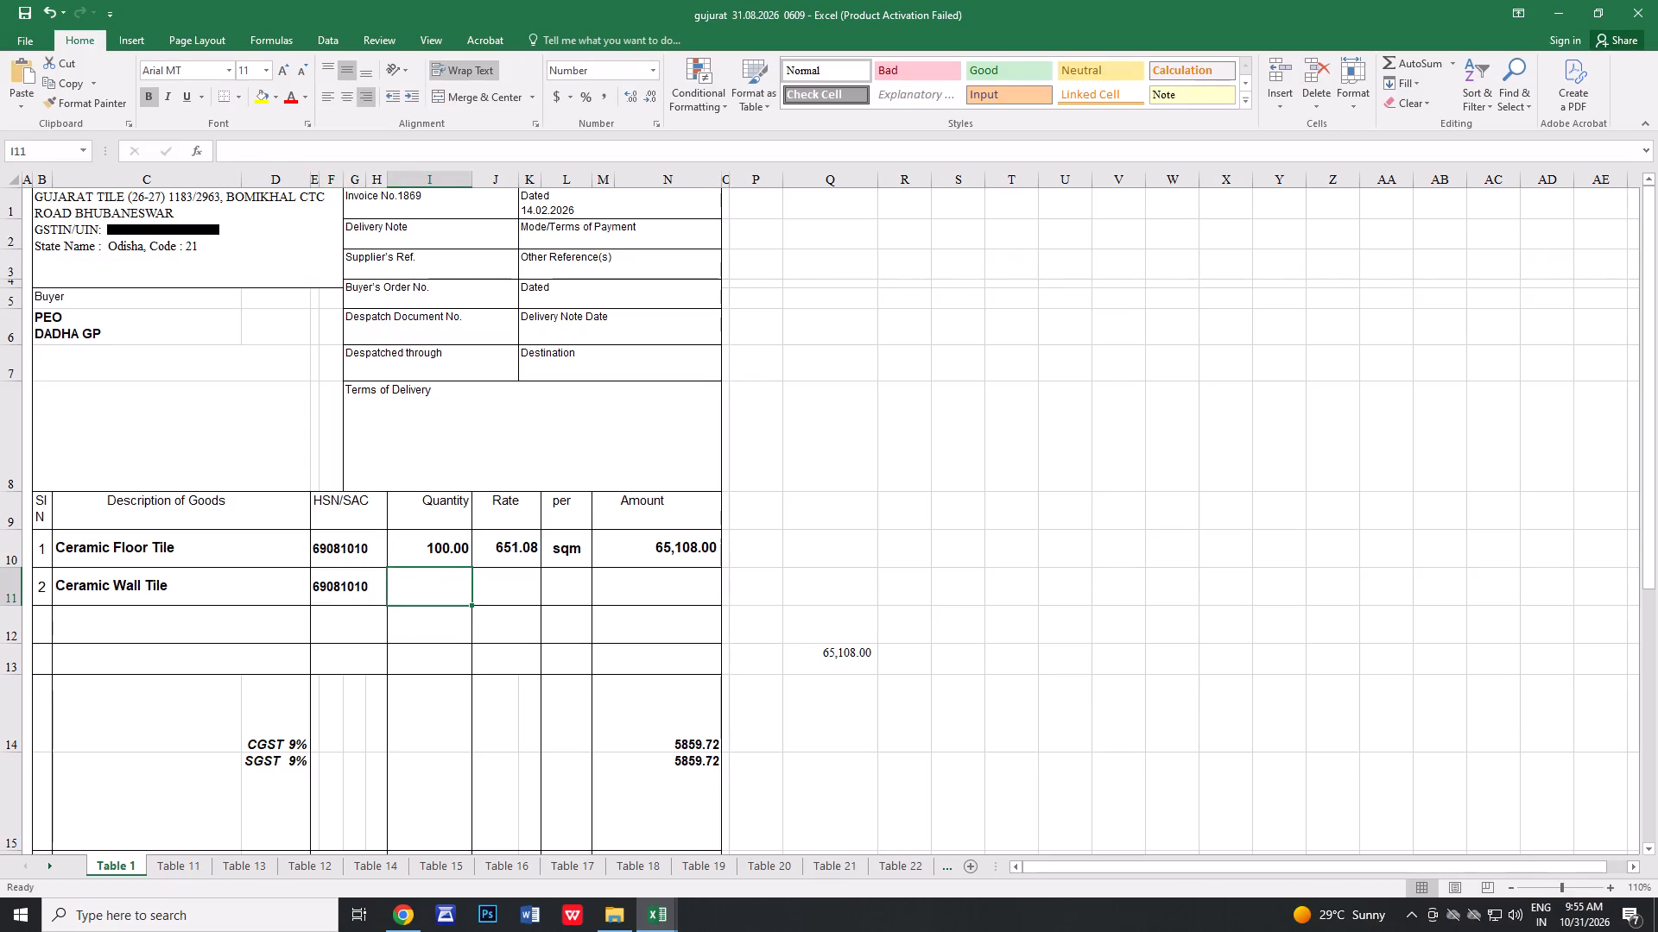
Set the Ceramic Floor Tile row to quantity 20, unit sft and rate 42.37.
click(442, 549)
text(20)
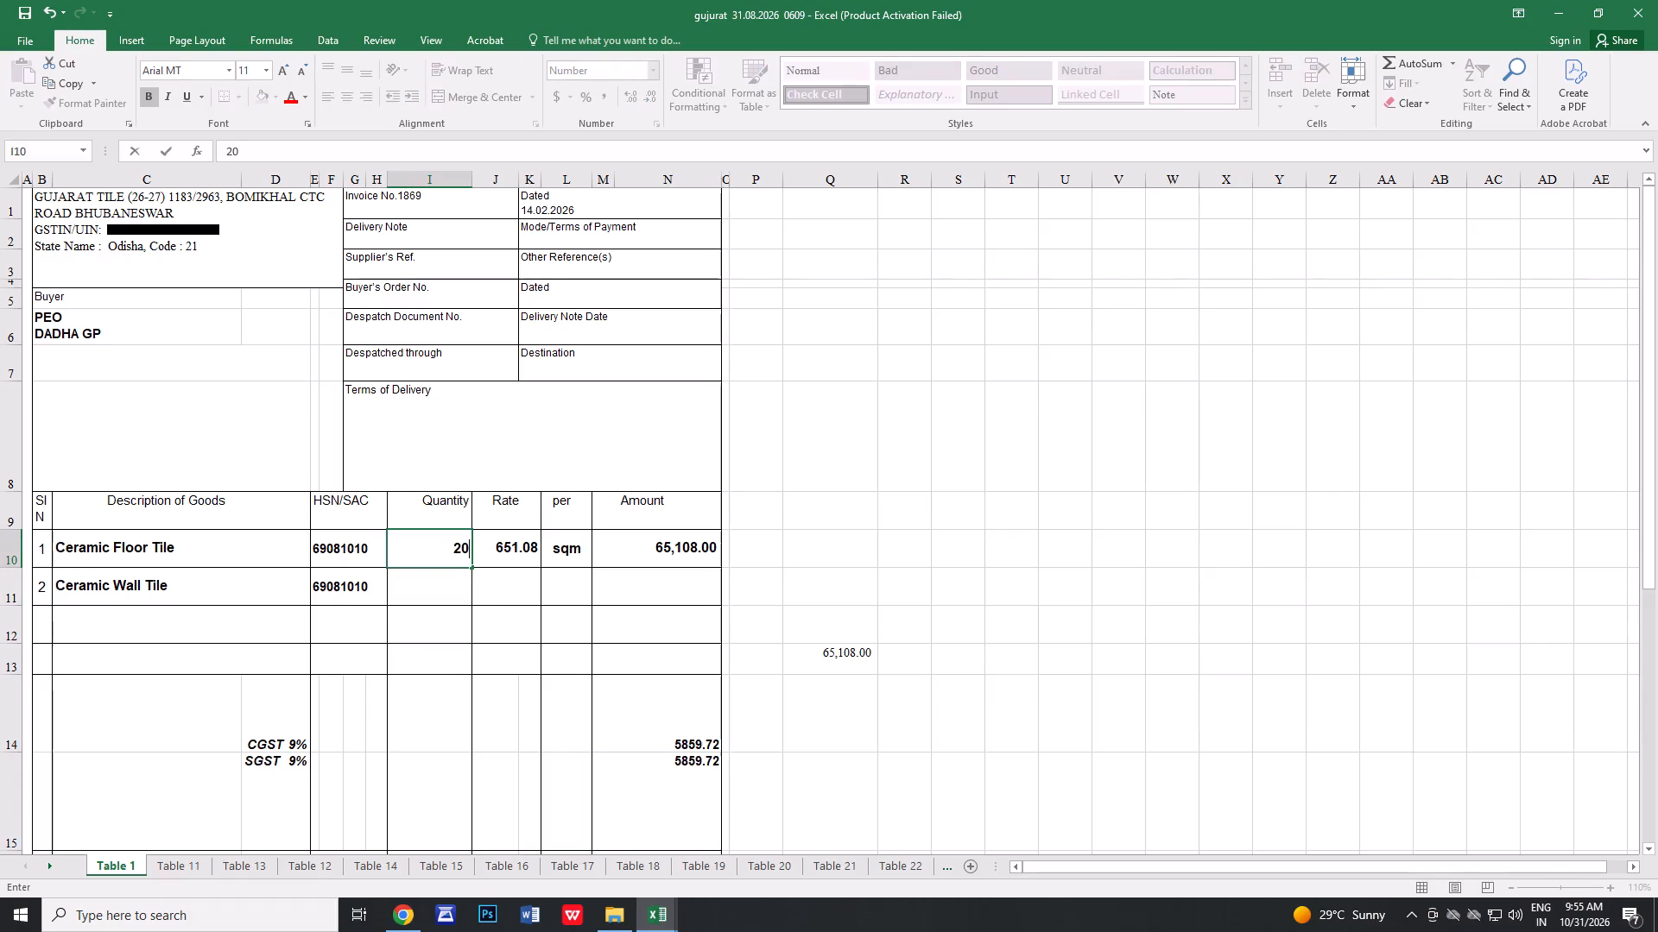
click(577, 551)
key(s)
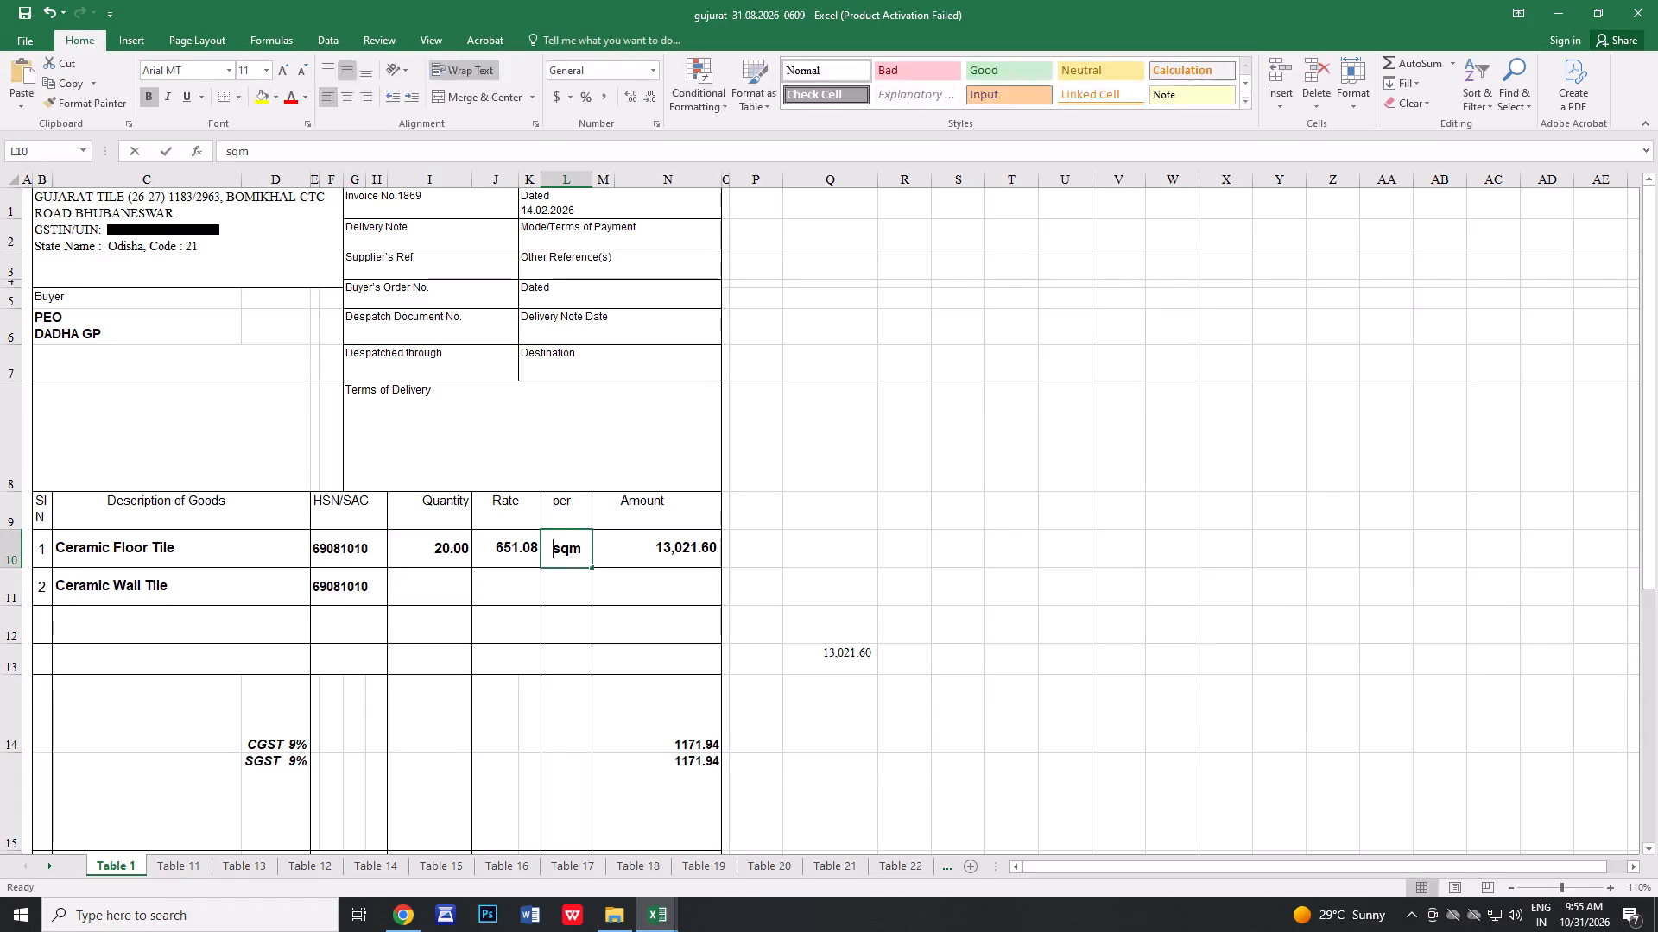
text(ft)
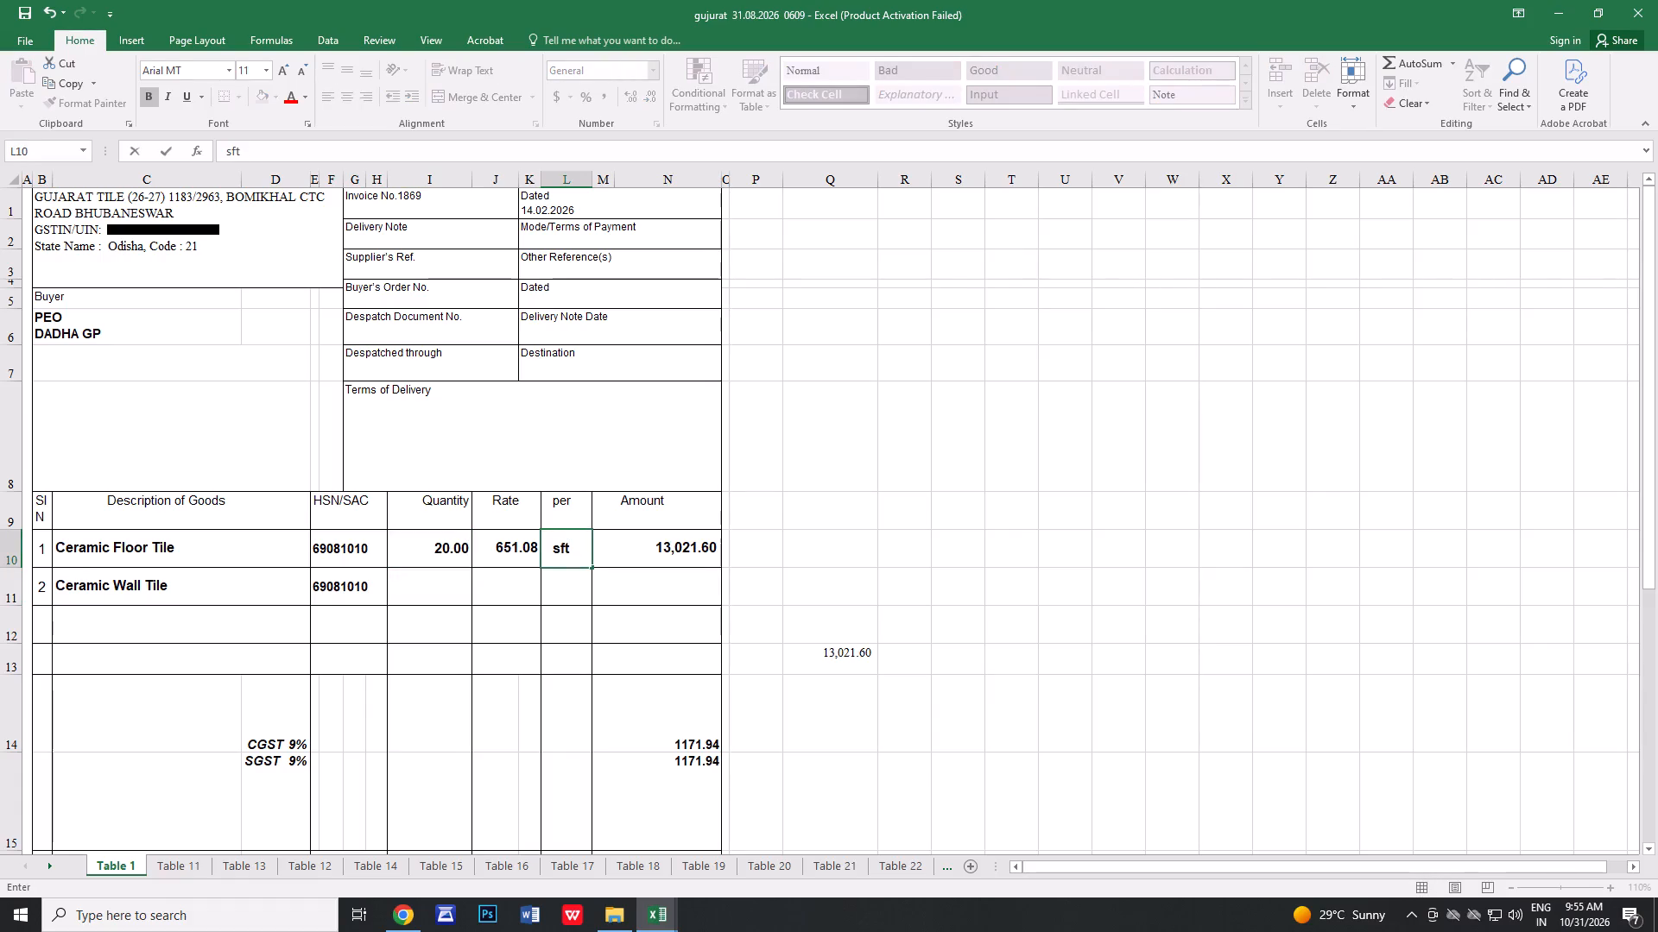
click(498, 547)
text(42.37)
Enter quantity 60, unit sft and rate 38.14 for the Ceramic Wall Tile row.
click(449, 586)
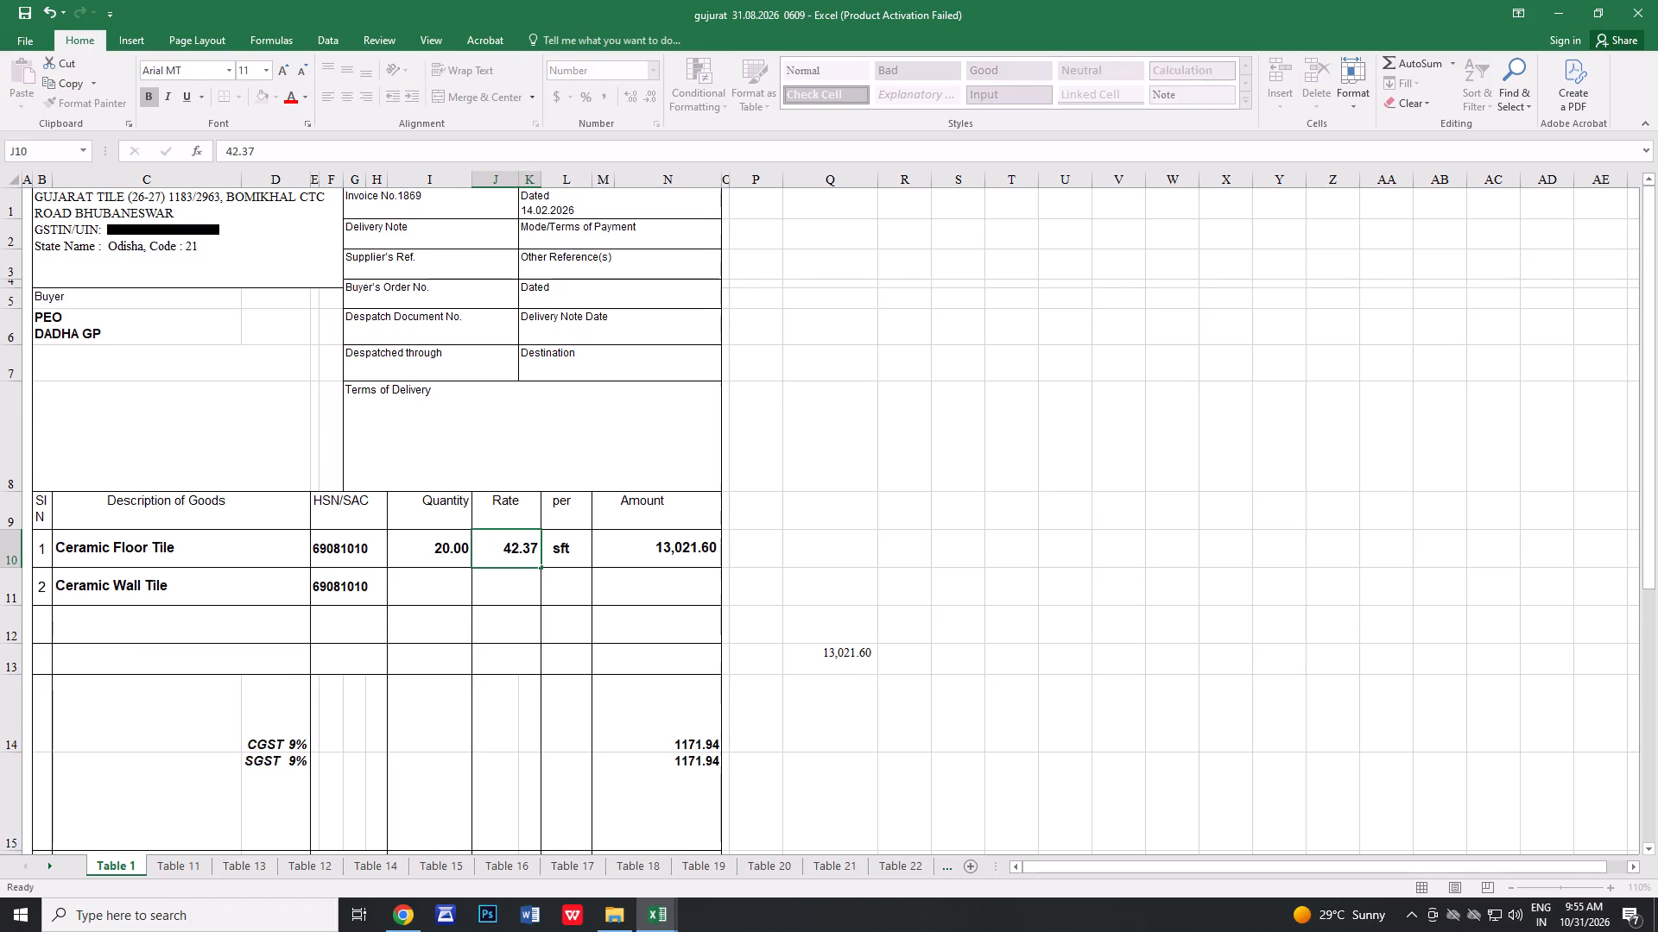
text(60)
click(522, 584)
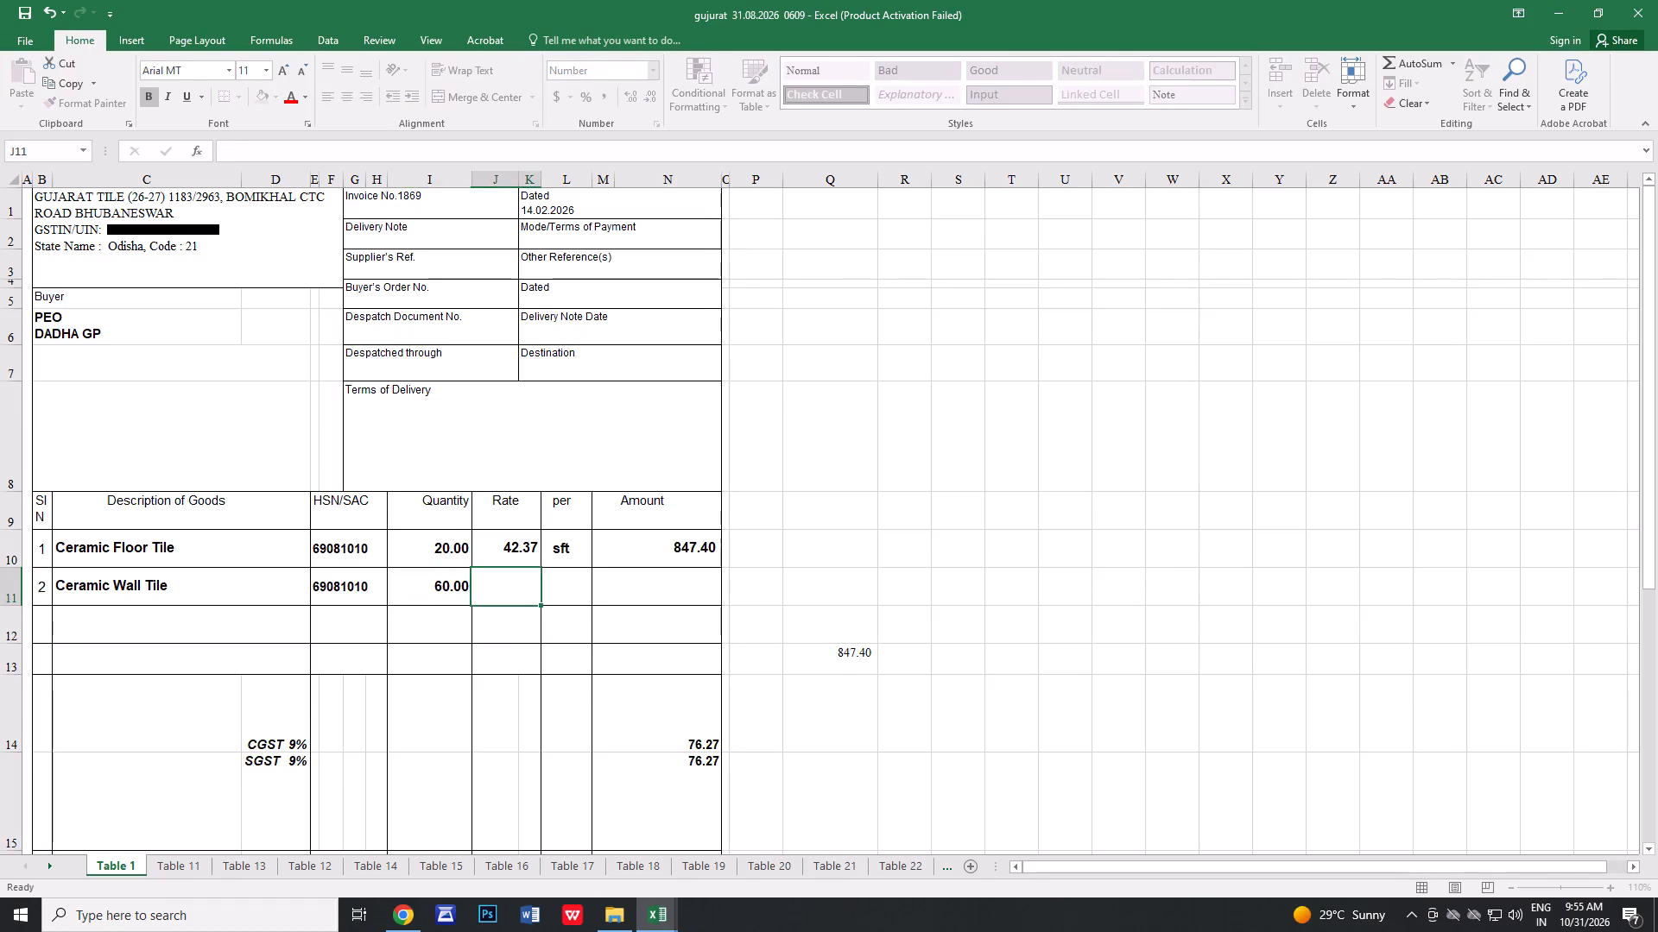
click(566, 579)
text(sg)
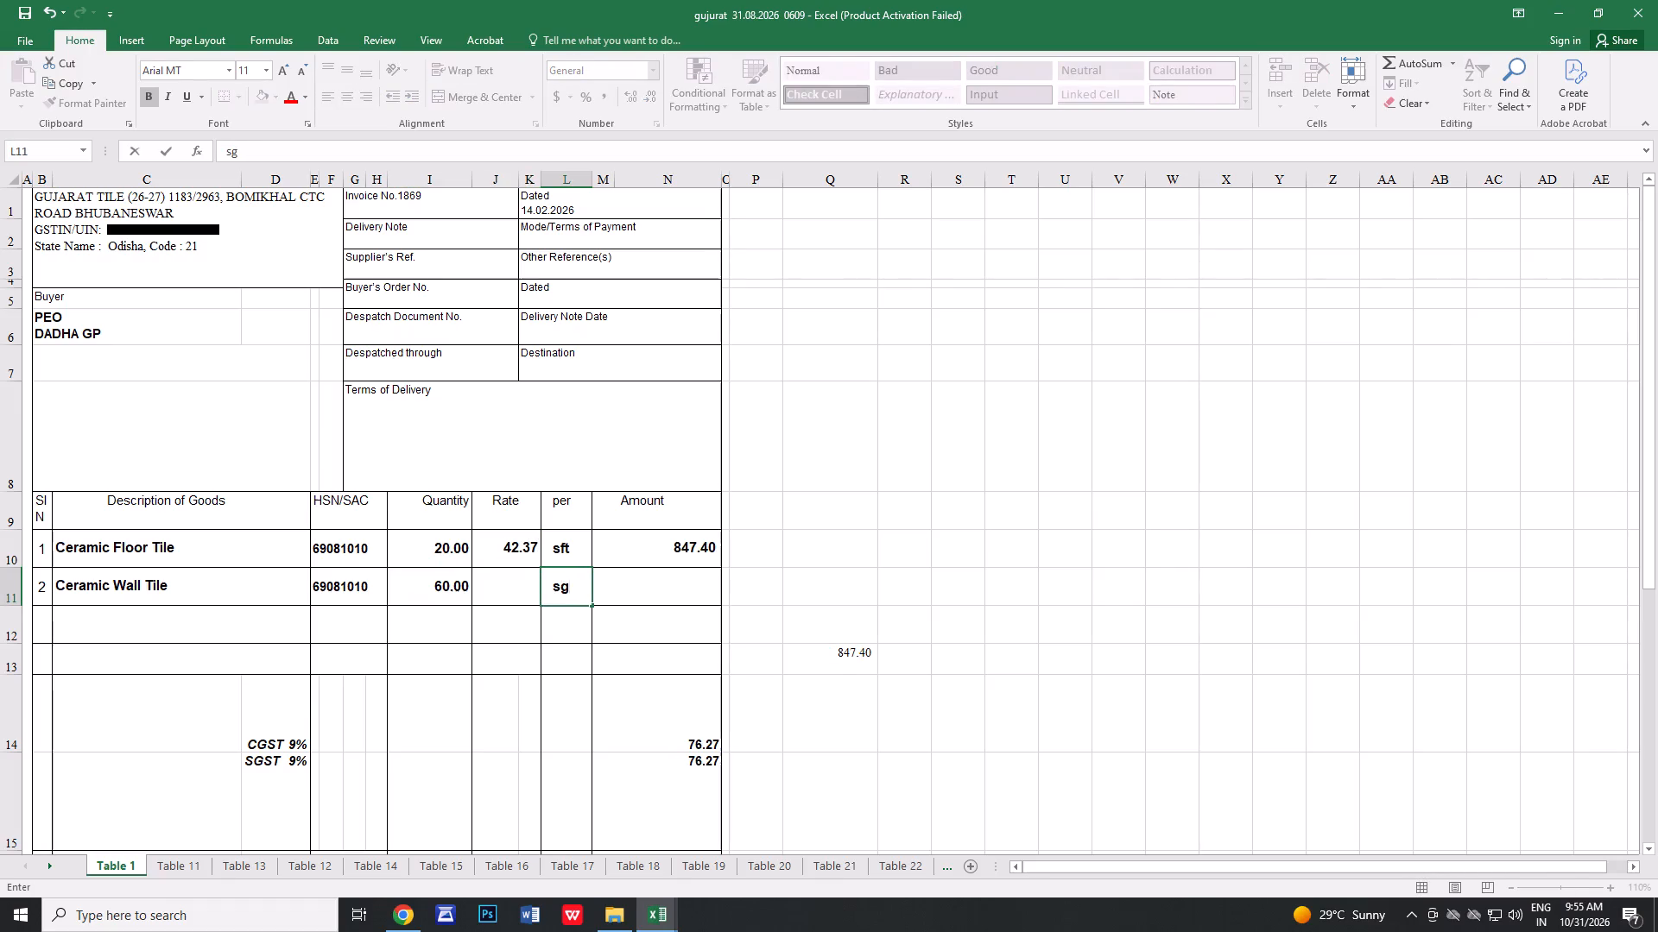
key(BackSpace)
text(ft)
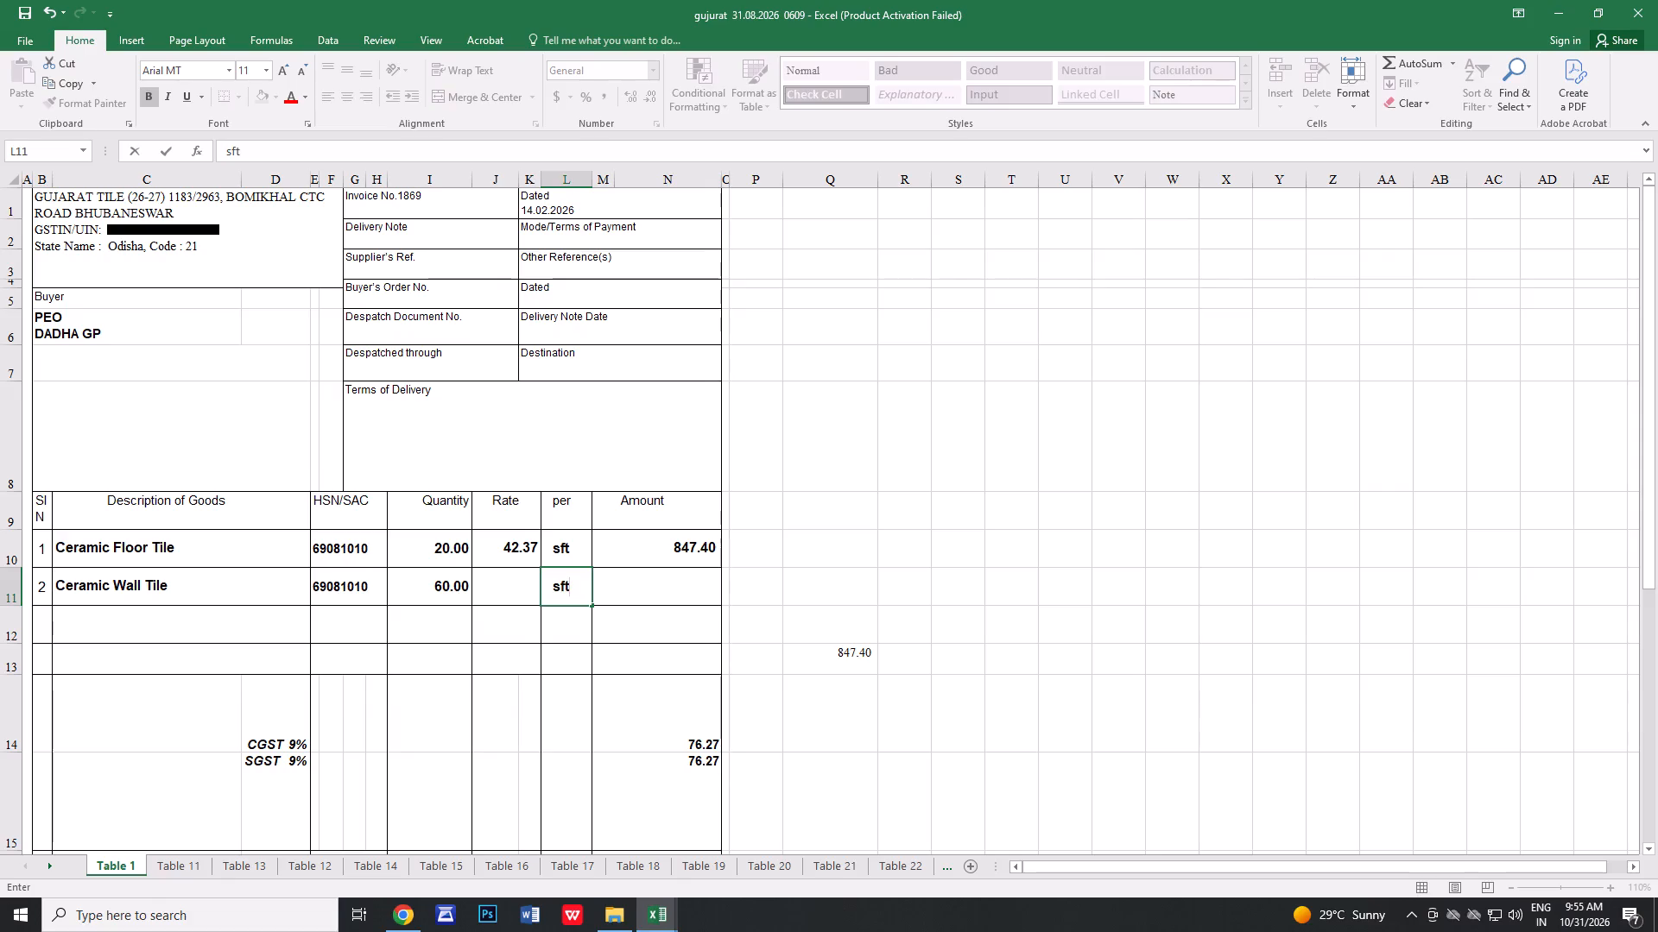
click(528, 592)
key(2)
key(BackSpace)
text(39)
key(BackSpace)
text(8.14)
click(629, 642)
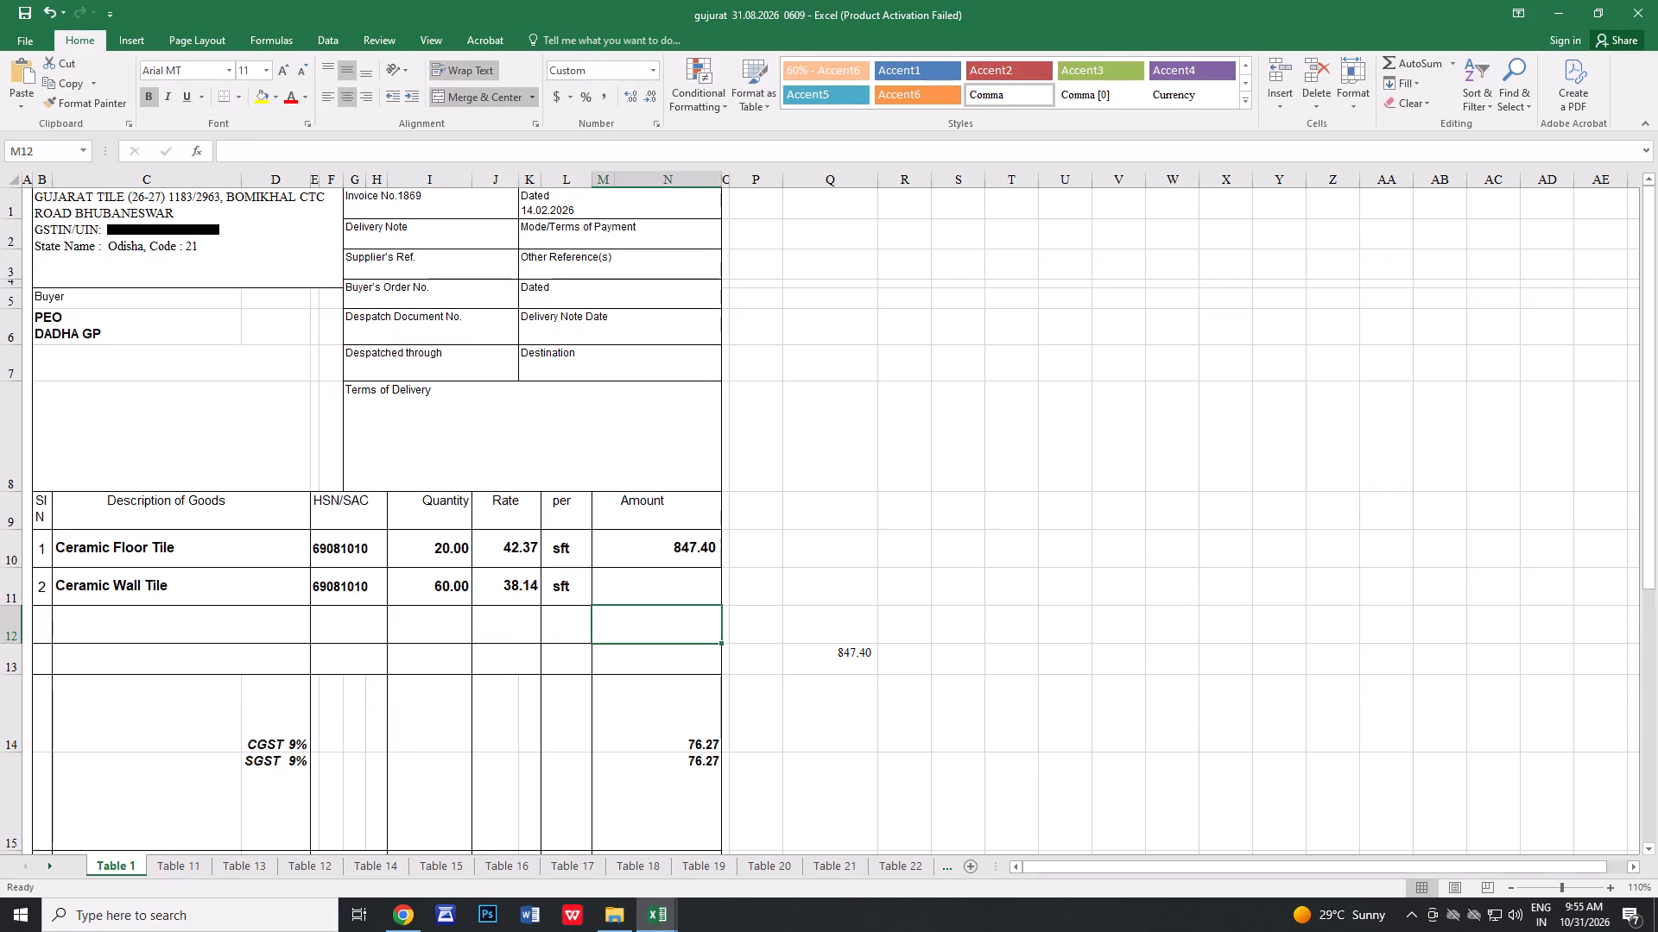
Copy the Ceramic Floor Tile amount formula down to the Ceramic Wall Tile row.
scroll(655, 672, down, 1)
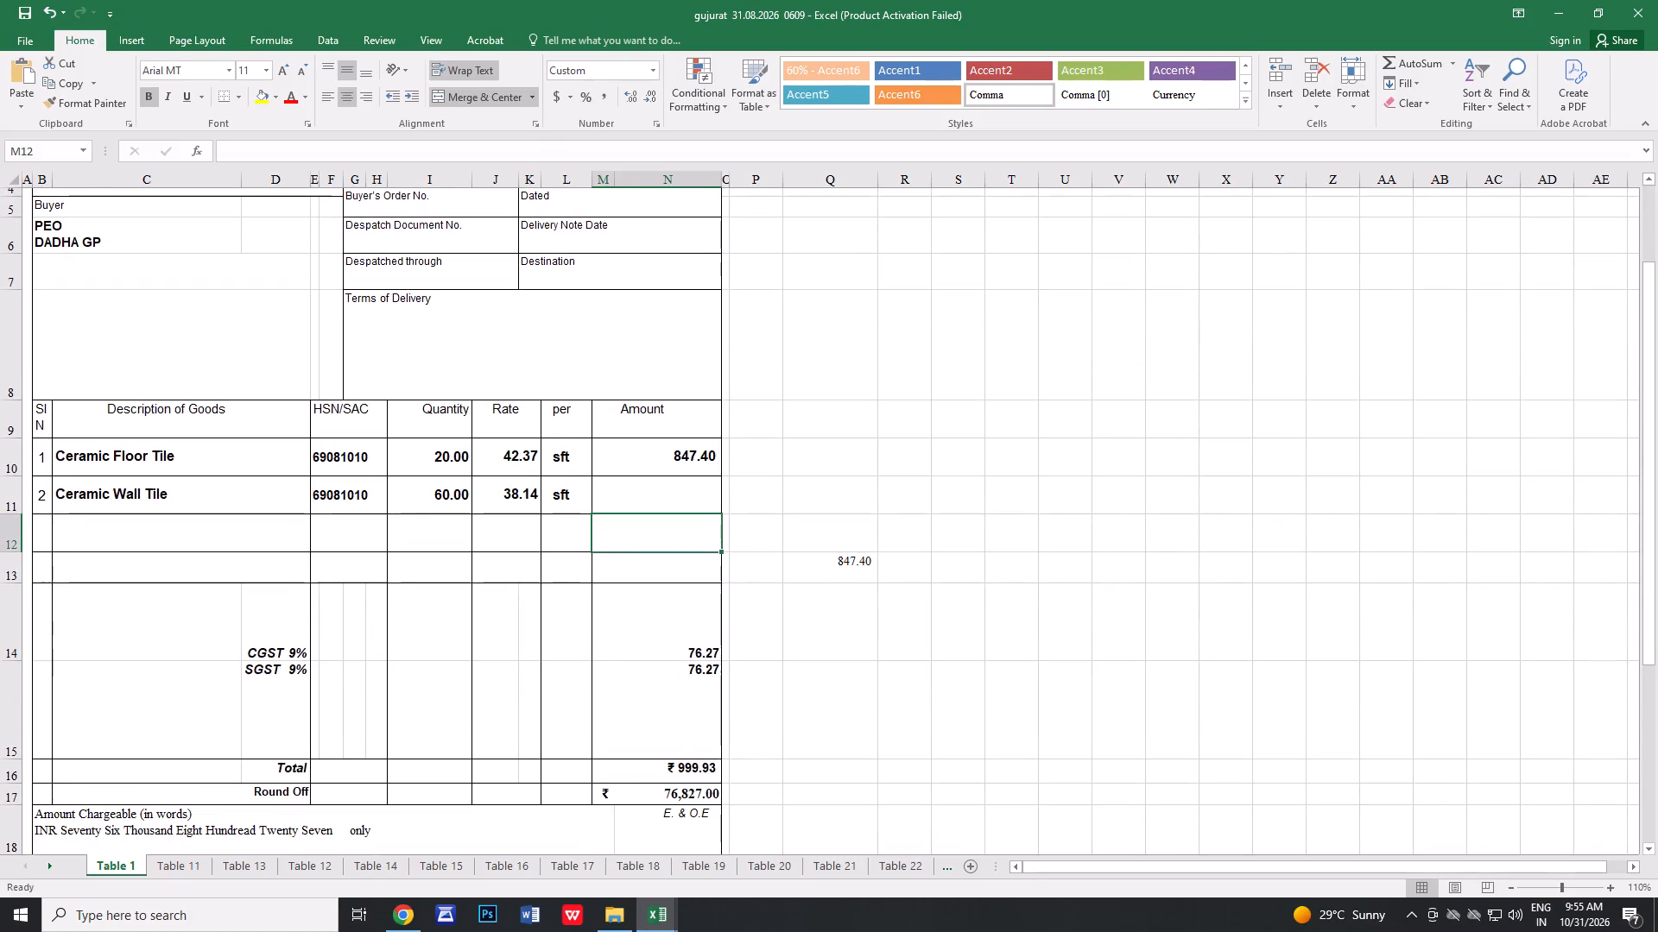
click(677, 483)
click(705, 467)
drag(720, 474, 720, 496)
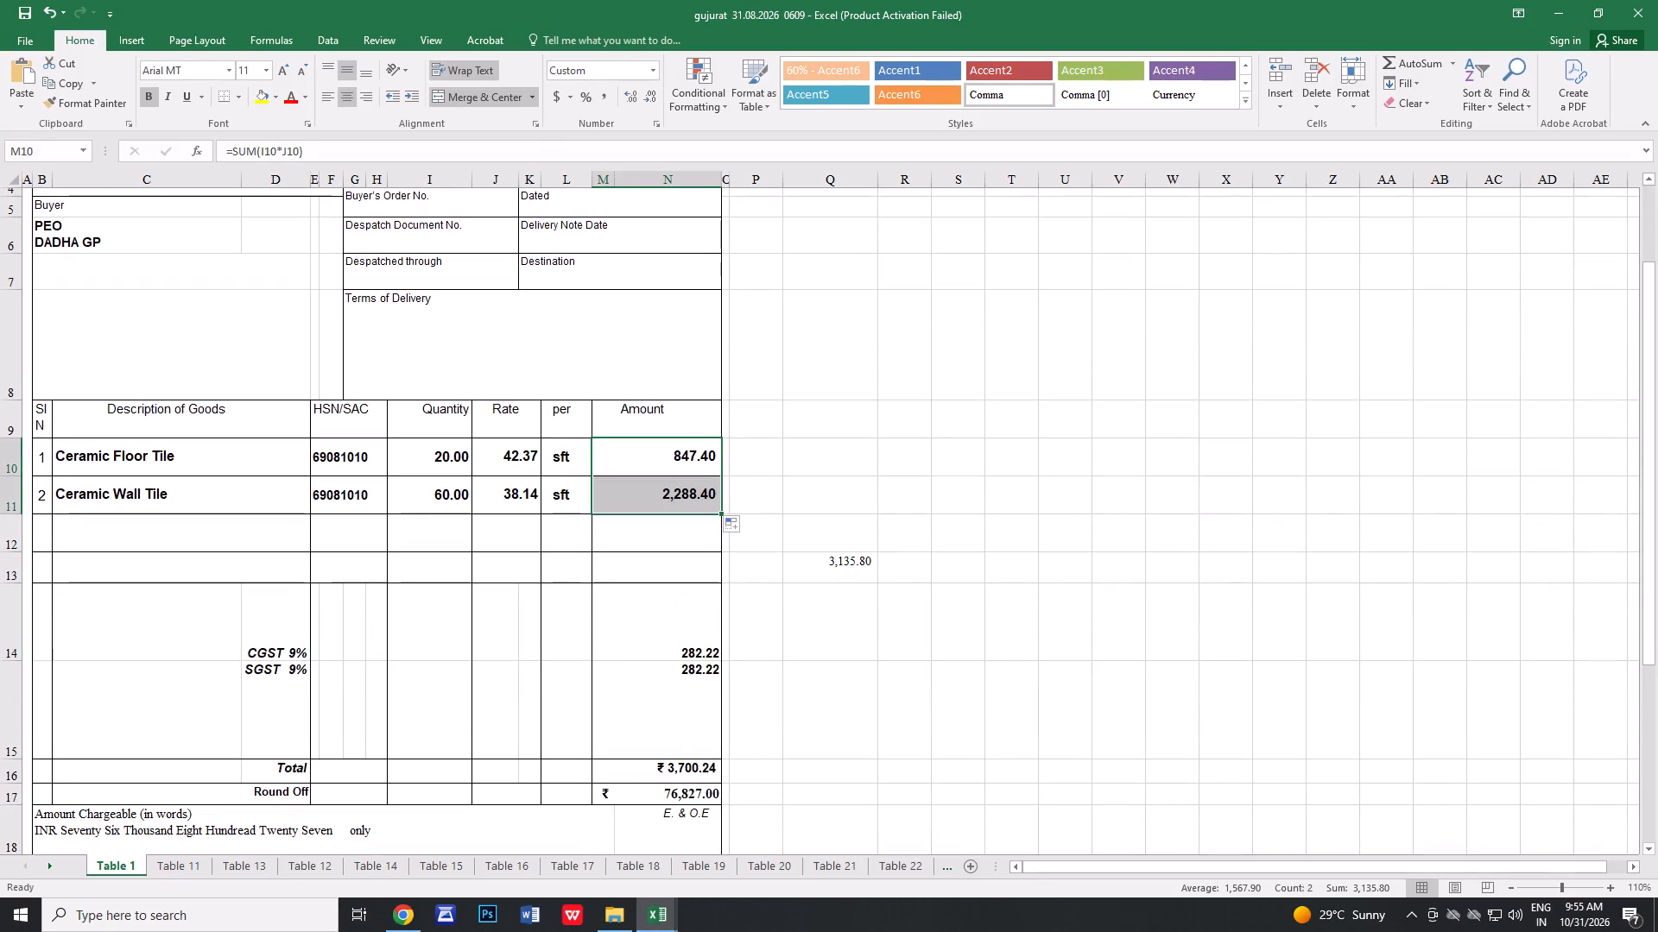
click(689, 575)
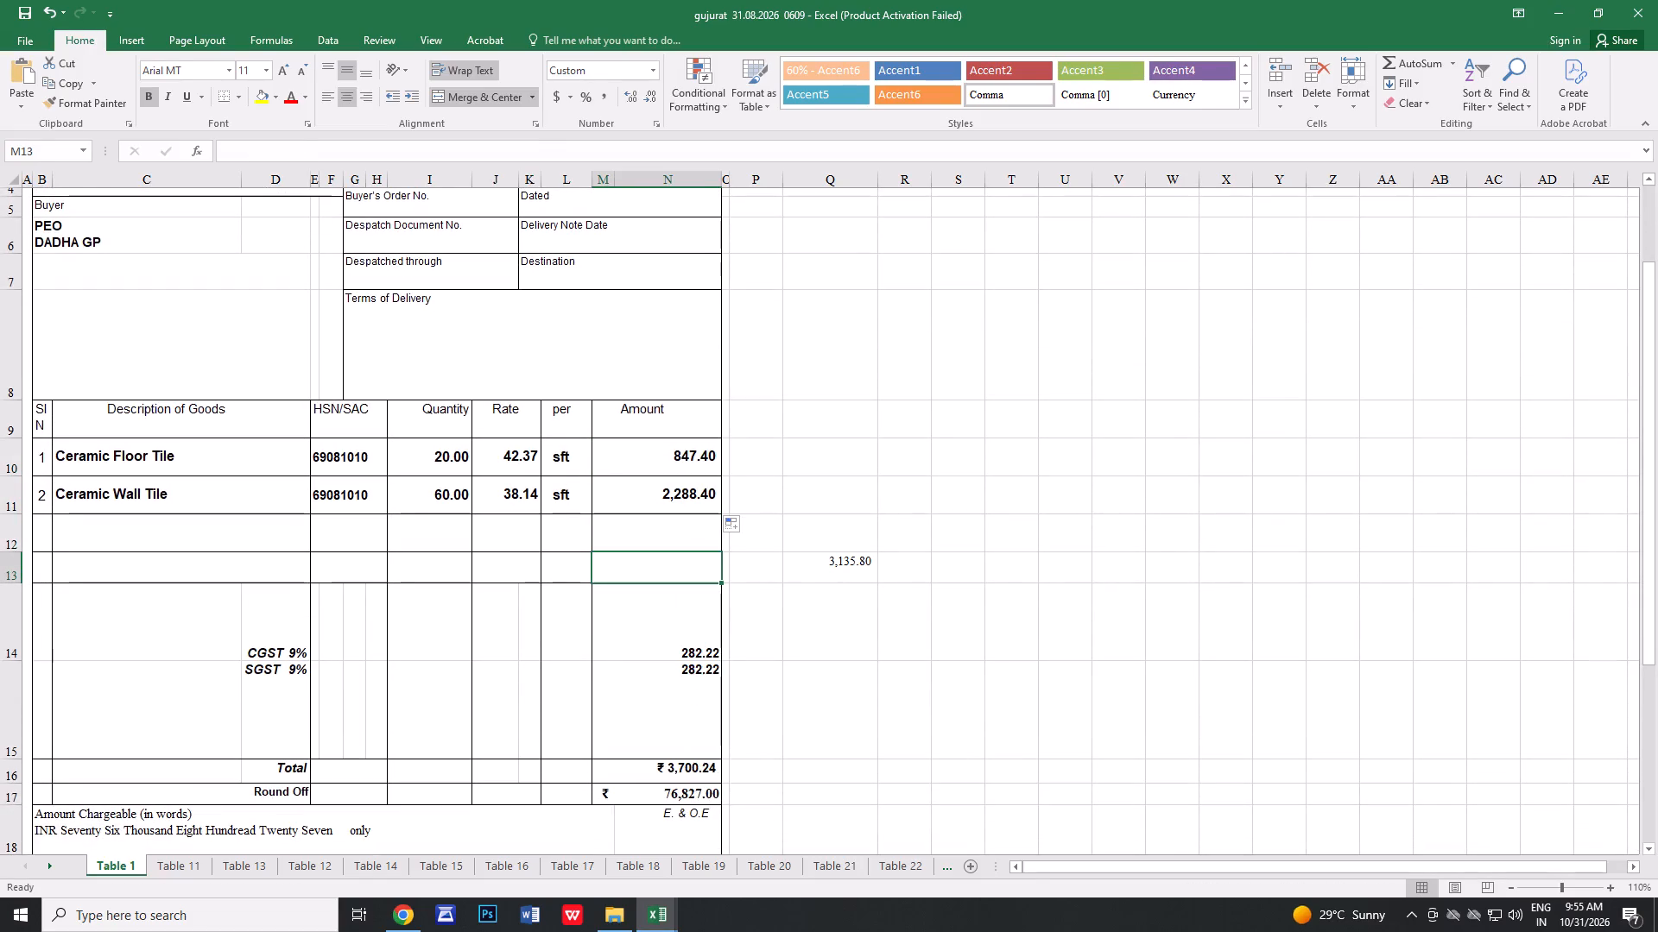
scroll(706, 608, down, 2)
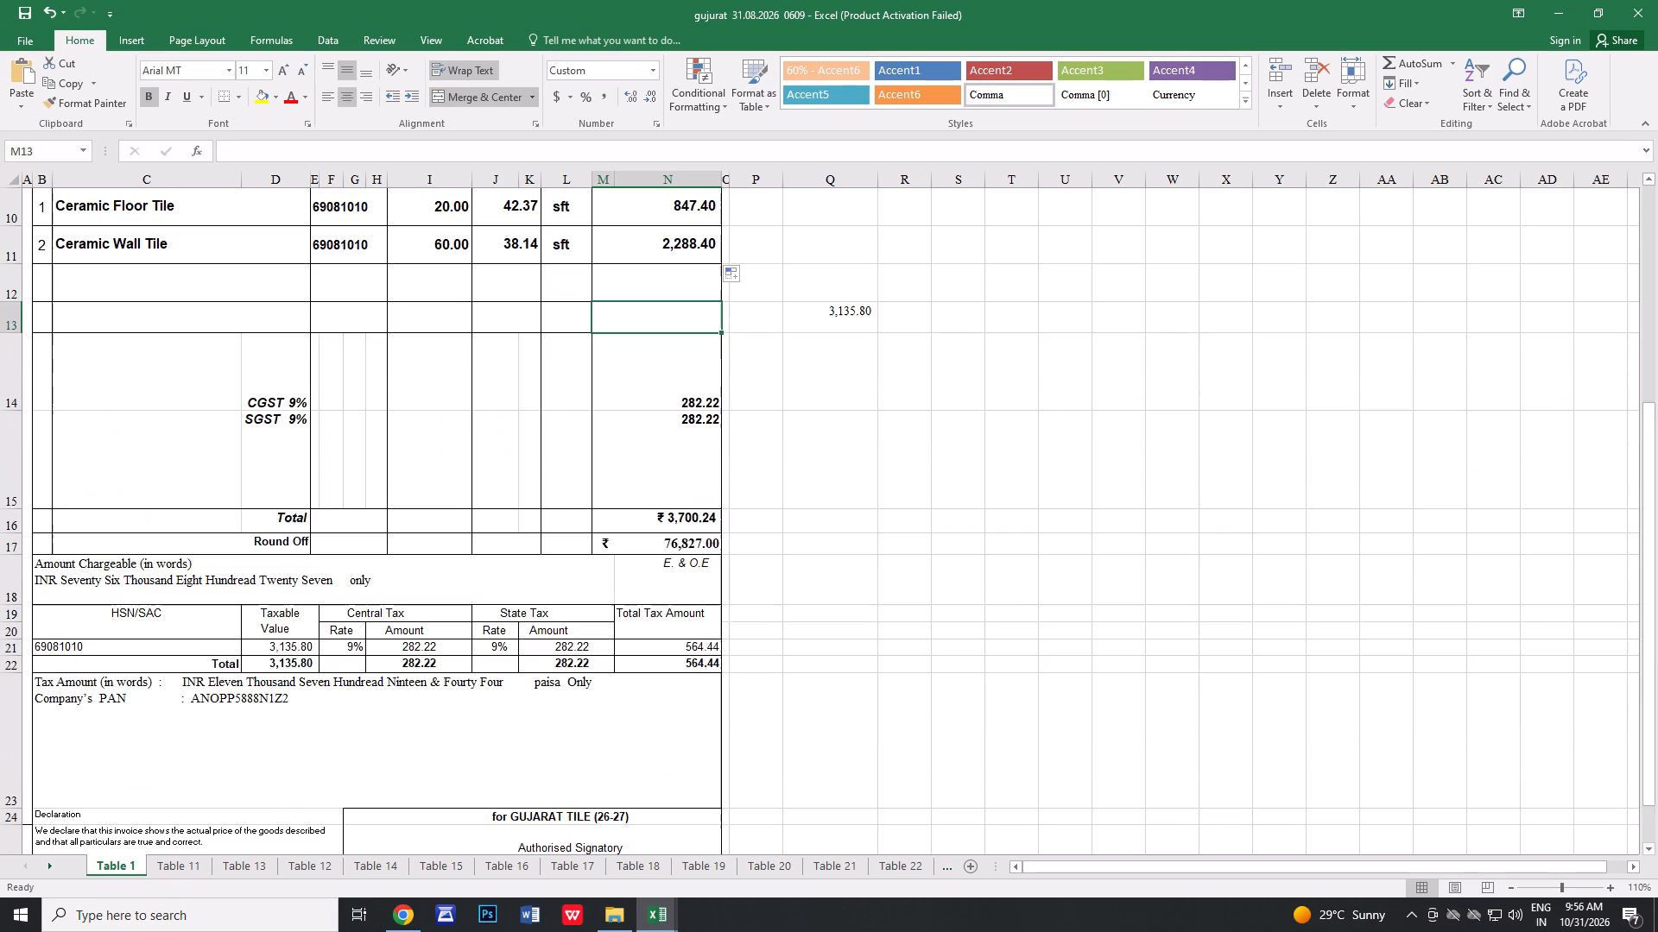
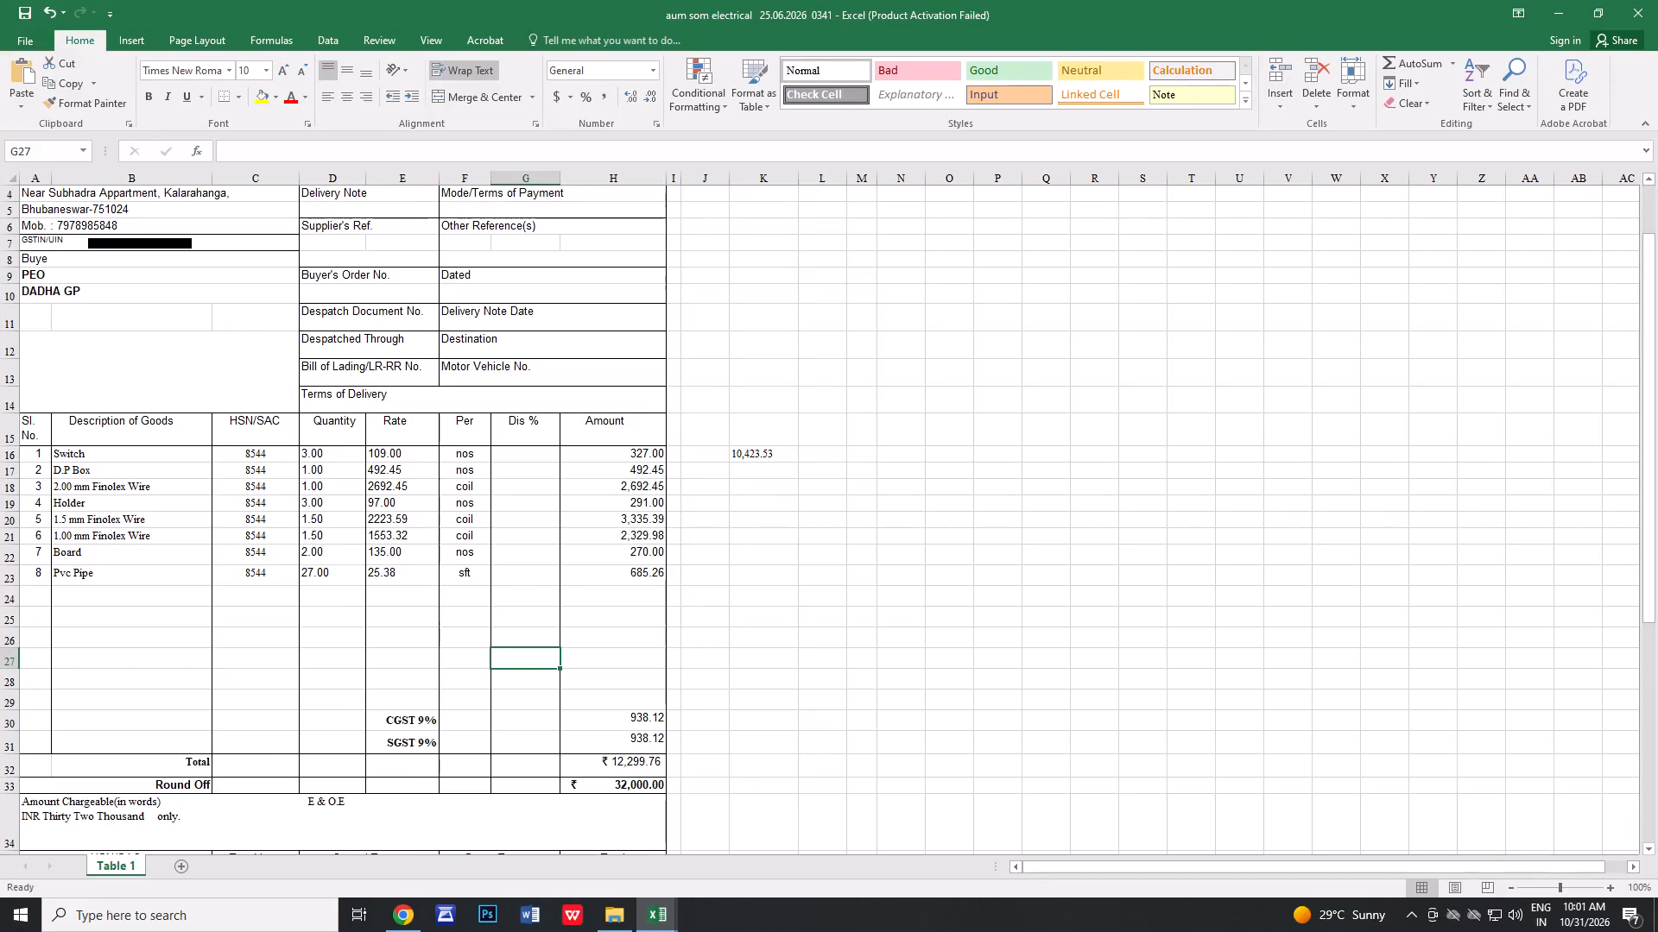
Set the invoice's Round Off amount to 12300.
click(623, 783)
text(12300)
click(933, 712)
Replace "Thirty" with "Twelve" in the invoice's amount chargeable in words.
scroll(932, 712, down, 2)
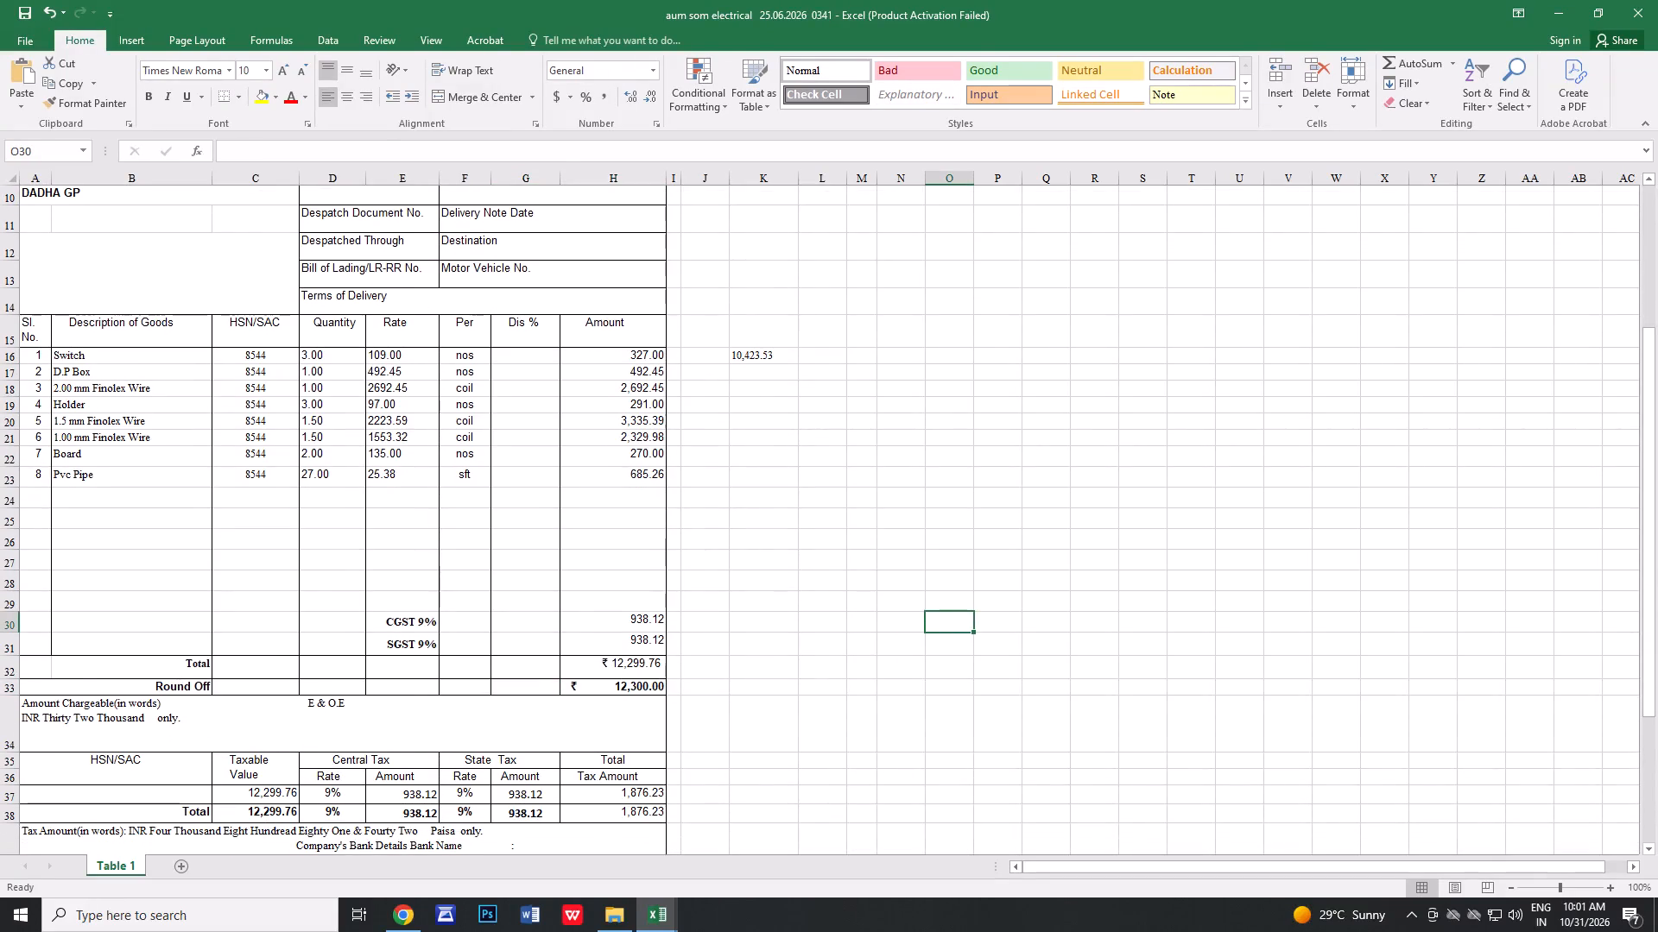
double_click(93, 722)
key(BackSpace)
key(BackSpace)
key(BackSpace)
key(BackSpace)
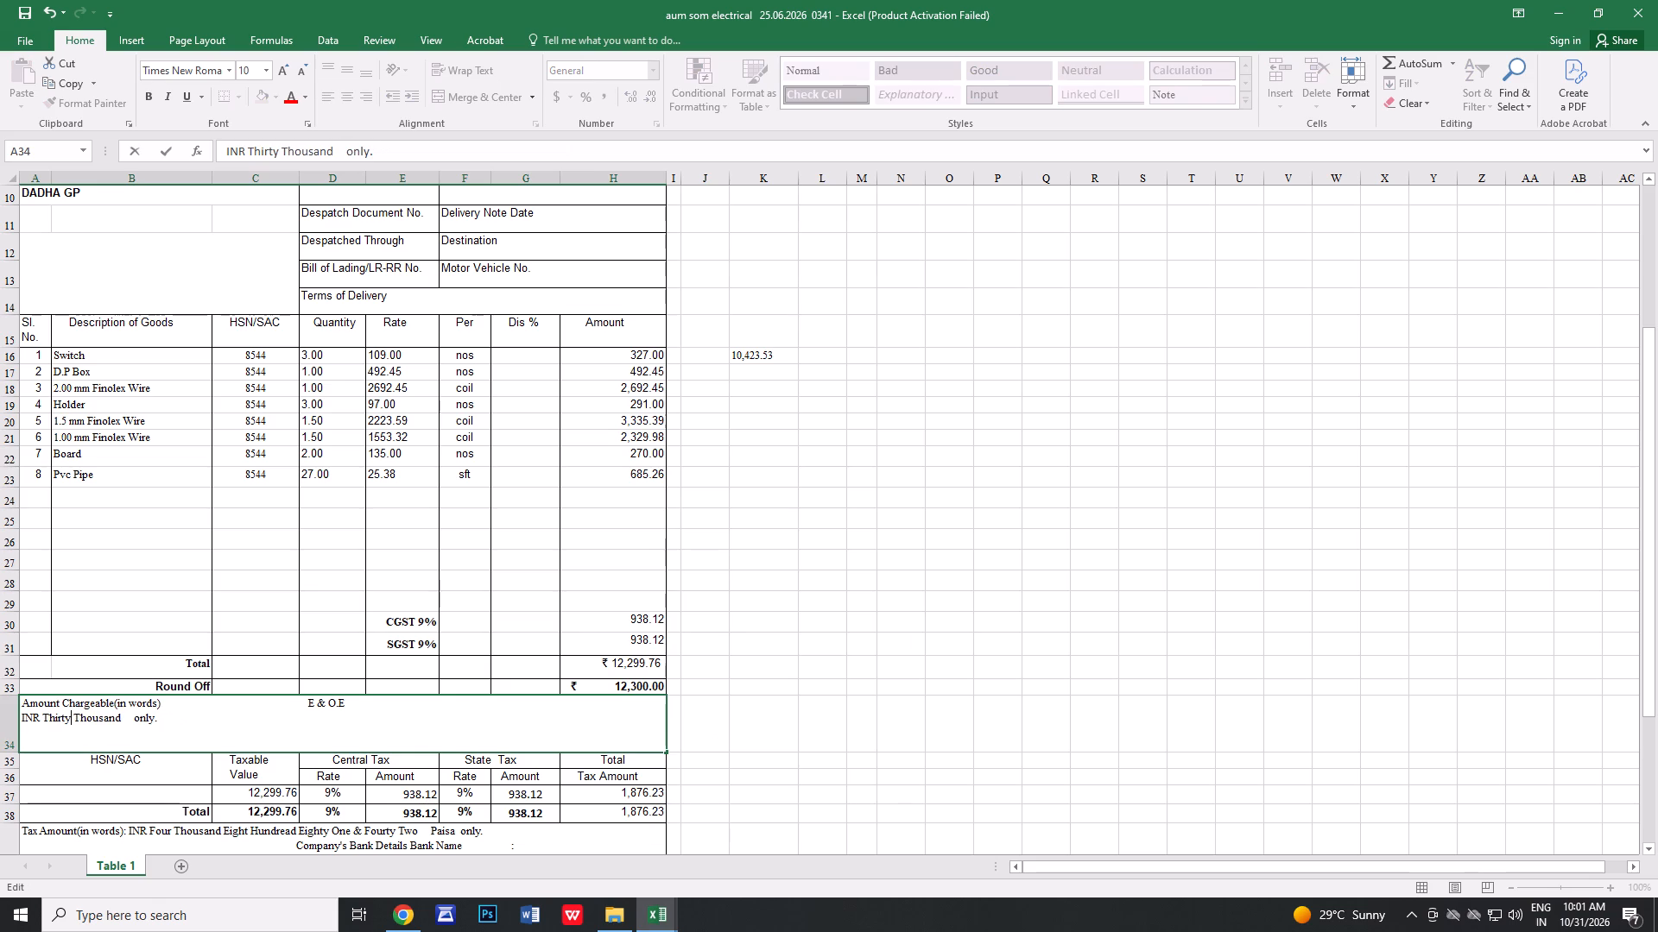
key(BackSpace)
key(BackSpace)
key(BackSpace)
key(BackSpace)
key(BackSpace)
text(WELVE)
key(Right)
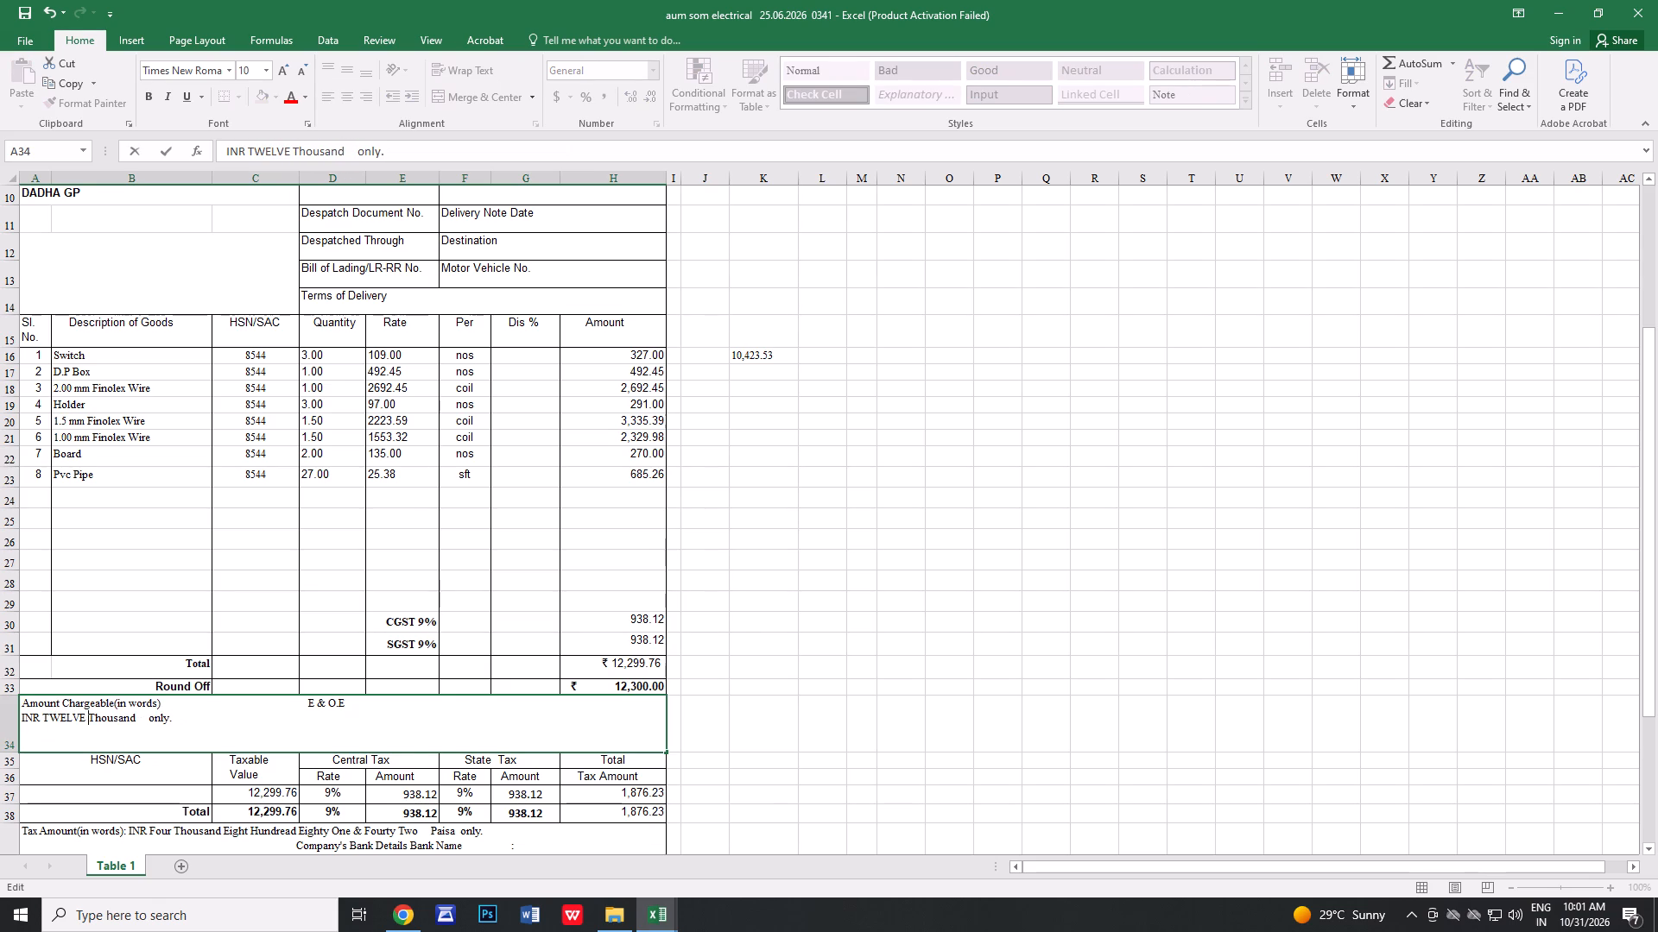
key(Right)
key(Right)
key(Left)
key(Left)
key(Left)
key(BackSpace)
key(BackSpace)
key(BackSpace)
key(BackSpace)
key(BackSpace)
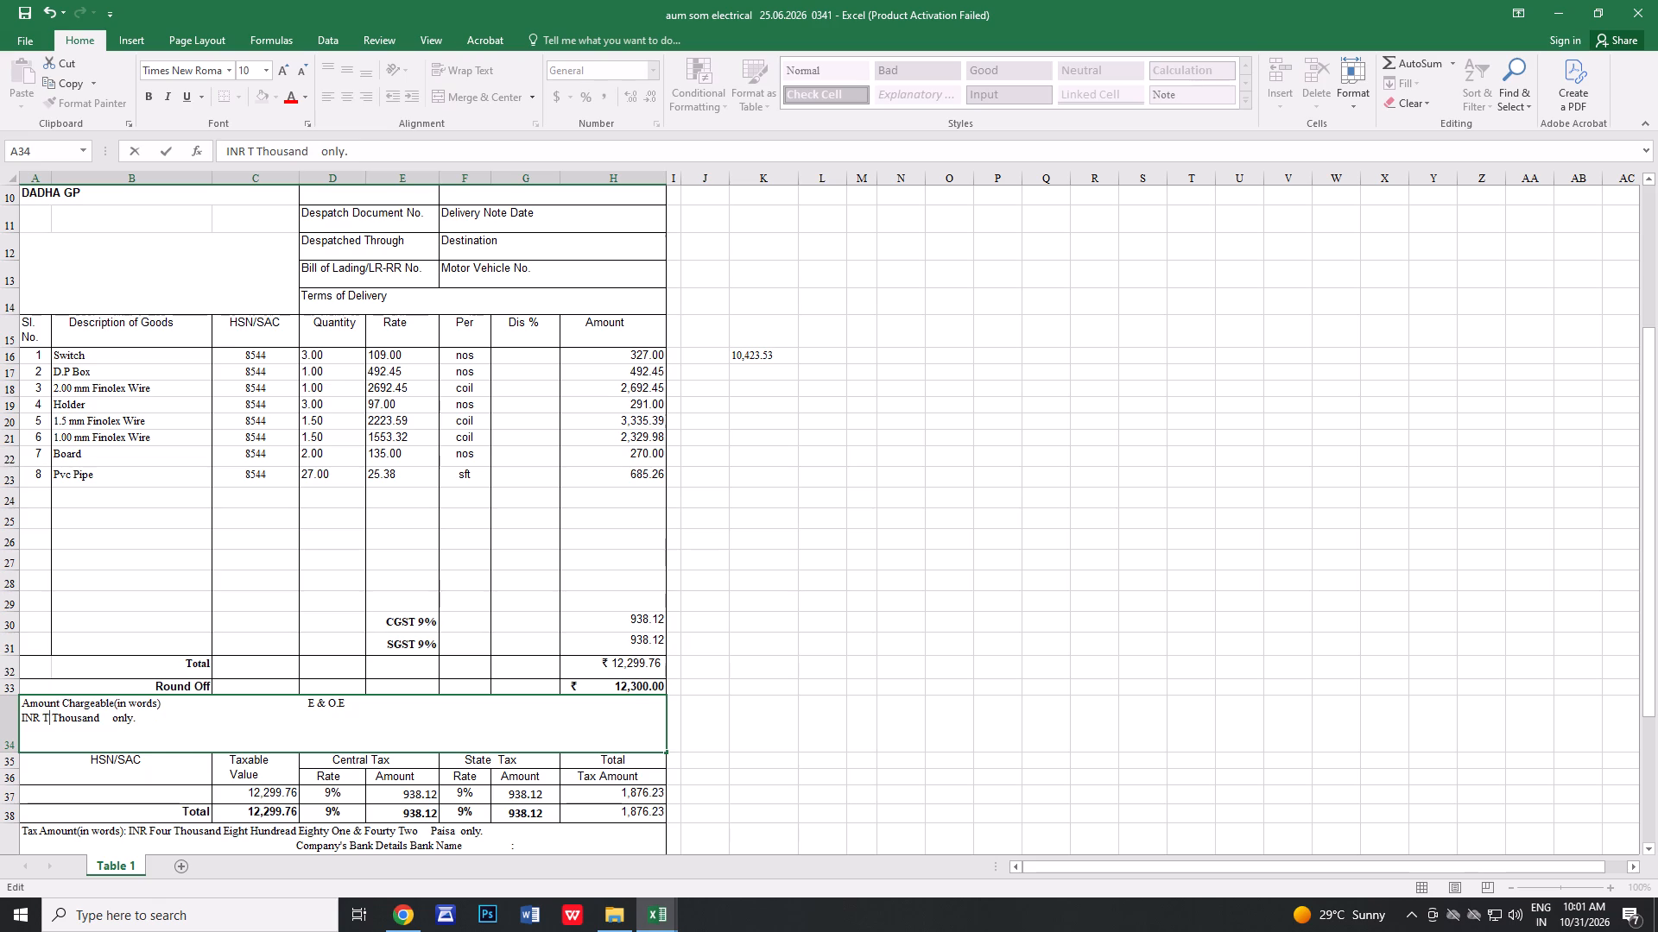
text(welvw)
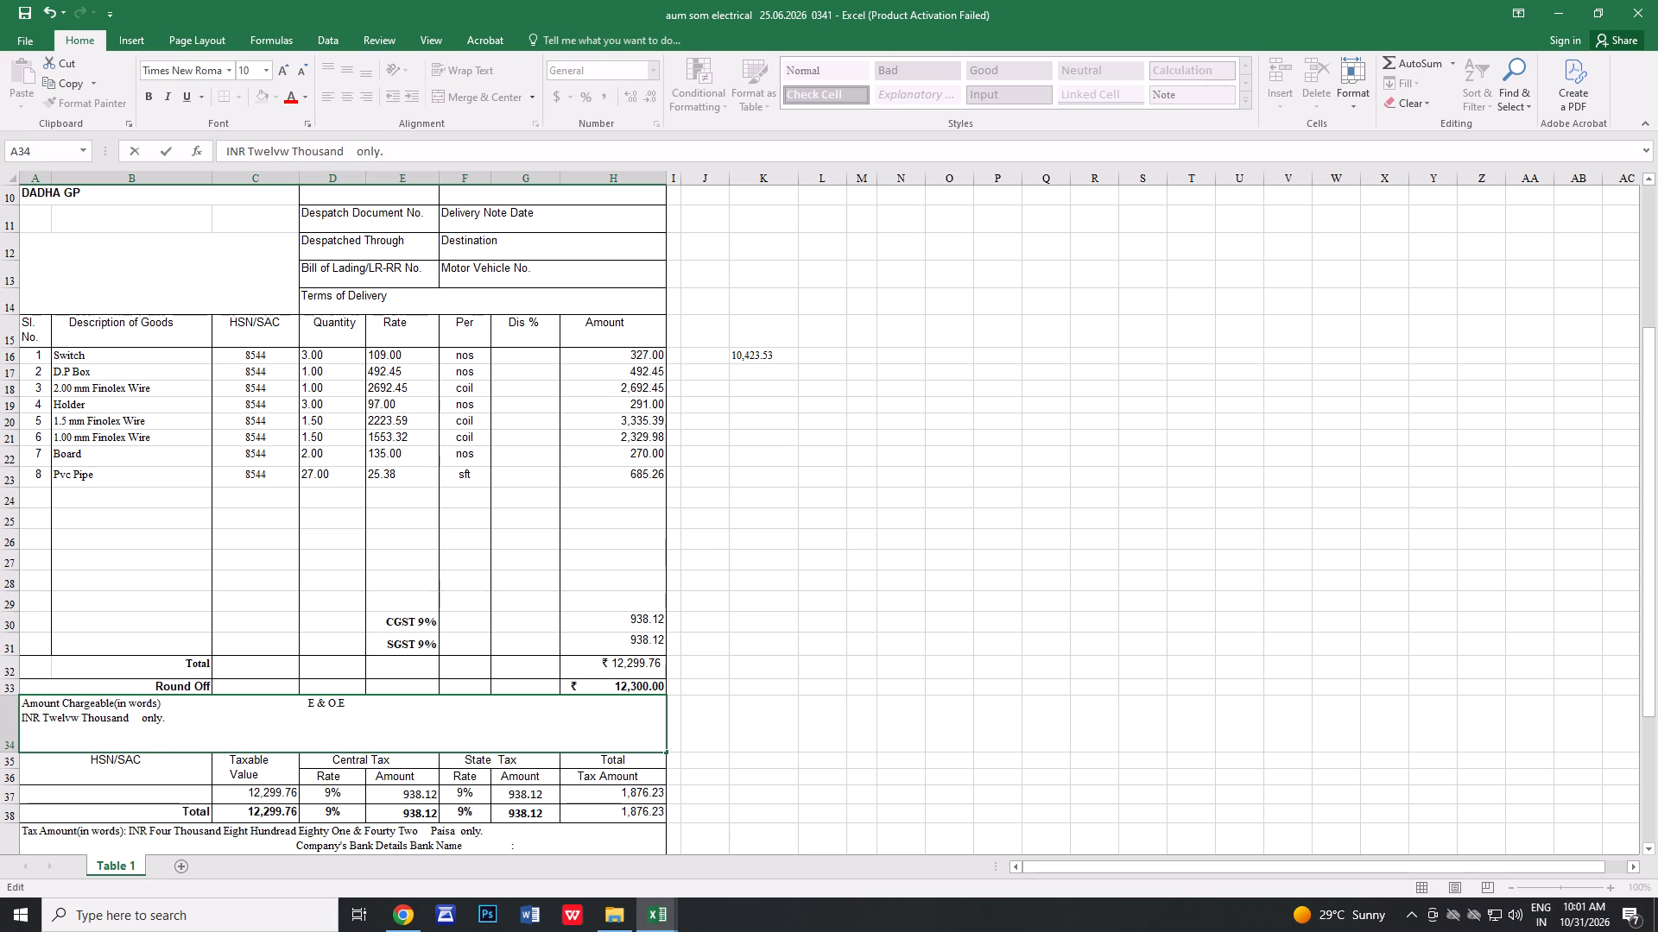
key(BackSpace)
key(e)
Add "Three Hundred" after "Thousand" in the amount chargeable in words.
key(Right)
key(Right)
key(Right)
key(Right)
key(Right)
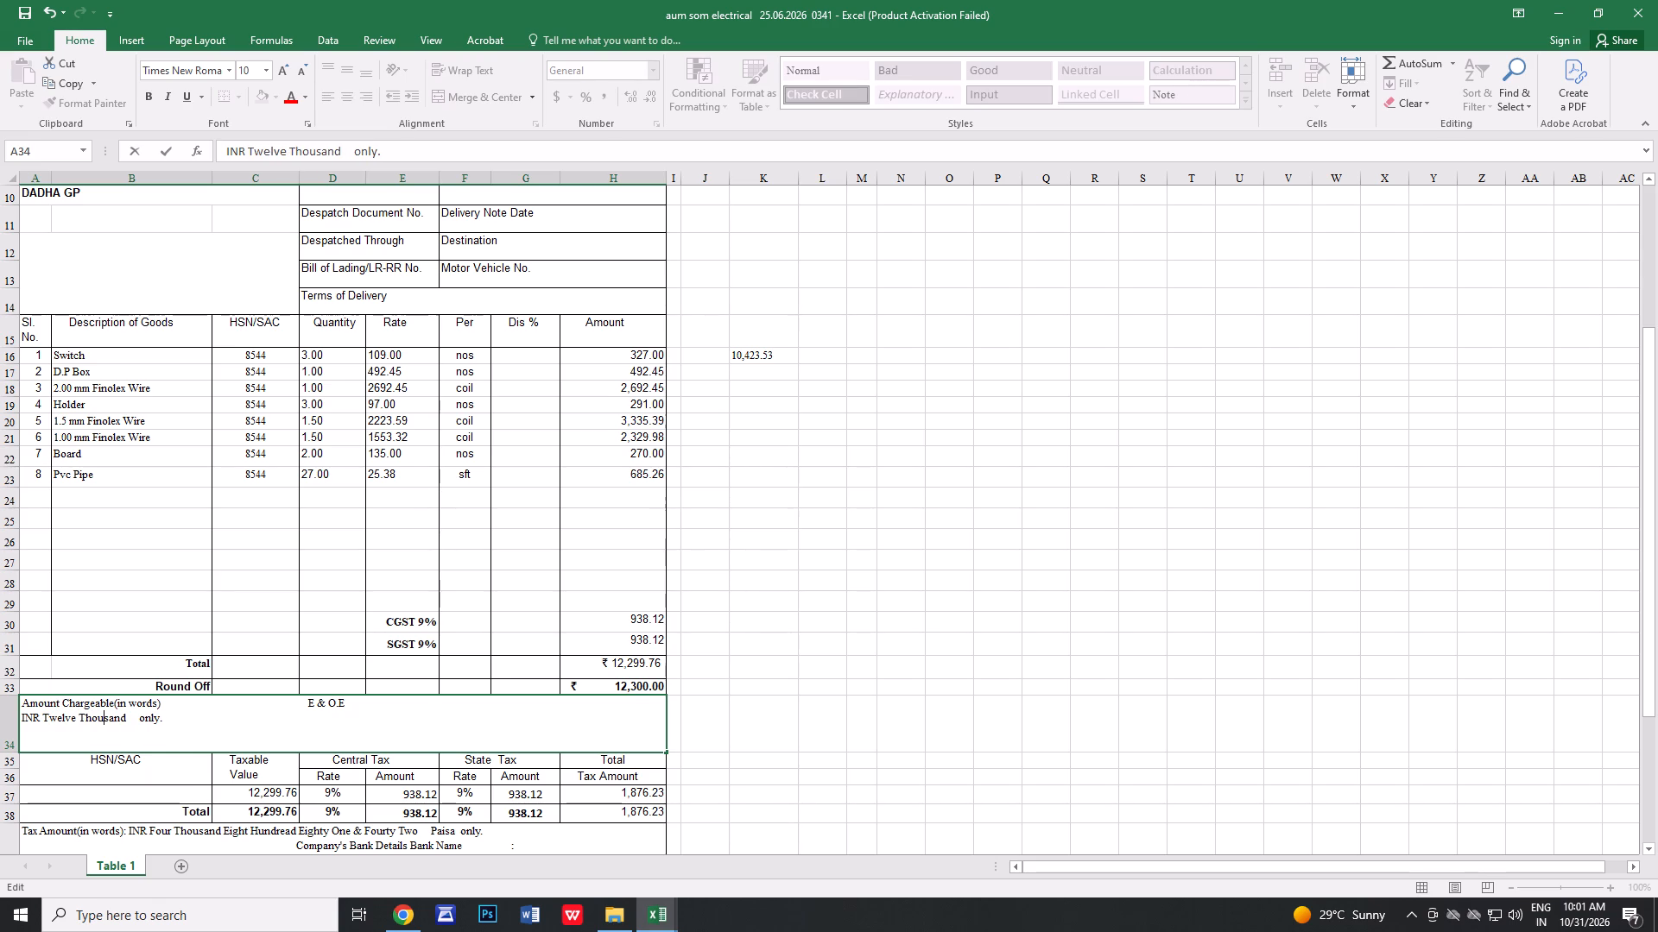
key(Right)
key(Right)
key(Right)
key(Right)
key(h)
key(BackSpace)
text(undred)
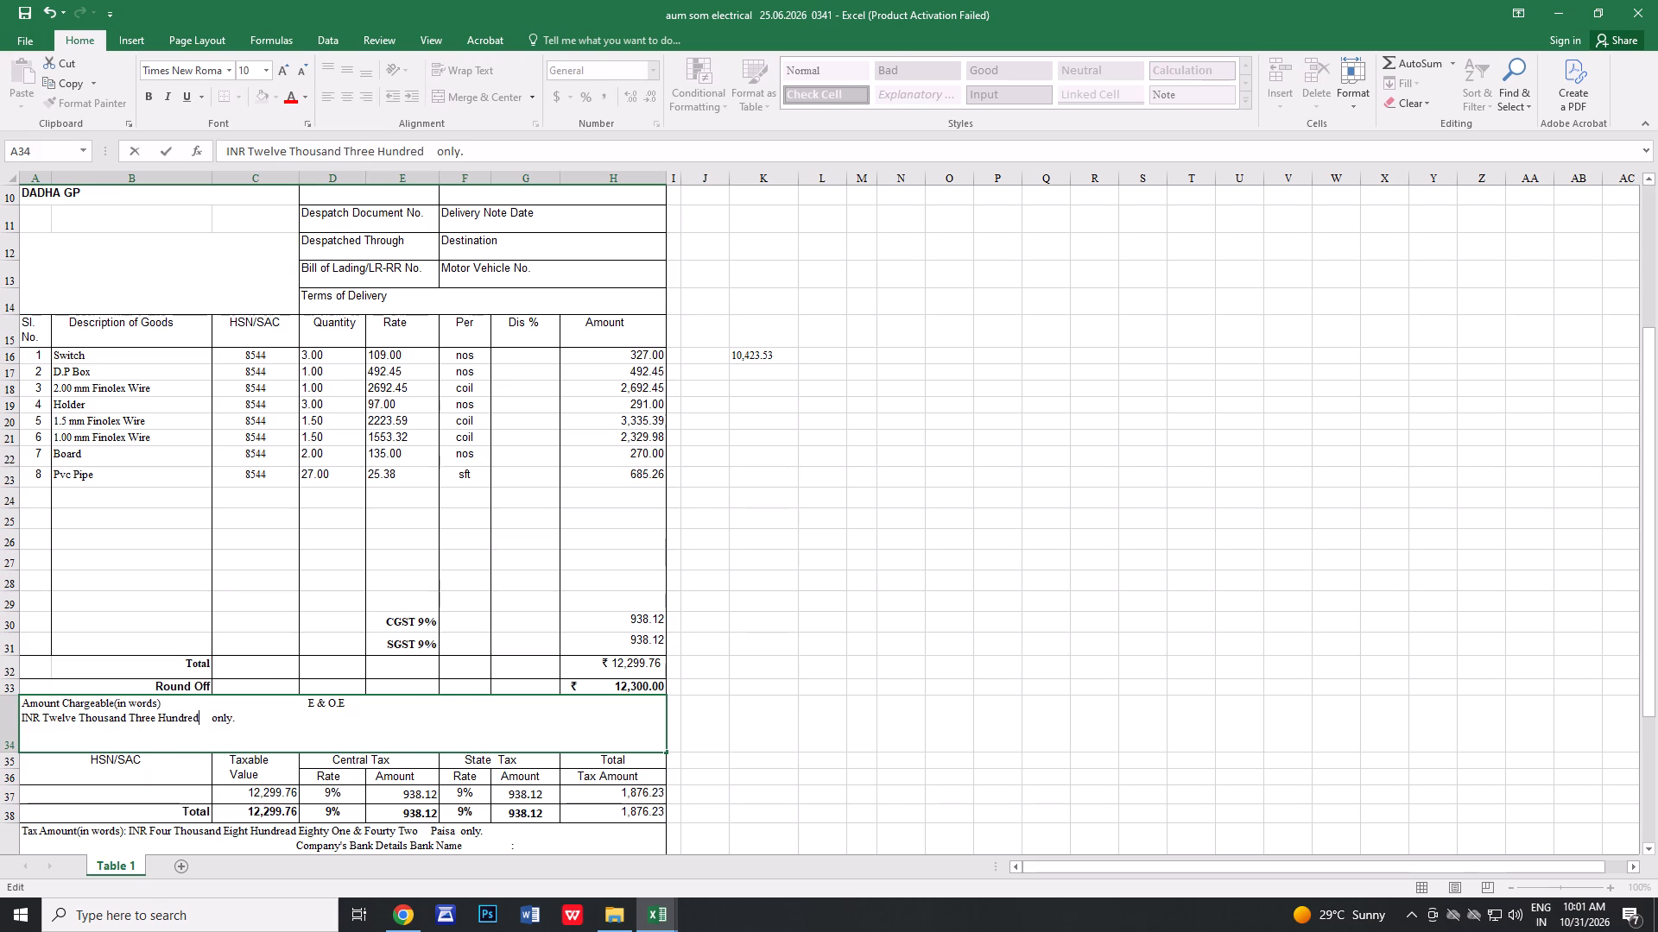
click(925, 631)
Change "Four" to "One" before "Thousand" in the tax amount in words.
scroll(923, 633, down, 1)
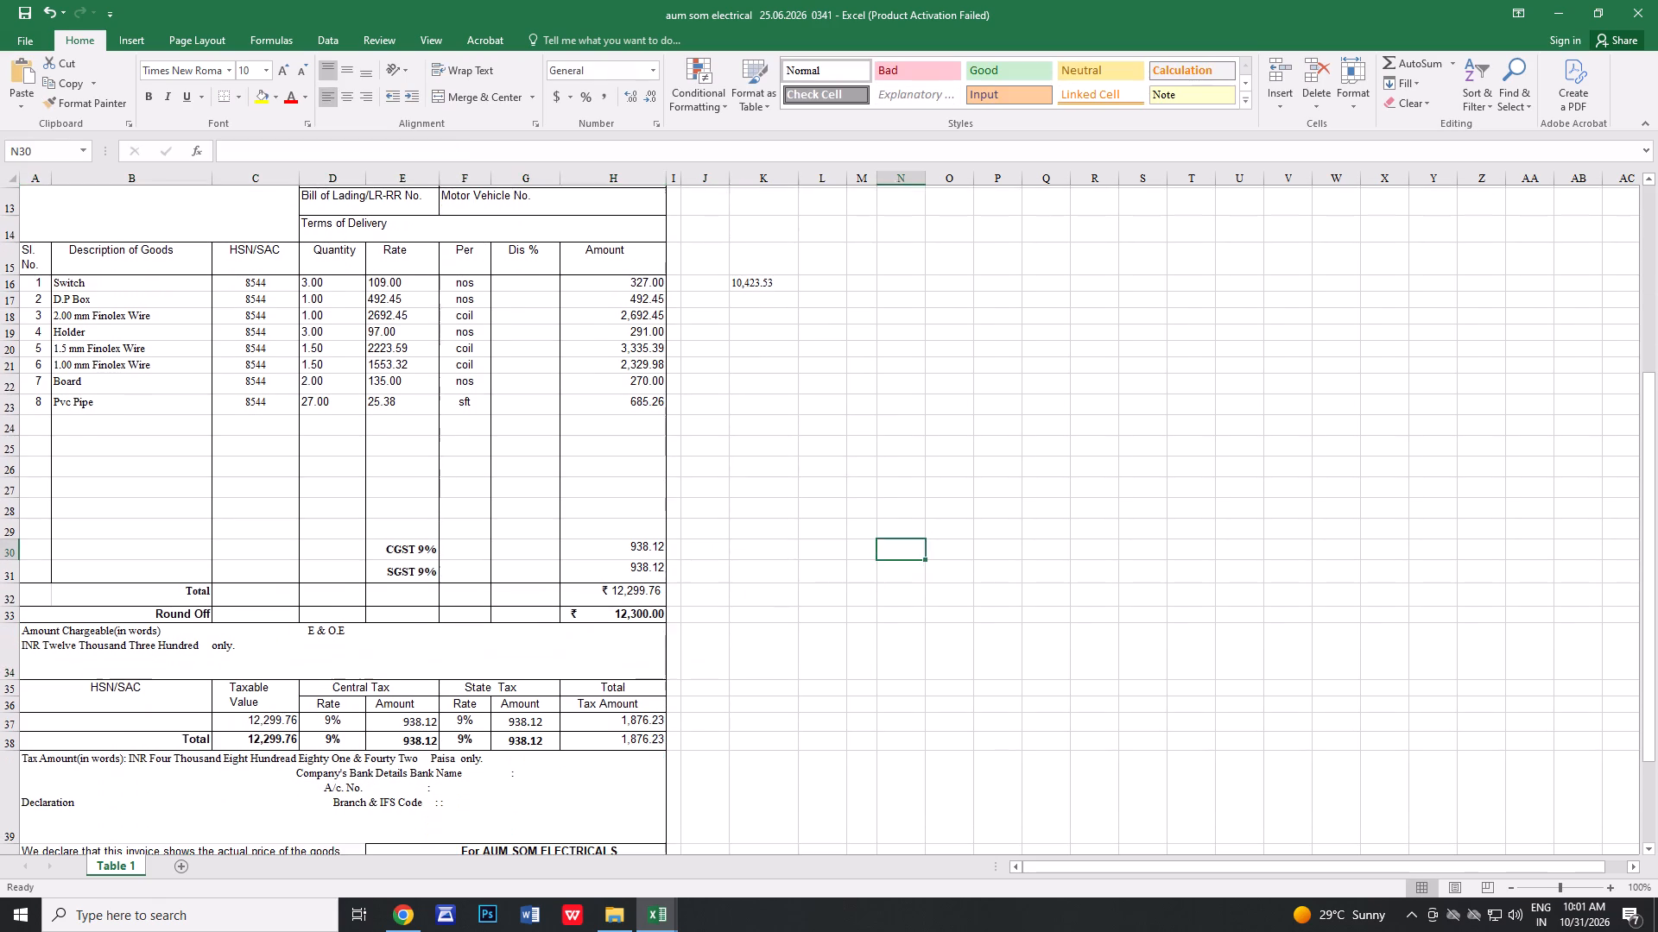
triple_click(174, 762)
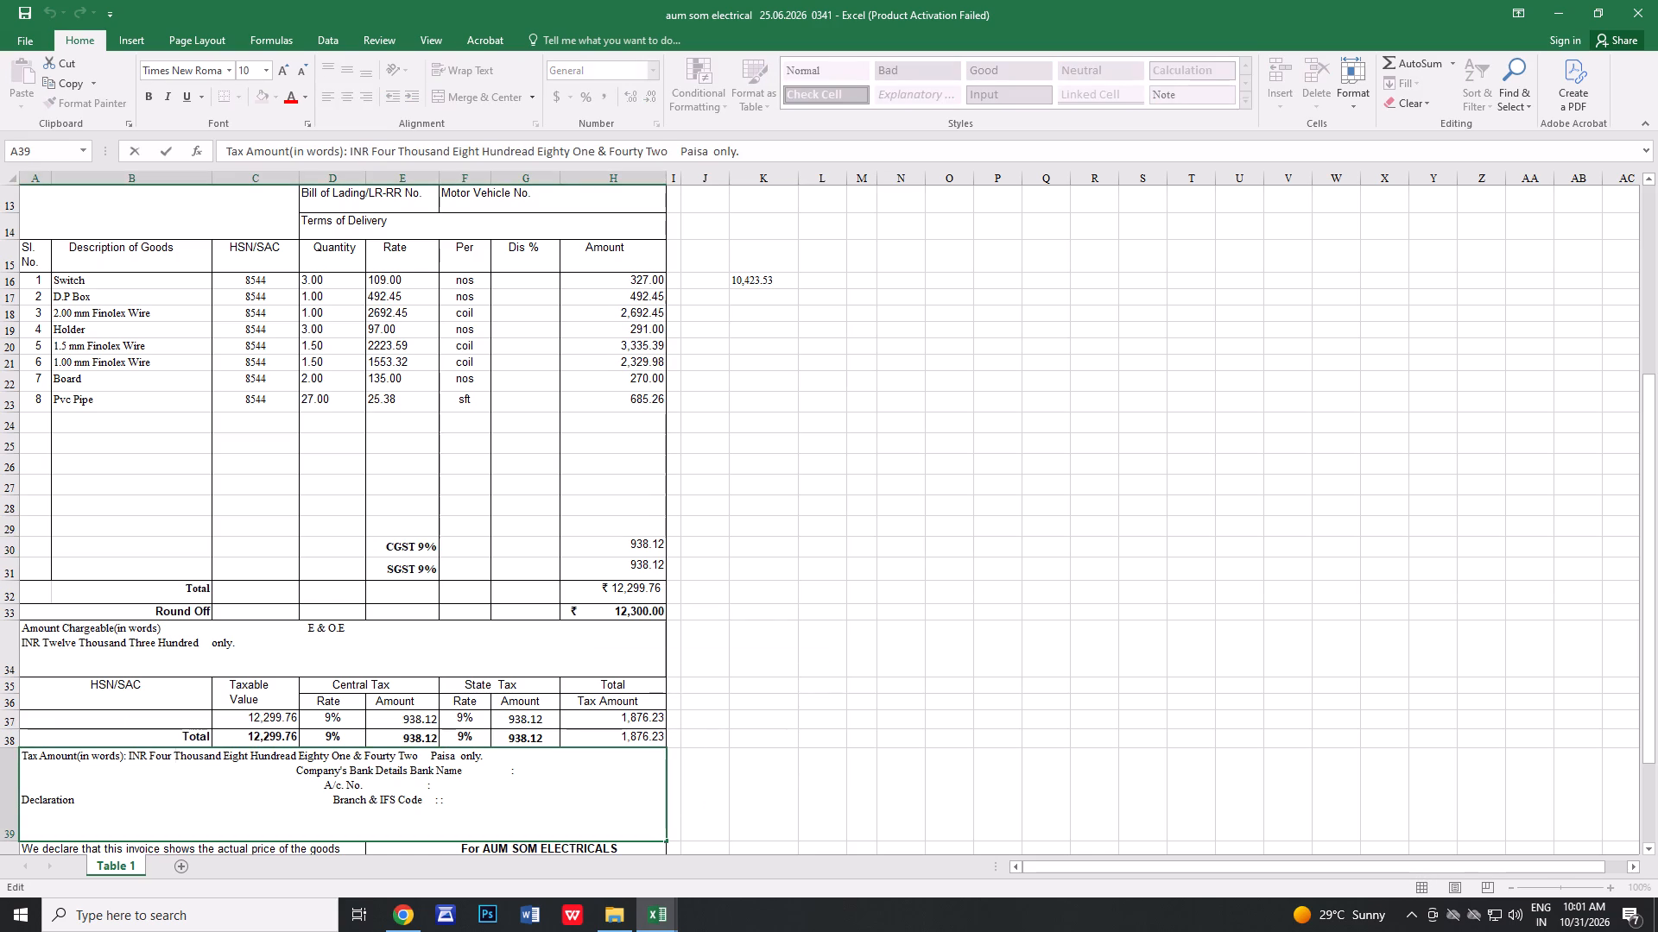
key(Left)
key(Left)
key(Right)
key(BackSpace)
key(BackSpace)
key(BackSpace)
key(BackSpace)
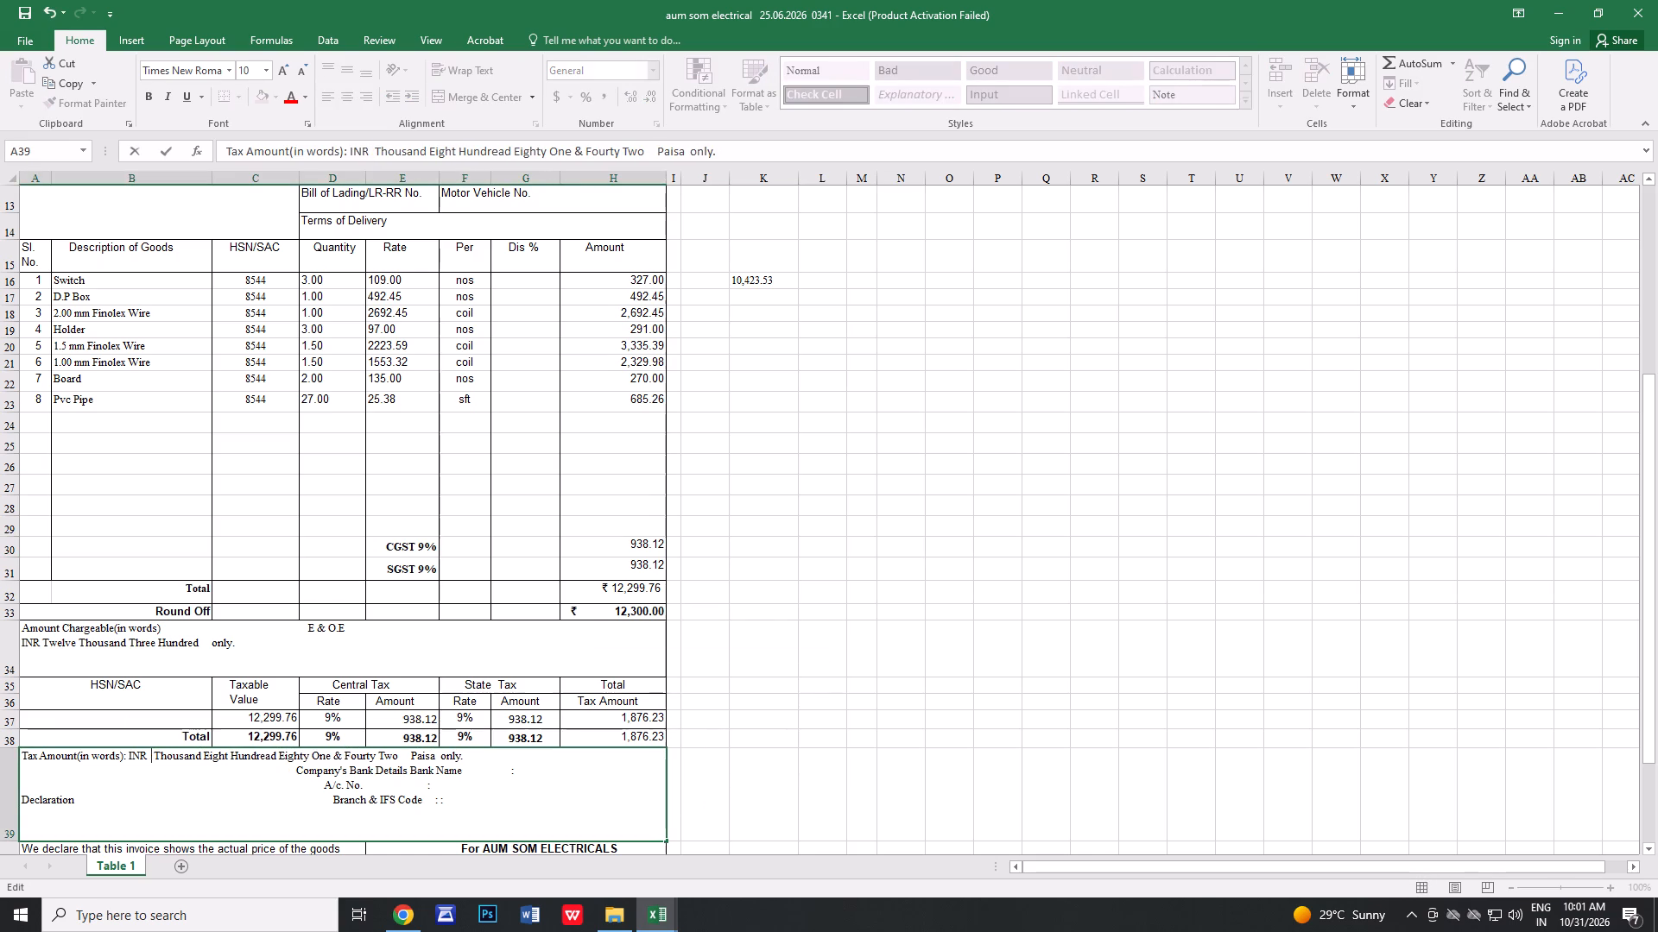
Correct the spelling of "Hundread" to "Hundred" in the tax amount in words.
key(Right)
key(Right)
key(Right)
key(Right)
key(Right)
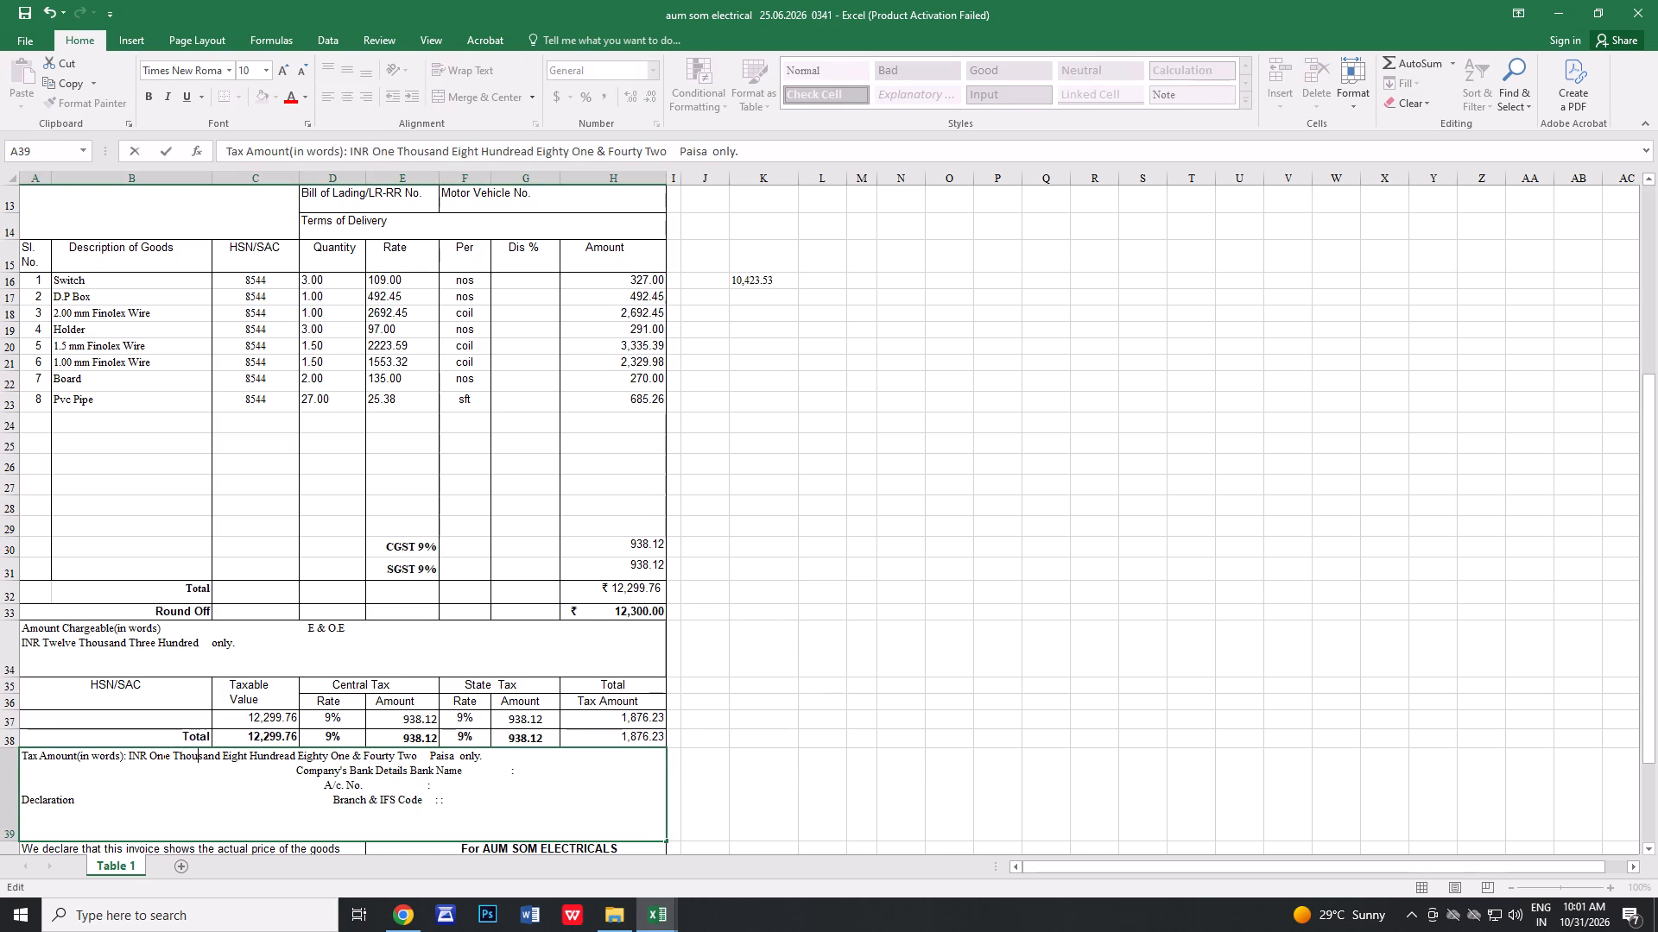
key(Right)
key(Right)
key(Right)
key(Right)
key(Right)
key(Right)
key(Right)
key(Right)
key(Right)
key(Right)
key(Right)
key(Right)
key(Right)
key(Right)
key(Right)
key(Right)
key(Right)
key(Right)
key(BackSpace)
Replace "Eighty One" with "Seventy Six" in the tax amount in words.
key(Right)
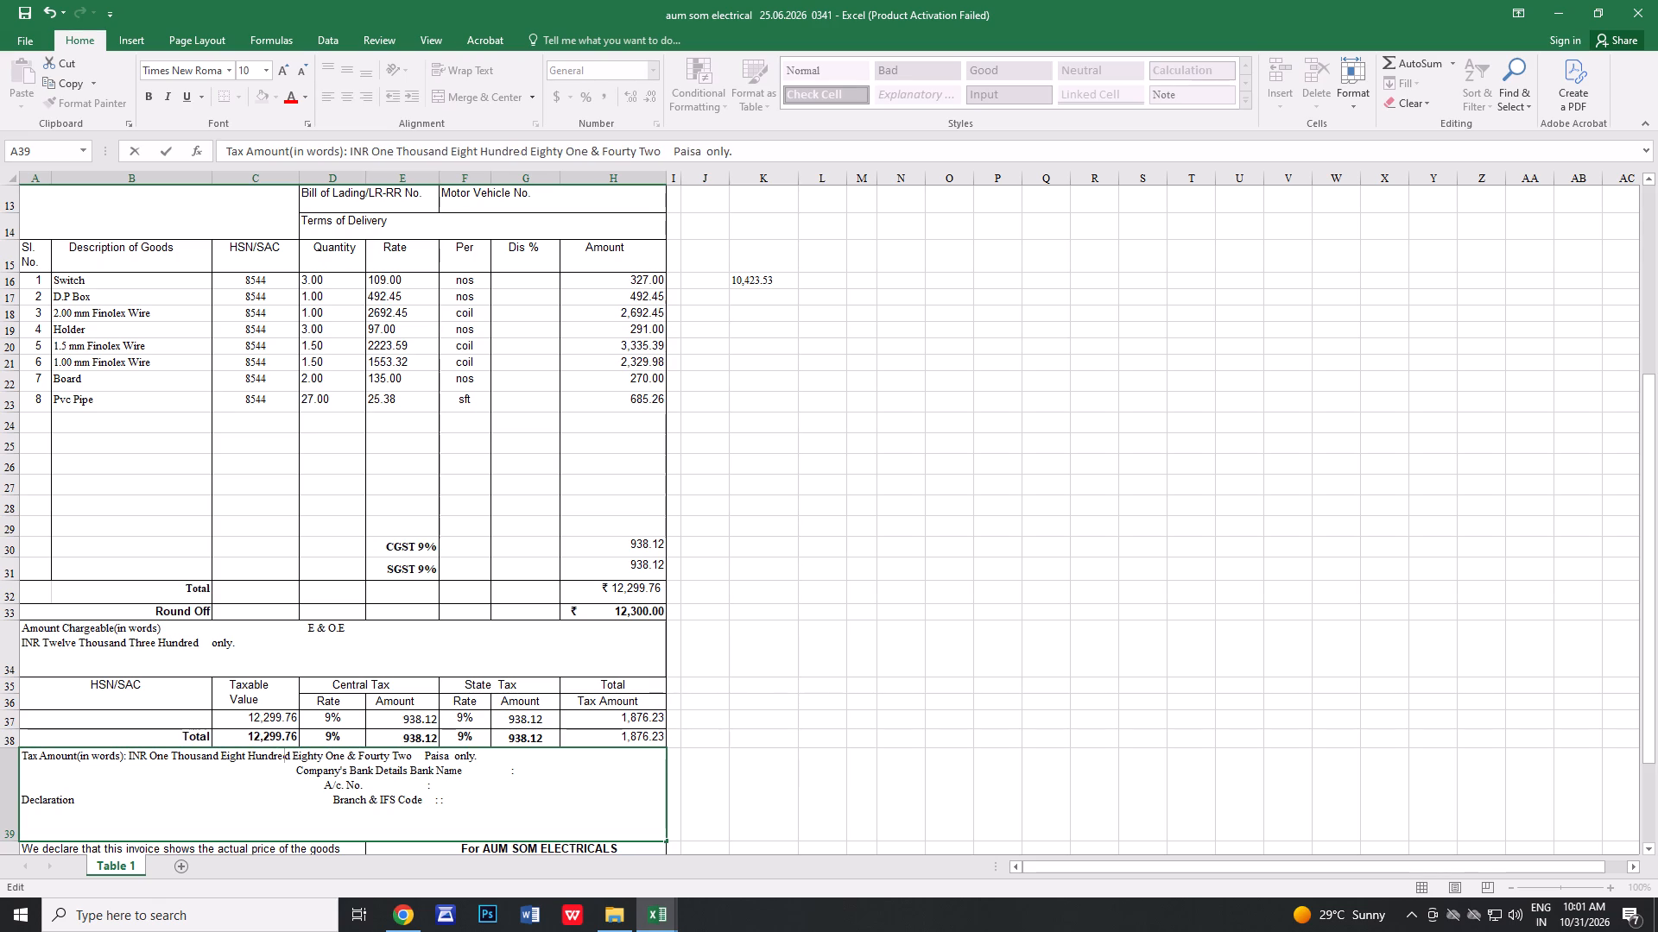
key(Right)
key(Right)
key(Right)
key(Right)
key(Right)
key(Right)
key(Right)
key(Right)
key(Right)
key(Right)
key(Right)
key(BackSpace)
key(BackSpace)
key(BackSpace)
key(BackSpace)
key(BackSpace)
key(BackSpace)
key(BackSpace)
key(BackSpace)
key(BackSpace)
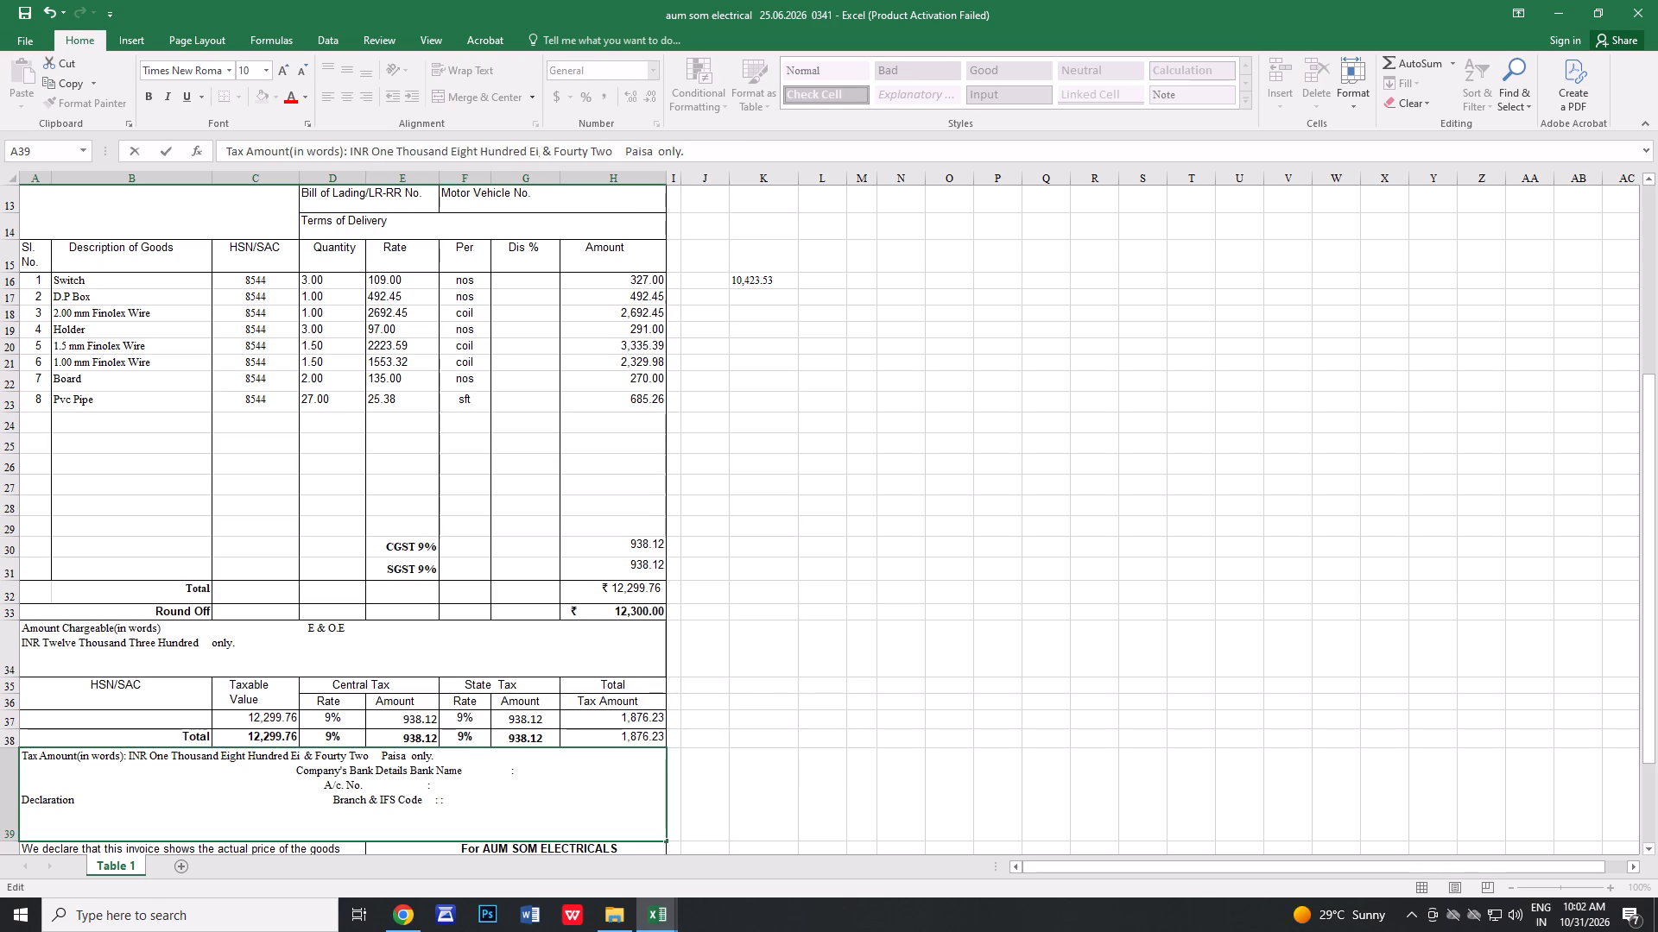
key(BackSpace)
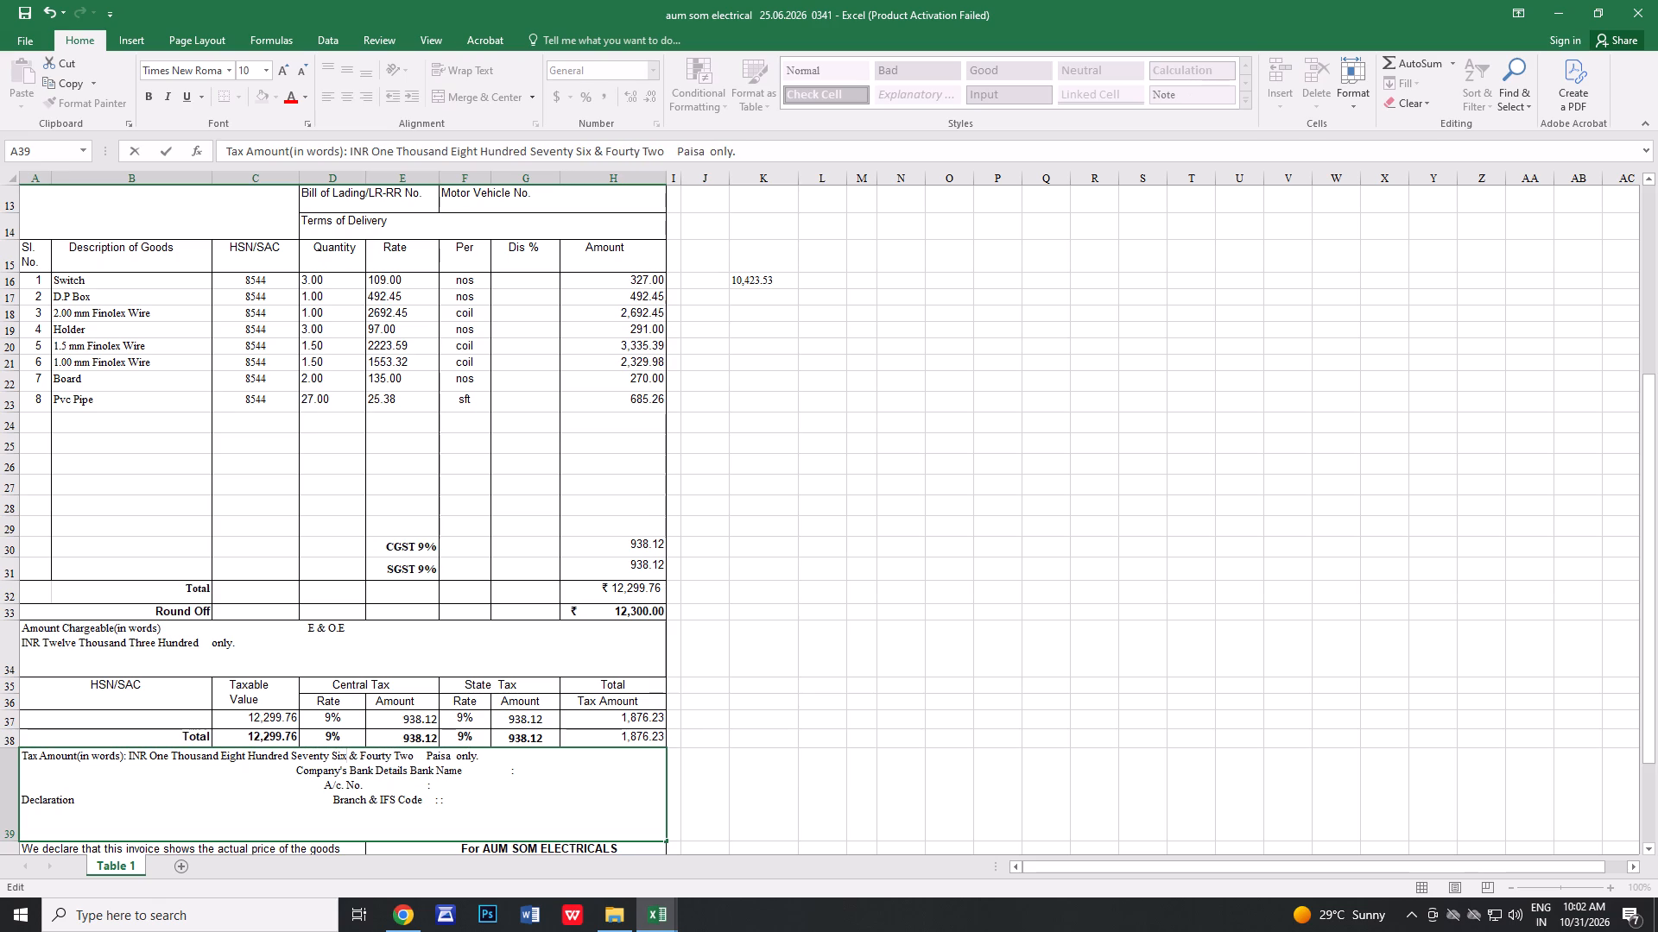
Change the paisa part of the tax amount in words from "Fourty Two" to "twenty three".
click(412, 756)
key(BackSpace)
key(BackSpace)
key(BackSpace)
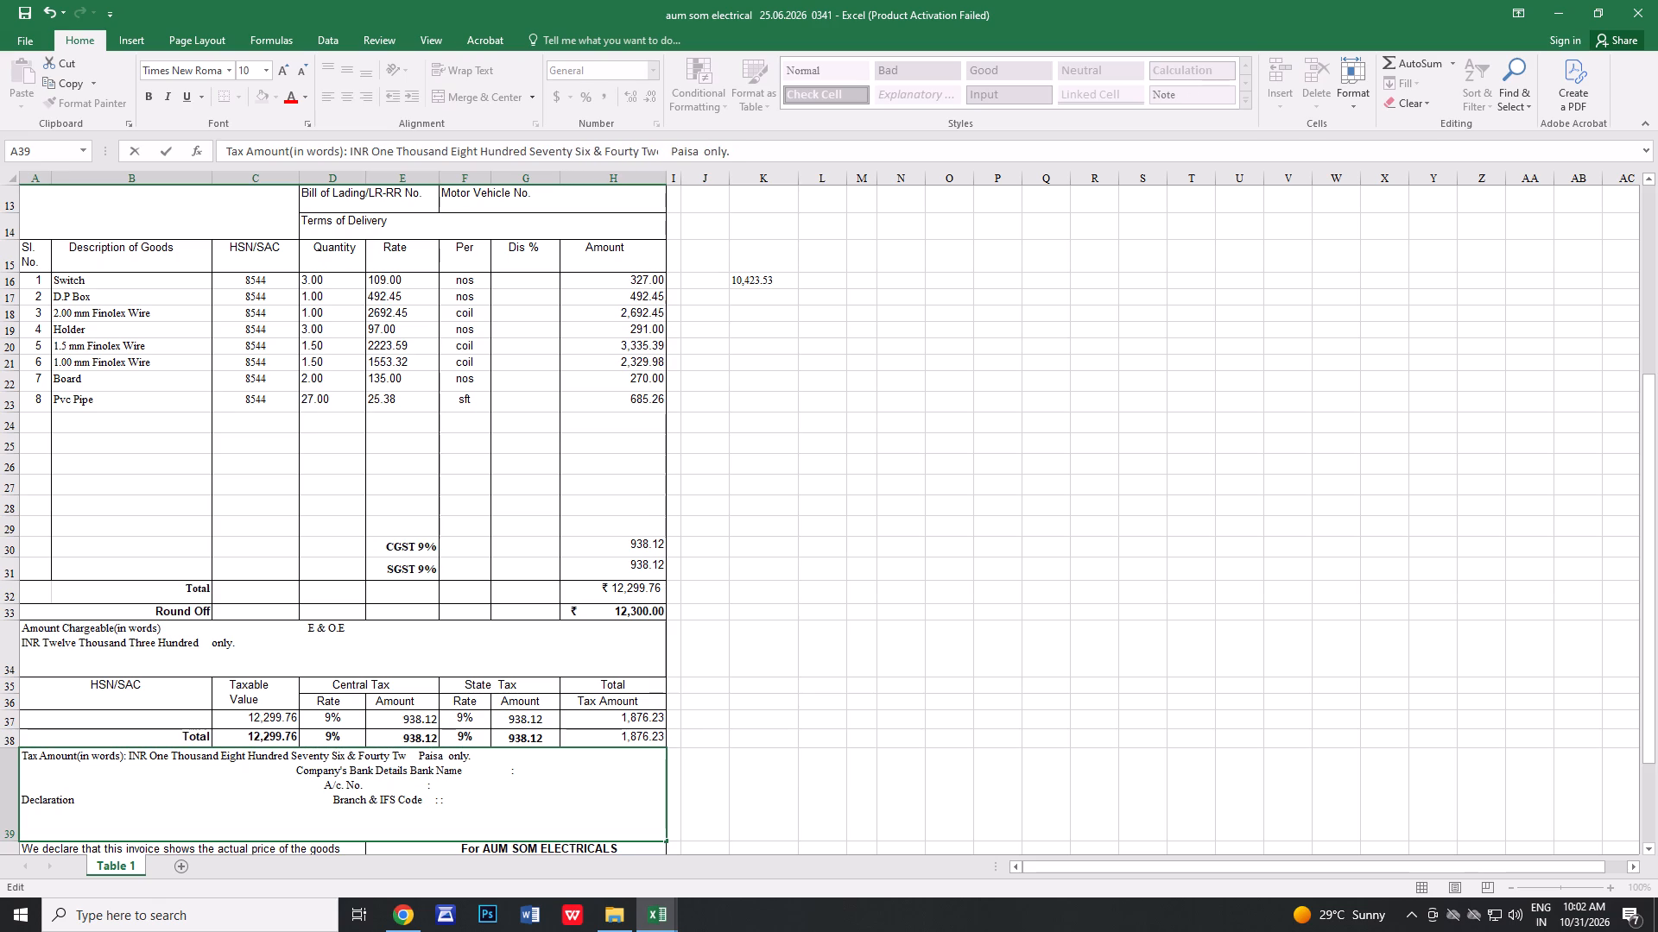
key(BackSpace)
key(BackSpace)
key(BackSpace)
key(BackSpace)
key(BackSpace)
key(BackSpace)
key(BackSpace)
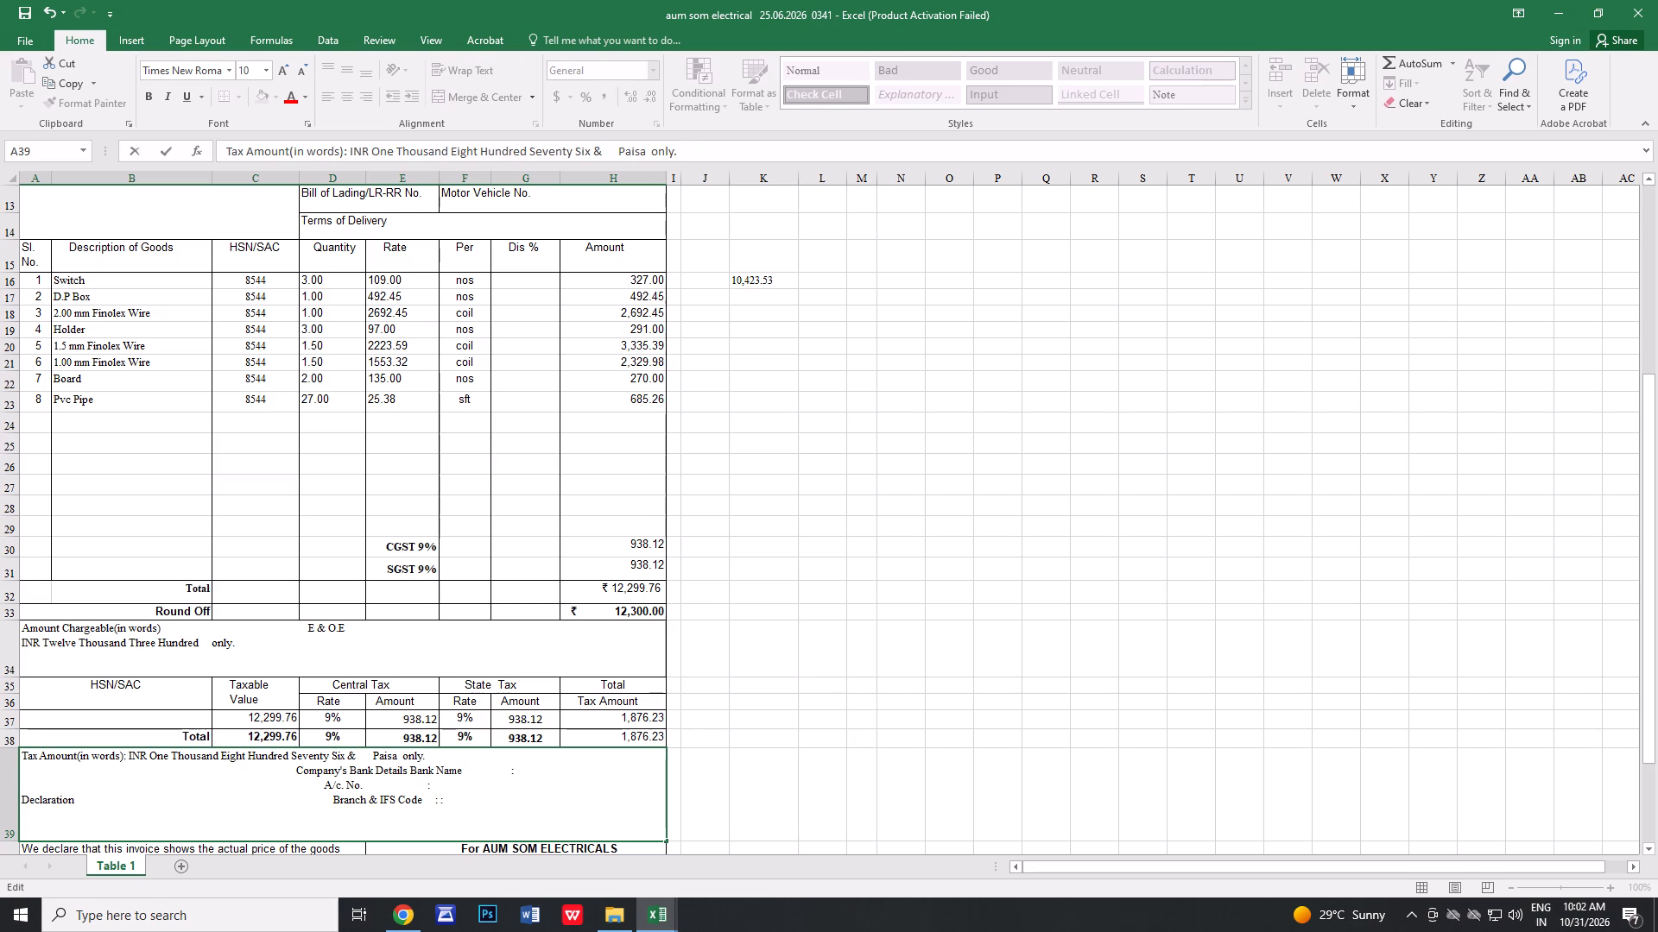
text(twenty thrww)
key(BackSpace)
key(BackSpace)
text(ee)
click(1084, 525)
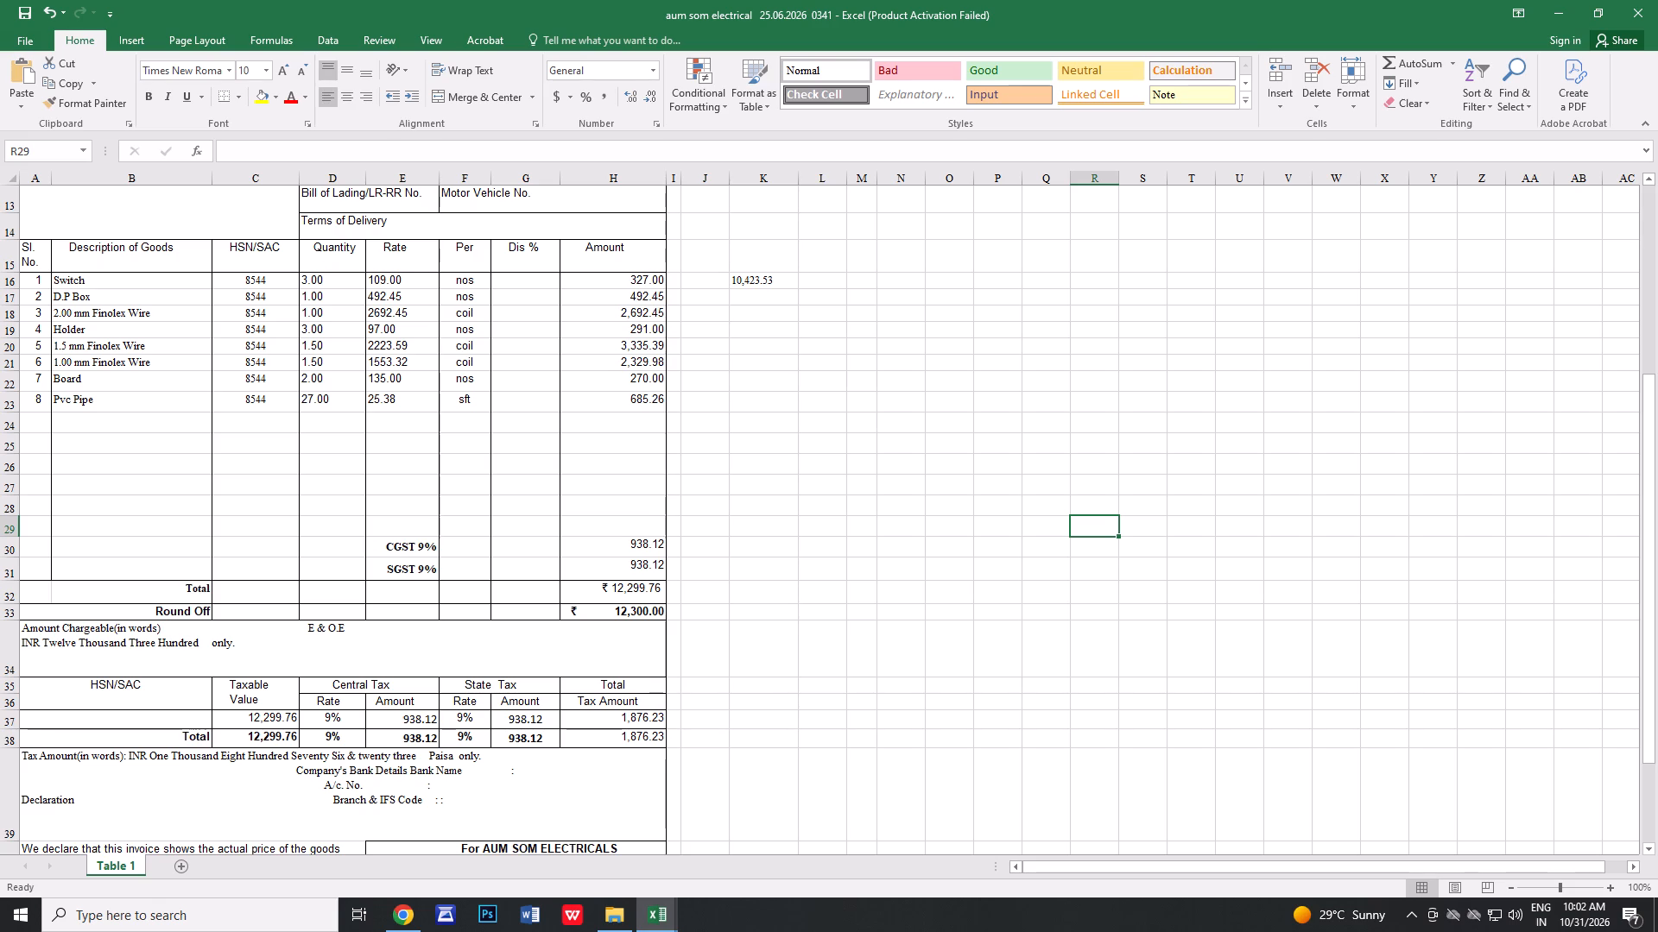
Print only page 1 of the Aum Som Electricals invoice on the EPSON L3250 Series printer.
key(ctrl+p)
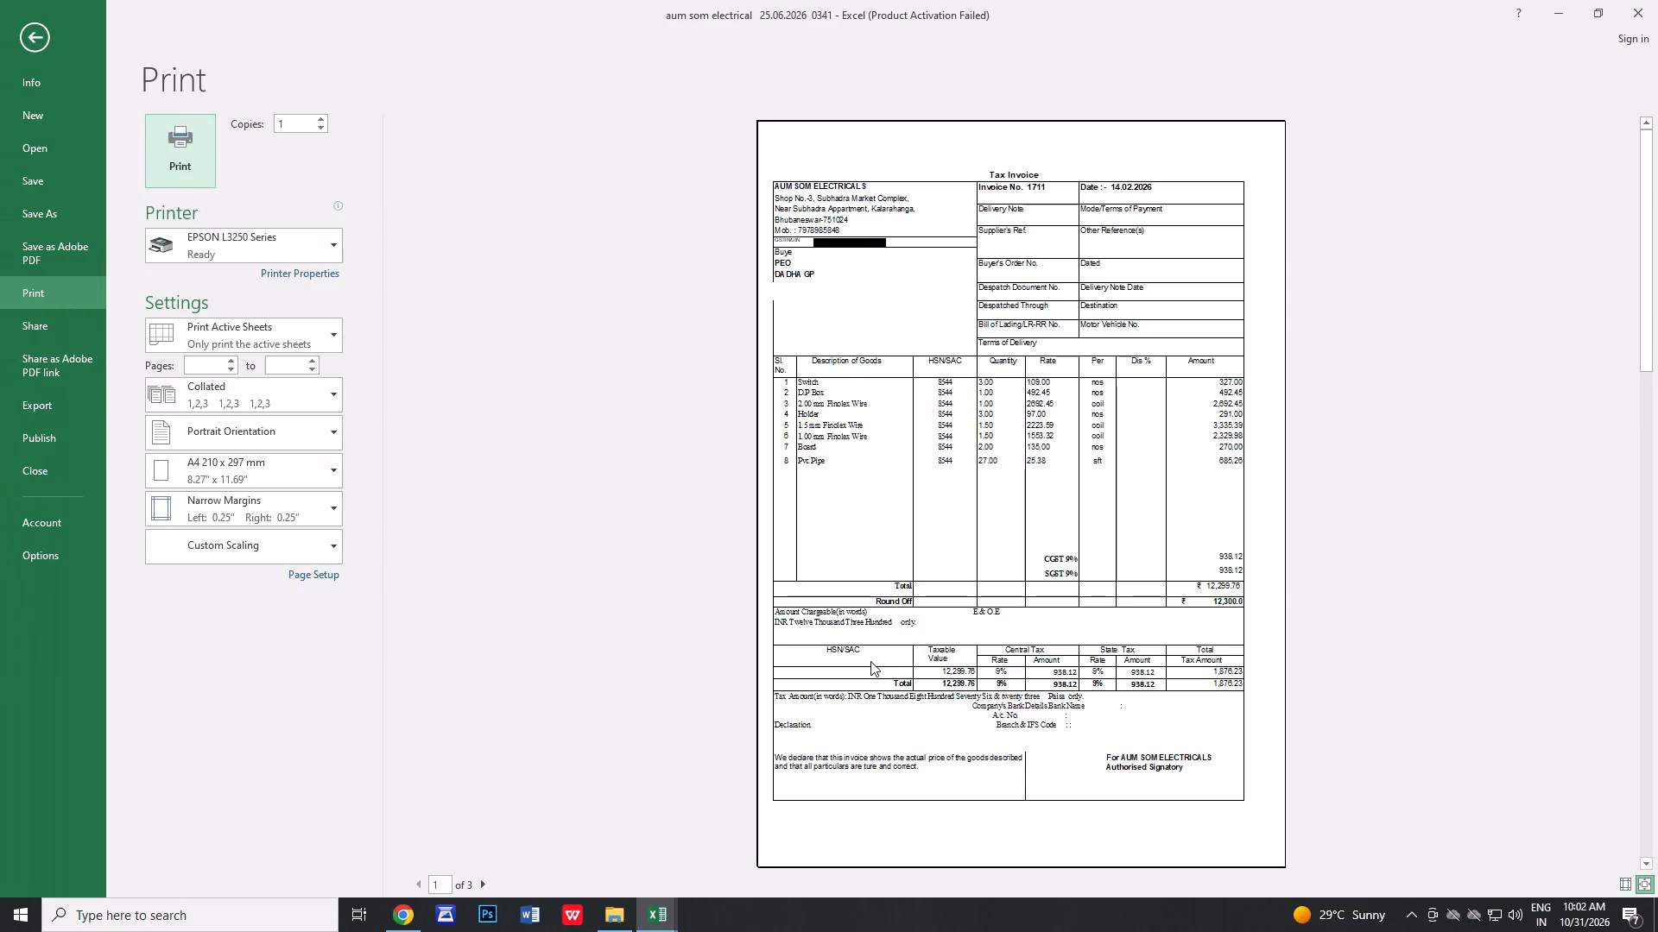
click(230, 357)
click(315, 357)
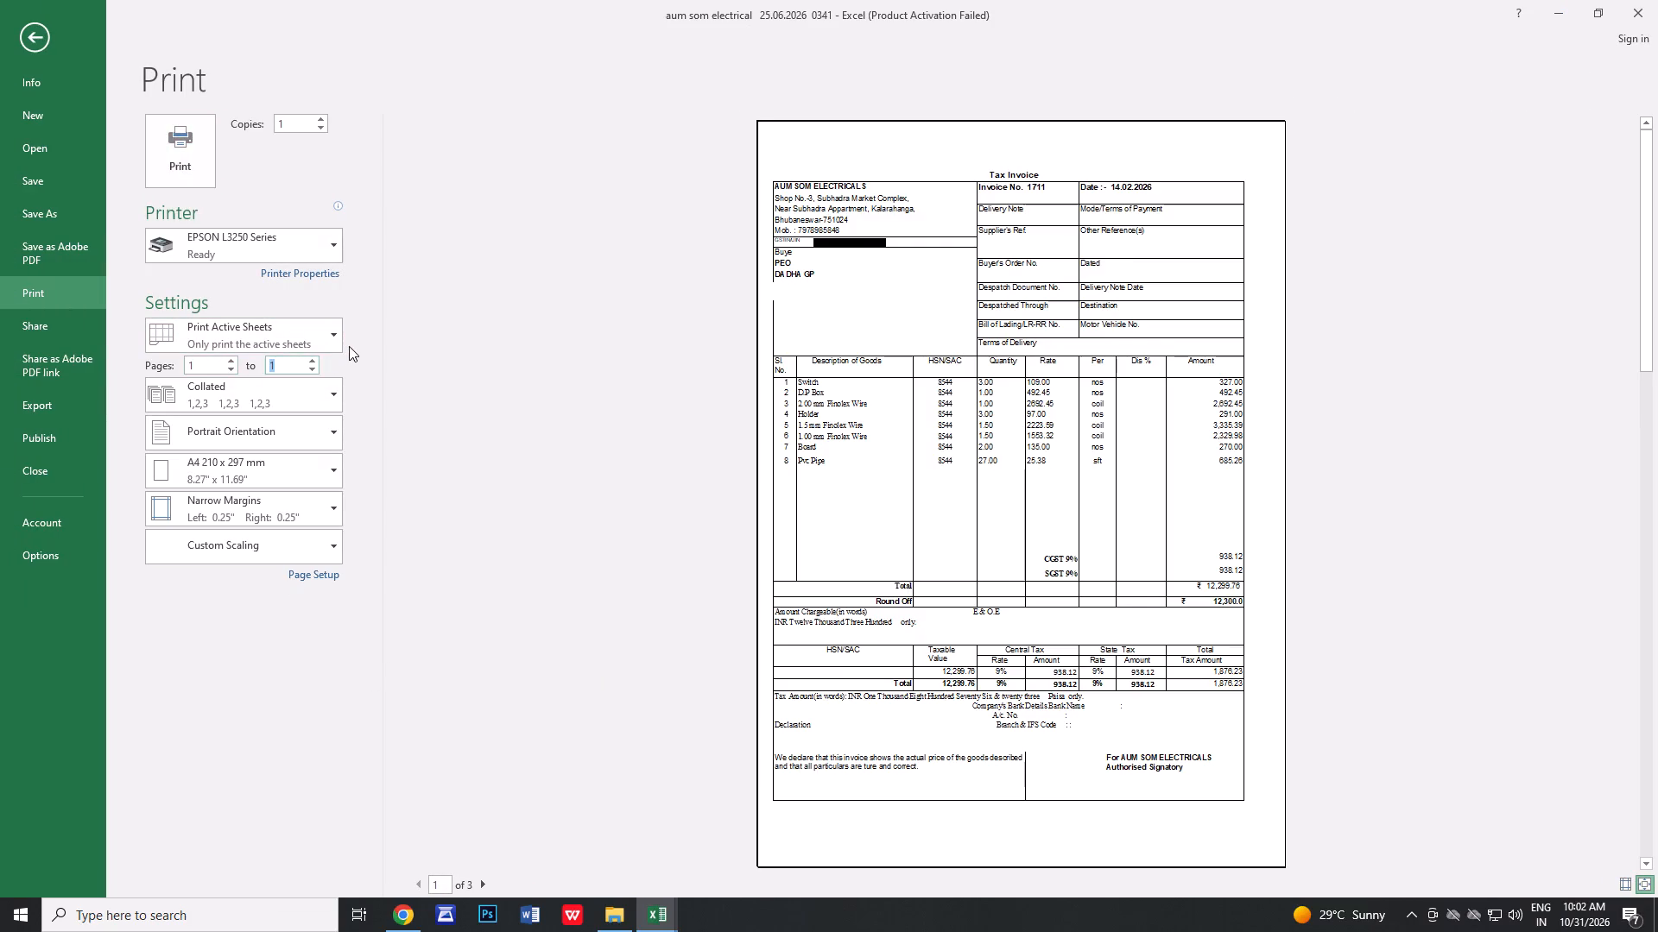
click(193, 160)
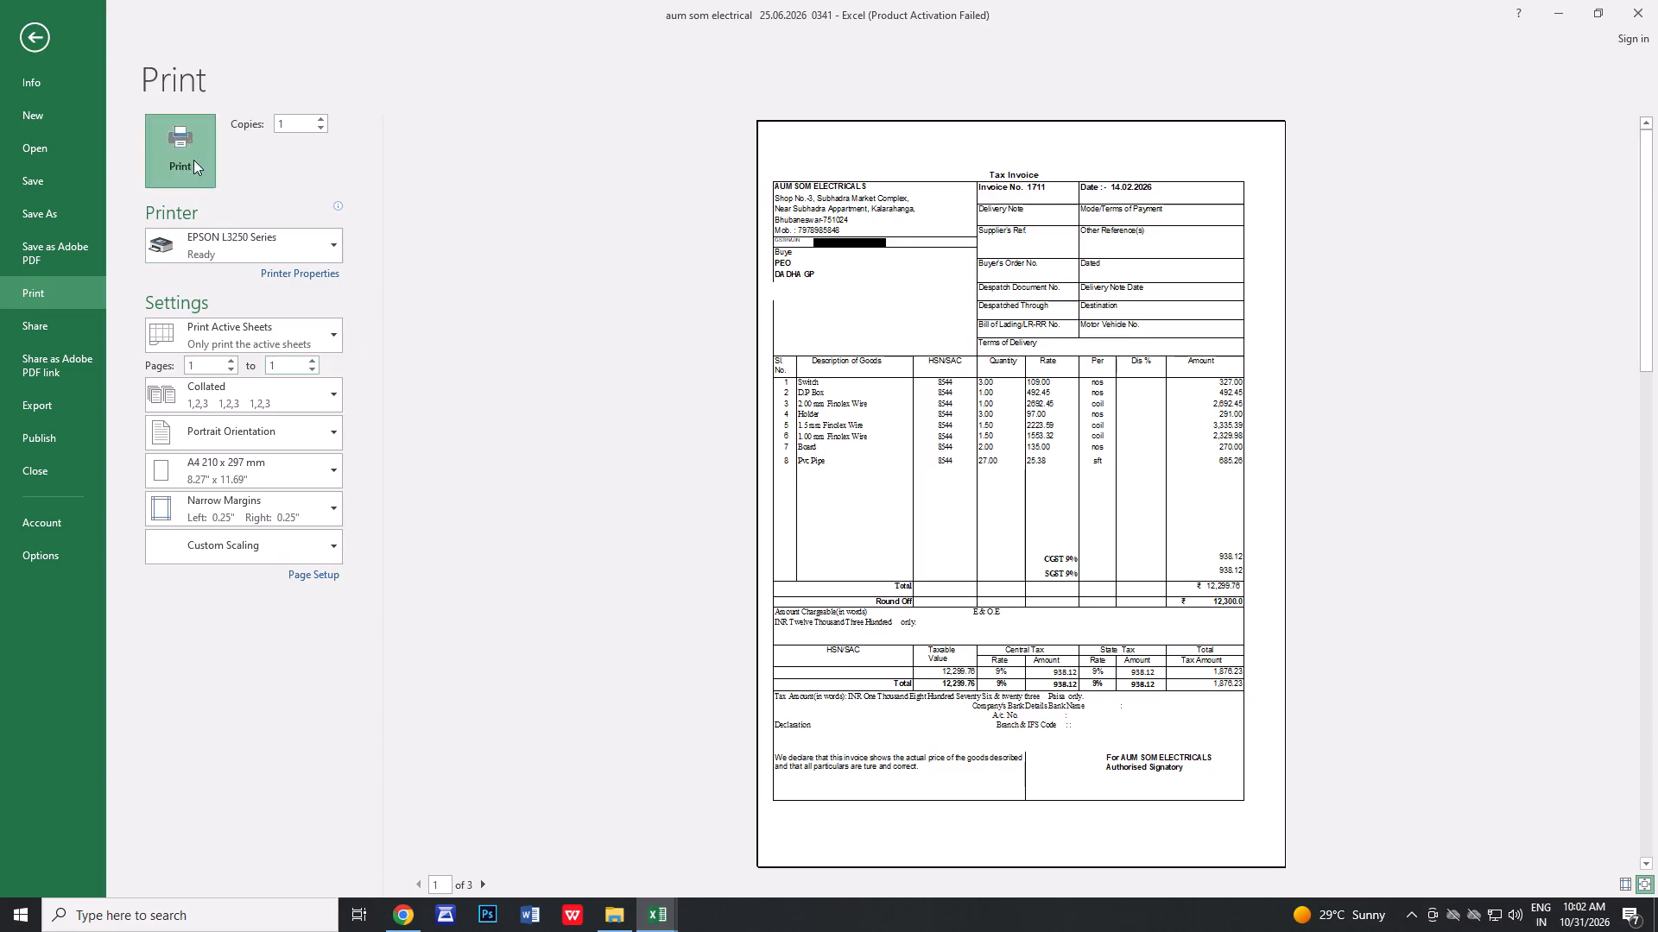
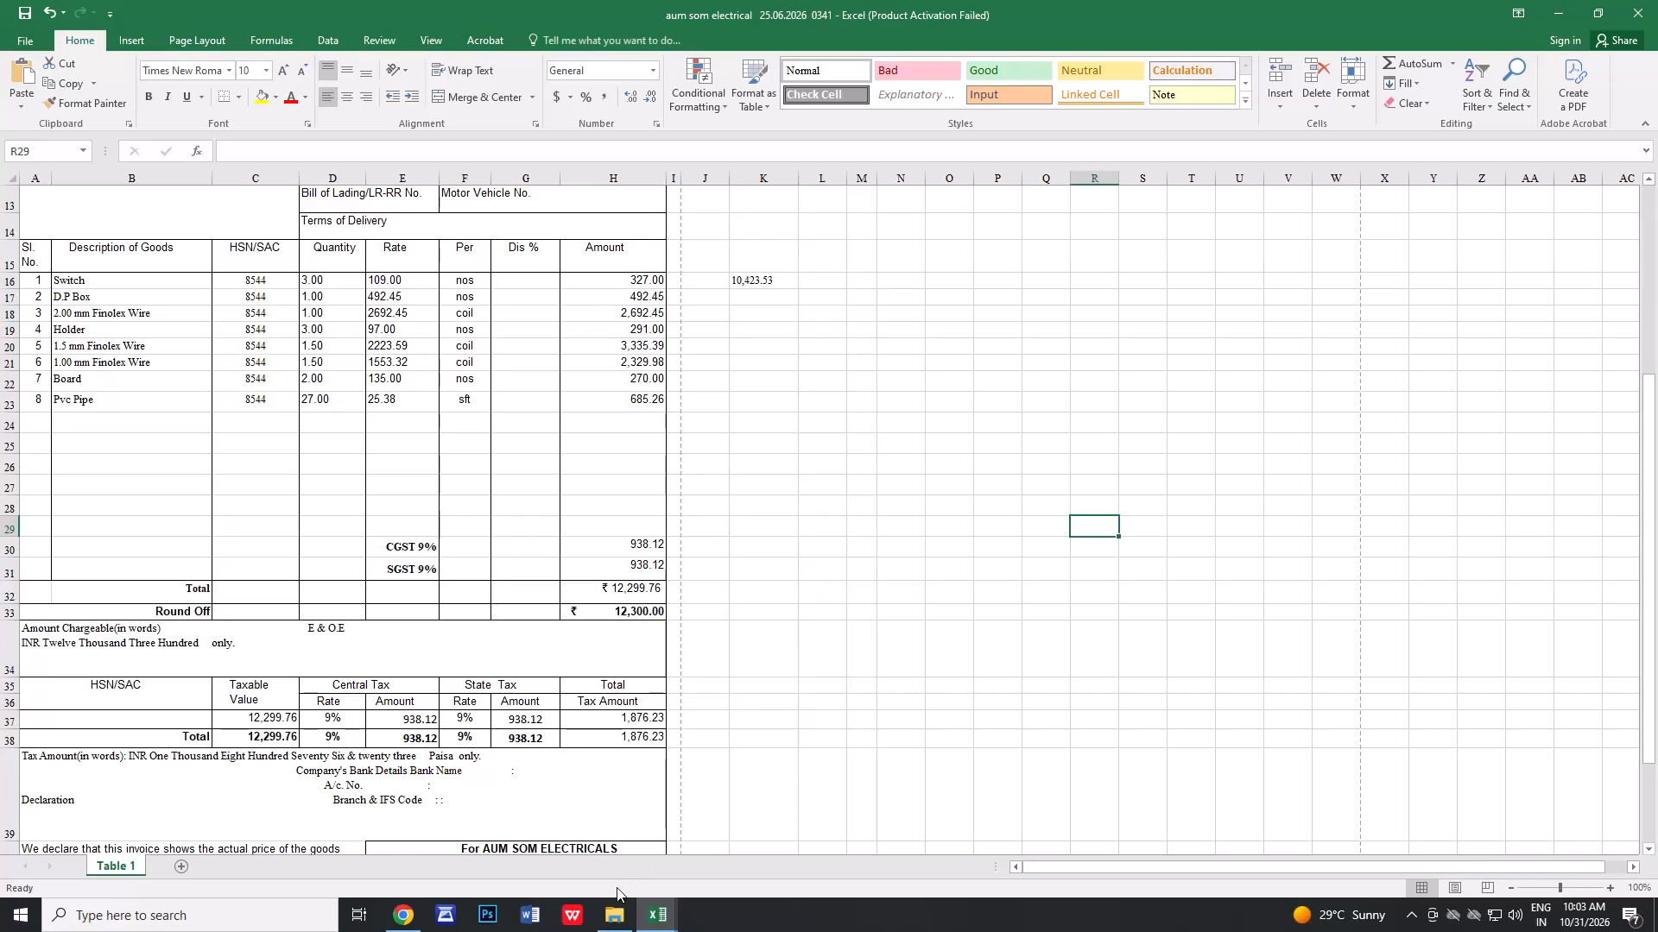
Find the file "aliva prints bill 10.03.2026 1256" in the Bulu Bhaina folder and open it with Excel 2016.
click(615, 931)
scroll(529, 686, down, 20)
scroll(529, 686, down, 2)
scroll(528, 681, up, 1)
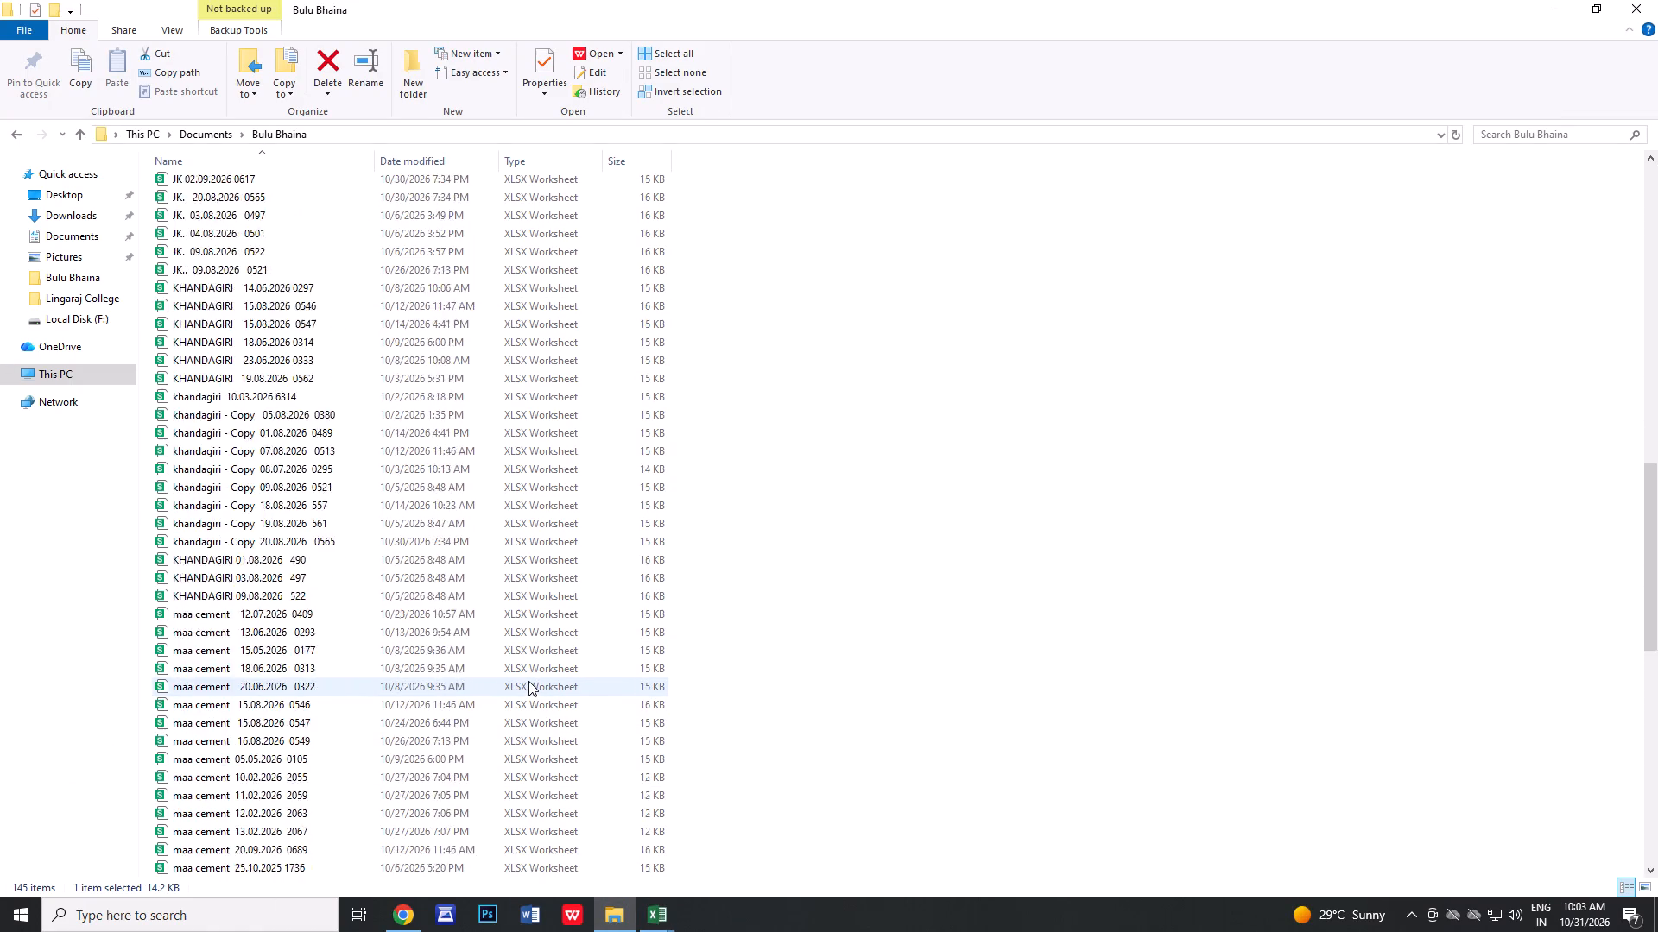
scroll(528, 680, down, 20)
scroll(528, 680, down, 4)
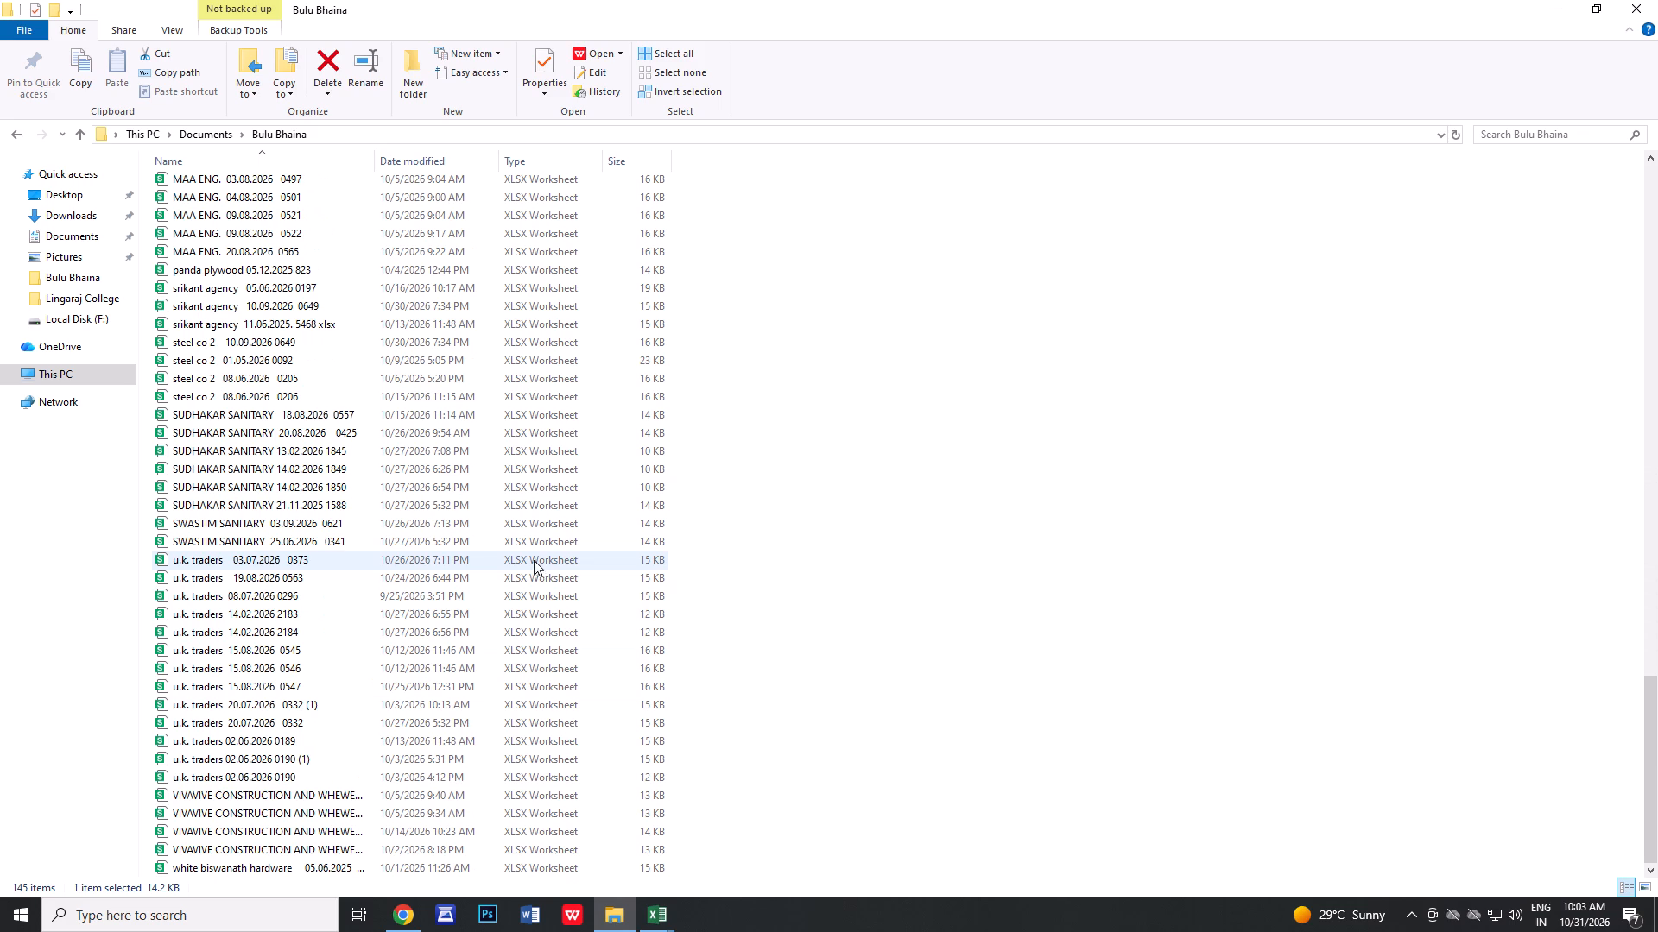
scroll(530, 564, down, 8)
scroll(432, 668, up, 3)
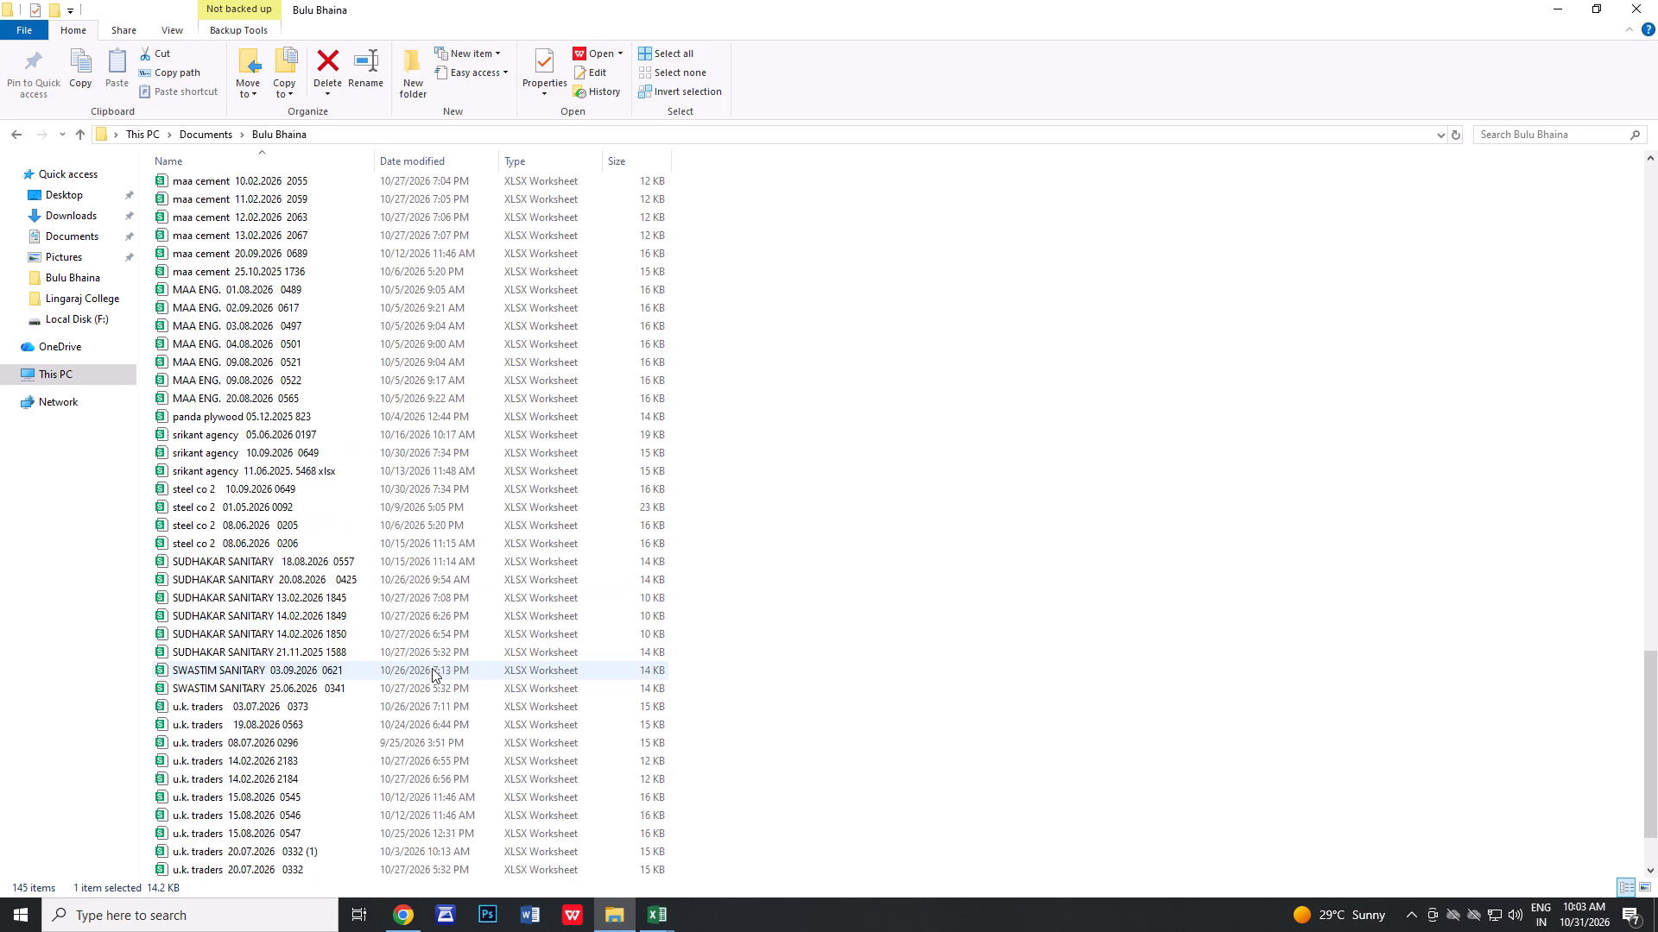
scroll(432, 668, up, 9)
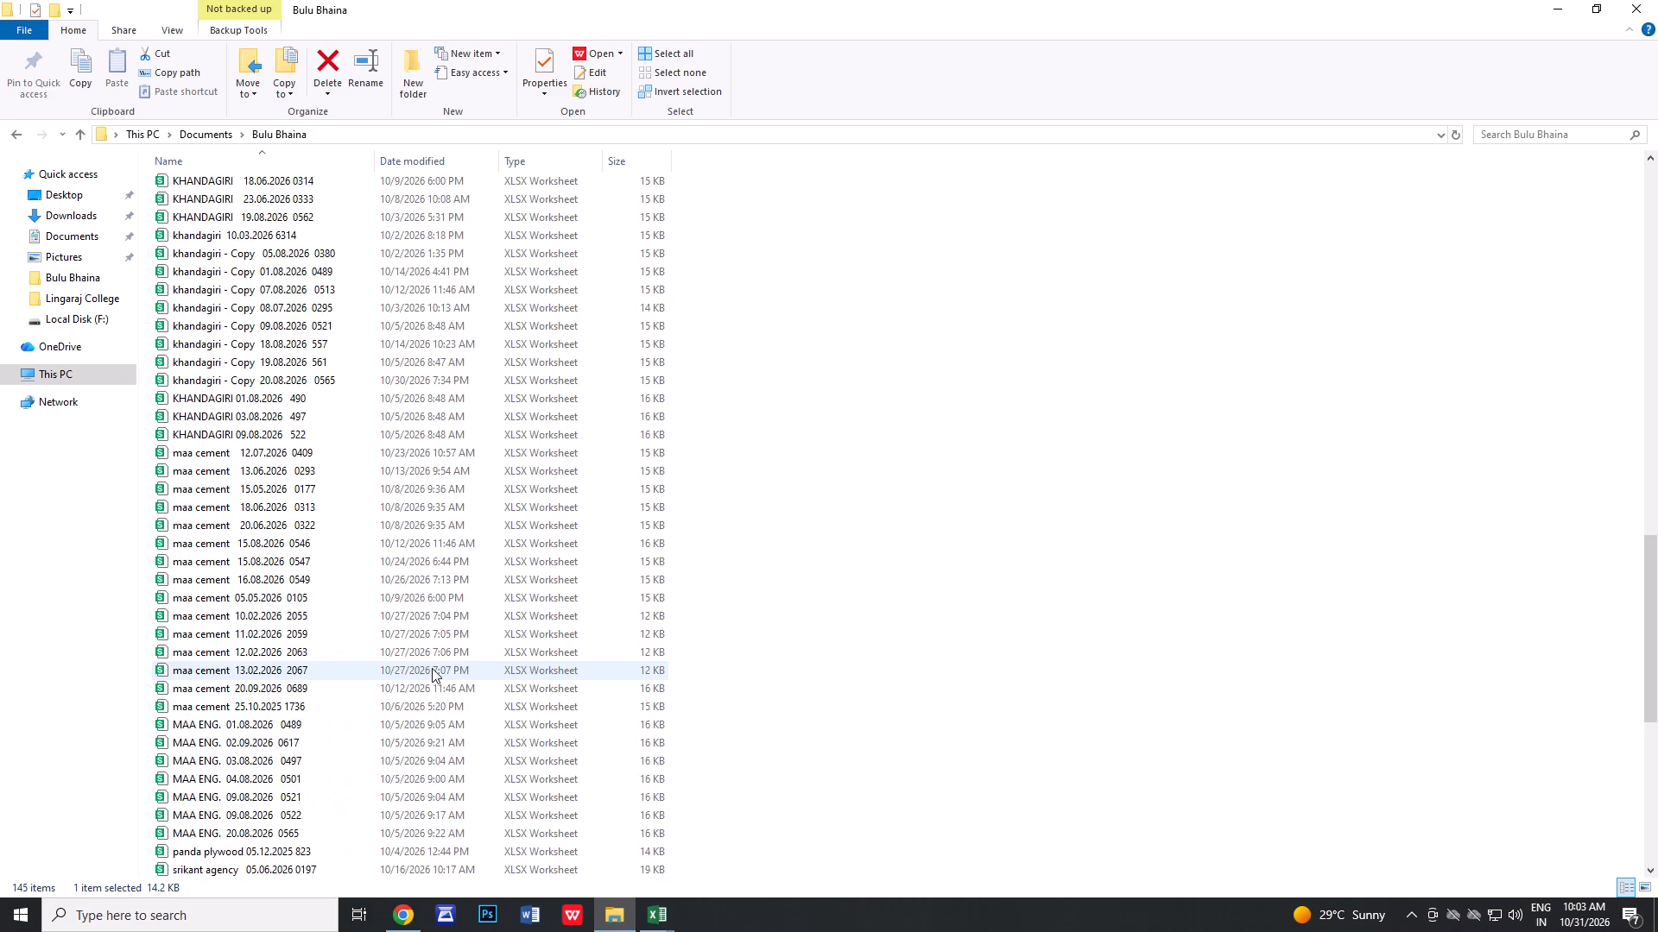
scroll(432, 668, up, 11)
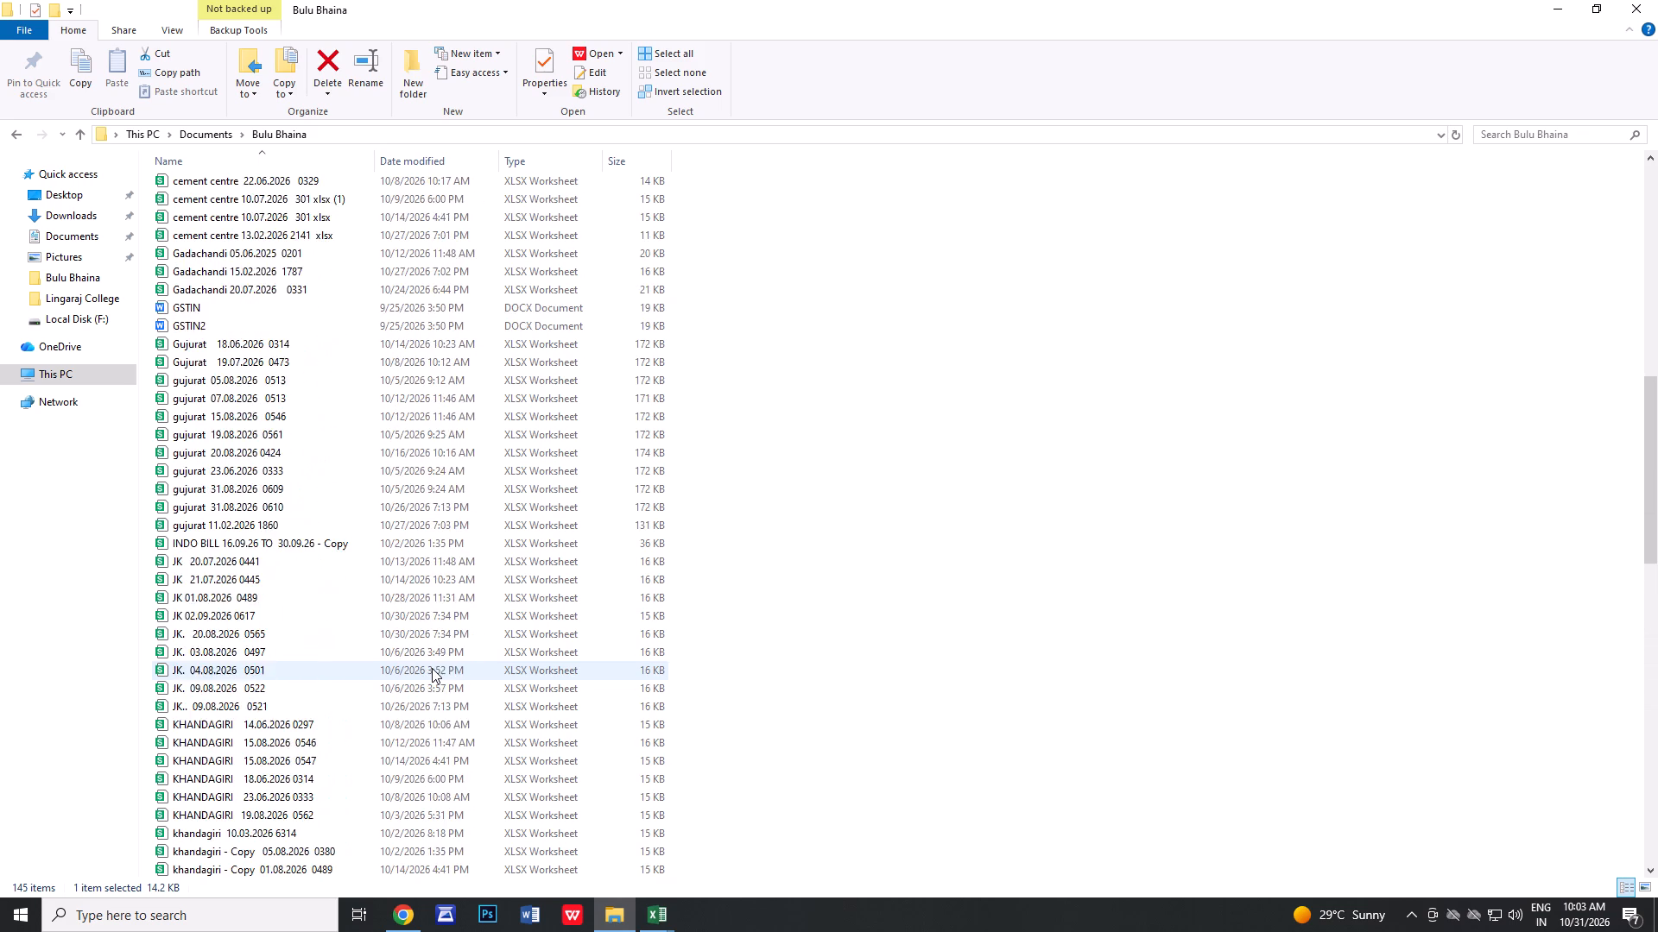
scroll(432, 668, up, 9)
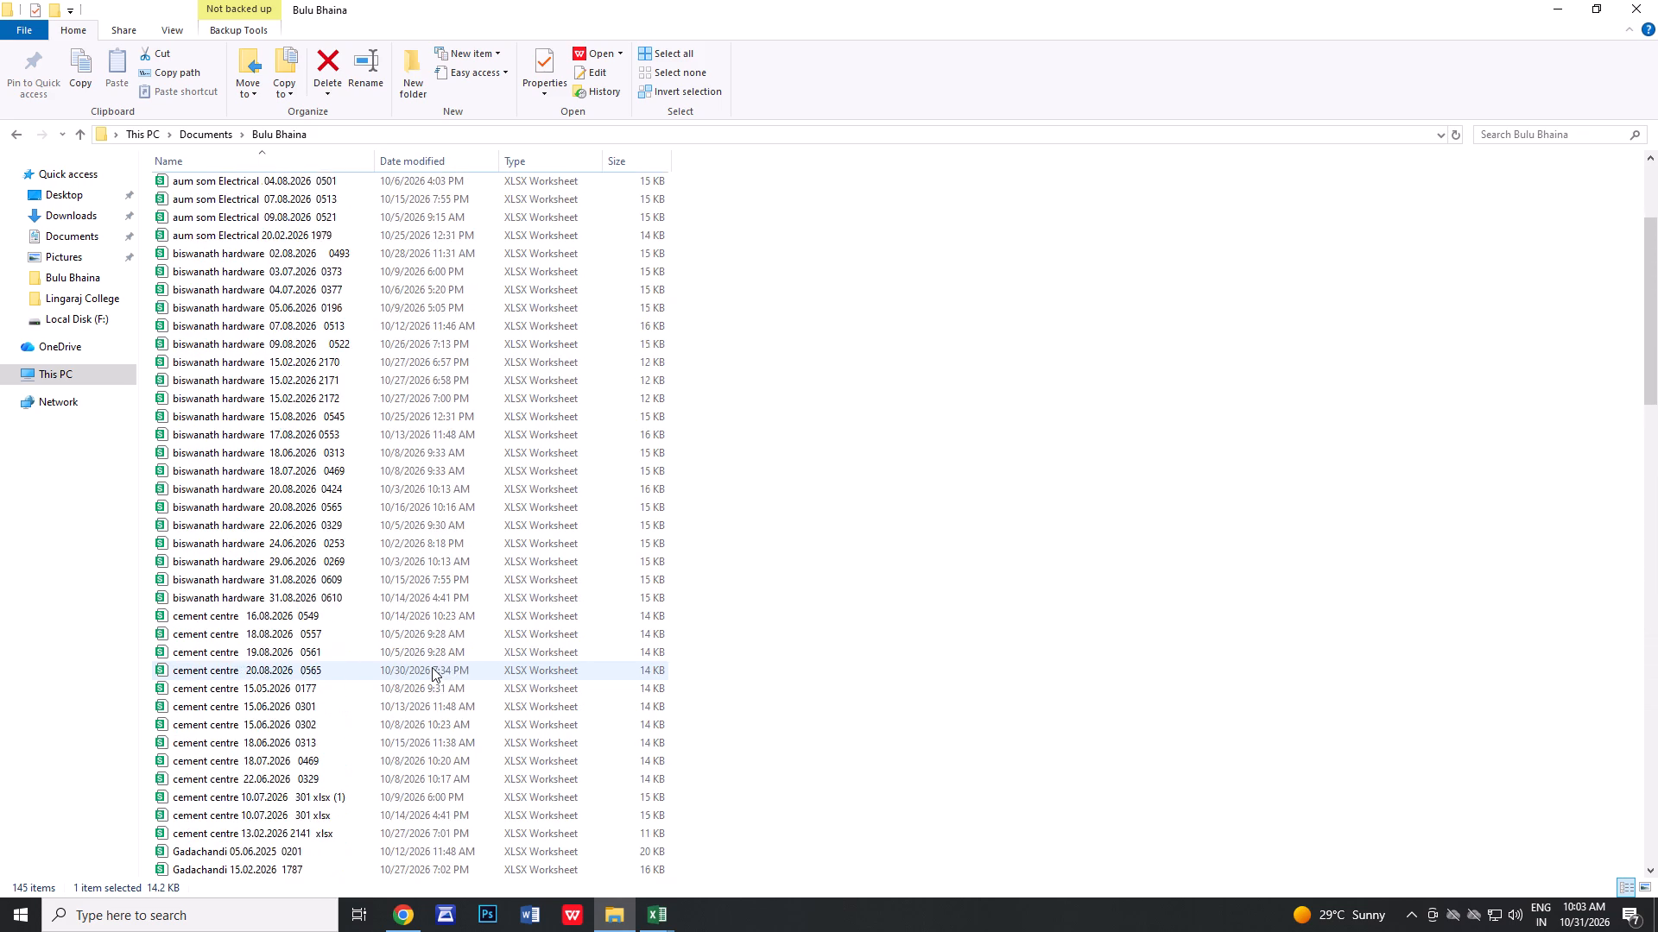
scroll(432, 667, up, 4)
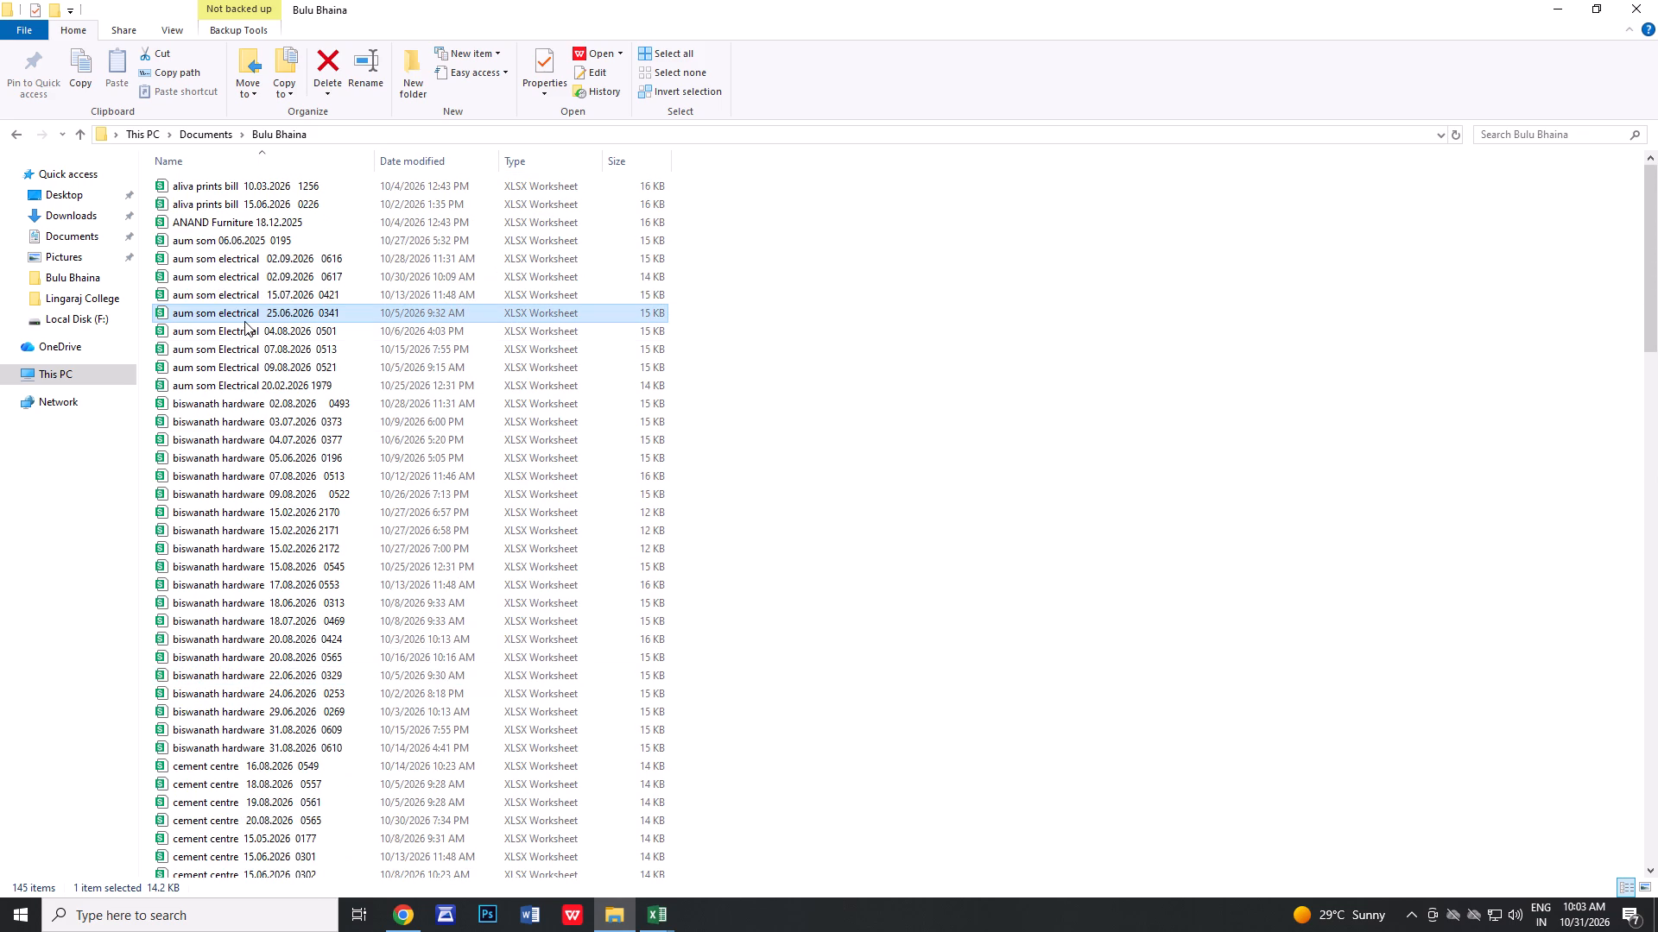
scroll(244, 321, up, 1)
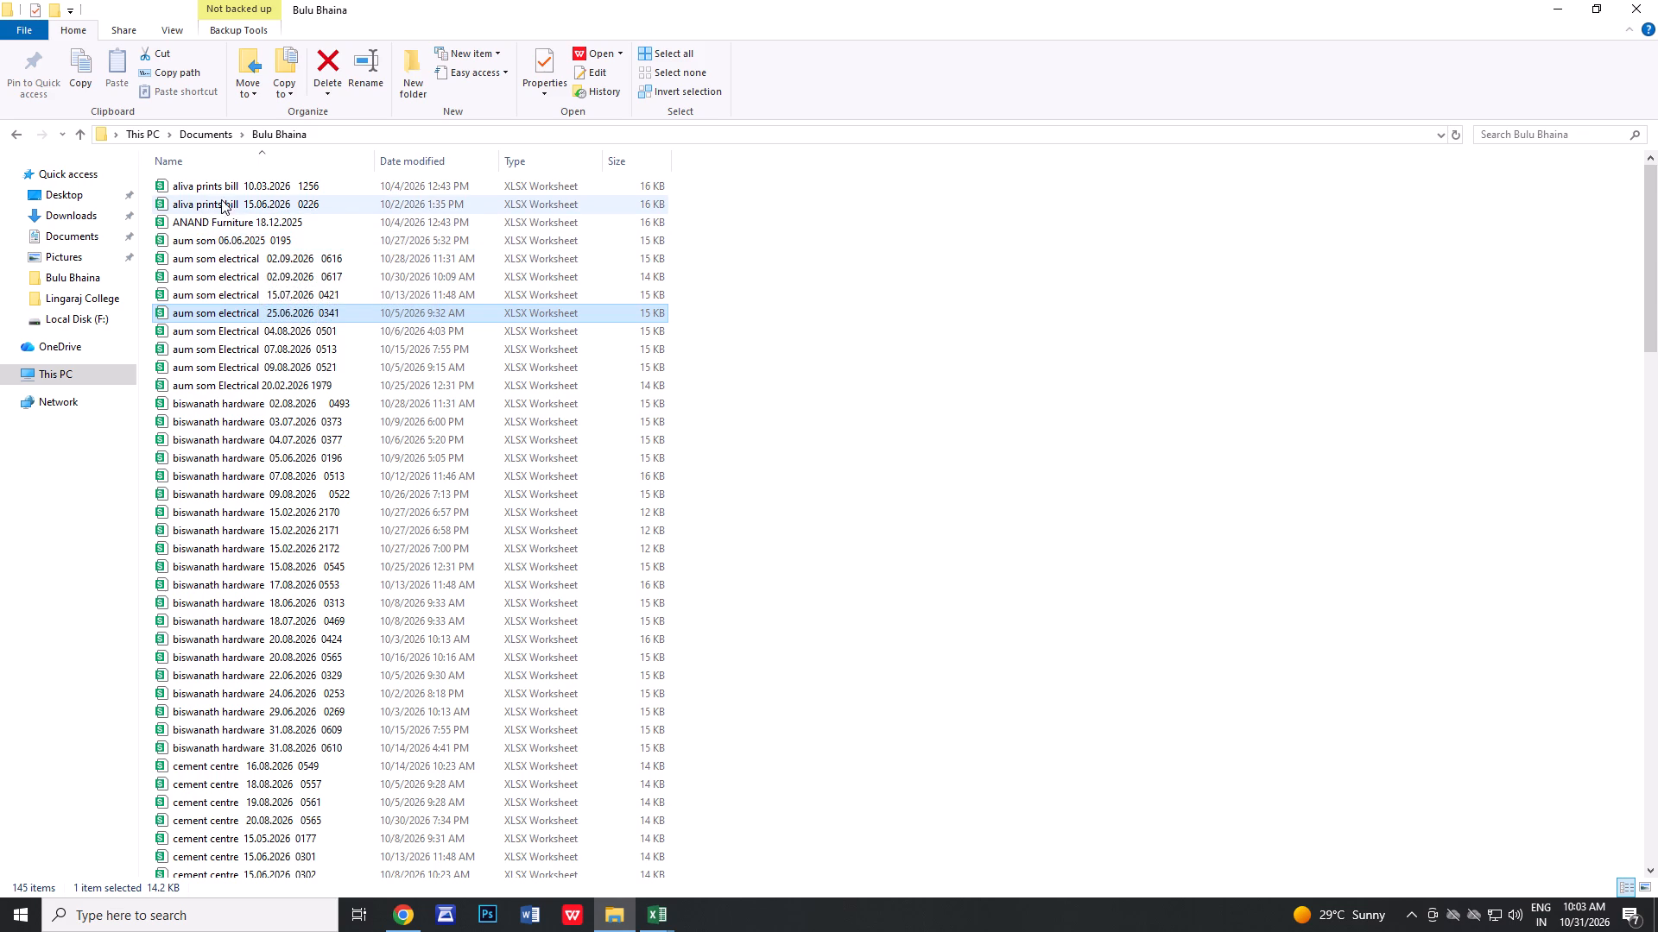
right_click(218, 183)
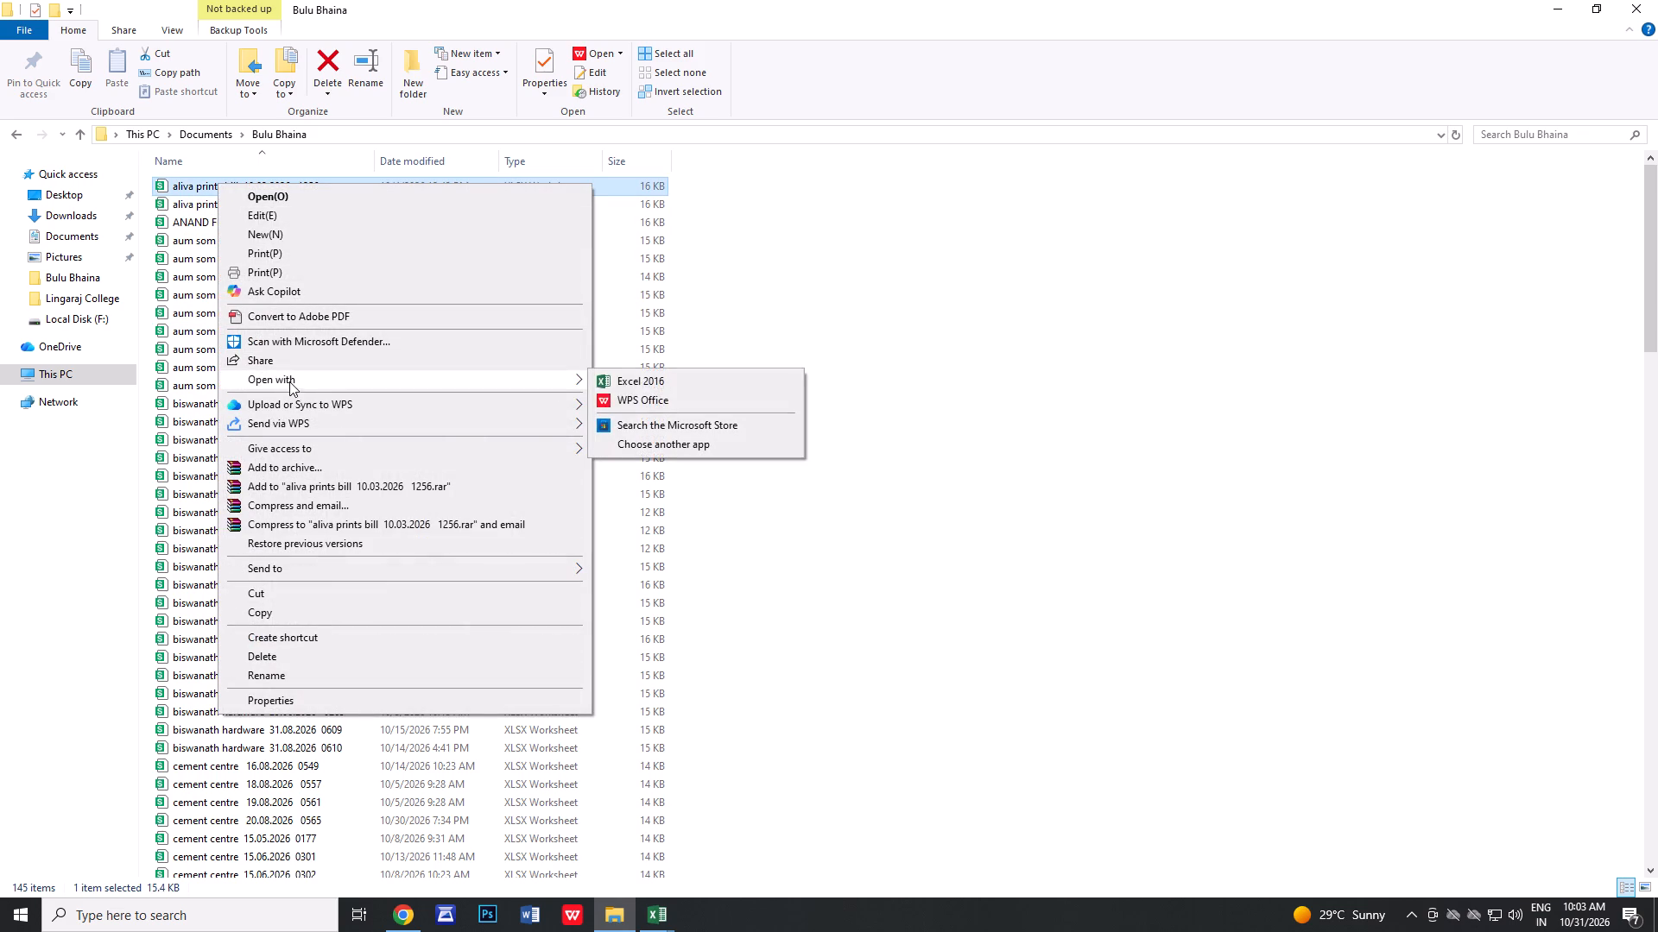
click(610, 383)
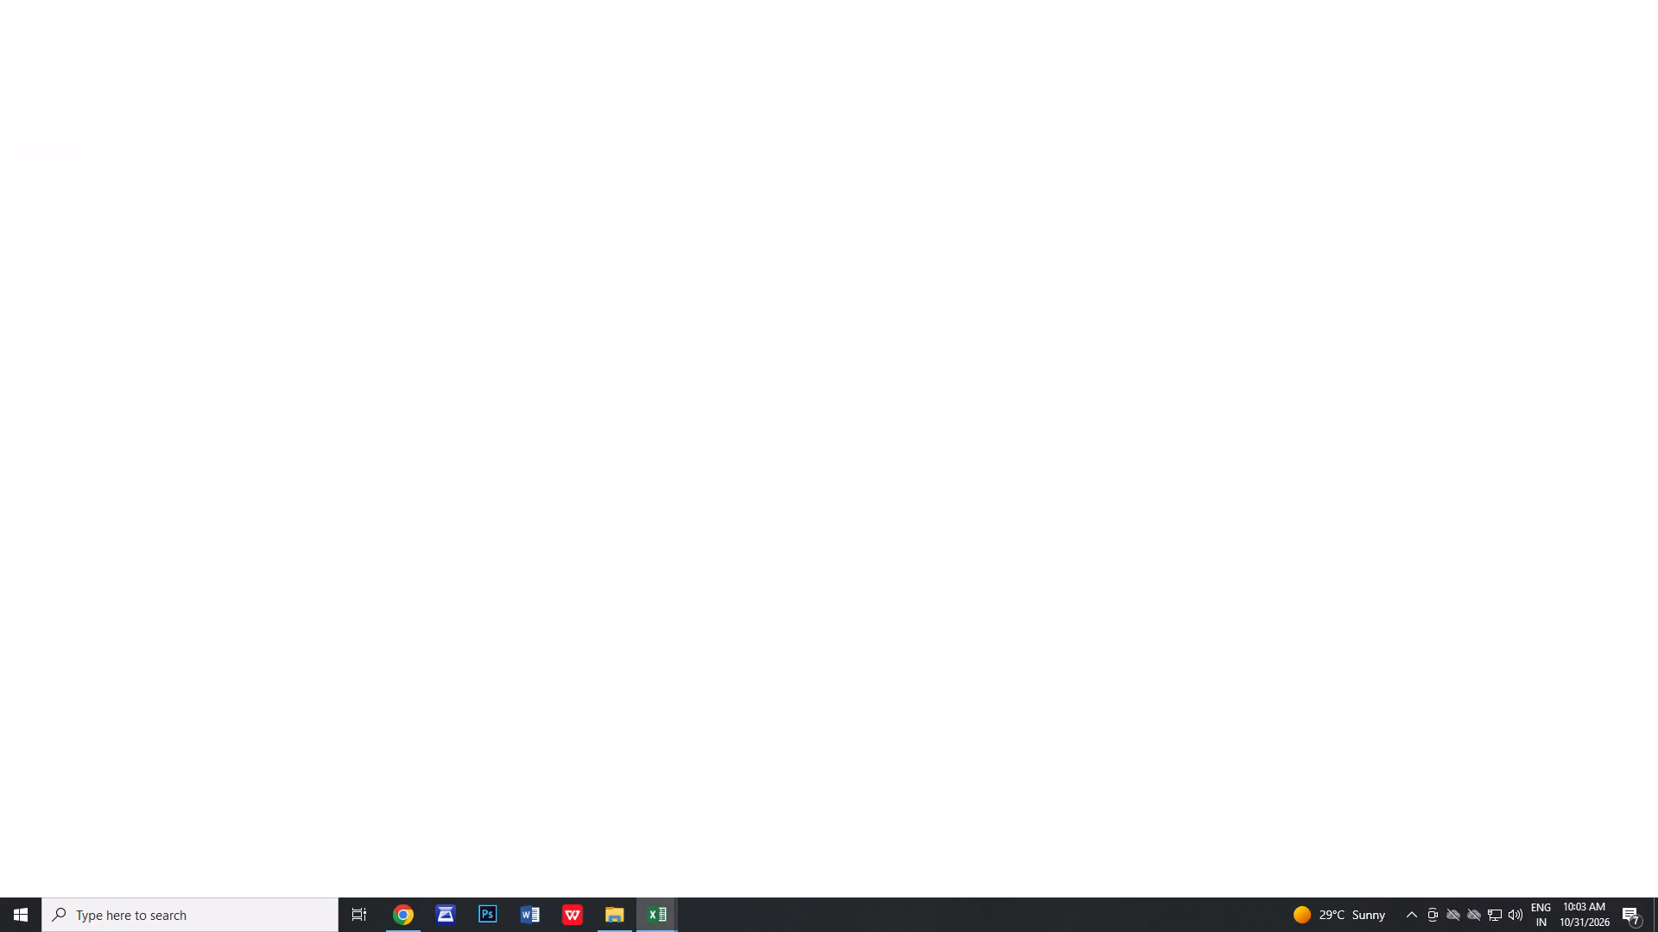
Change the buyer's address on the Aliva Prints invoice to Dadha GP.
scroll(901, 474, up, 9)
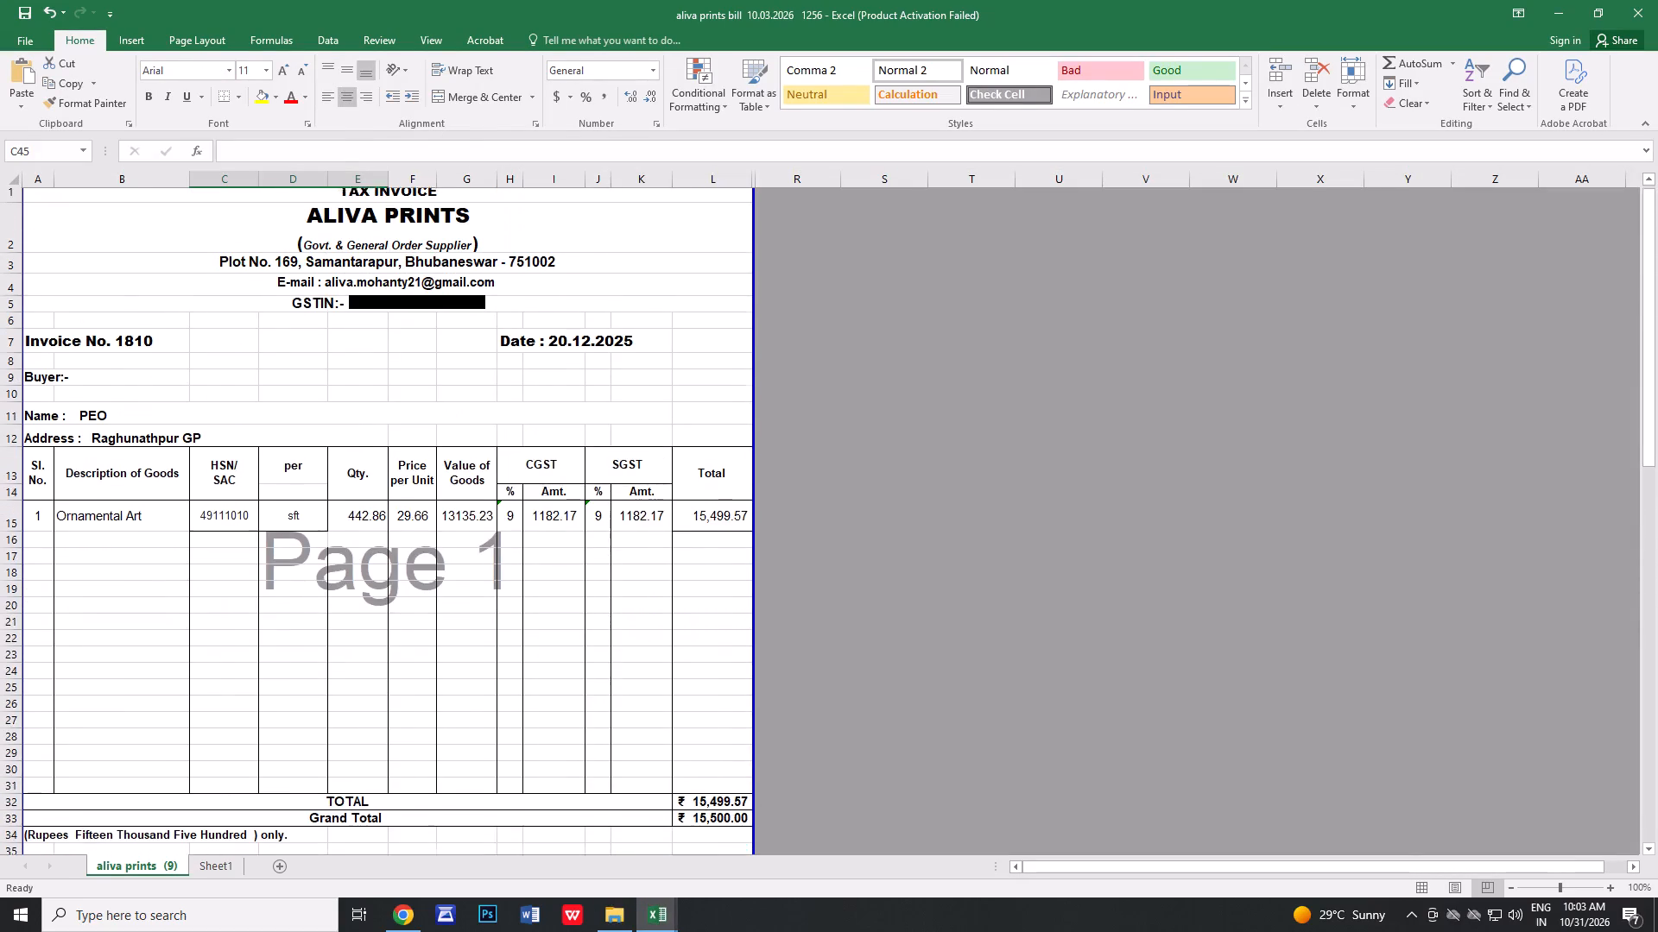
scroll(902, 475, up, 4)
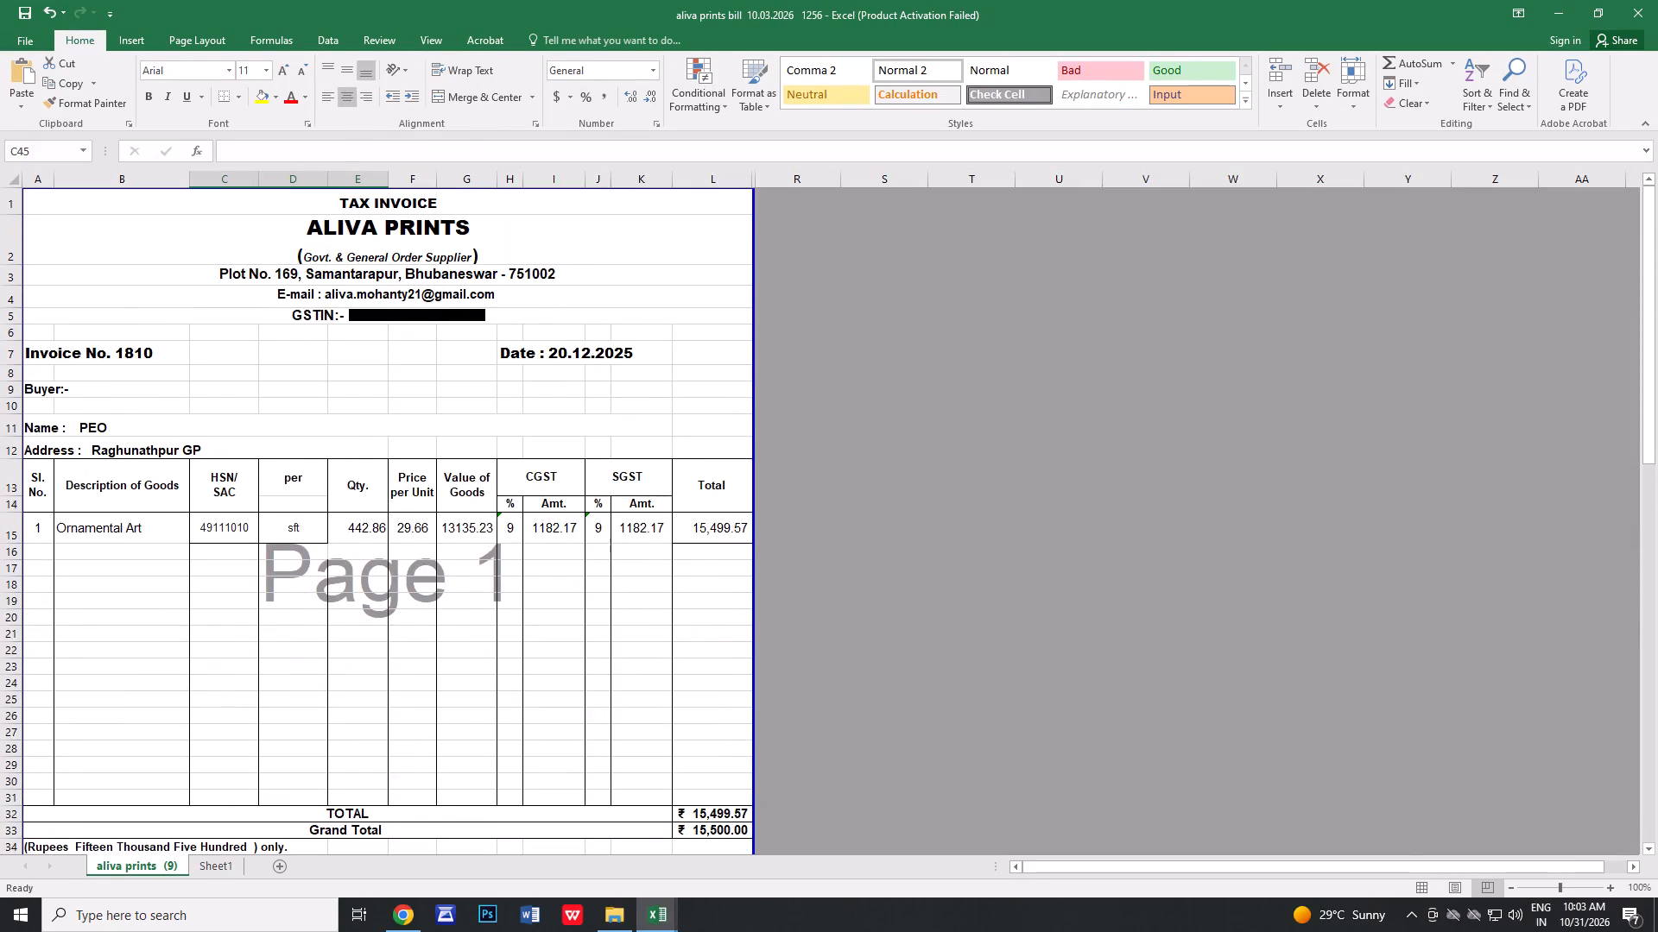
double_click(169, 447)
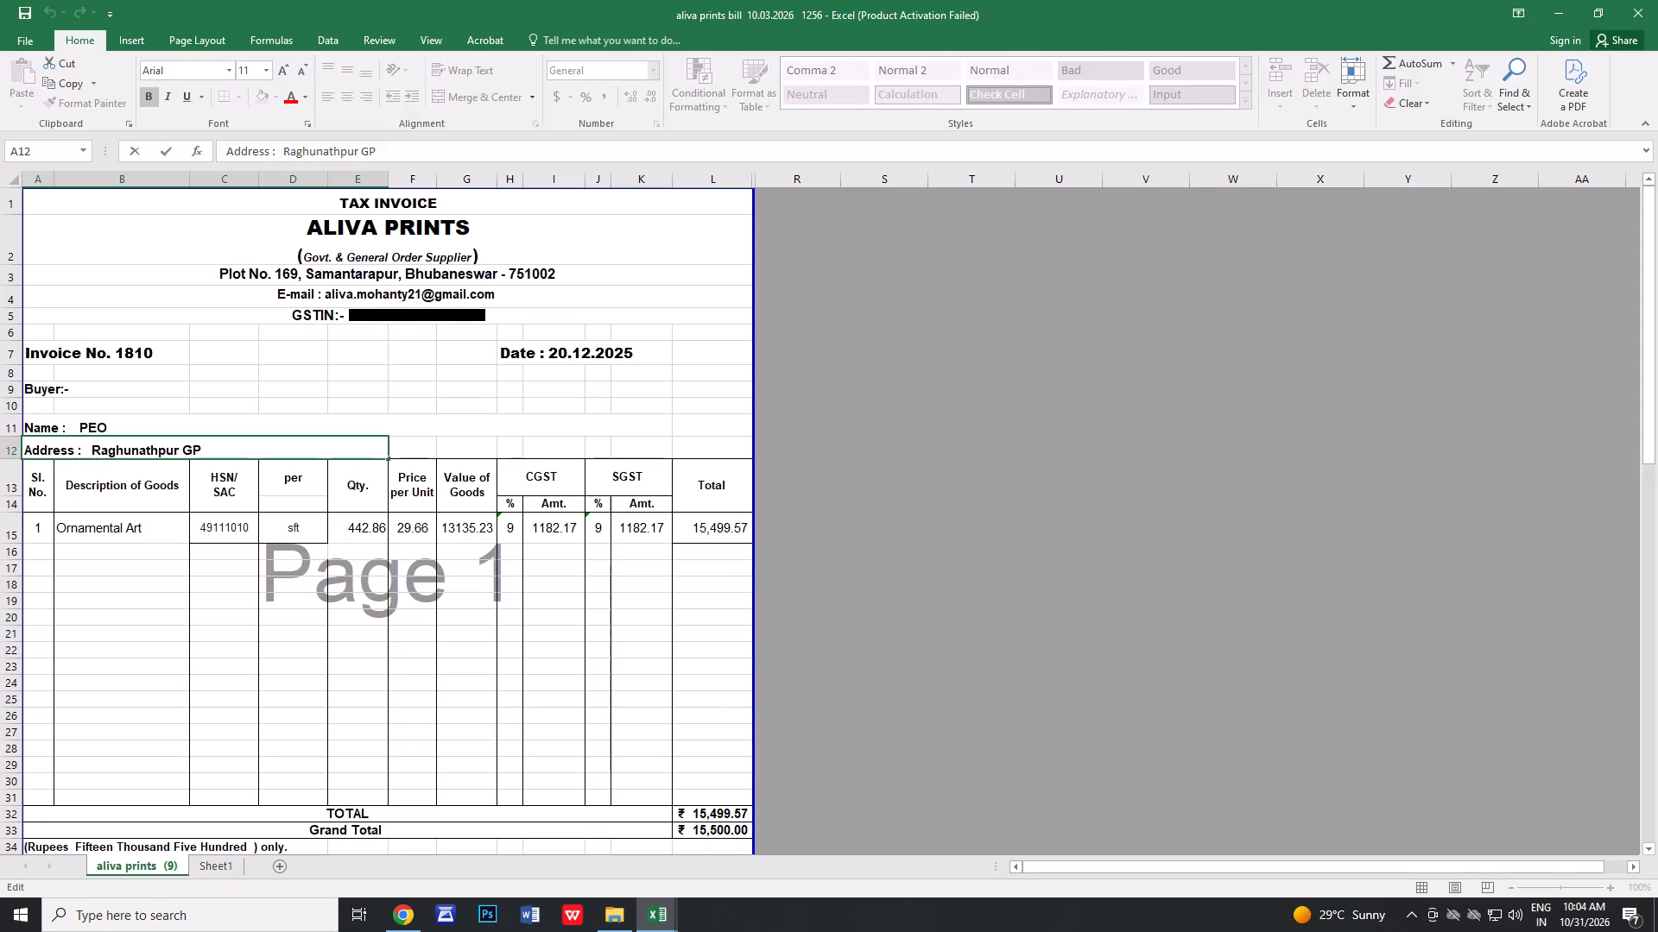
key(Right)
key(Right)
key(BackSpace)
key(BackSpace)
key(BackSpace)
key(BackSpace)
key(BackSpace)
key(BackSpace)
key(BackSpace)
key(BackSpace)
key(BackSpace)
key(BackSpace)
key(BackSpace)
key(BackSpace)
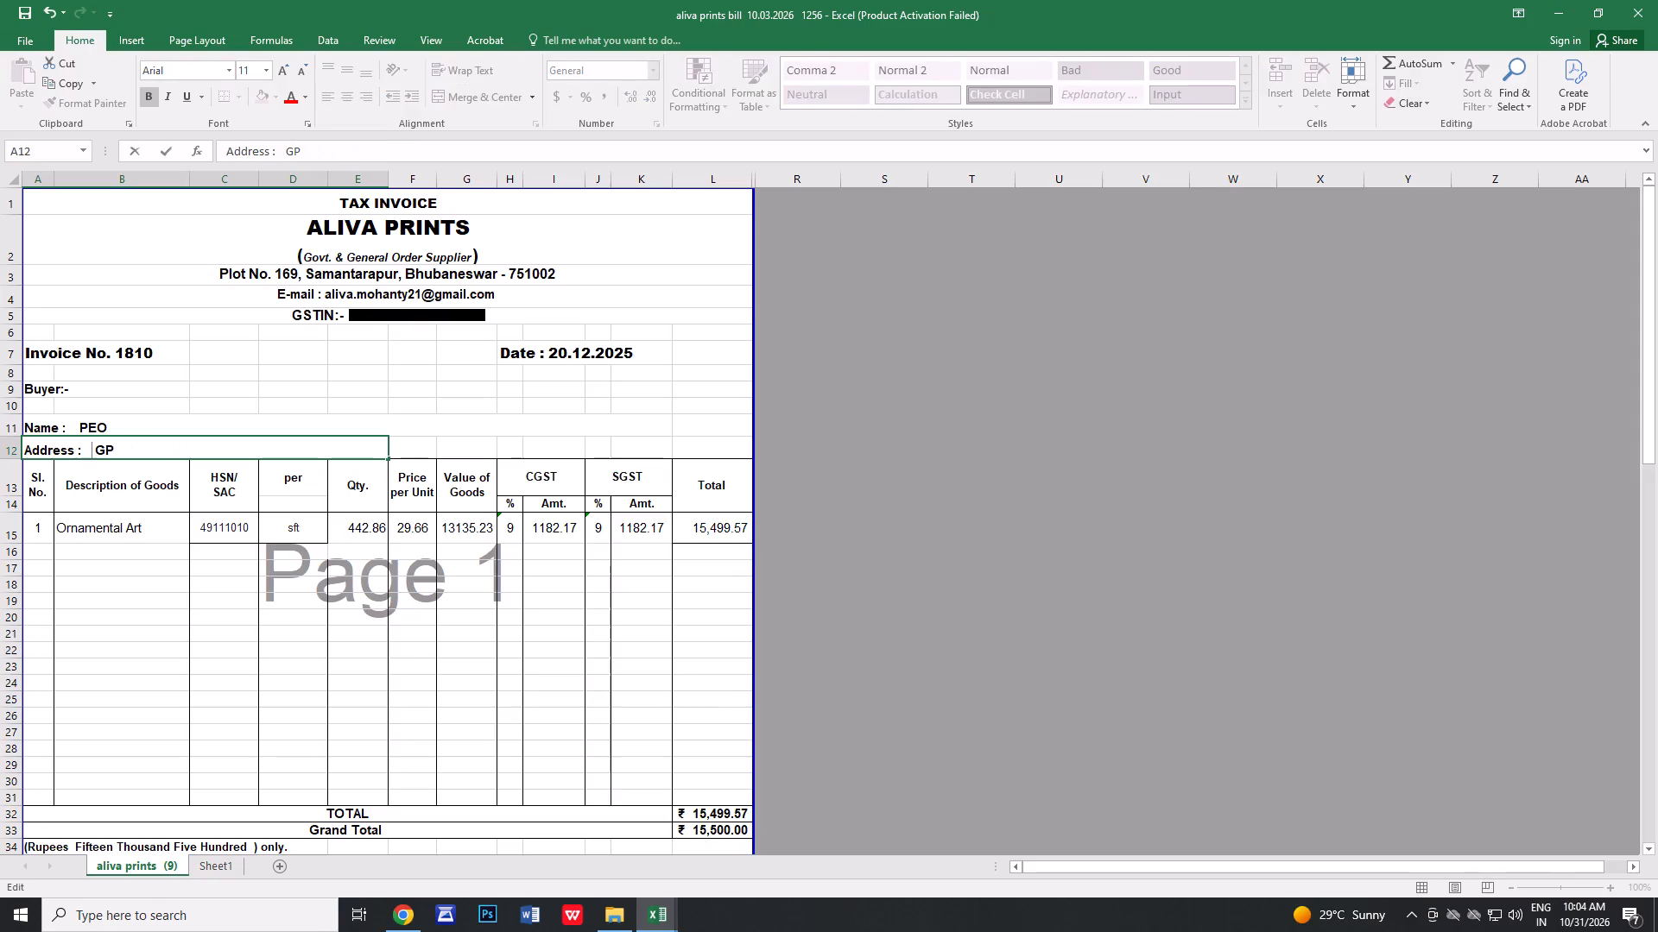
key(d)
text(adha)
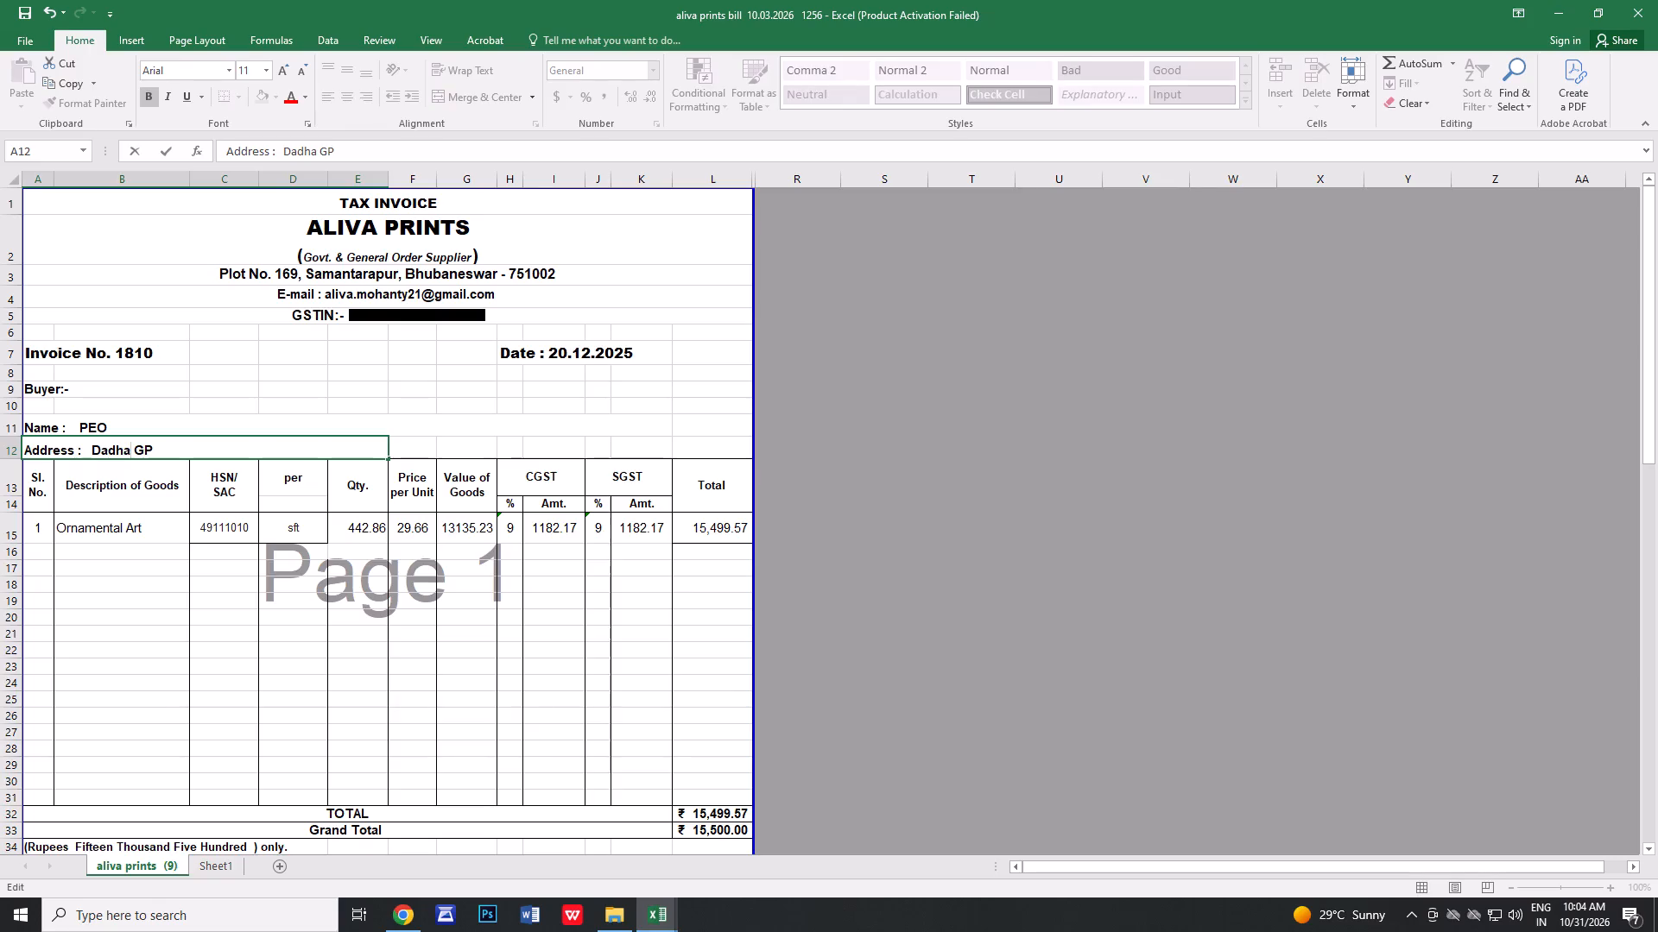
click(172, 563)
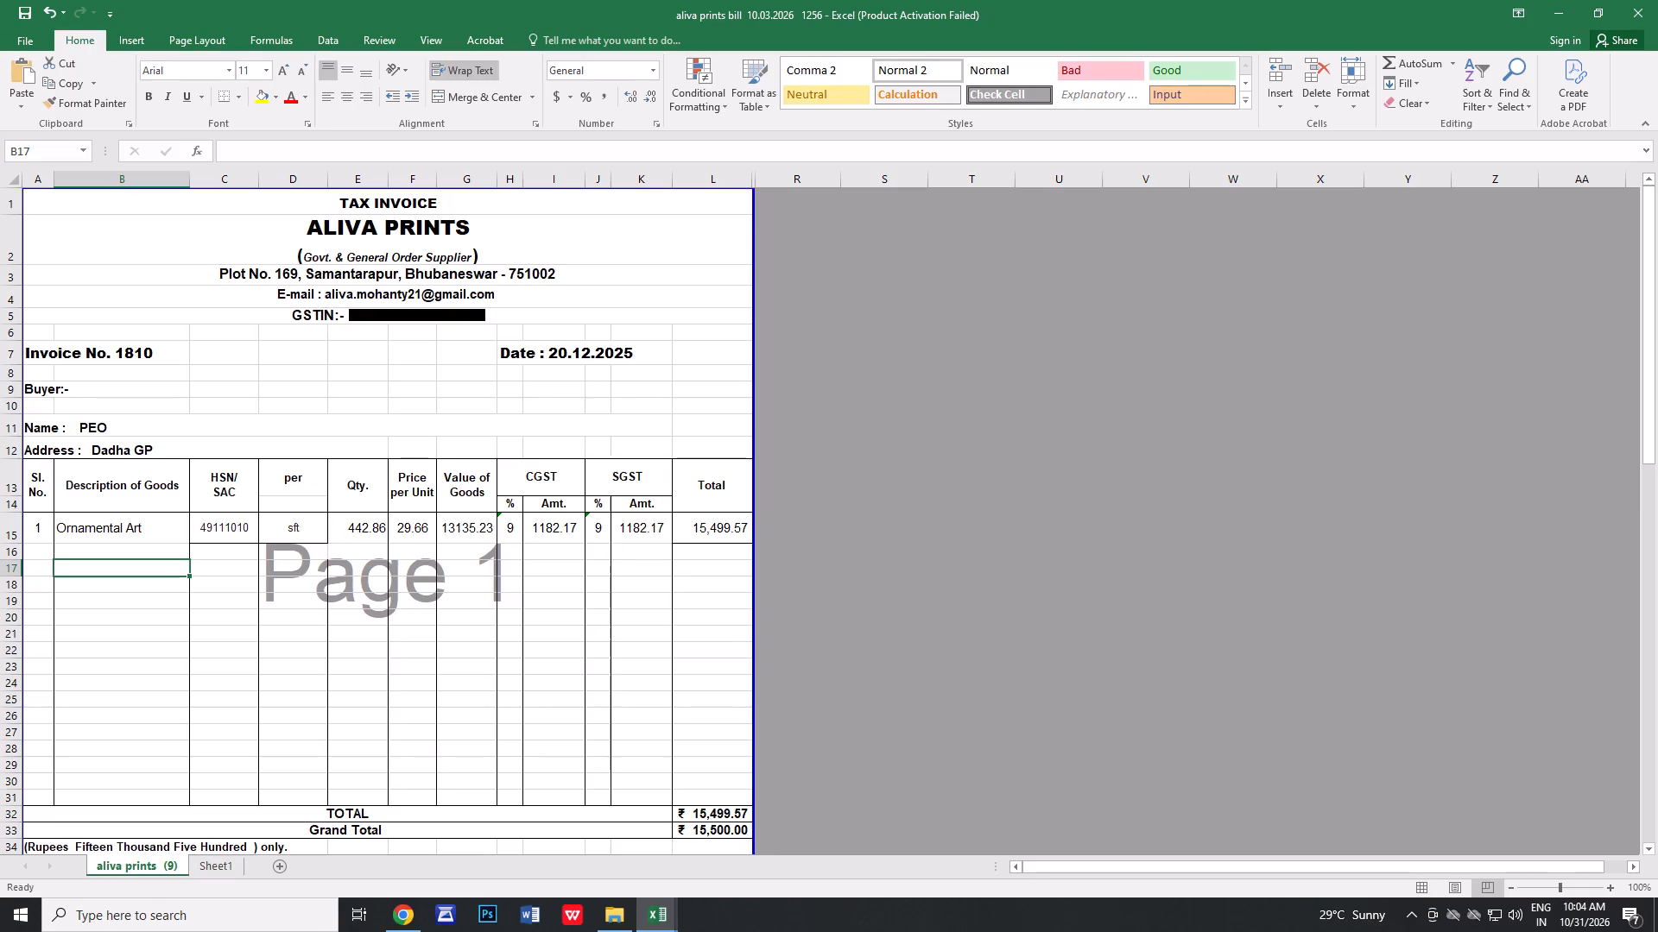
Set the invoice date to 14.02.2026.
double_click(566, 355)
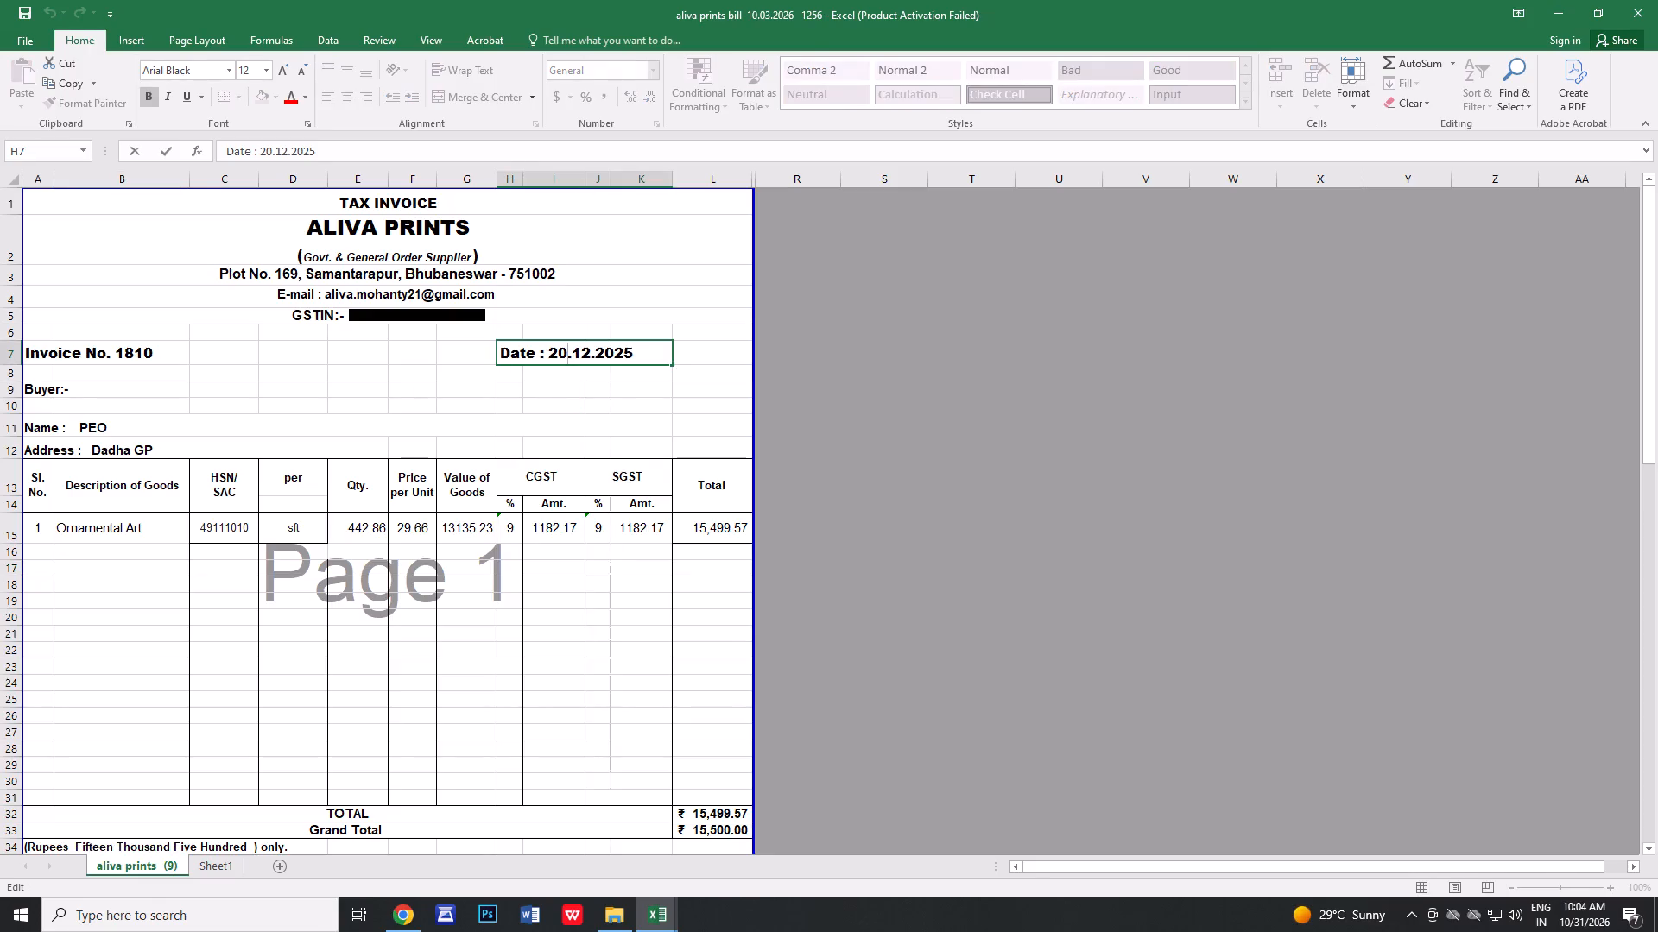
key(BackSpace)
key(BackSpace)
text(14)
key(Right)
key(Right)
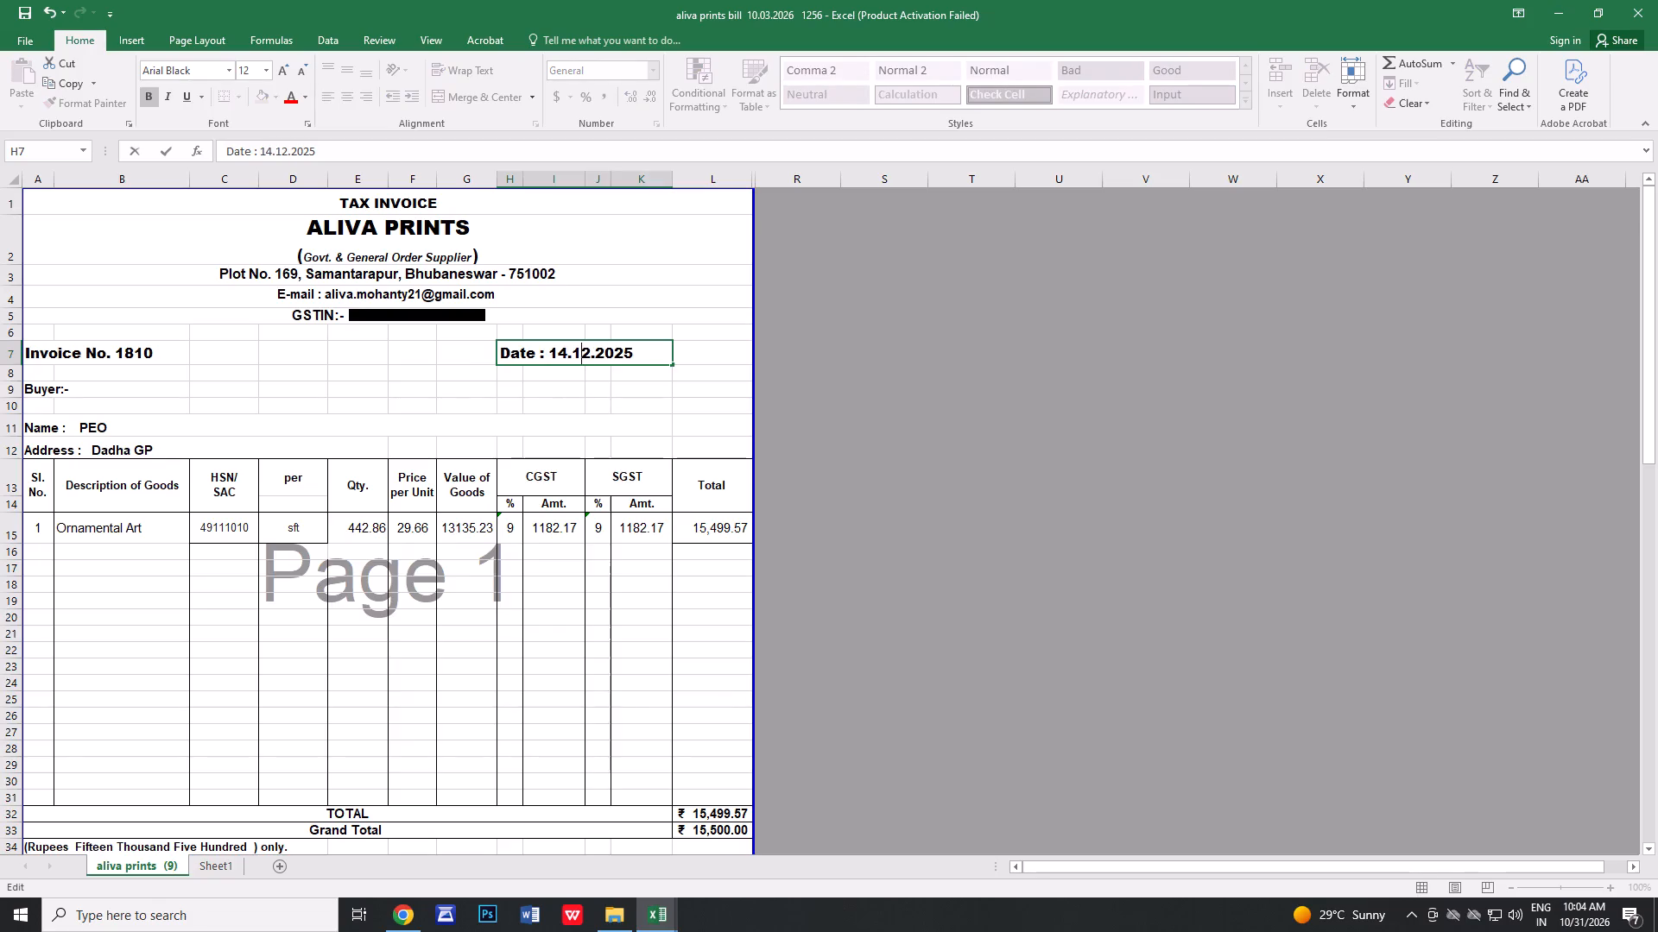
key(Right)
key(BackSpace)
key(BackSpace)
text(02)
key(Right)
key(Right)
key(Right)
key(Right)
key(Right)
key(BackSpace)
key(6)
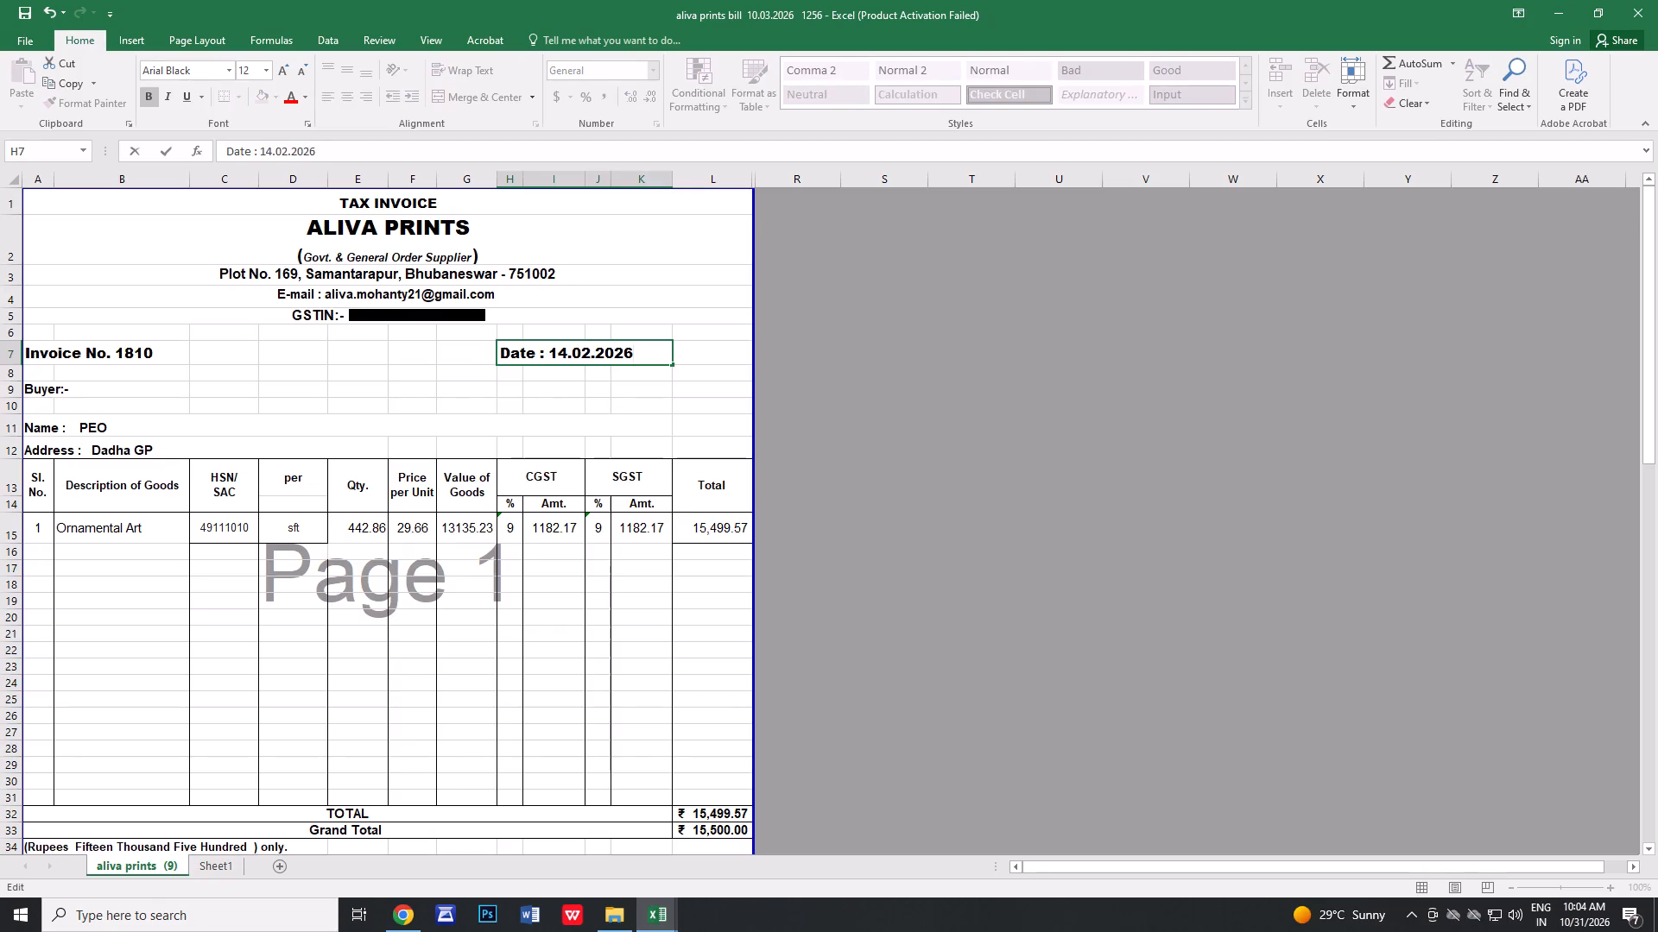
click(441, 408)
Change the invoice number to 1845.
double_click(168, 356)
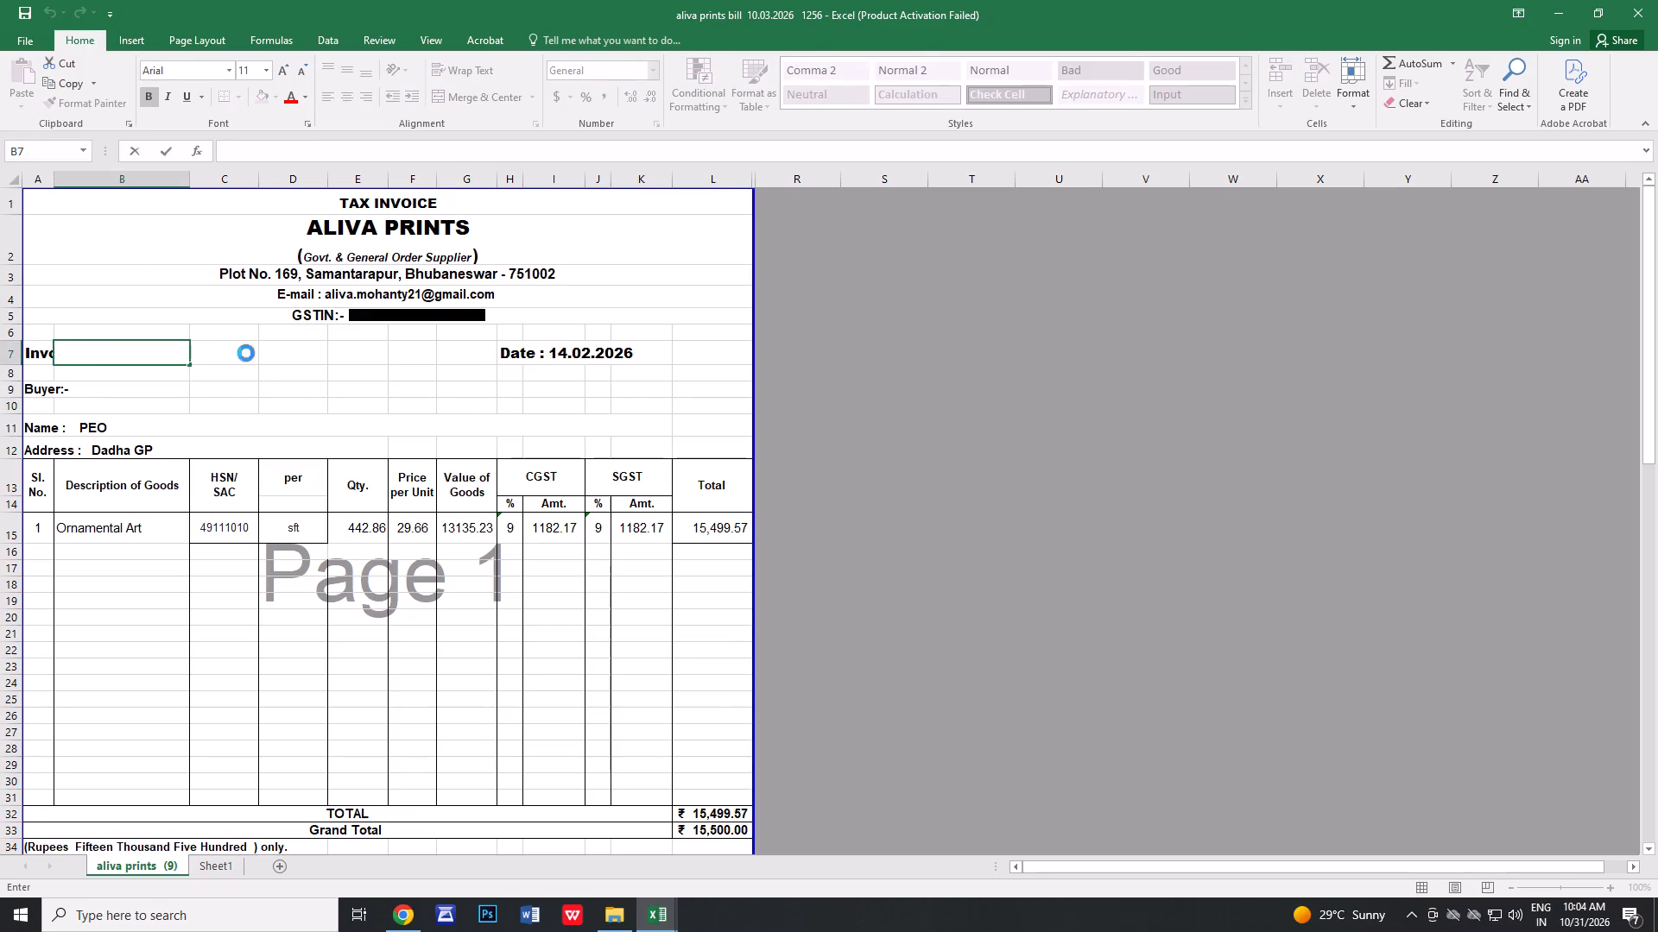
click(246, 353)
click(142, 353)
double_click(158, 356)
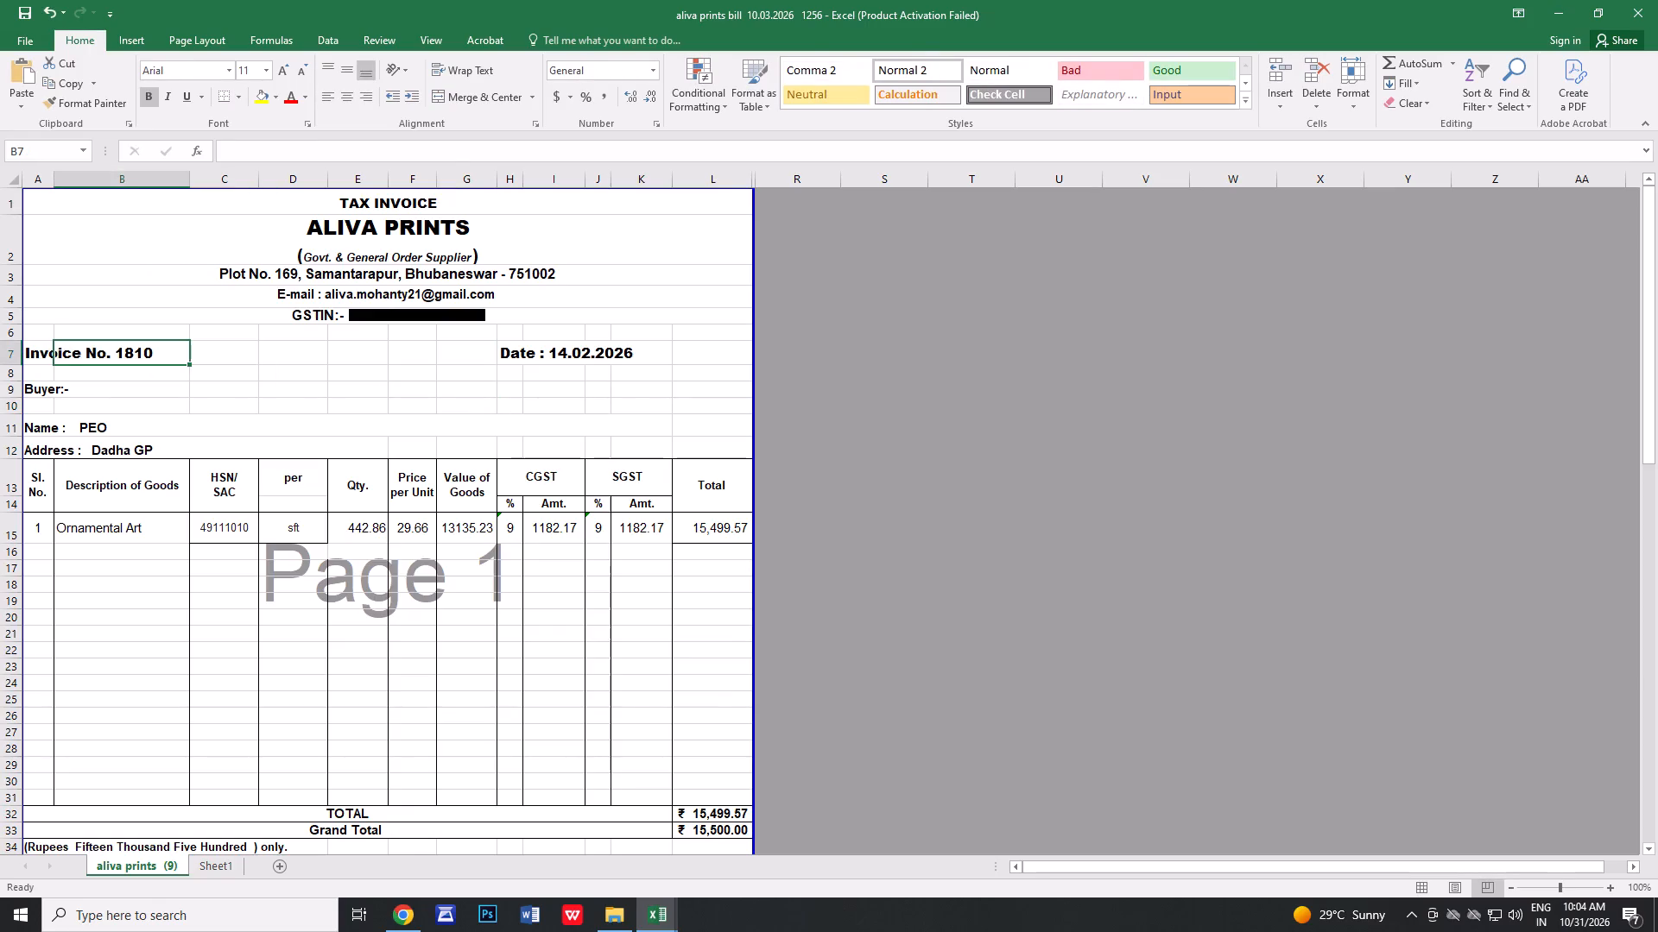
click(237, 349)
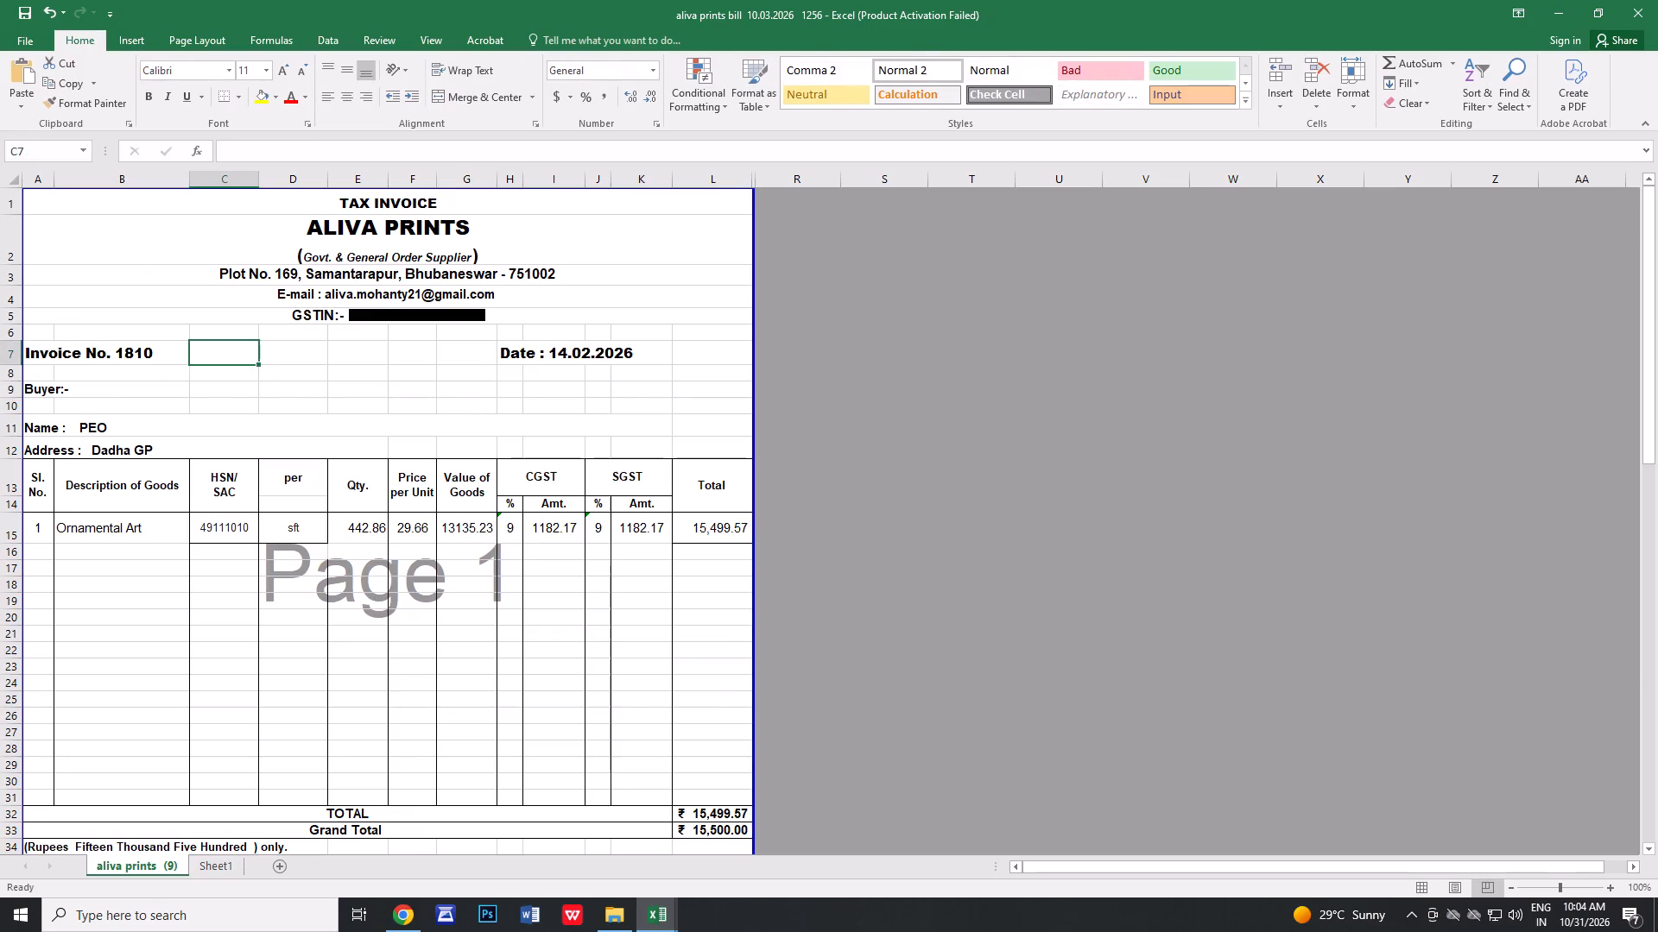
click(159, 349)
click(41, 346)
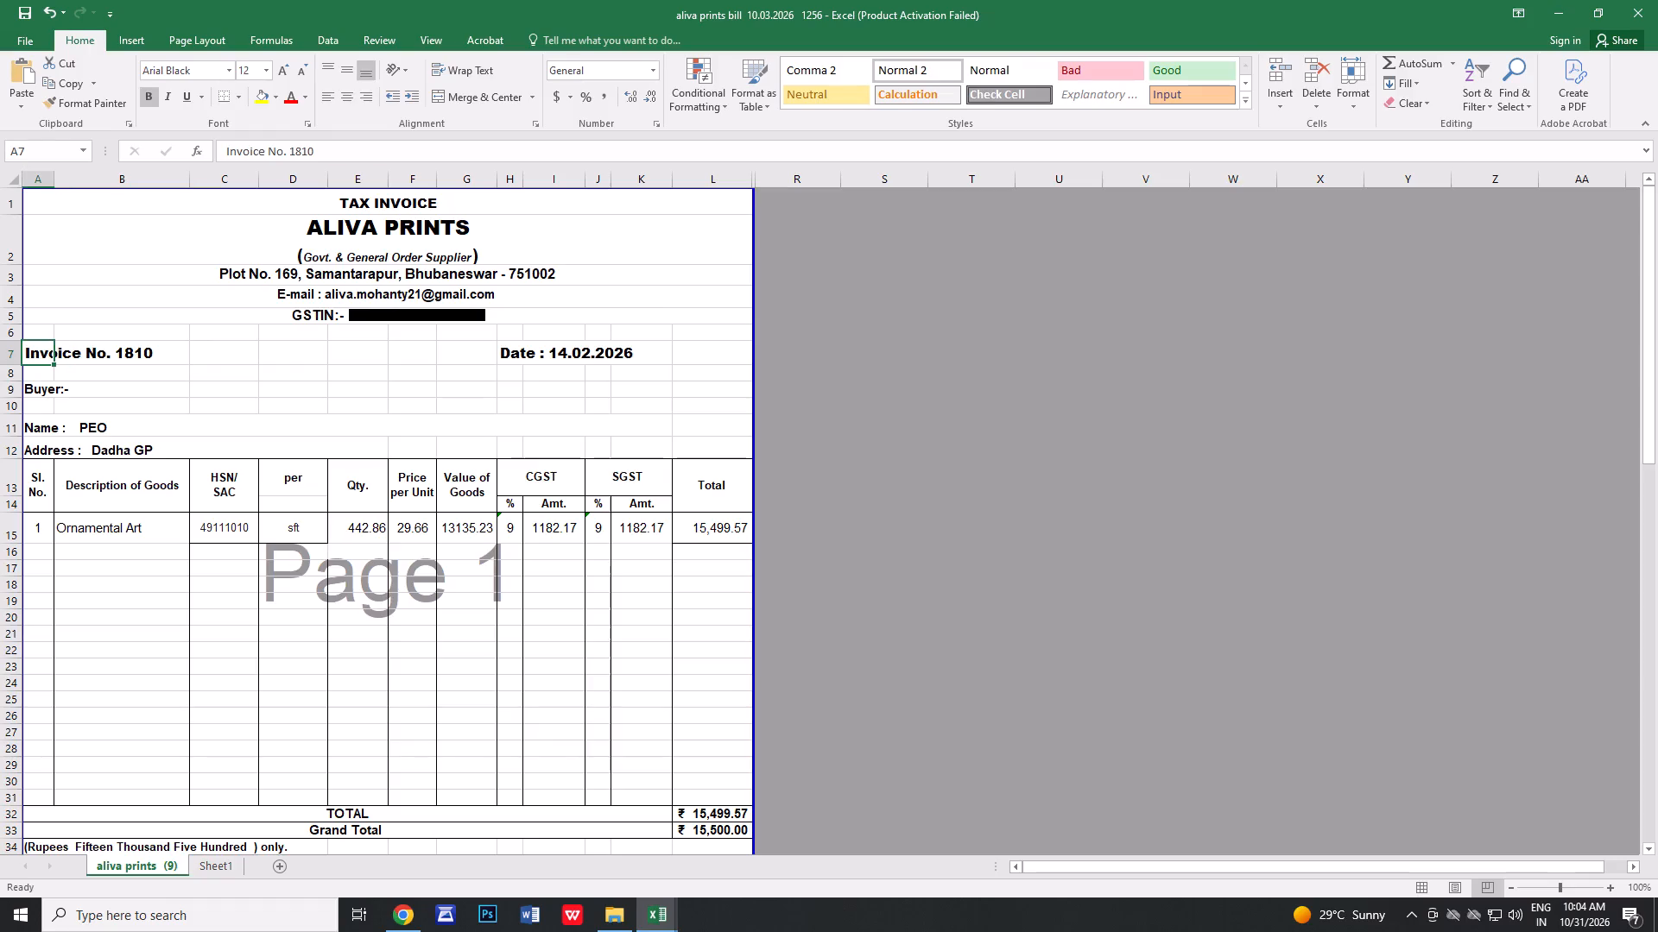
click(320, 157)
key(BackSpace)
key(BackSpace)
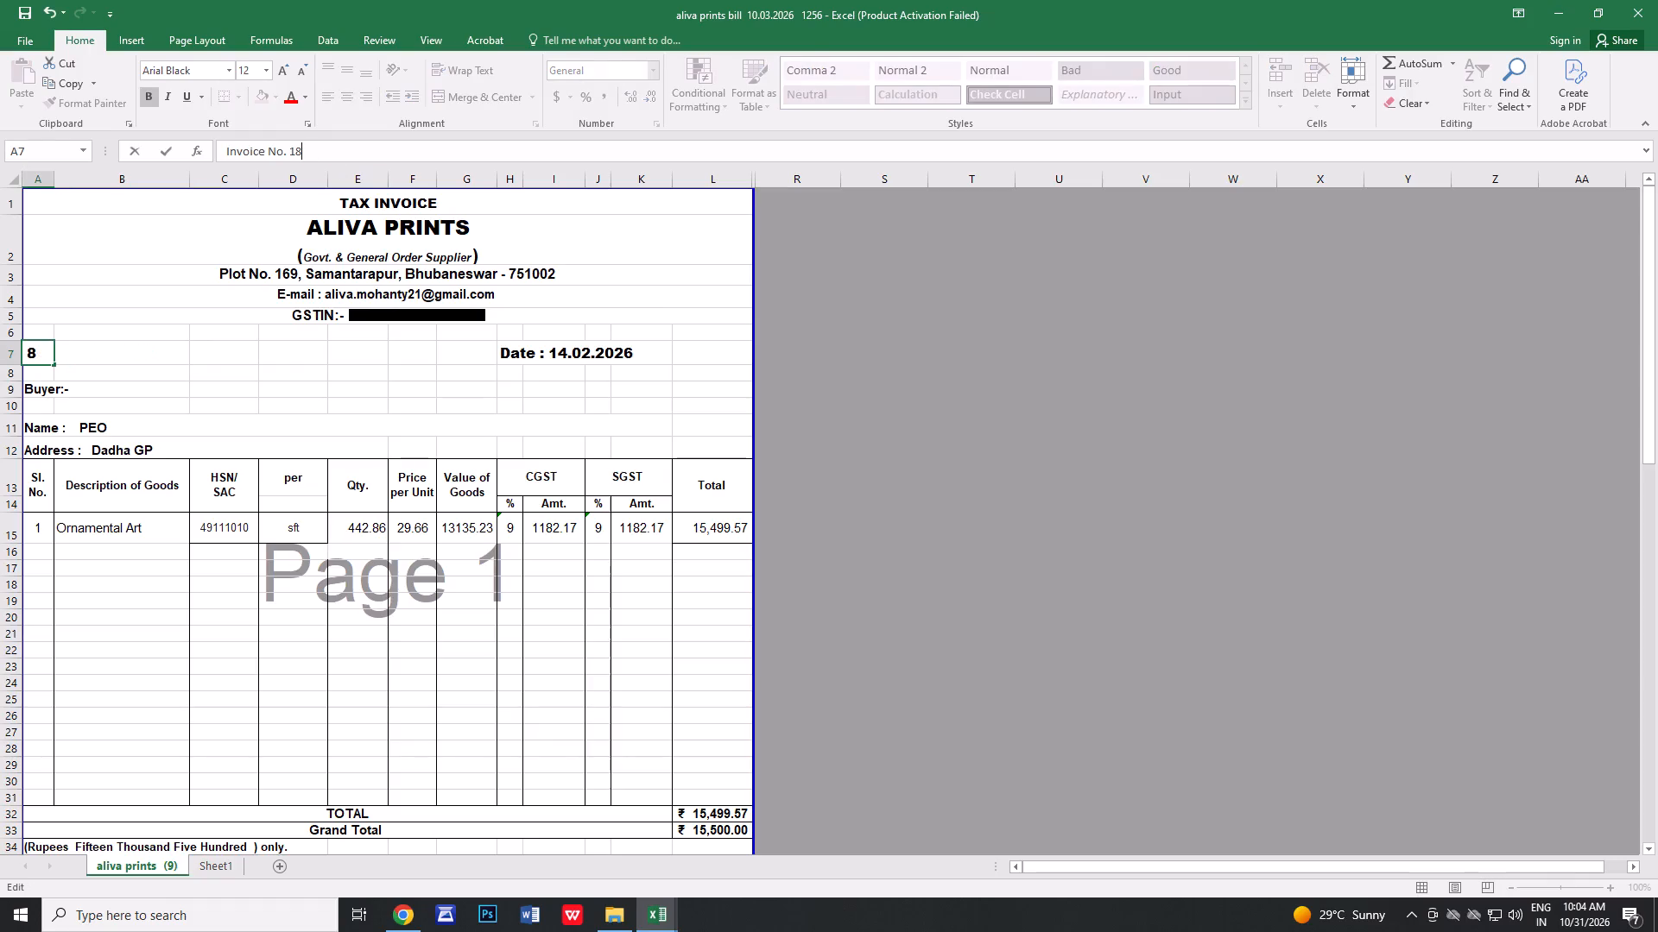
text(45)
click(358, 670)
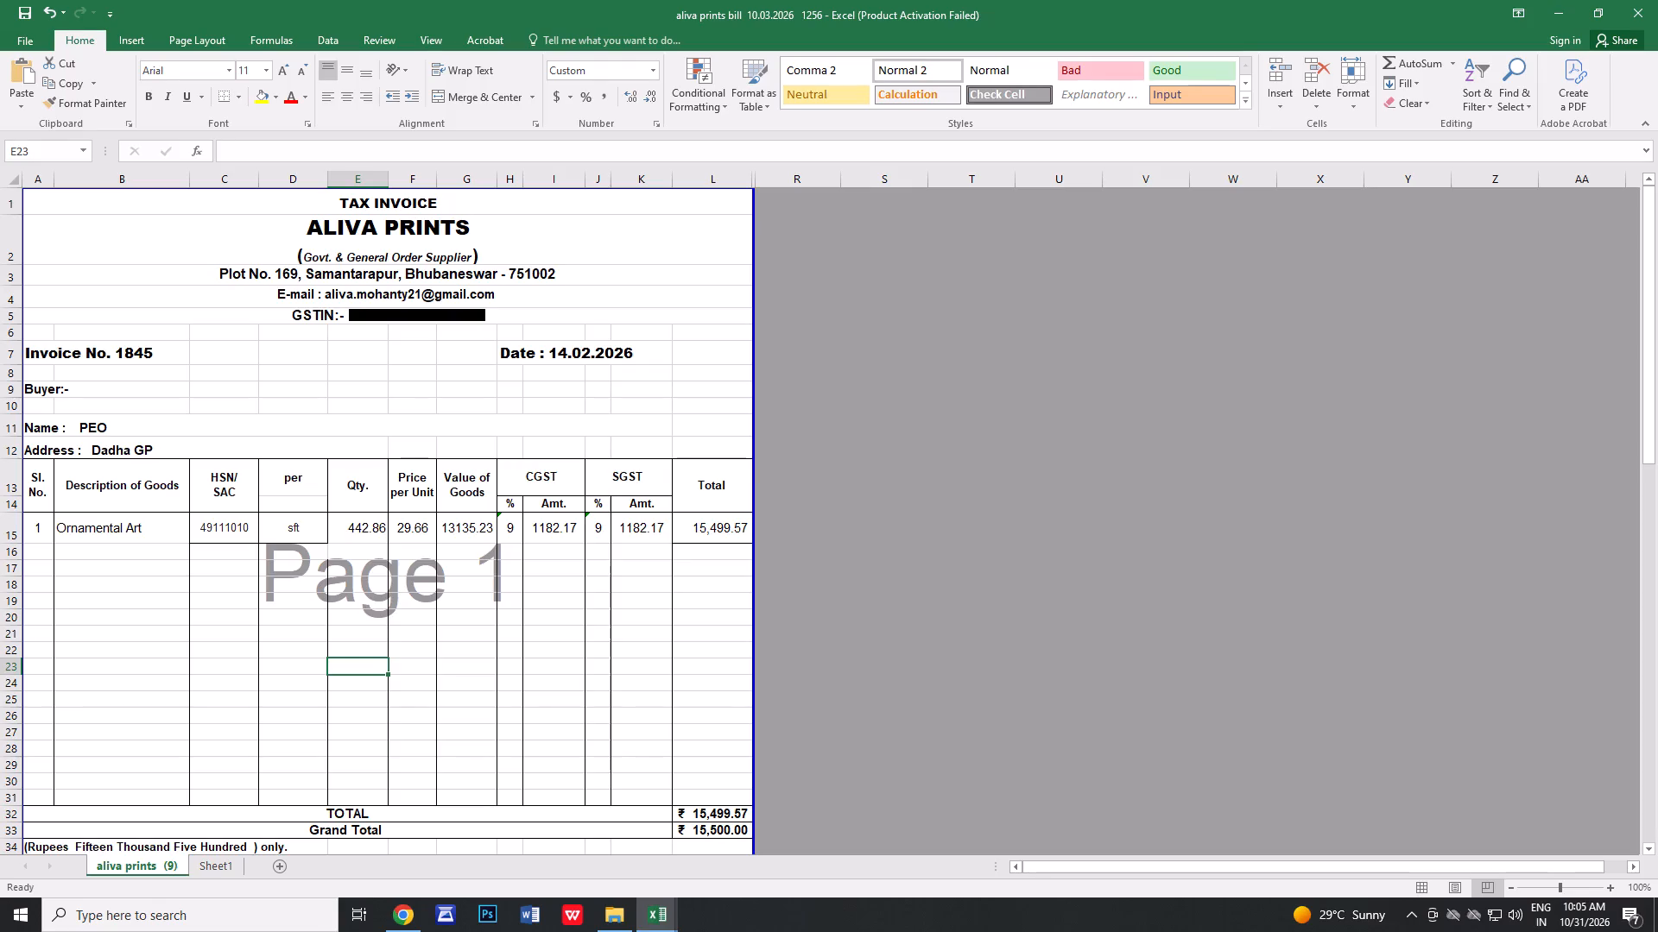
Set the quantity of the Ornamental Art item to 428.57.
click(367, 531)
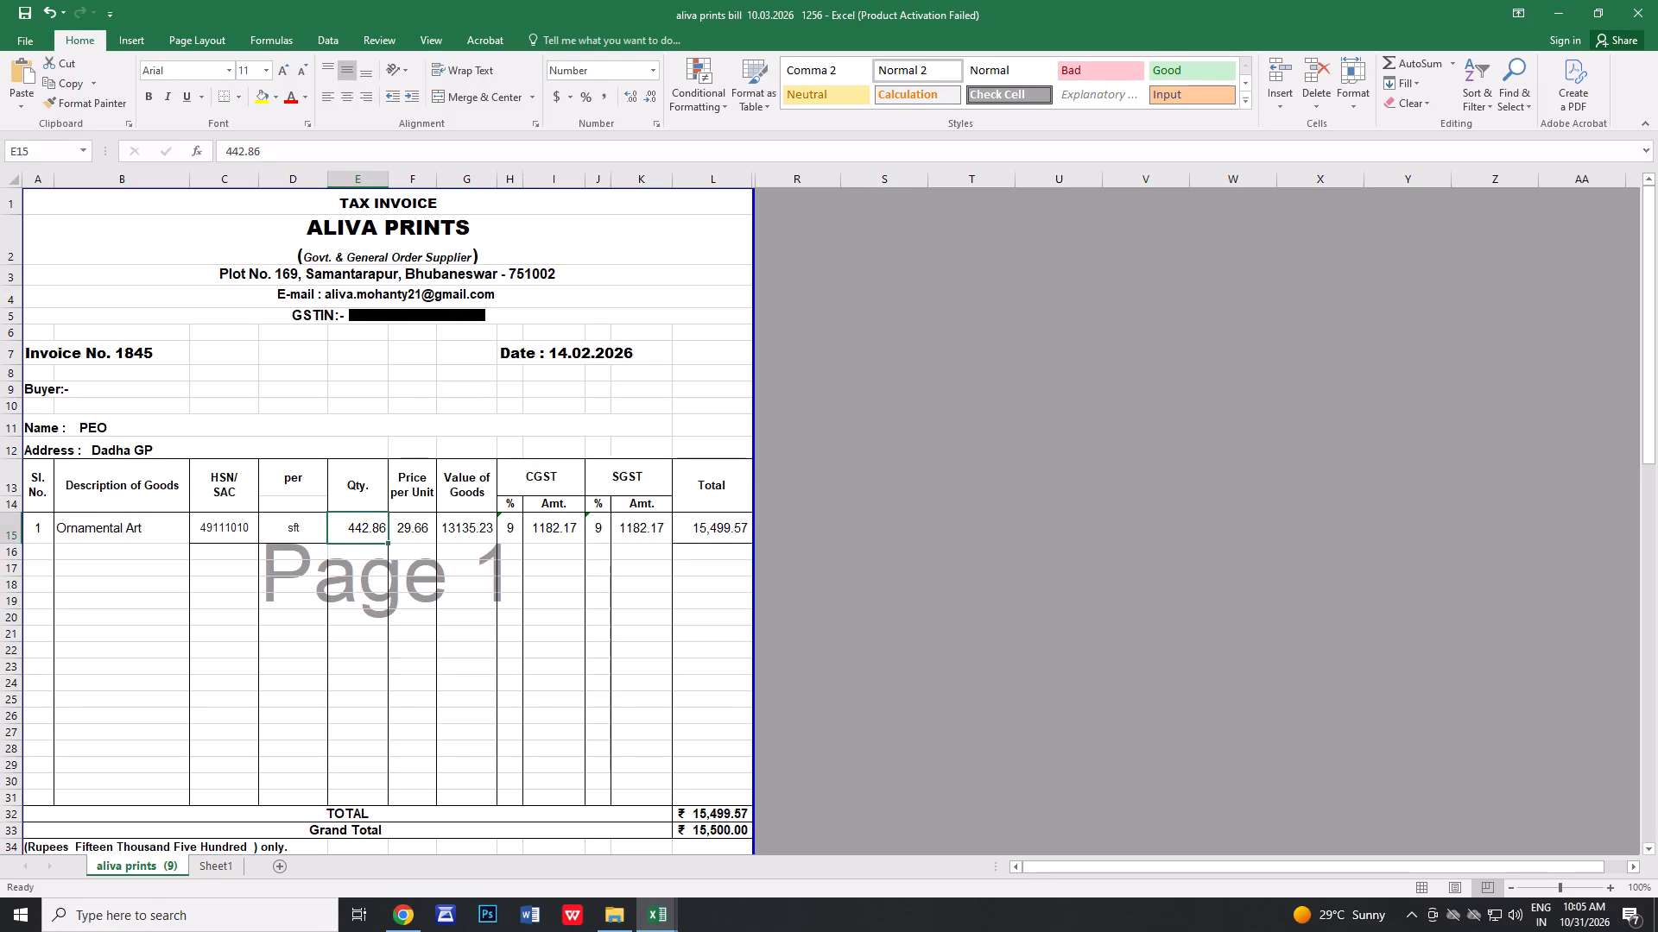
text(428.)
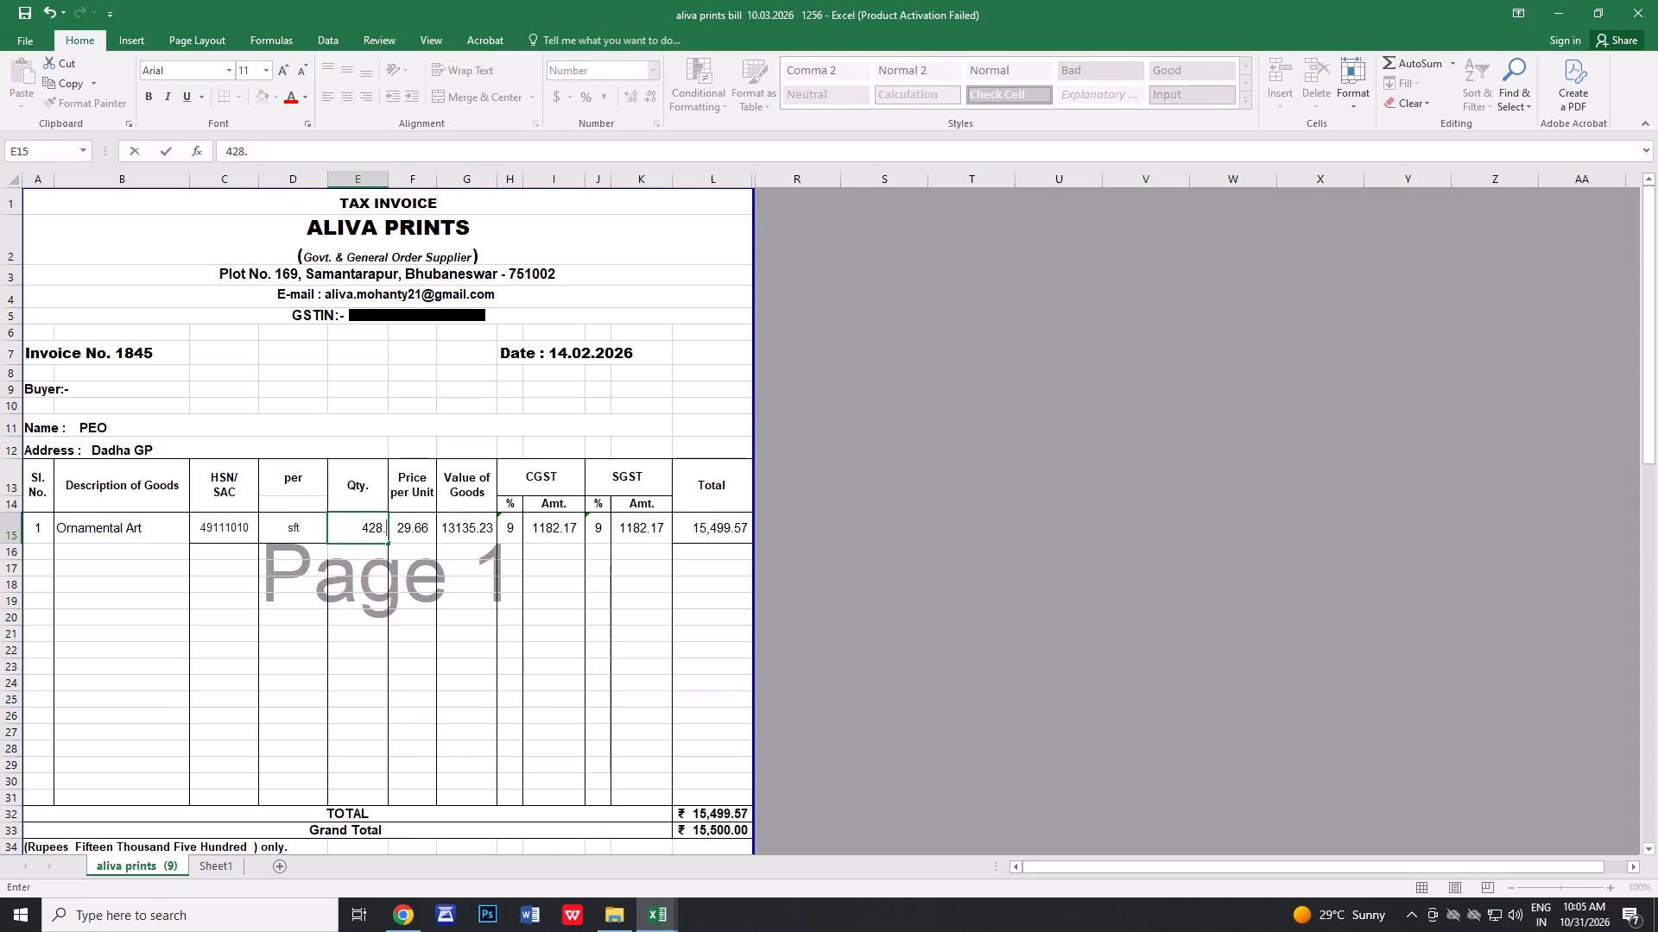
text(57)
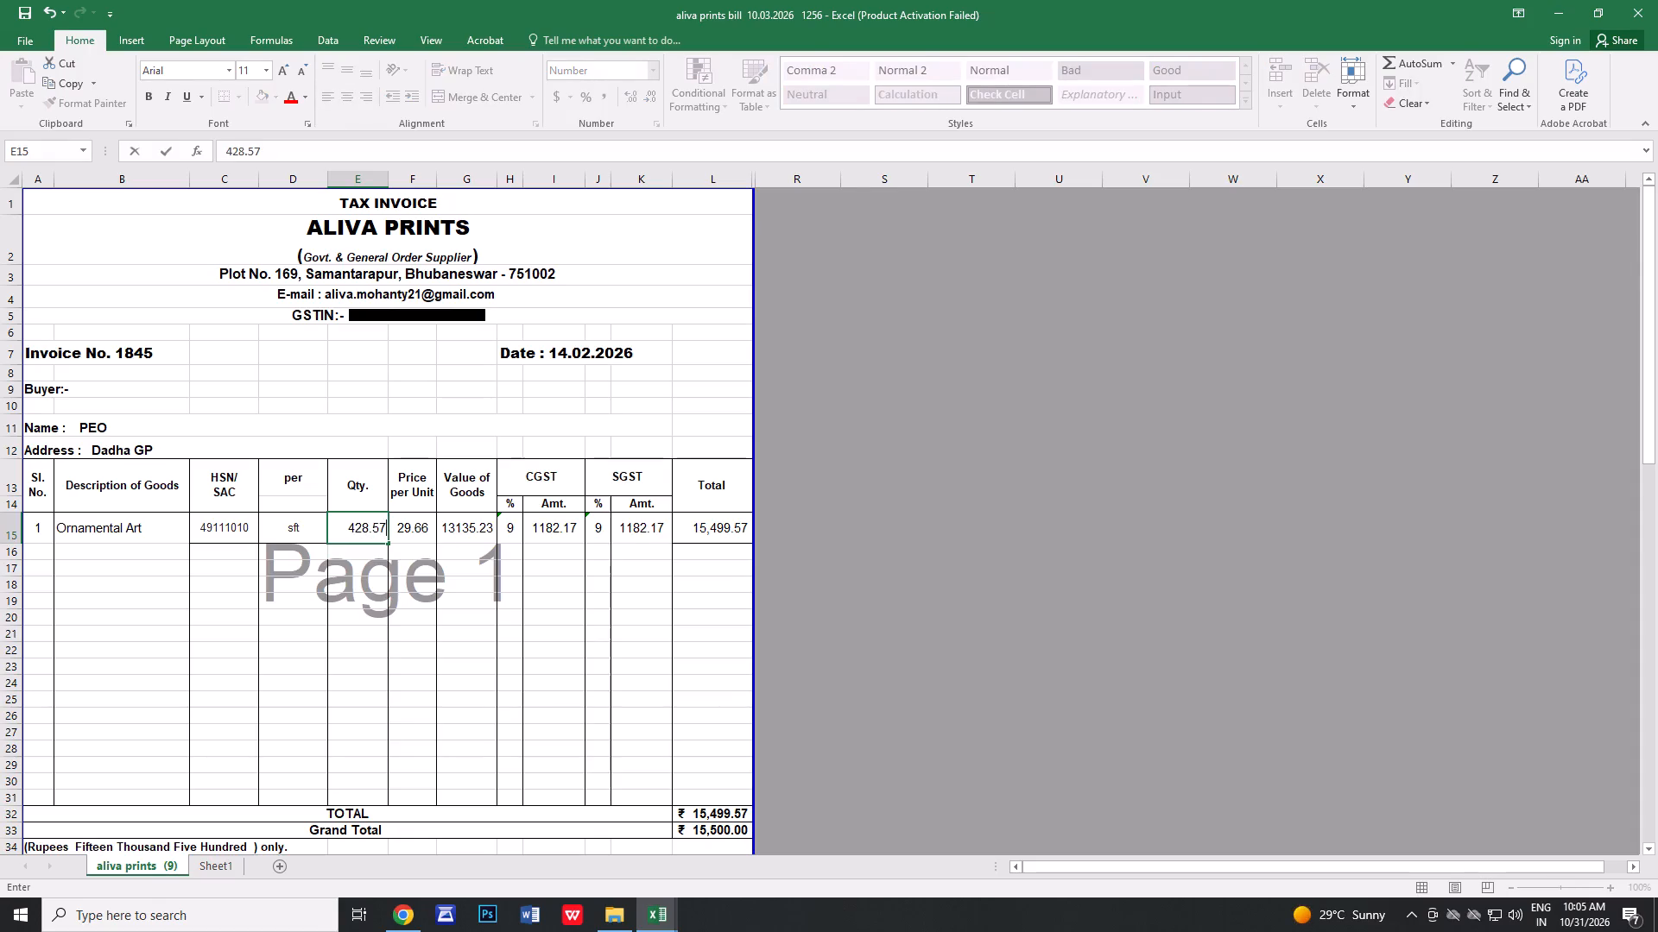
click(422, 525)
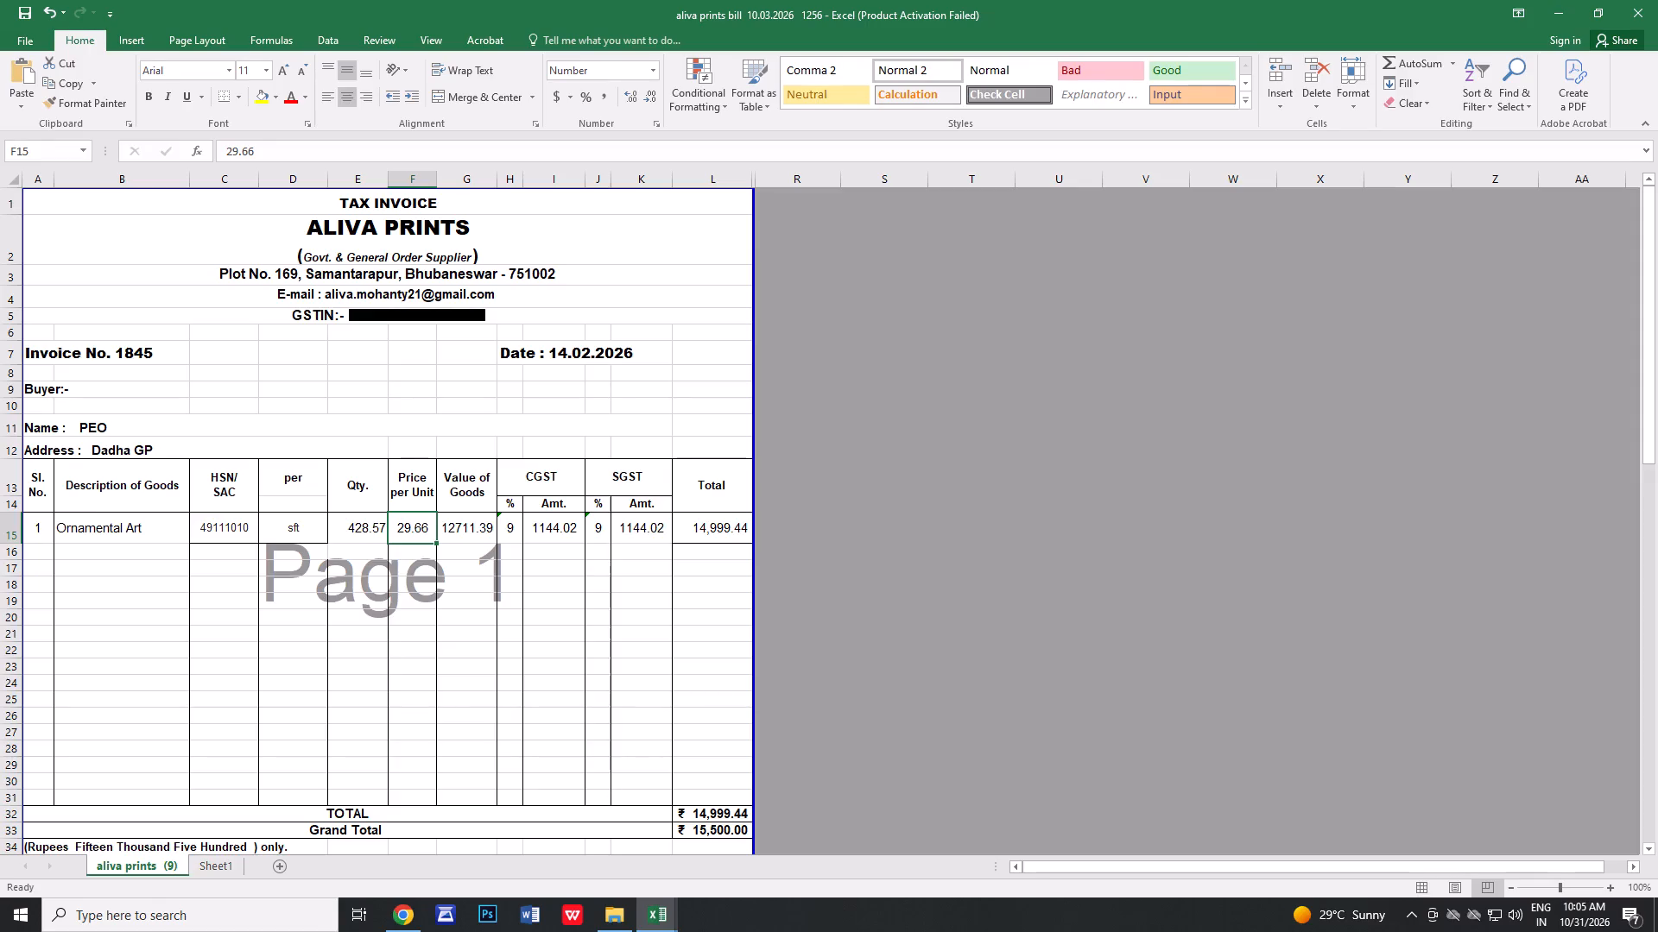
Set the quantity of the Ornamental Art item to 428.58.
click(359, 526)
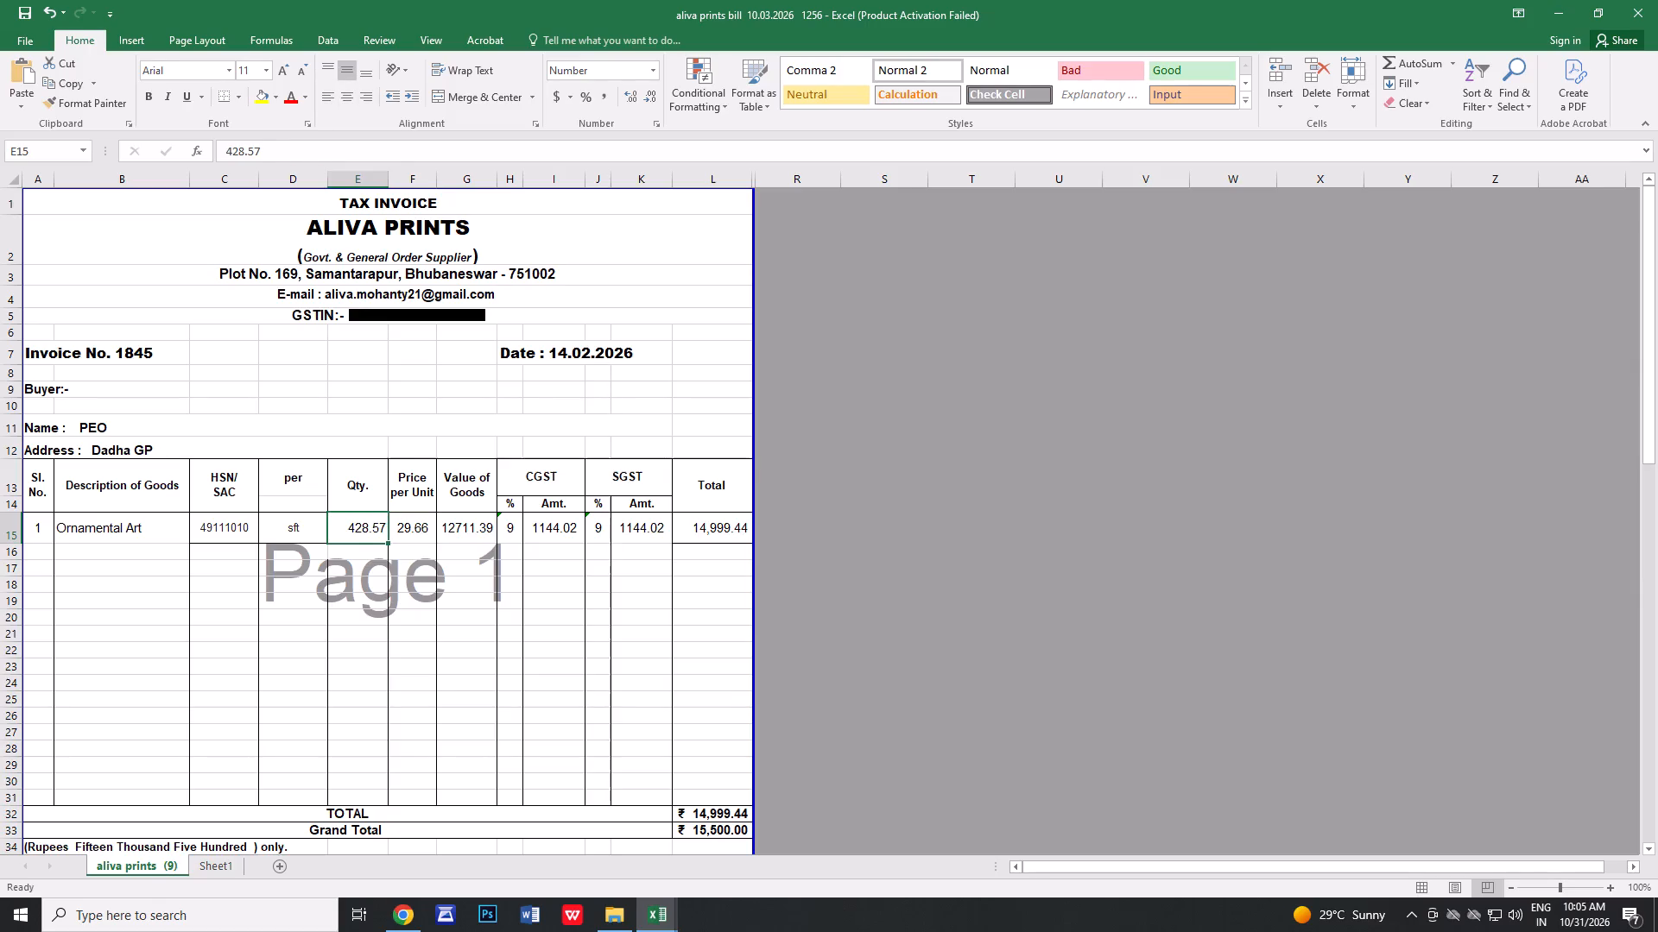
click(264, 150)
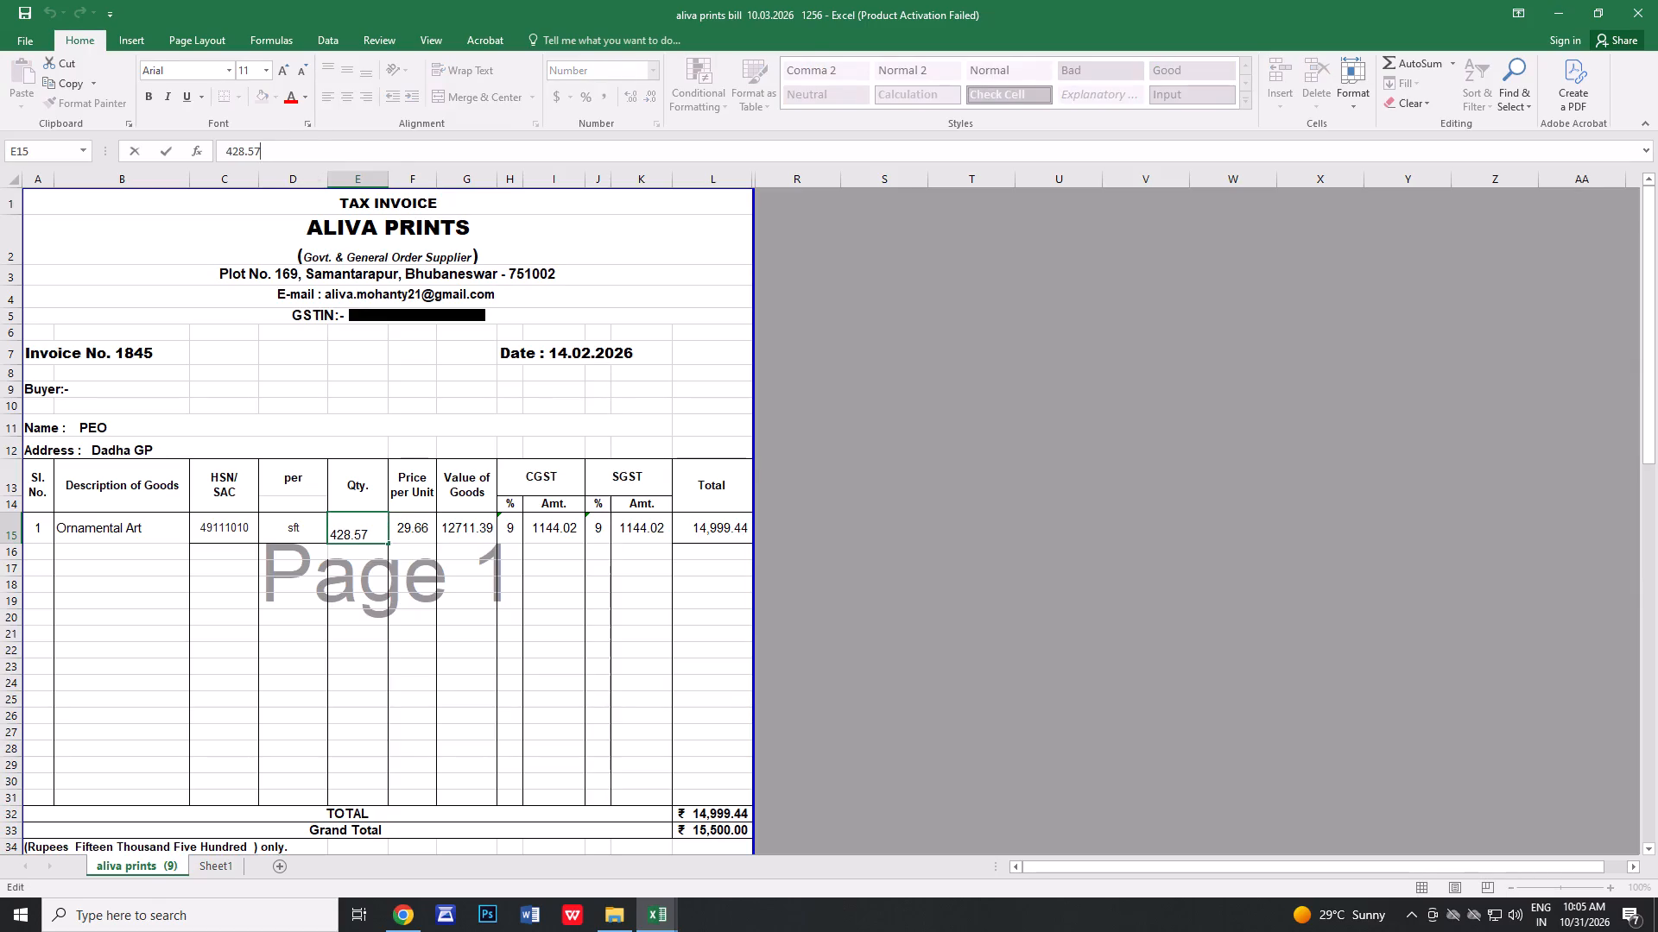
key(BackSpace)
key(8)
click(434, 702)
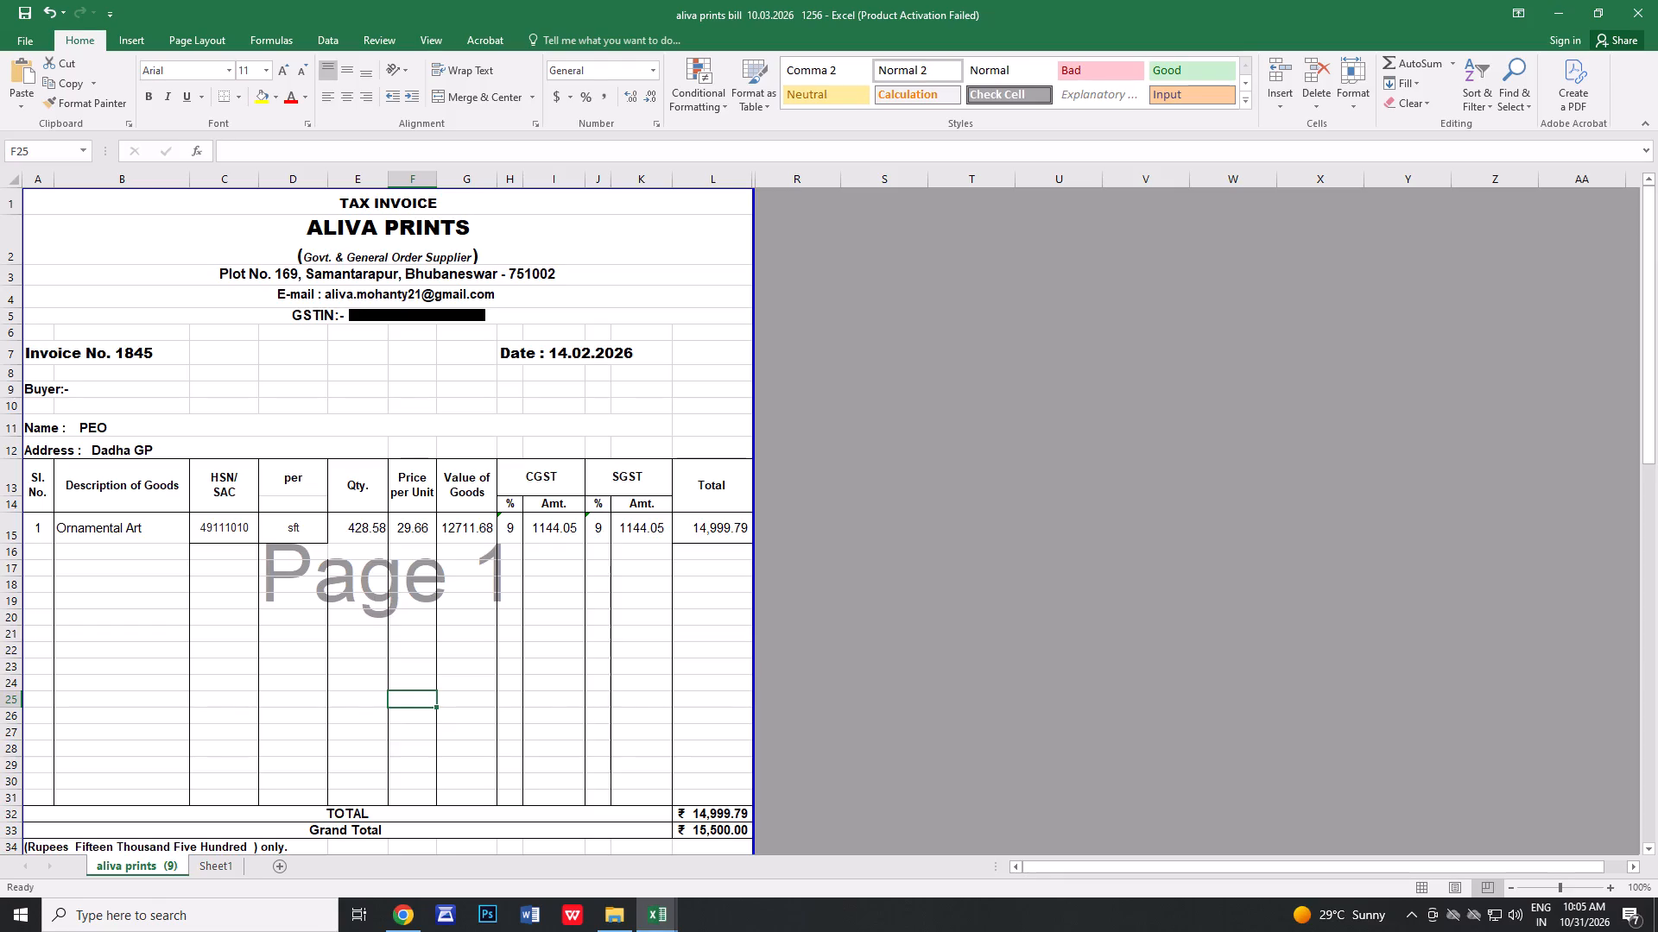
Set the Grand Total of the Aliva Prints invoice to 15000.
scroll(821, 771, down, 1)
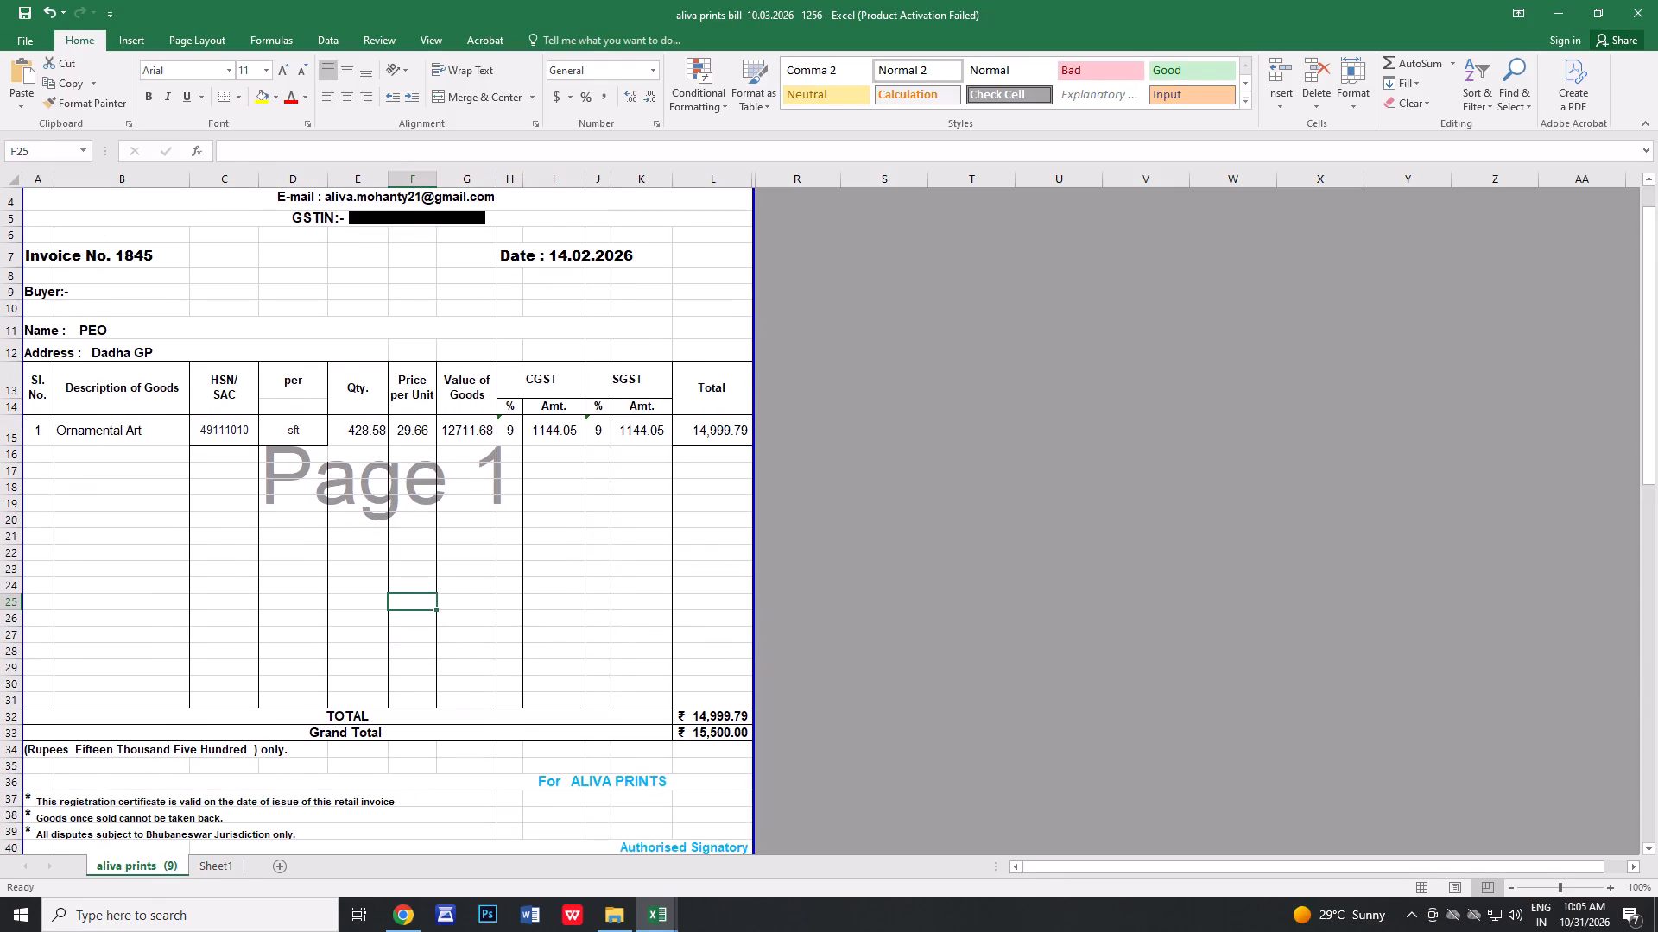
click(732, 733)
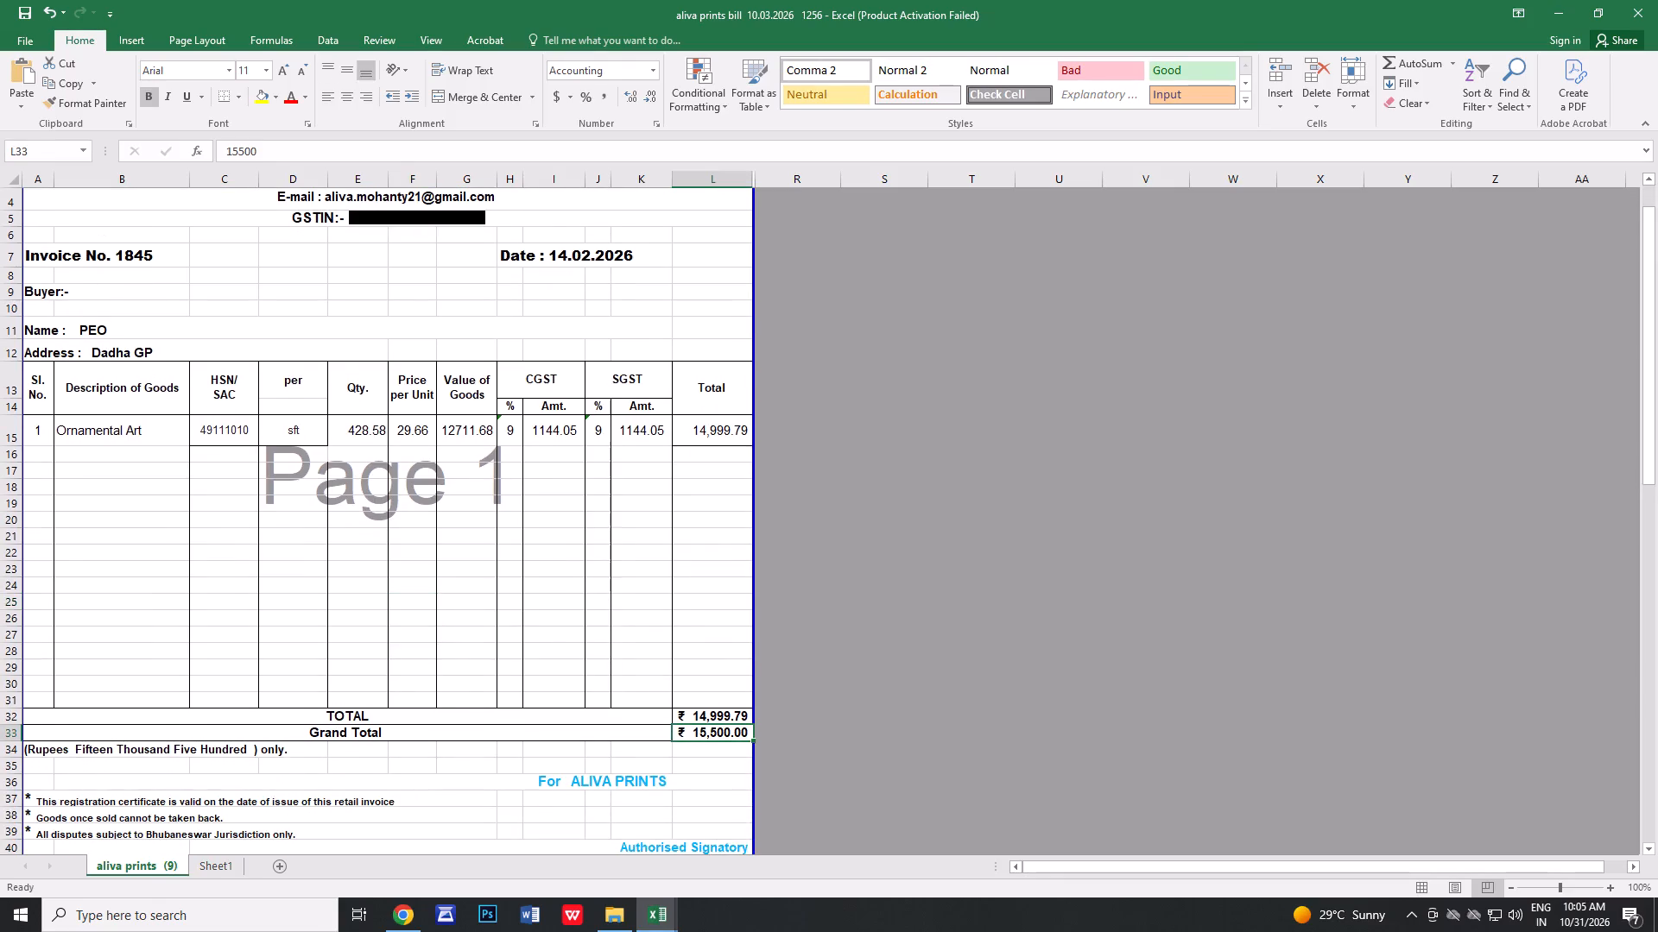
text(1500)
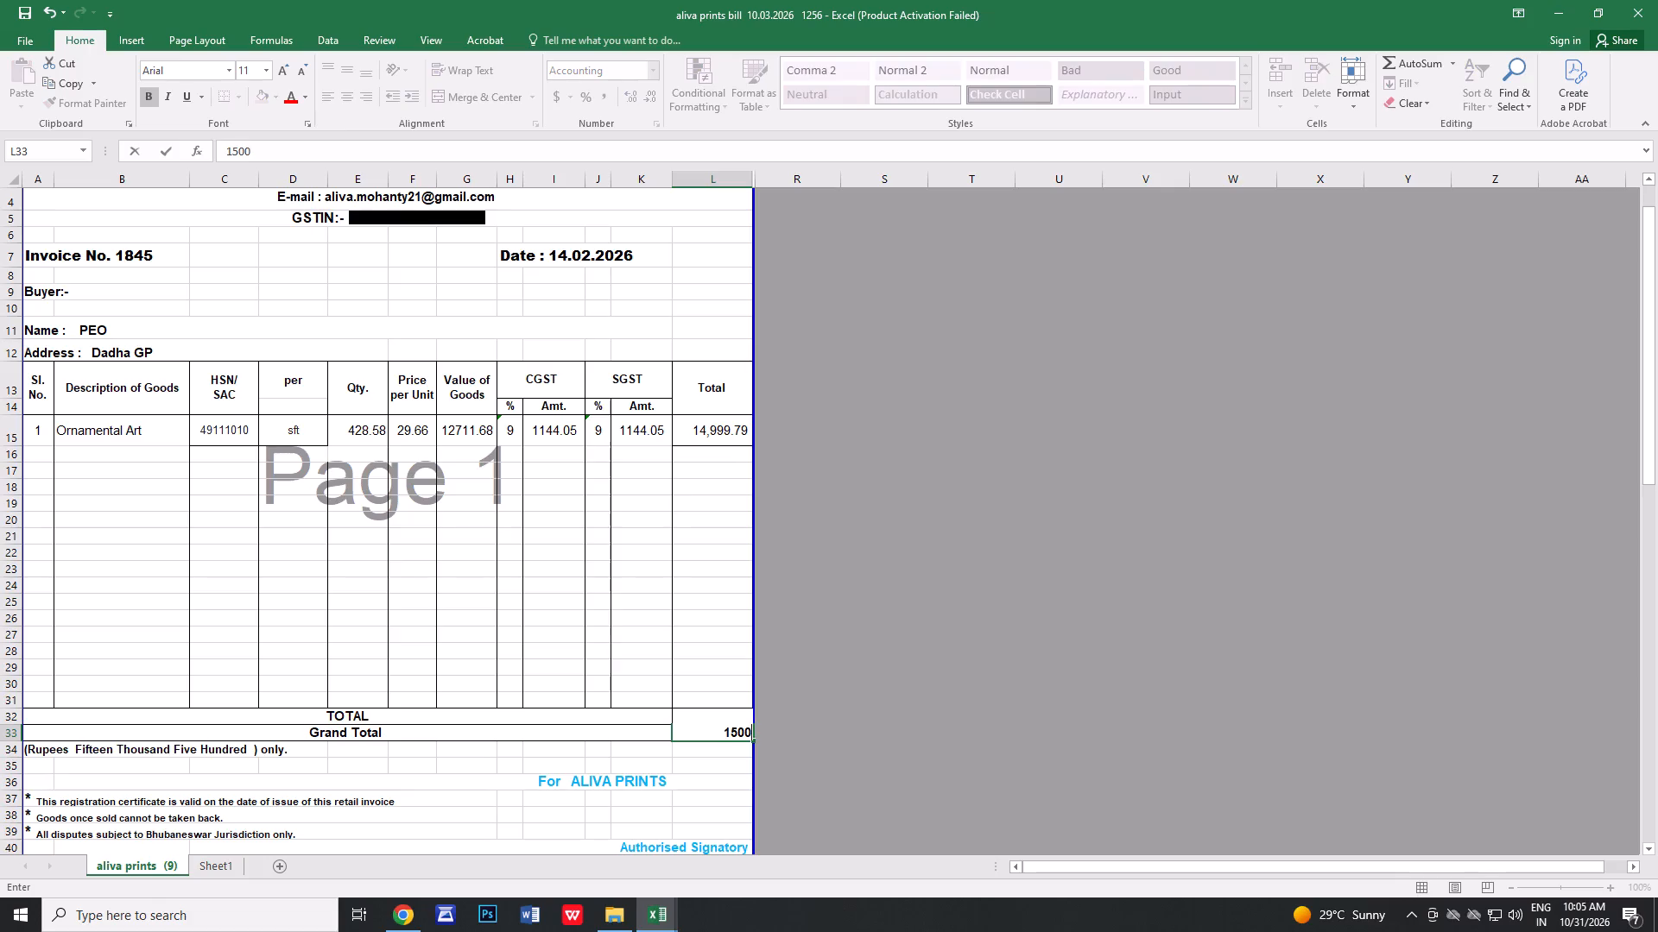
key(BackSpace)
key(BackSpace)
text(000)
click(1001, 679)
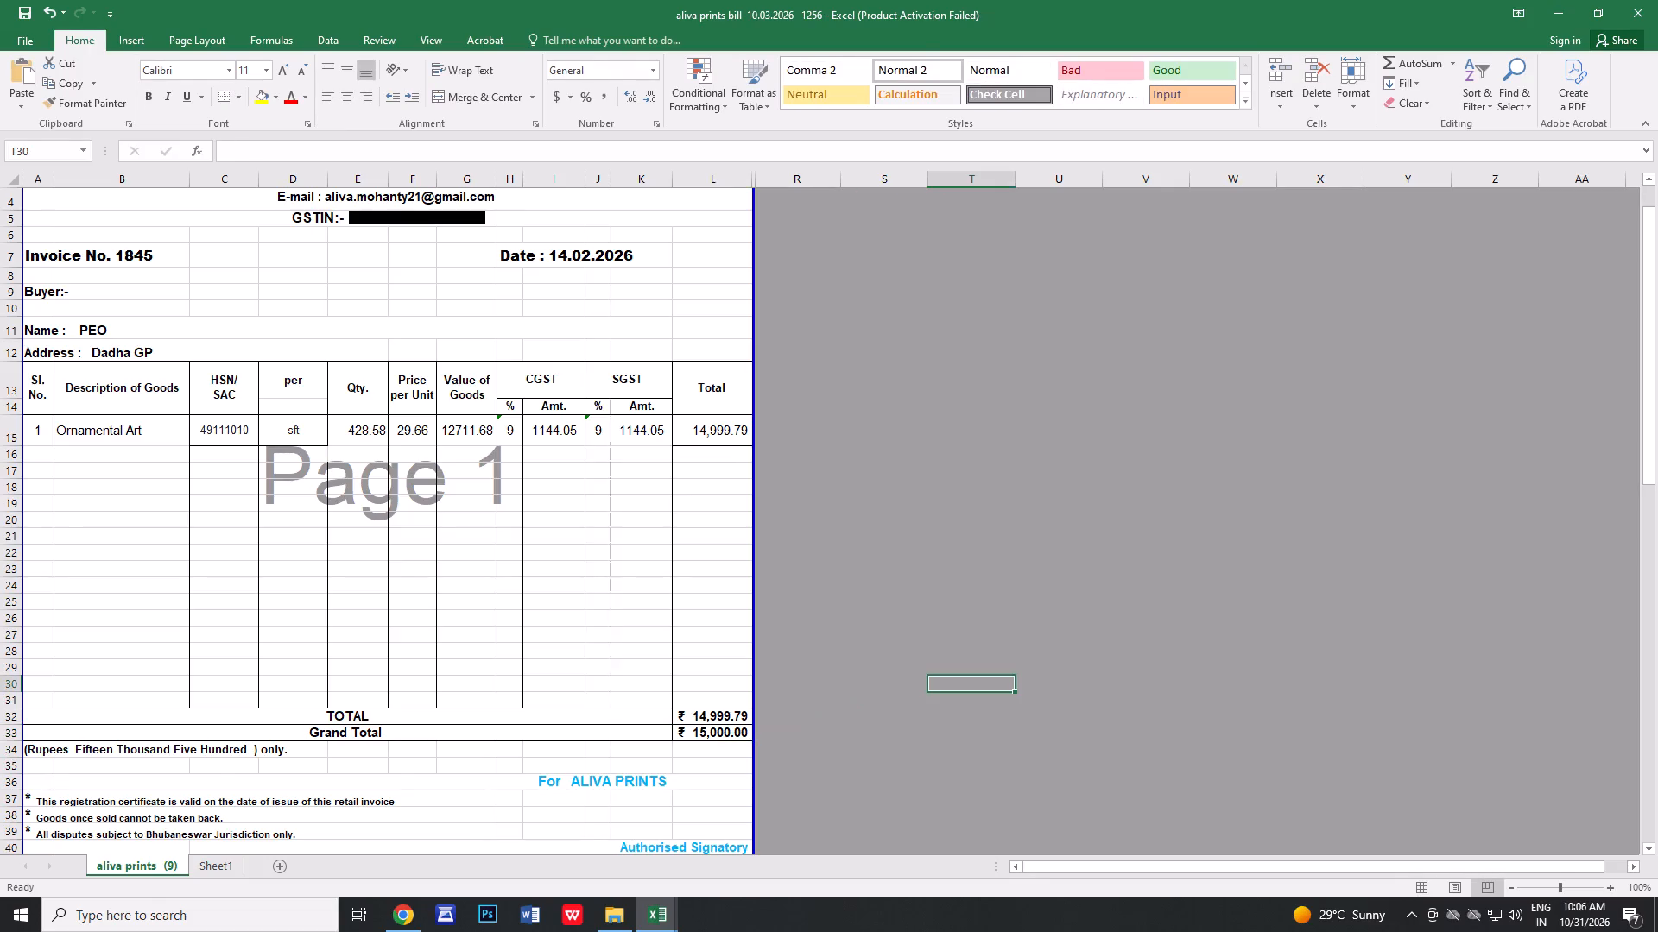
Change the amount in words below the Grand Total to "(Rupees Fifteen Thousand ) only.".
scroll(902, 655, down, 2)
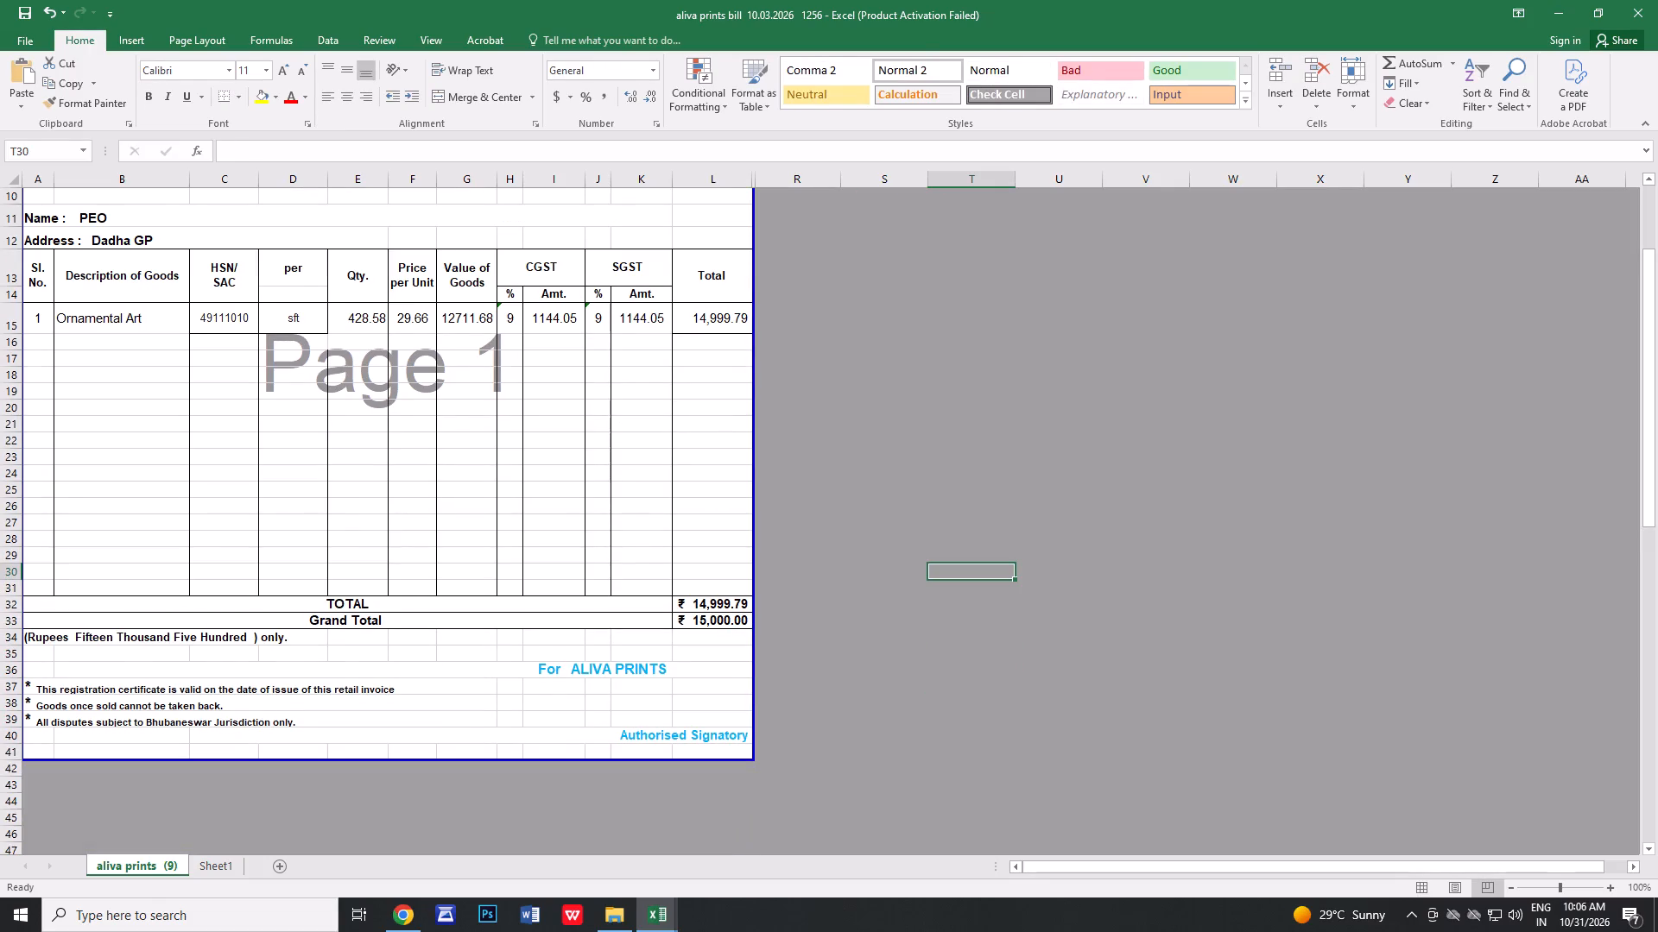
double_click(247, 639)
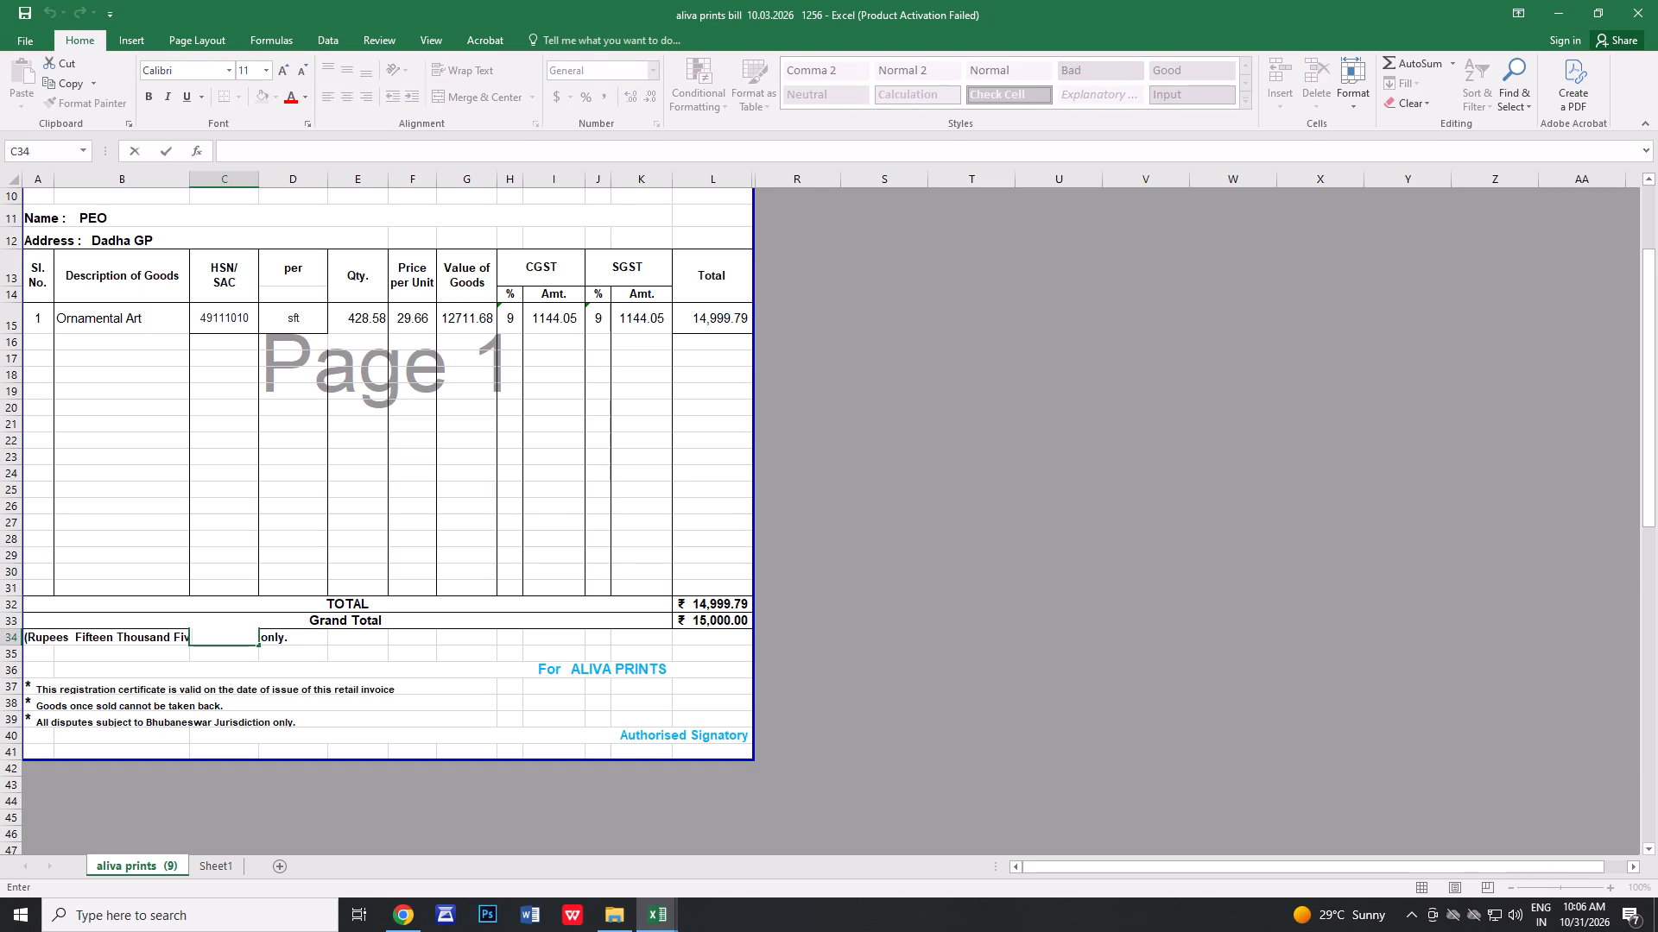
click(180, 633)
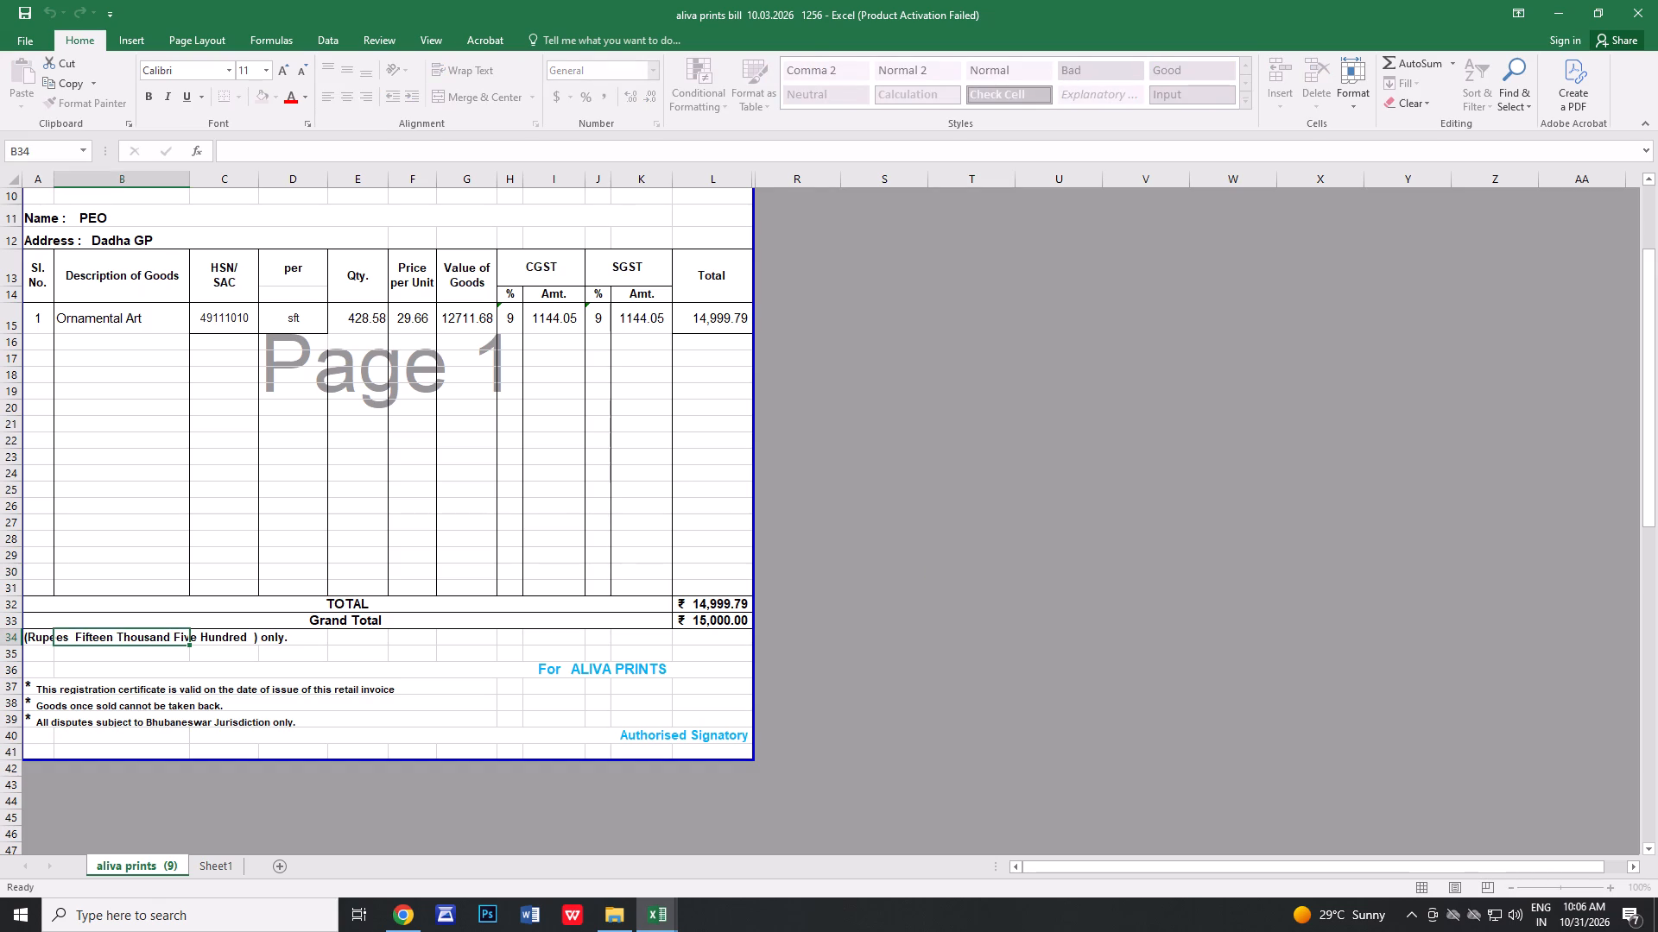
click(224, 646)
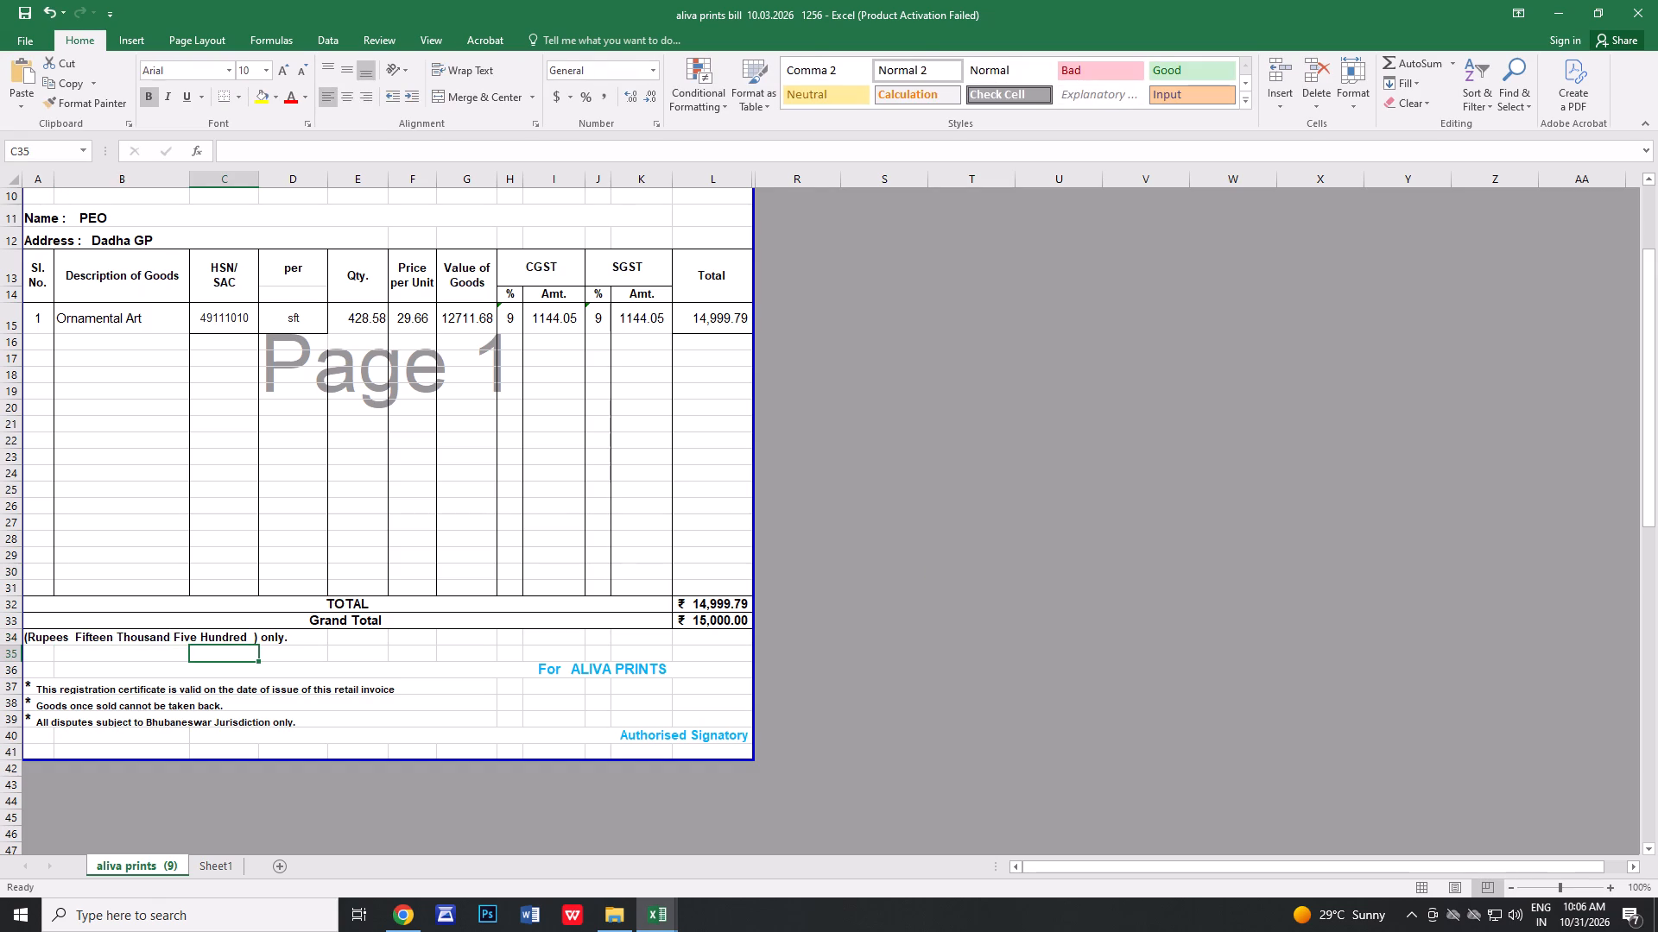
click(263, 634)
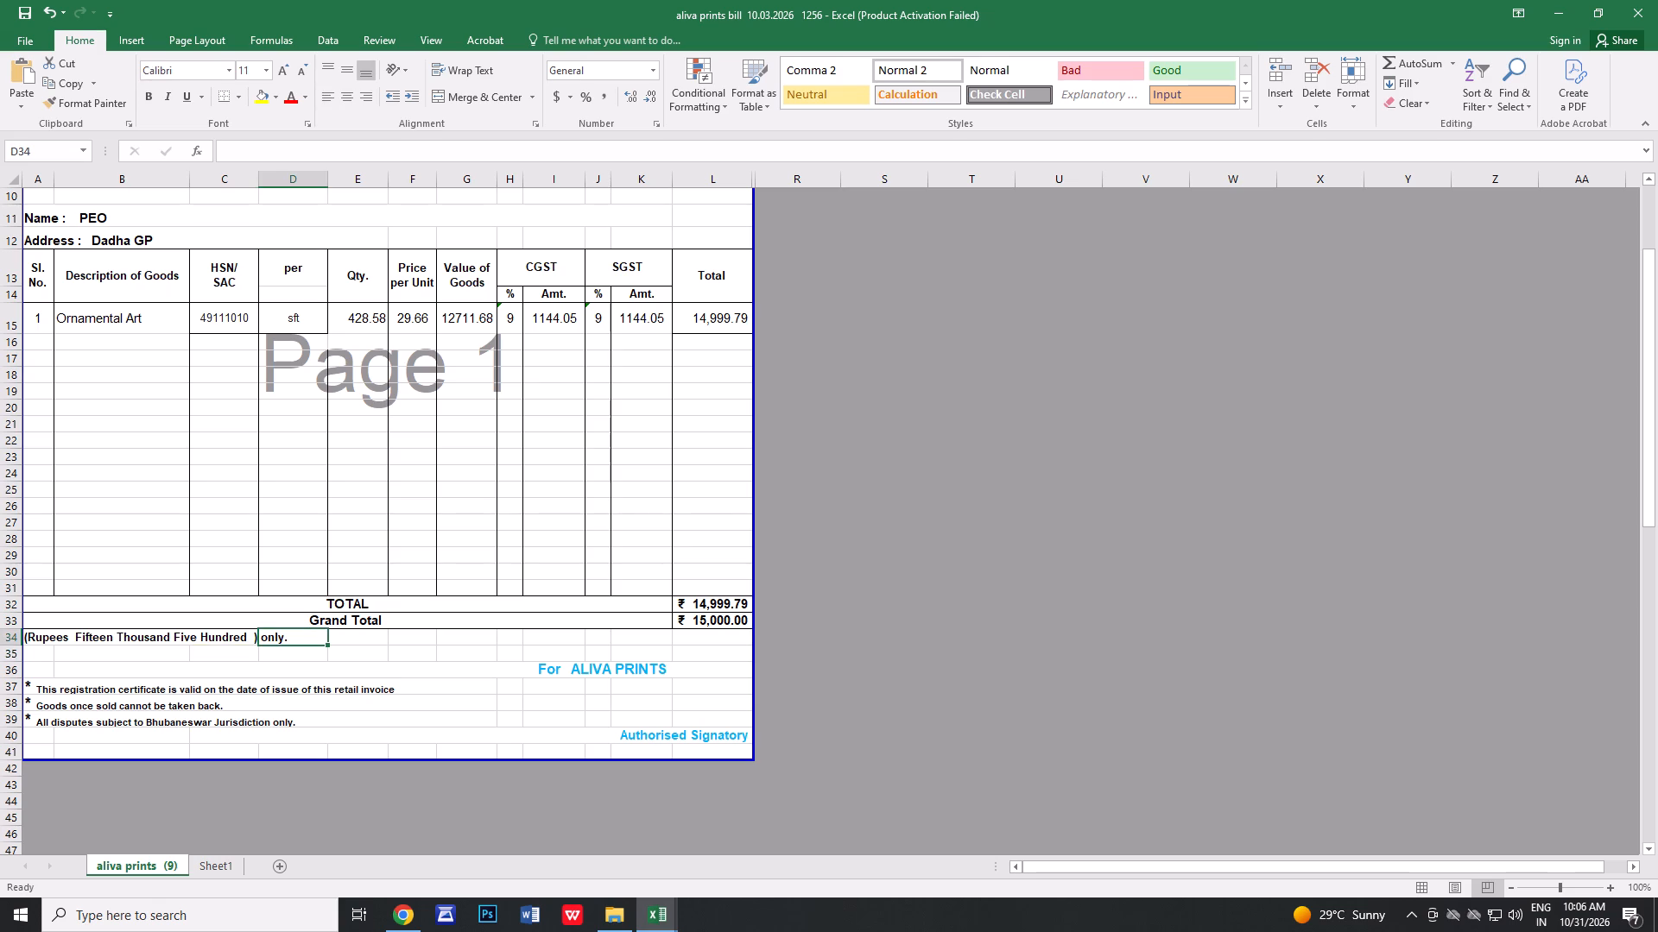
click(58, 637)
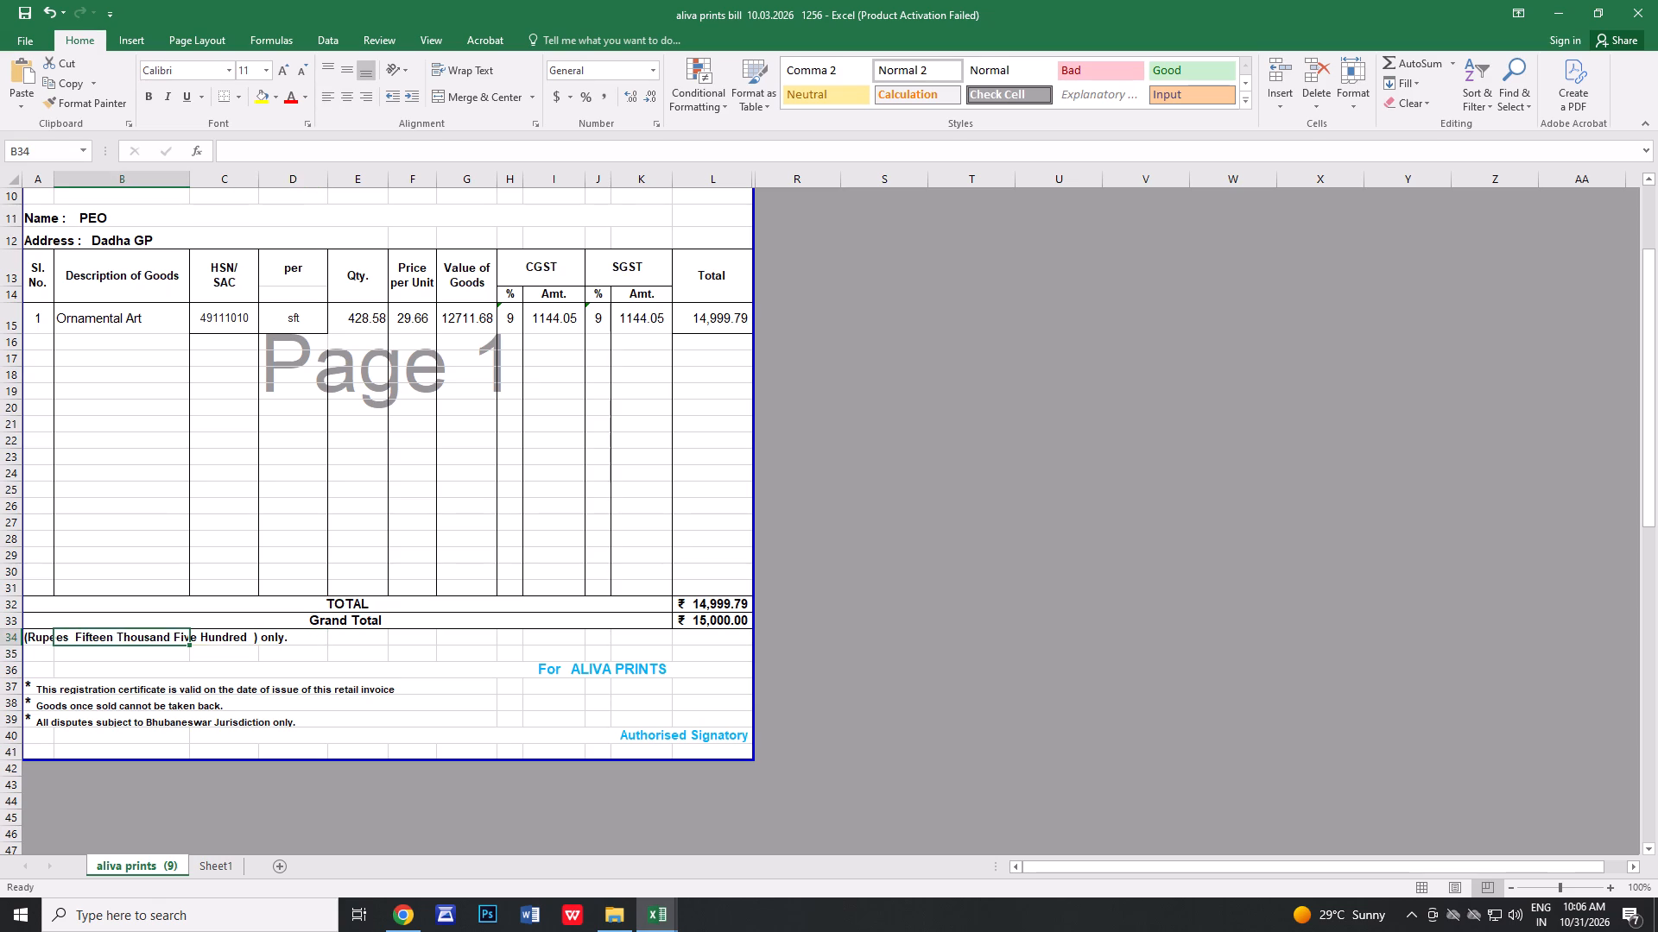
click(46, 640)
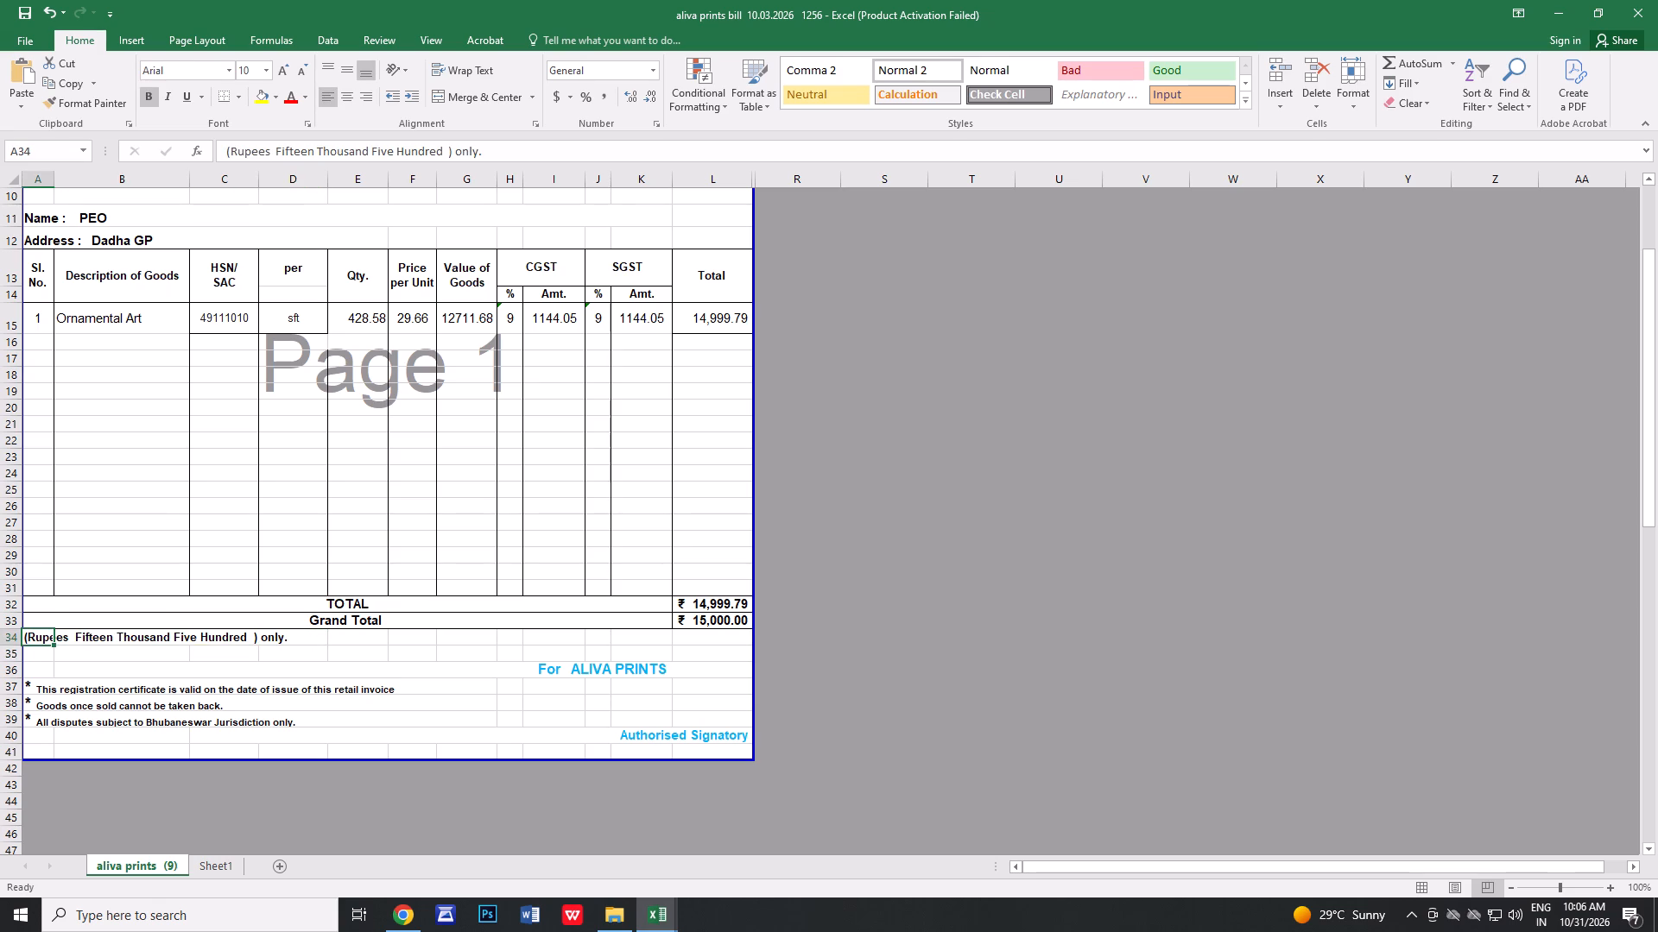
click(442, 151)
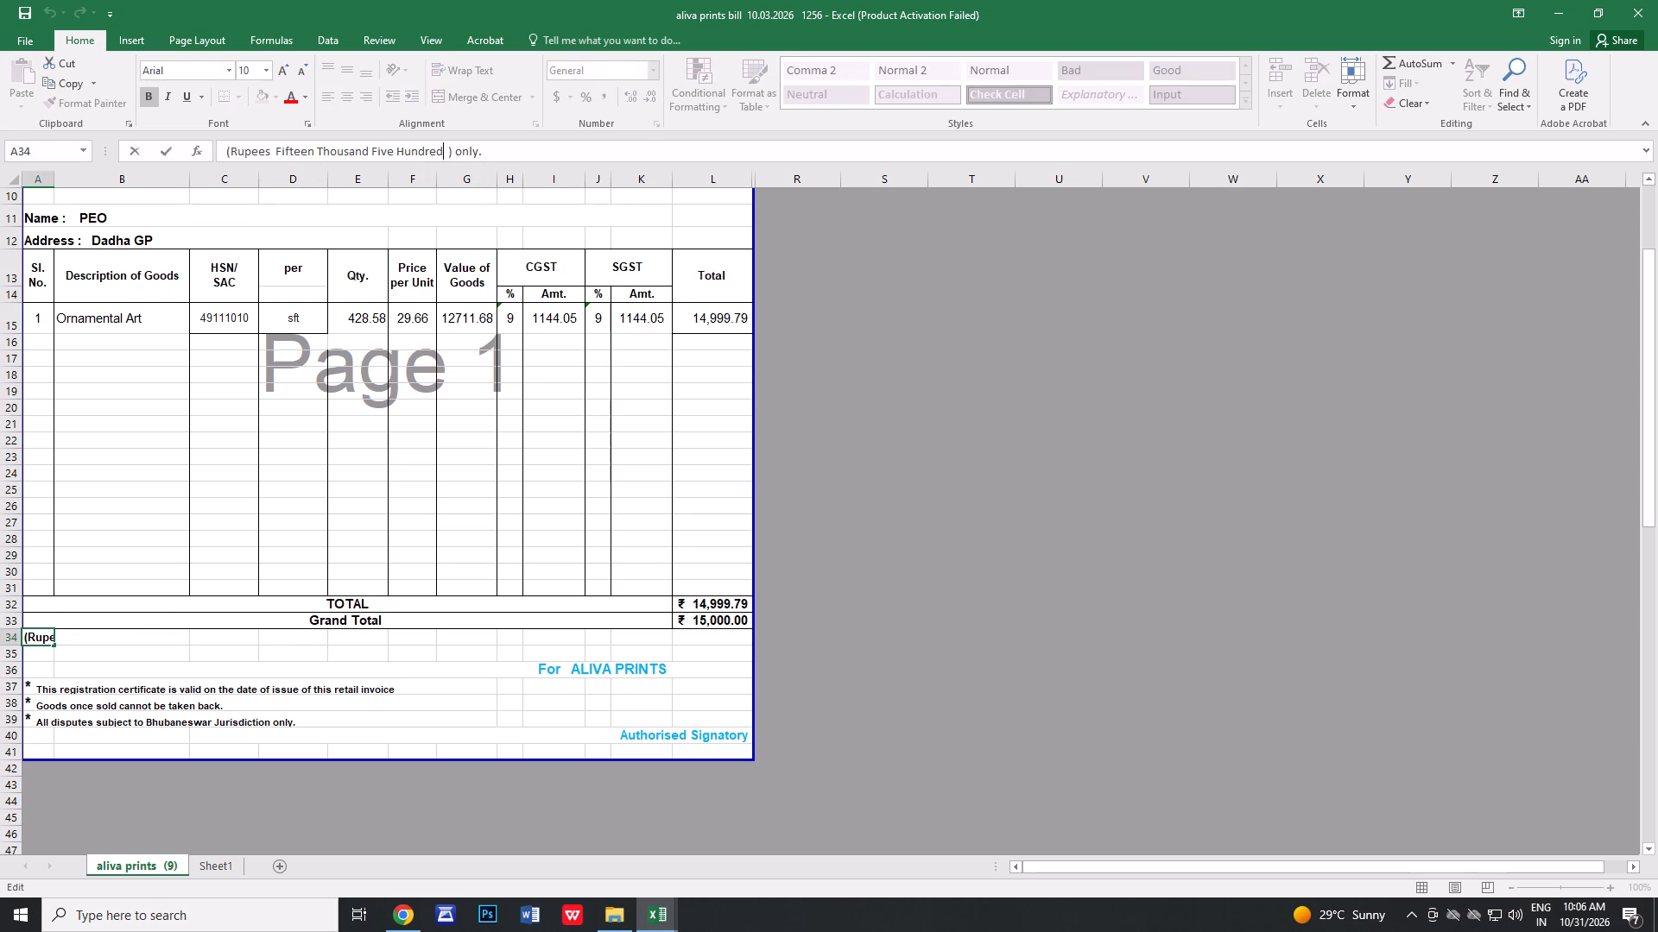
key(BackSpace)
key(BackSpace)
key(BackSpace)
key(BackSpace)
key(BackSpace)
key(BackSpace)
key(BackSpace)
key(BackSpace)
key(BackSpace)
key(BackSpace)
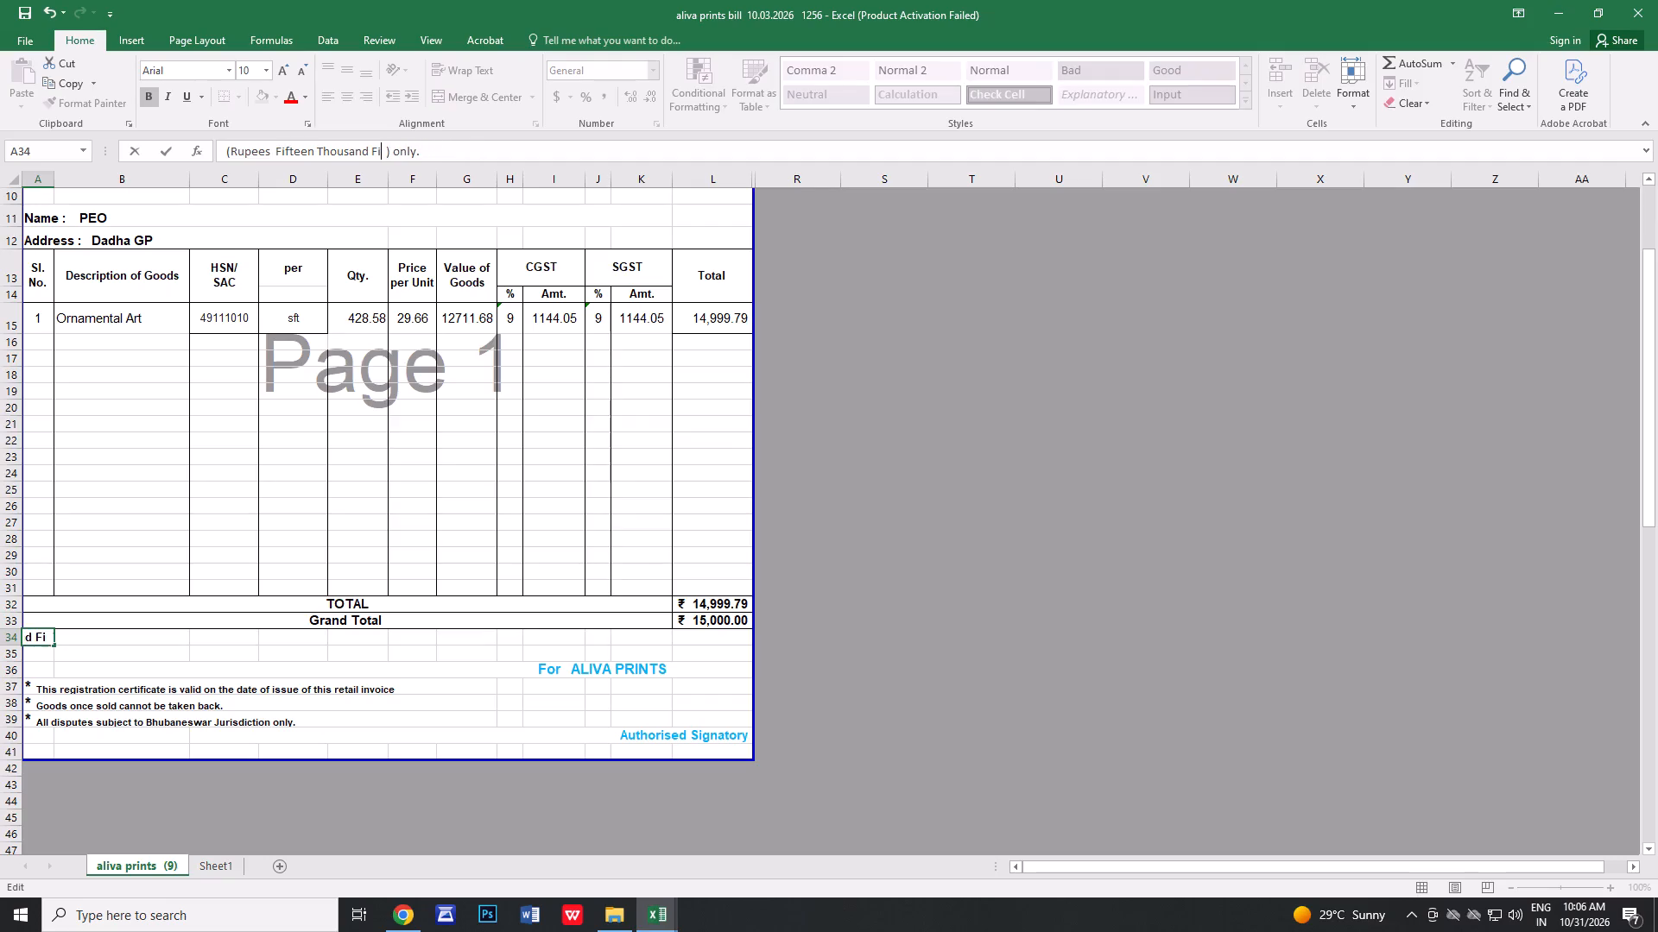
key(BackSpace)
key(BackSpace)
key(Right)
key(BackSpace)
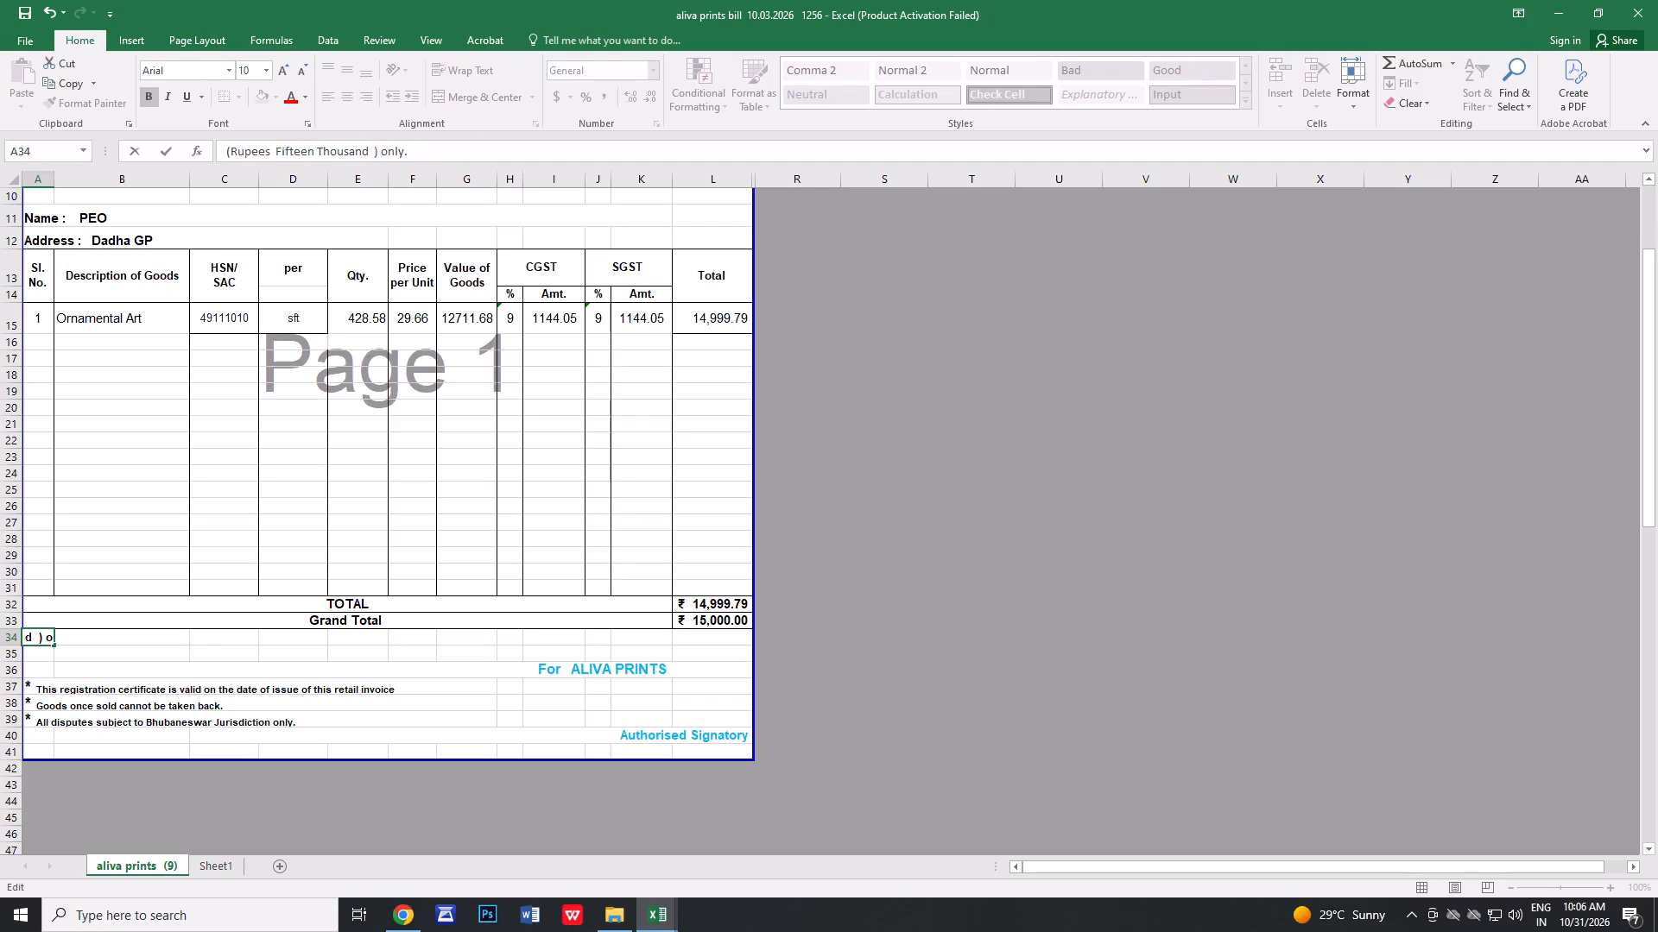
click(574, 455)
Print one copy of the Aliva Prints invoice on the EPSON L3250 Series, keeping A4 portrait, plain paper and High quality in colour.
key(ctrl+p)
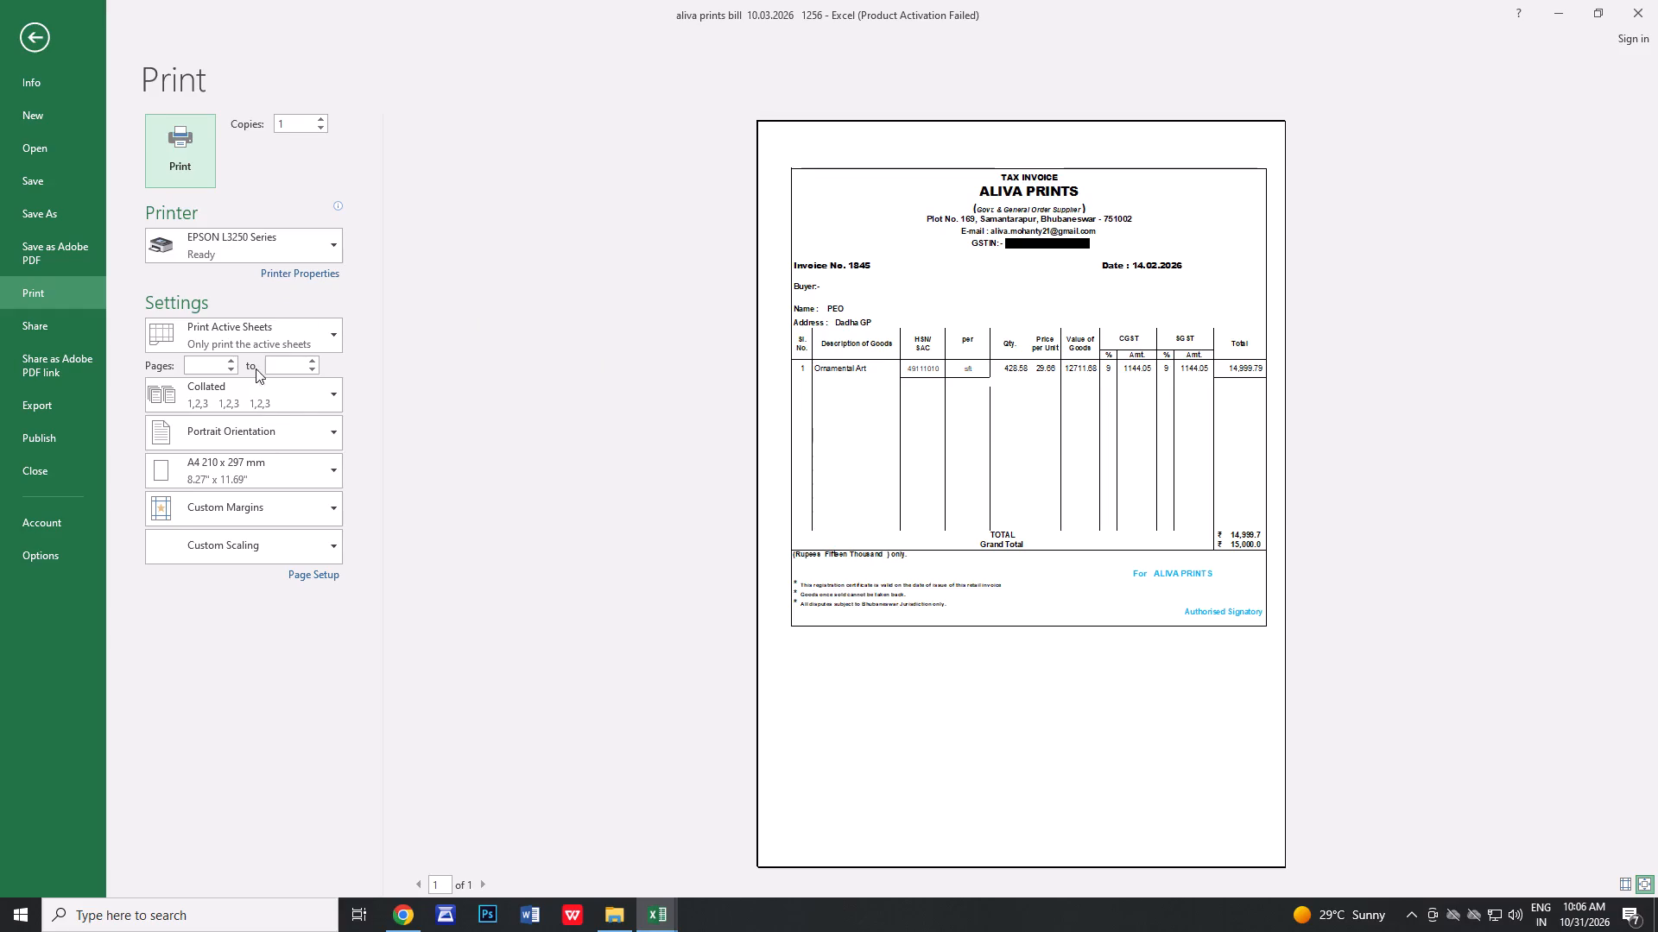
click(313, 270)
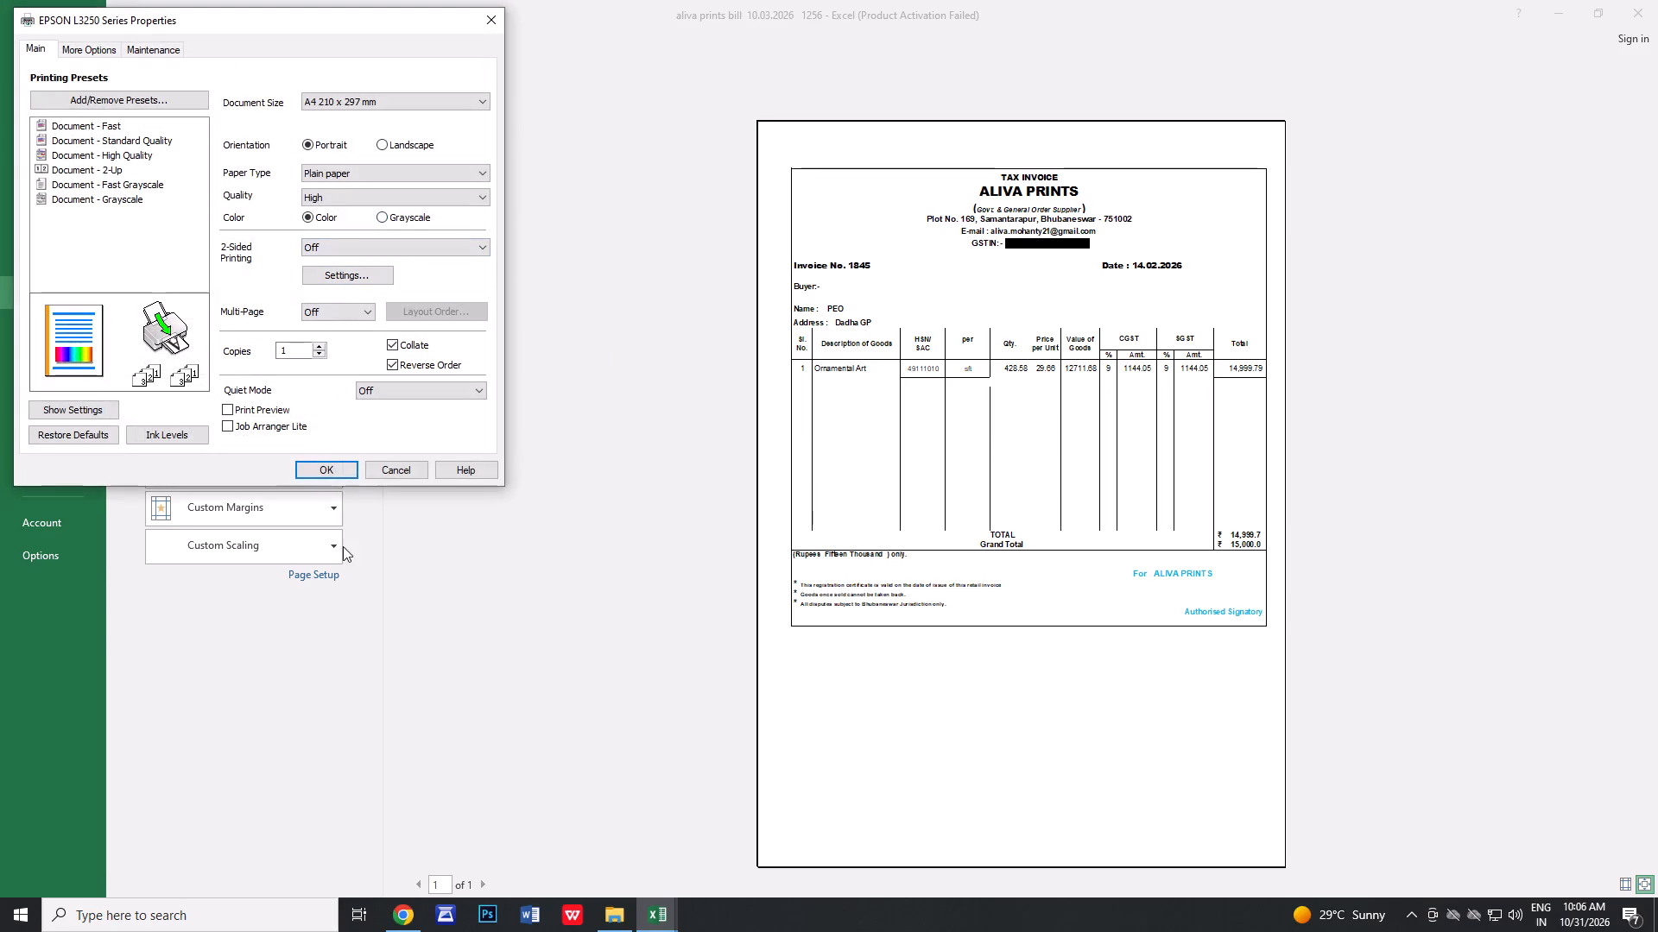
click(333, 469)
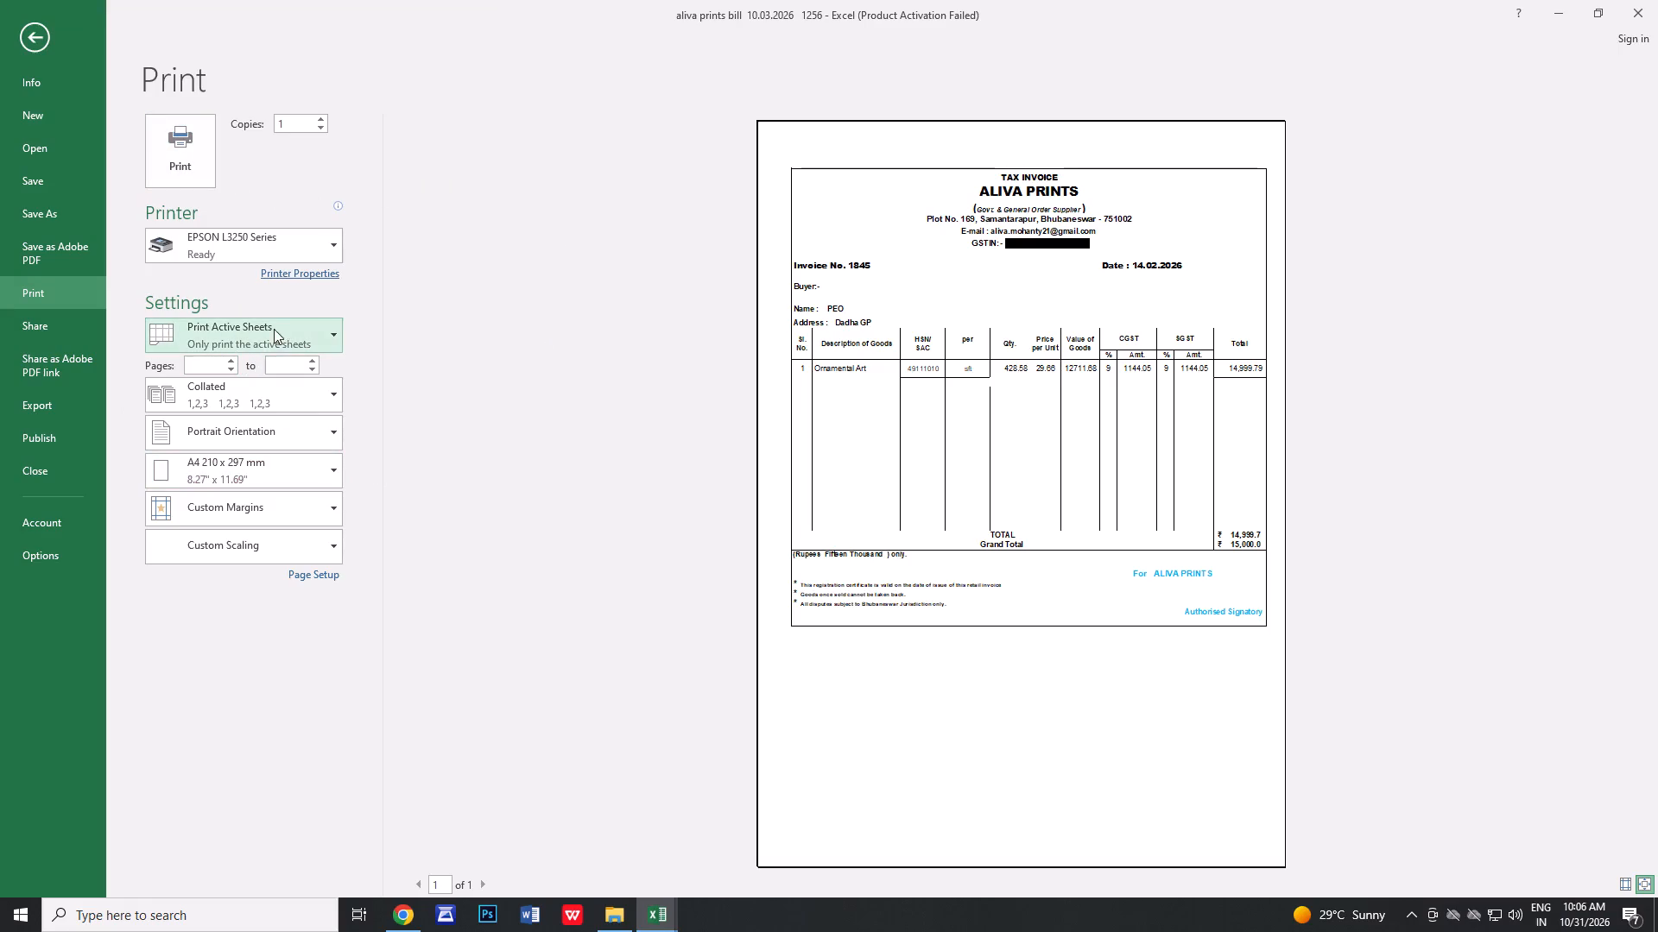
click(197, 149)
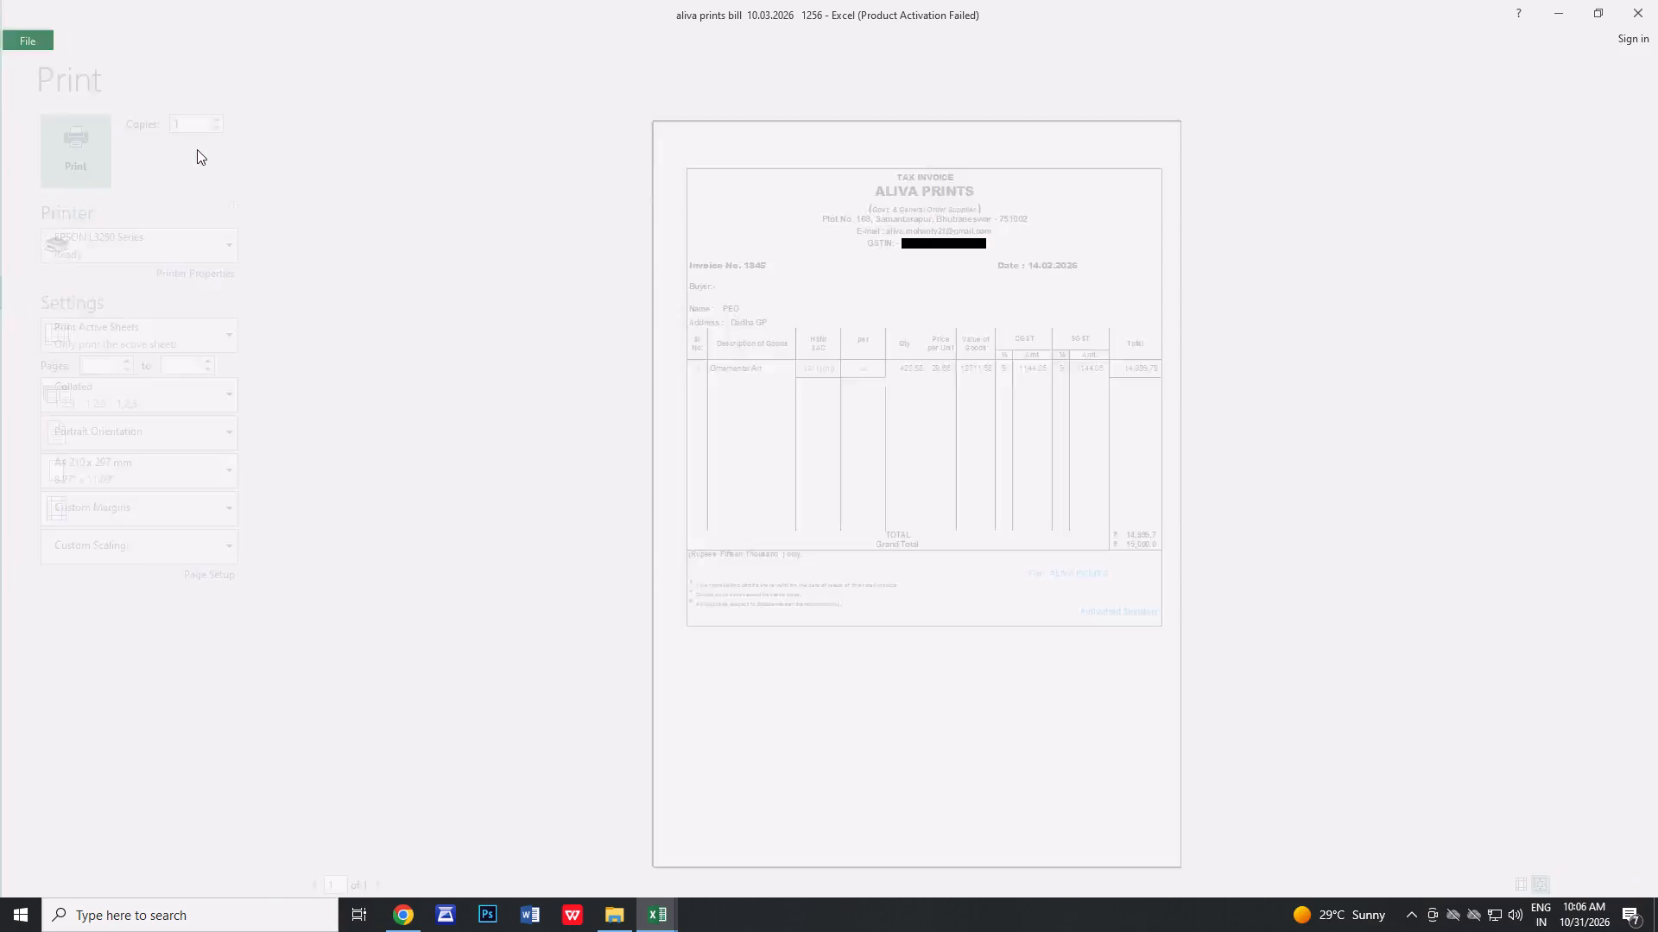
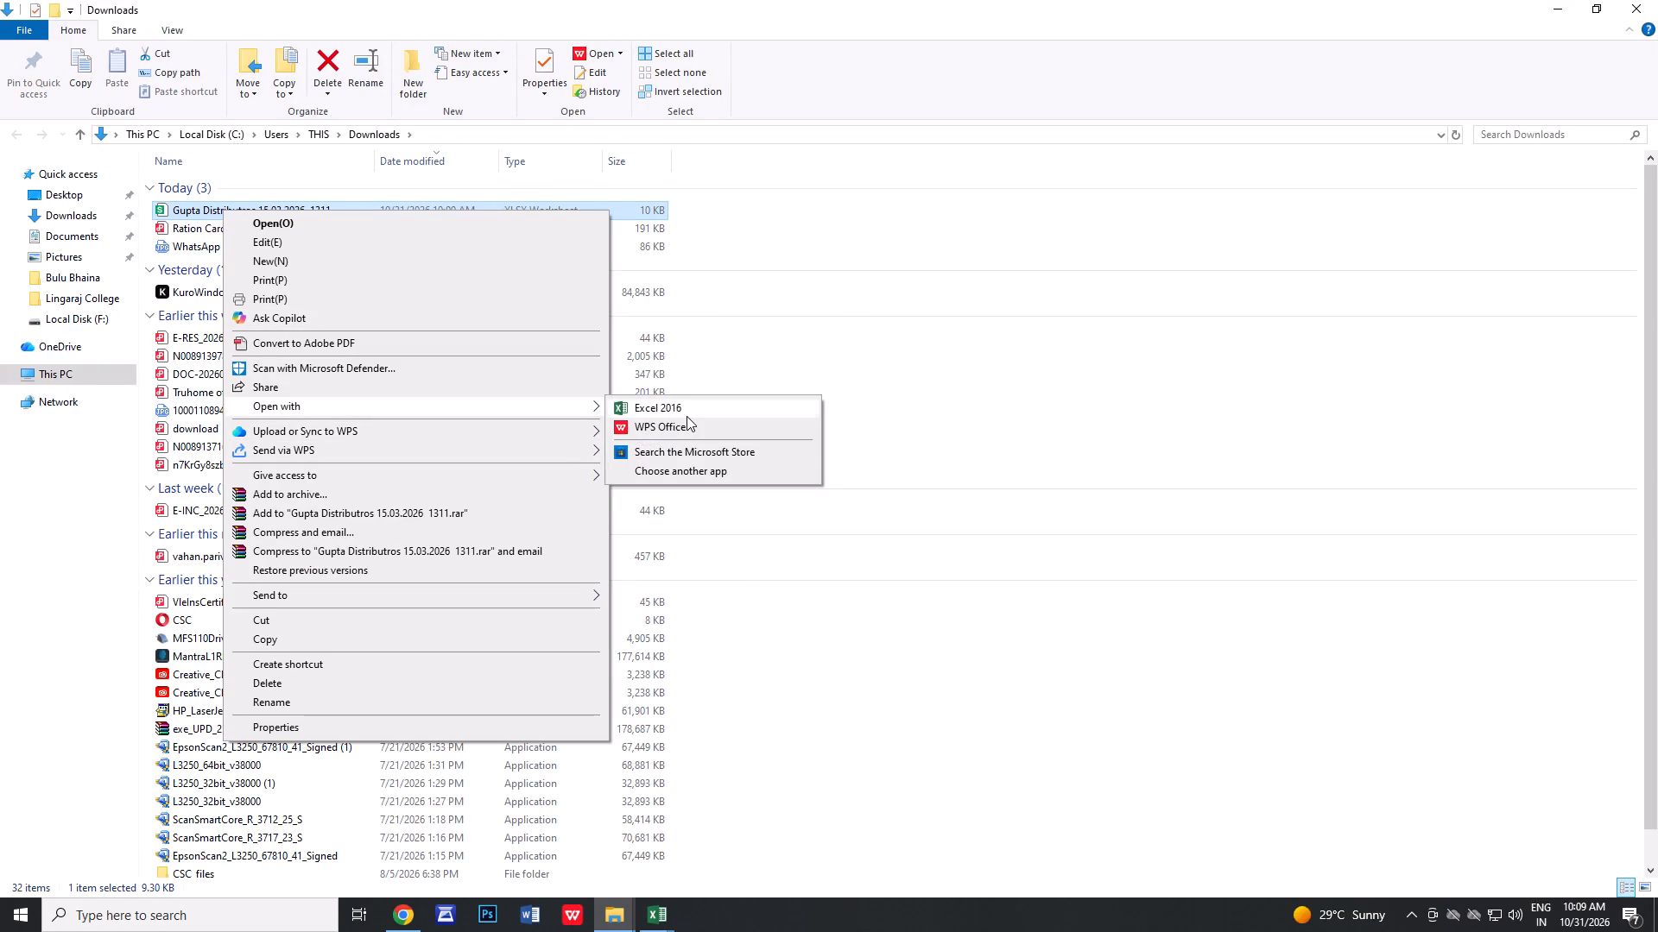
Open the "Gupta Distributros 15.03.2026 1311" workbook from Downloads with Excel 2016.
click(673, 399)
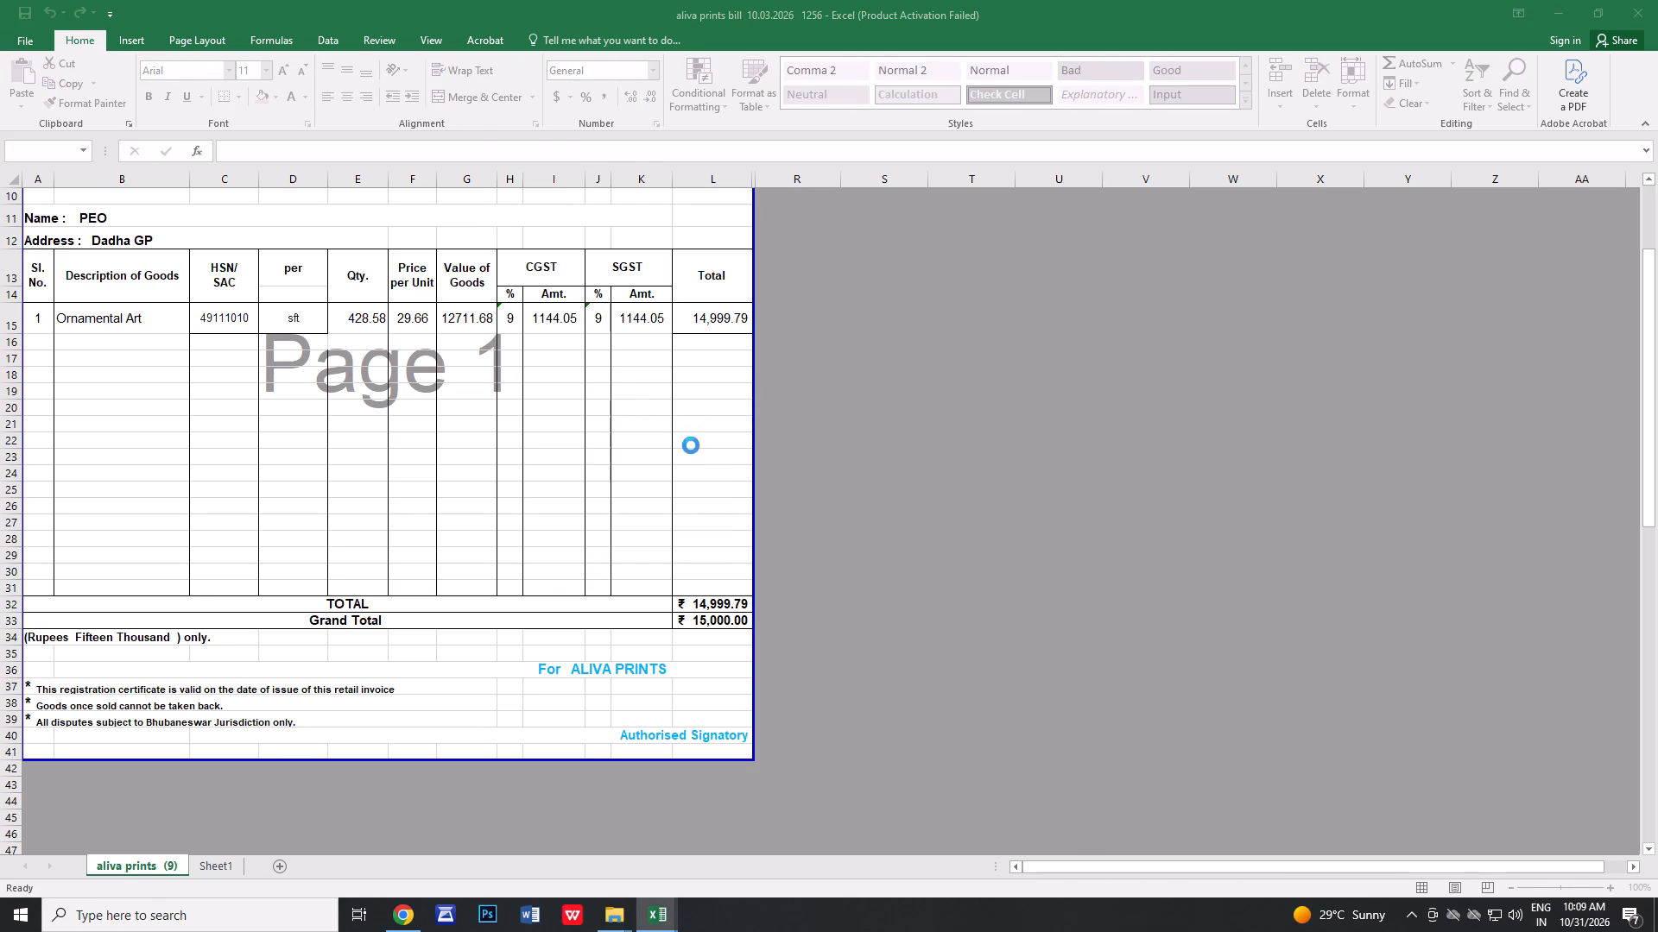
click(708, 67)
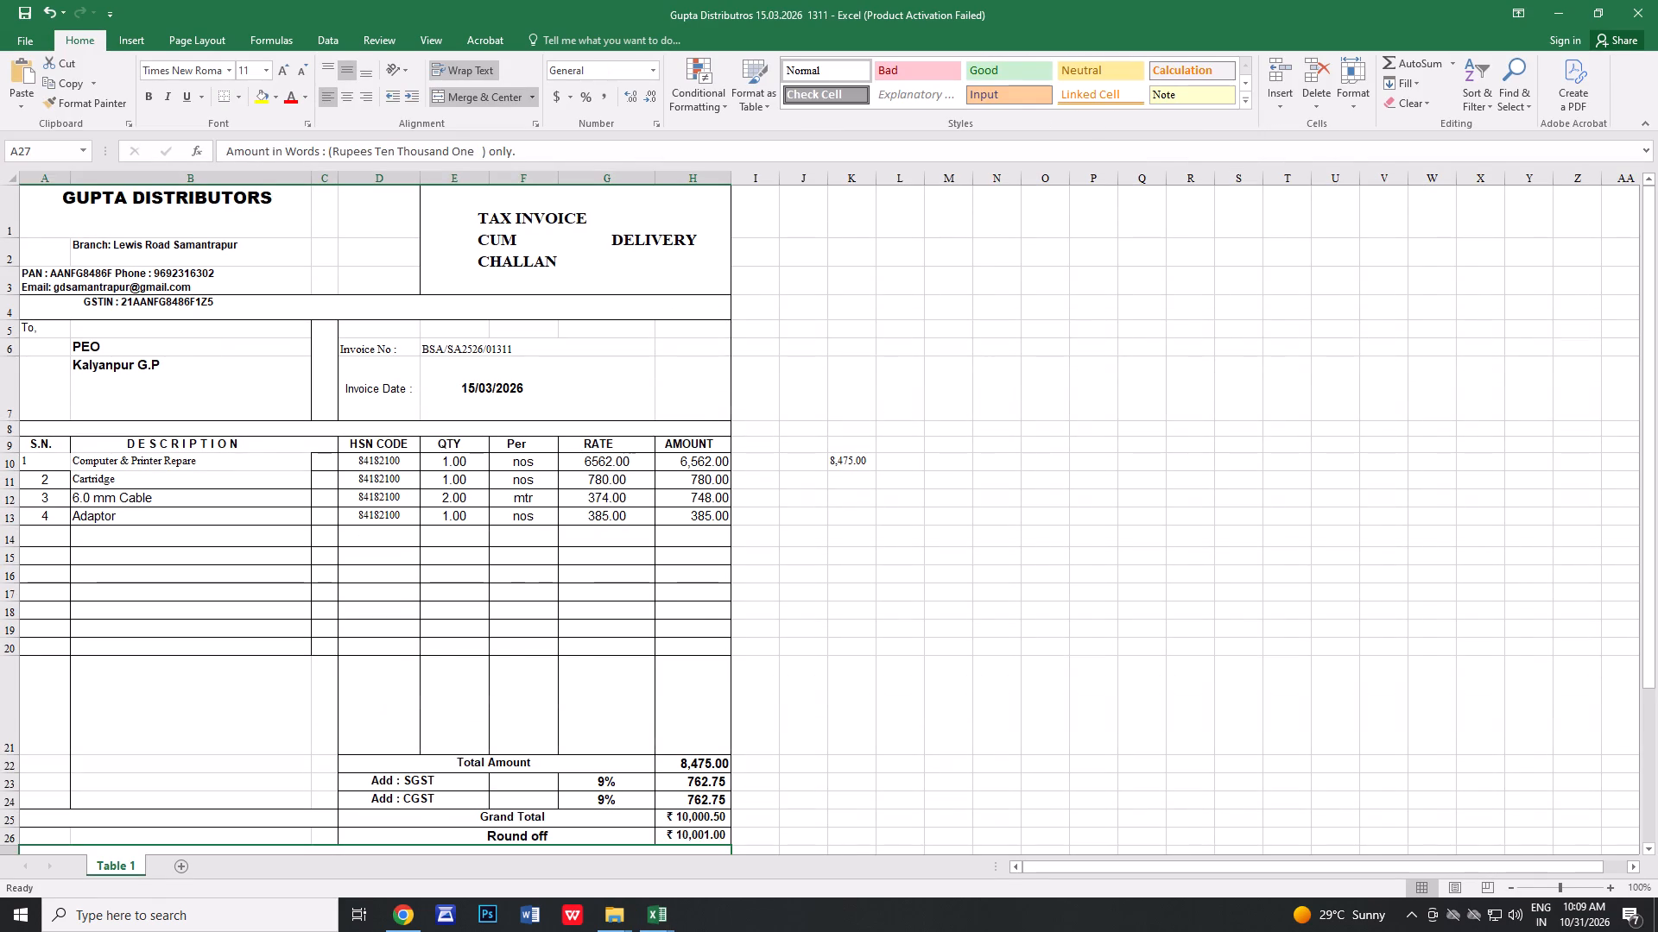
Change the recipient's G.P line below PEO on the Gupta Distributors invoice to "Dadha G.P".
double_click(131, 373)
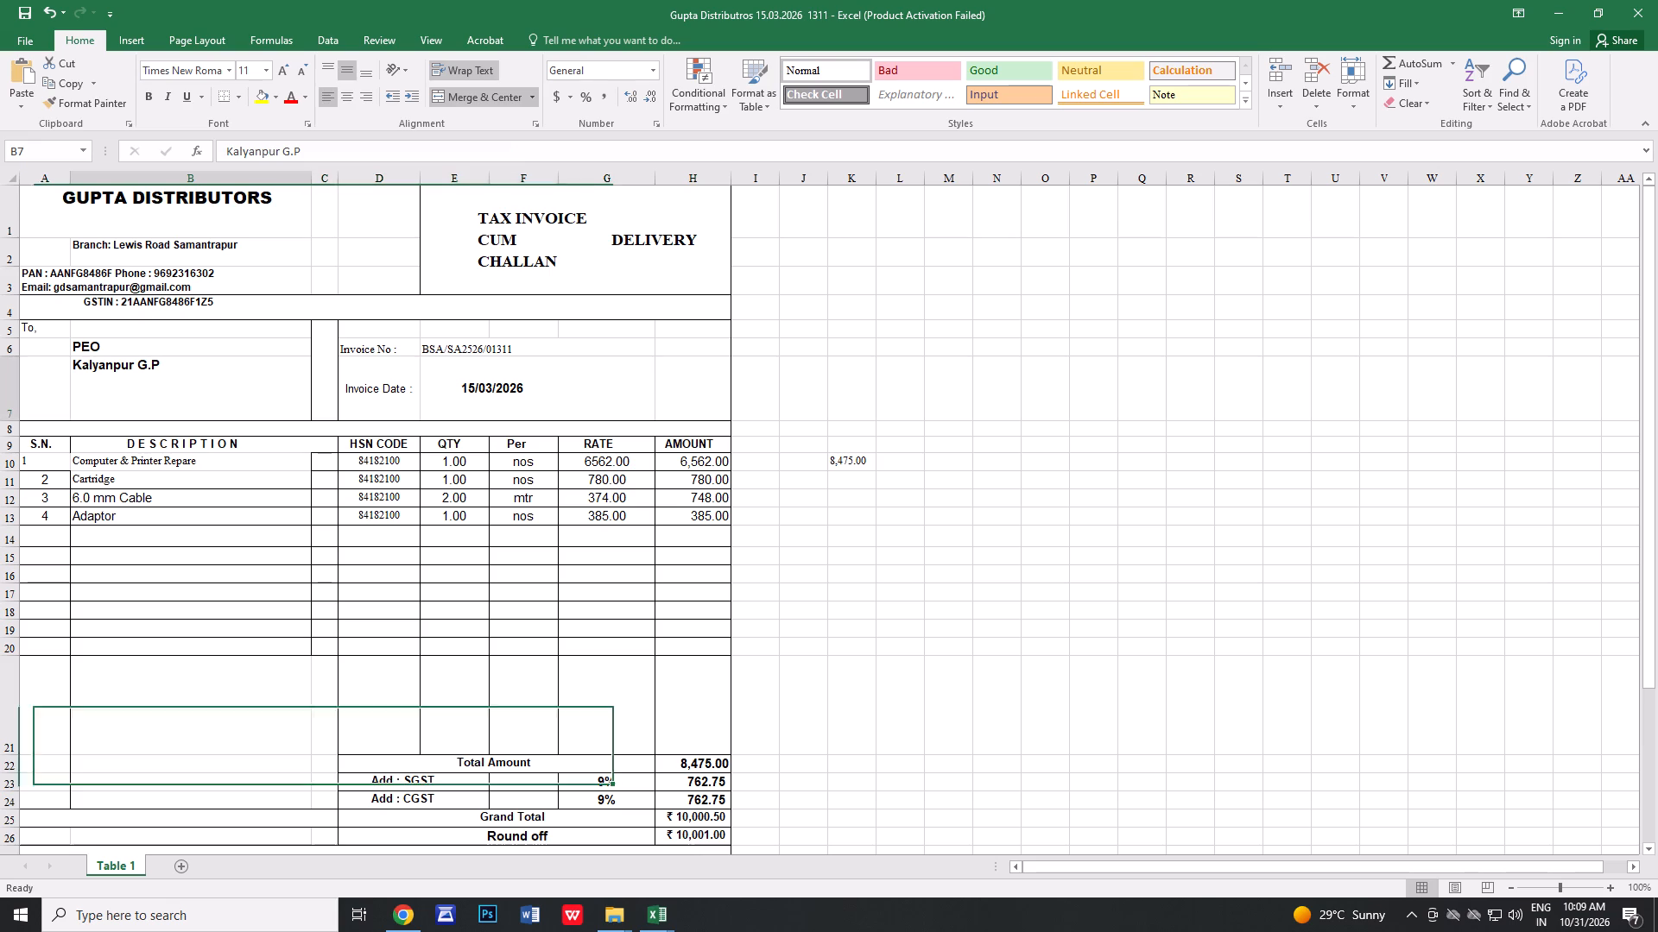
key(BackSpace)
key(BackSpace)
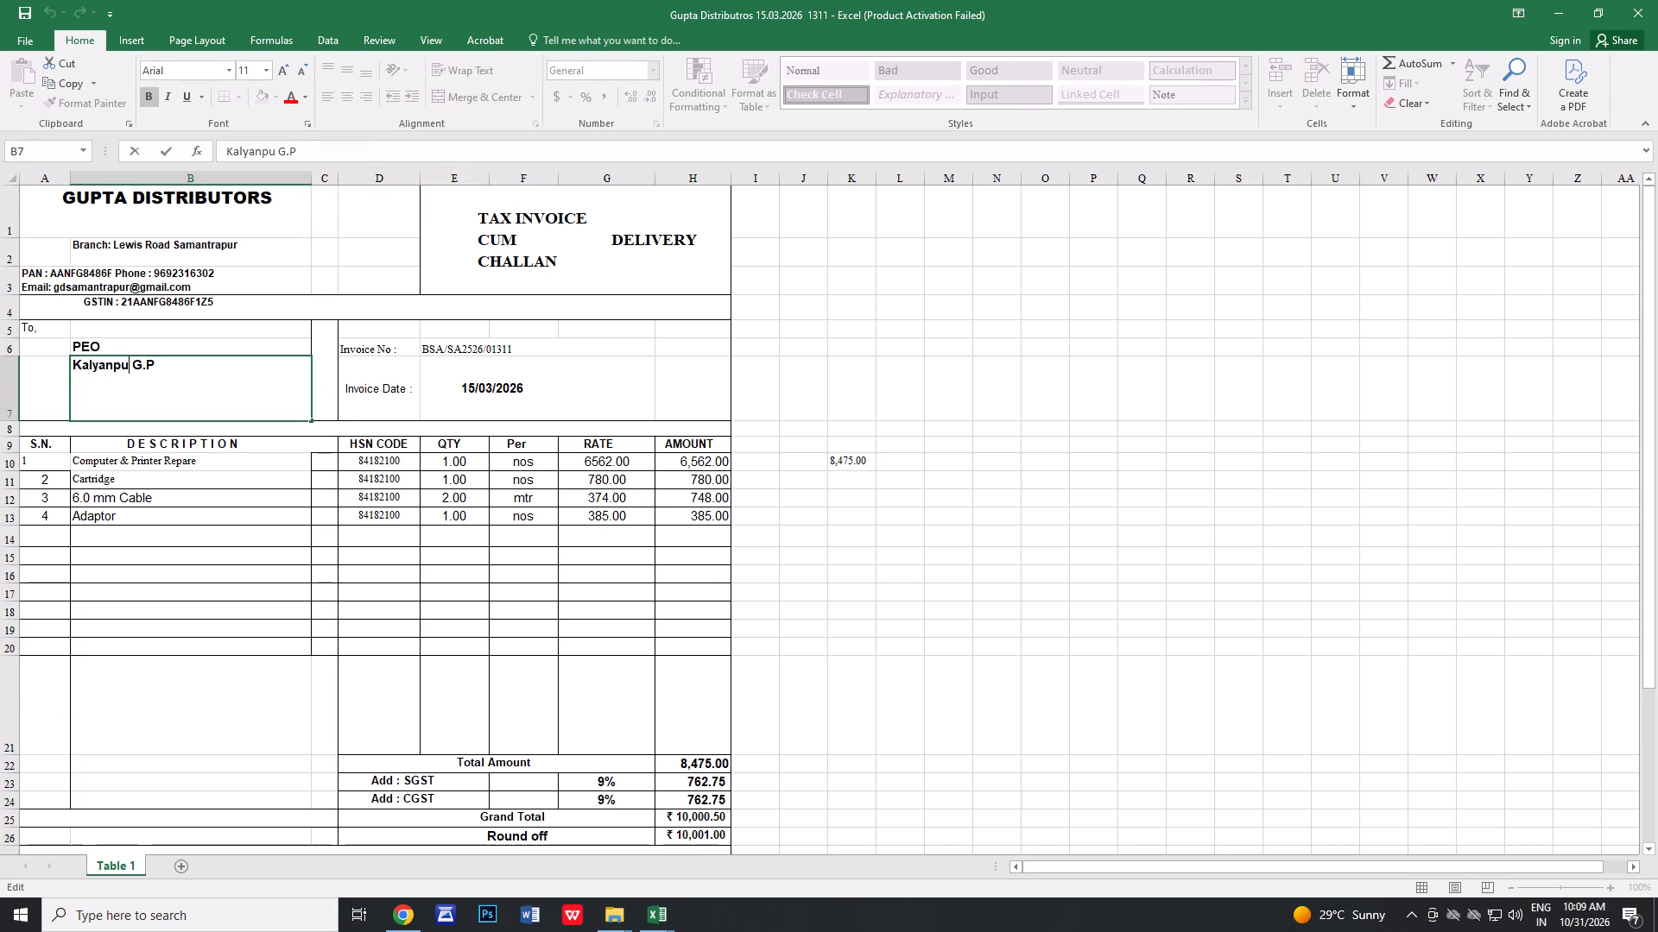
key(BackSpace)
key(BackSpace)
key(BackSpace)
key(BackSpace)
key(BackSpace)
key(BackSpace)
key(BackSpace)
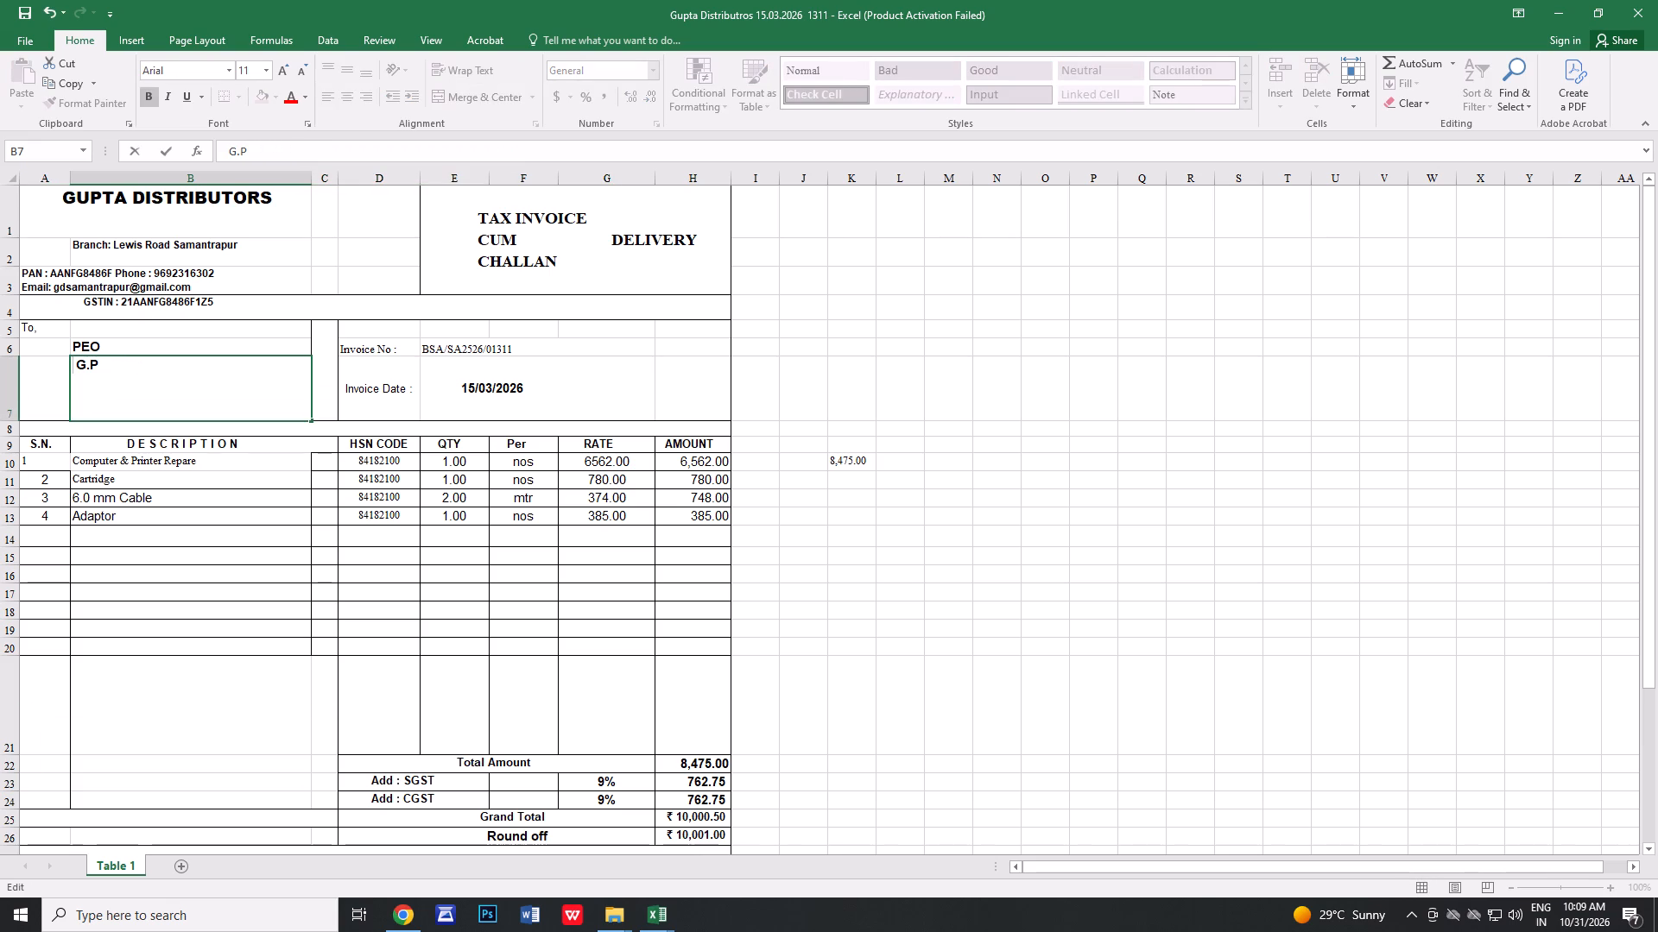
key(d)
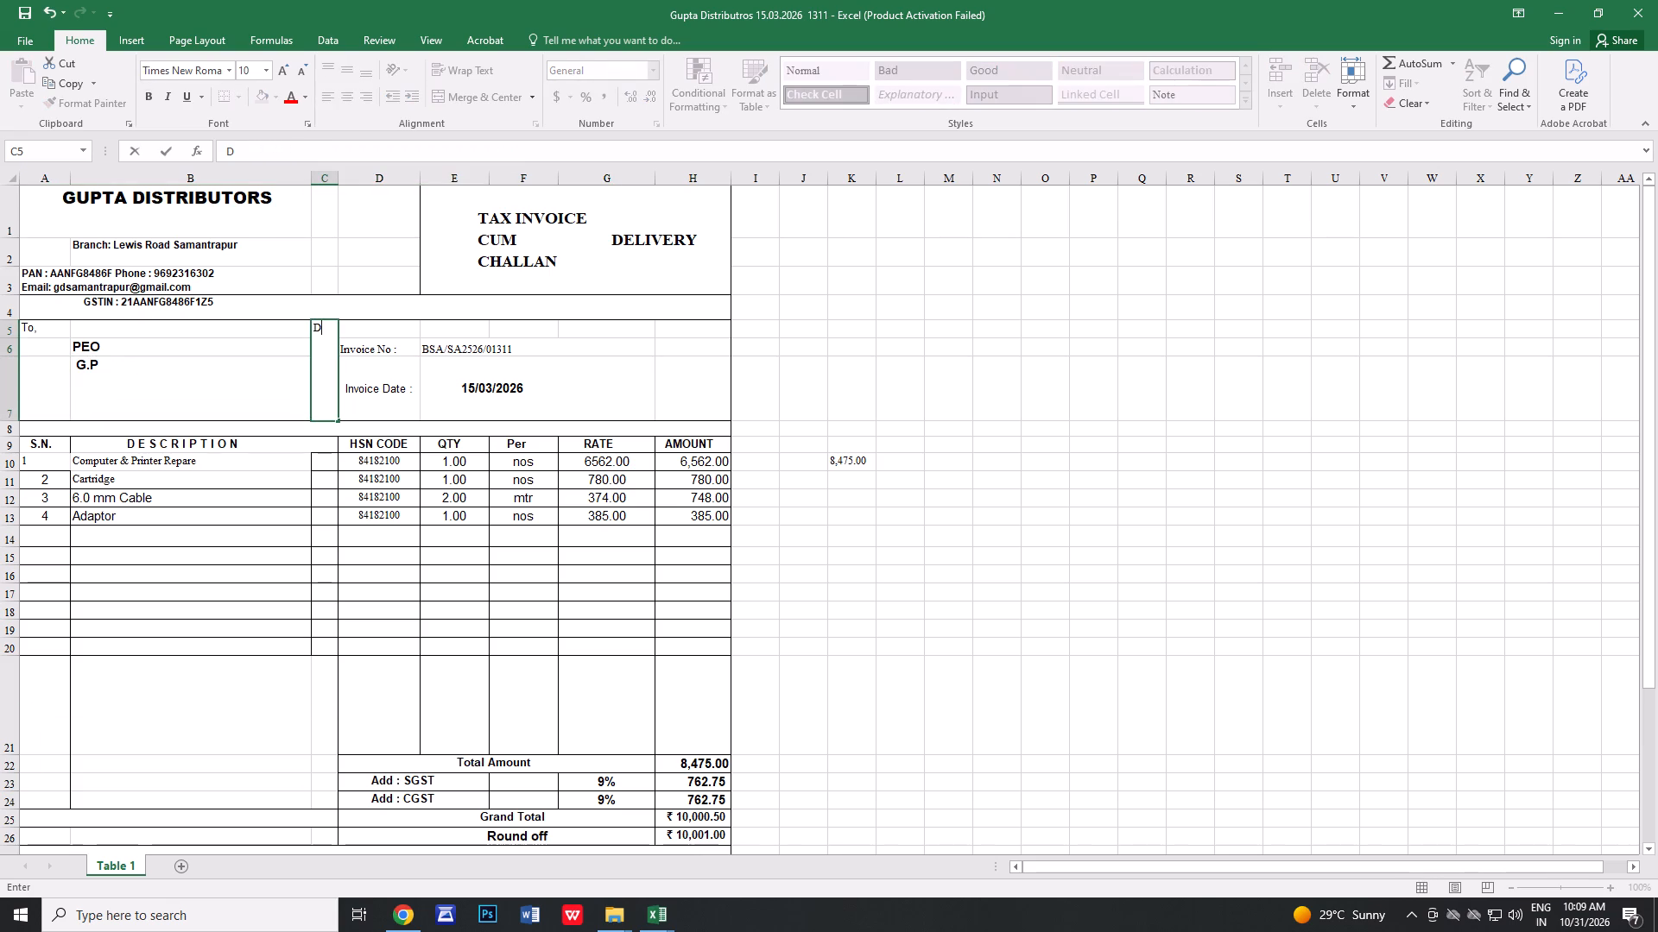
key(BackSpace)
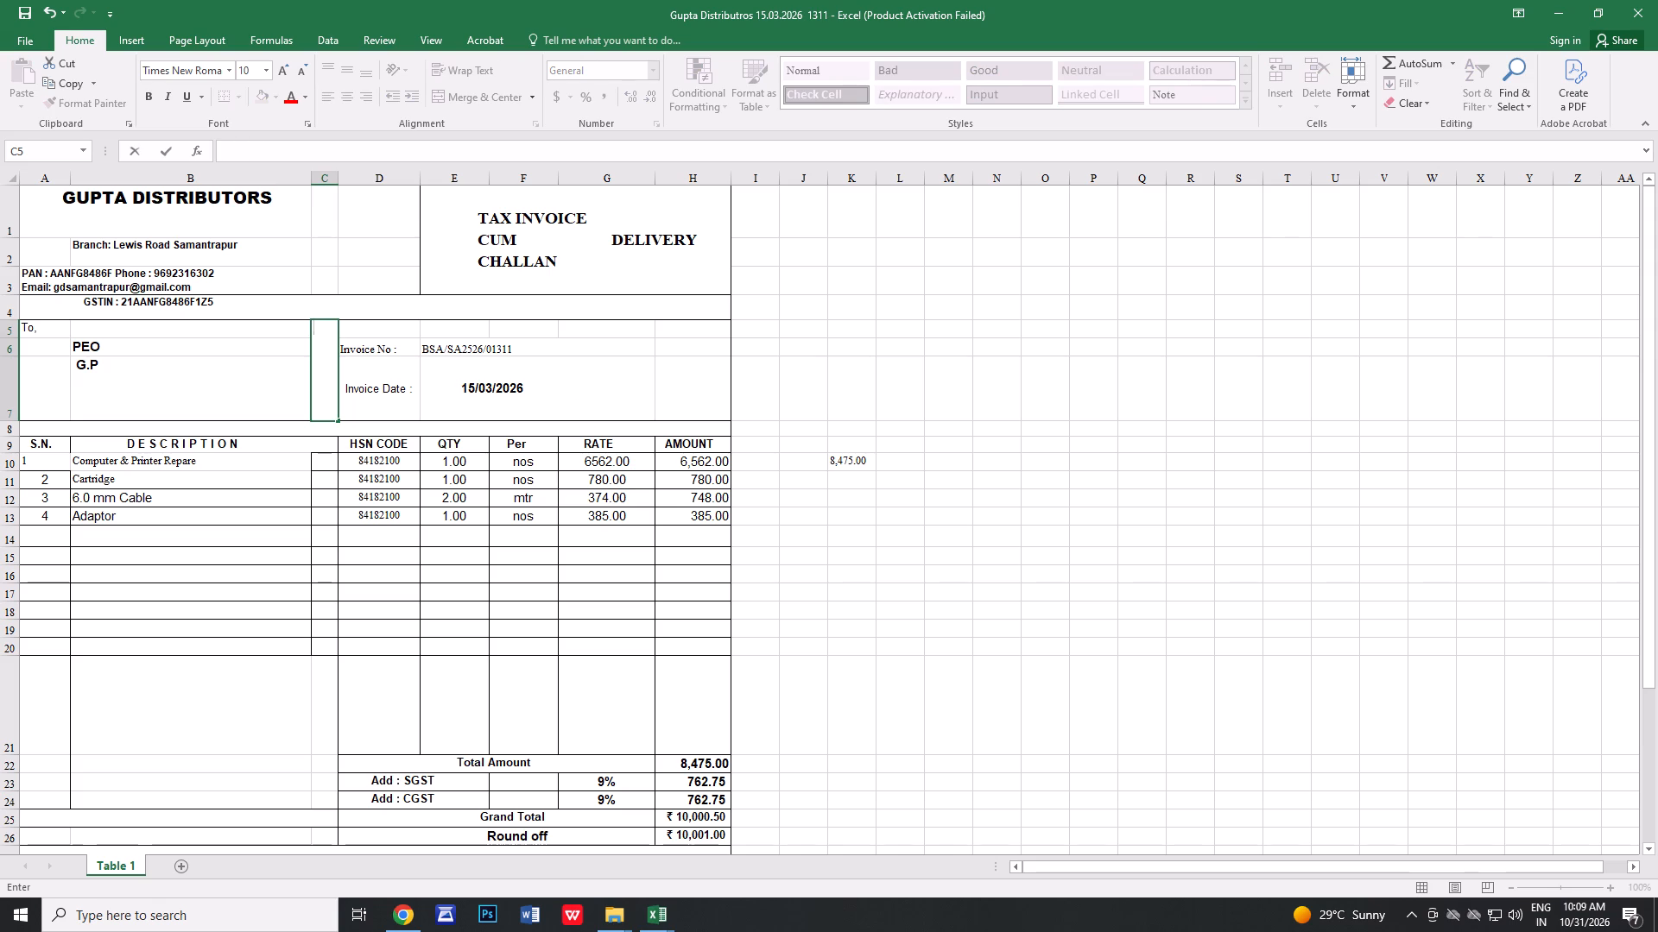
click(586, 408)
double_click(78, 369)
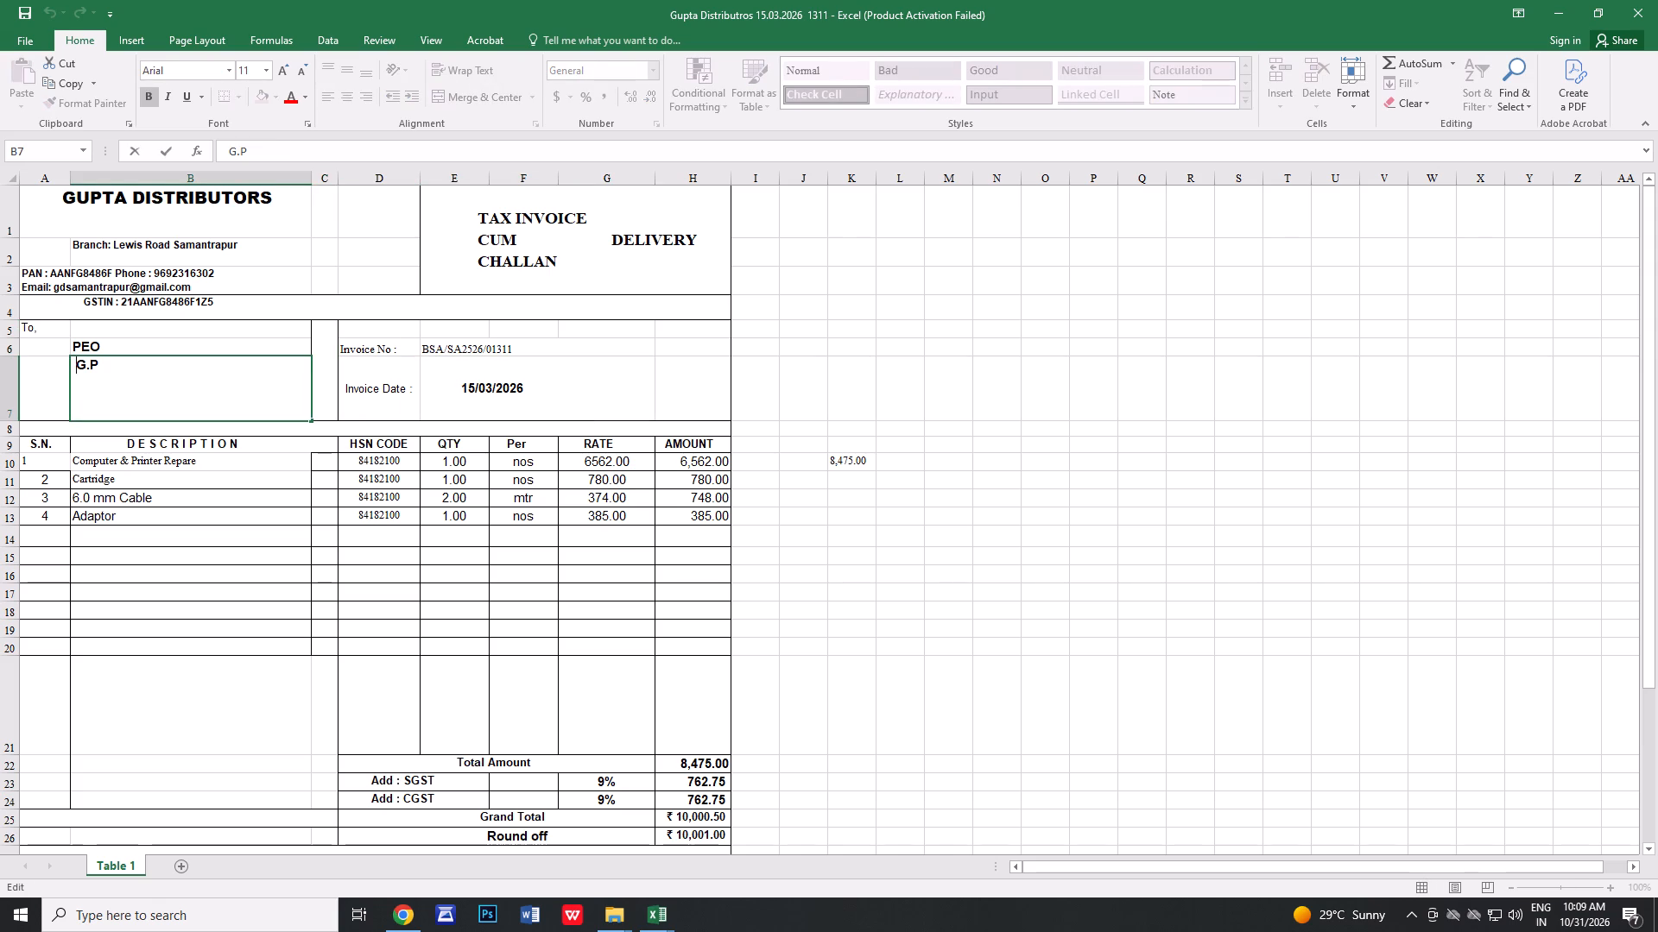
key(d)
text(ad)
text(ha)
key(space)
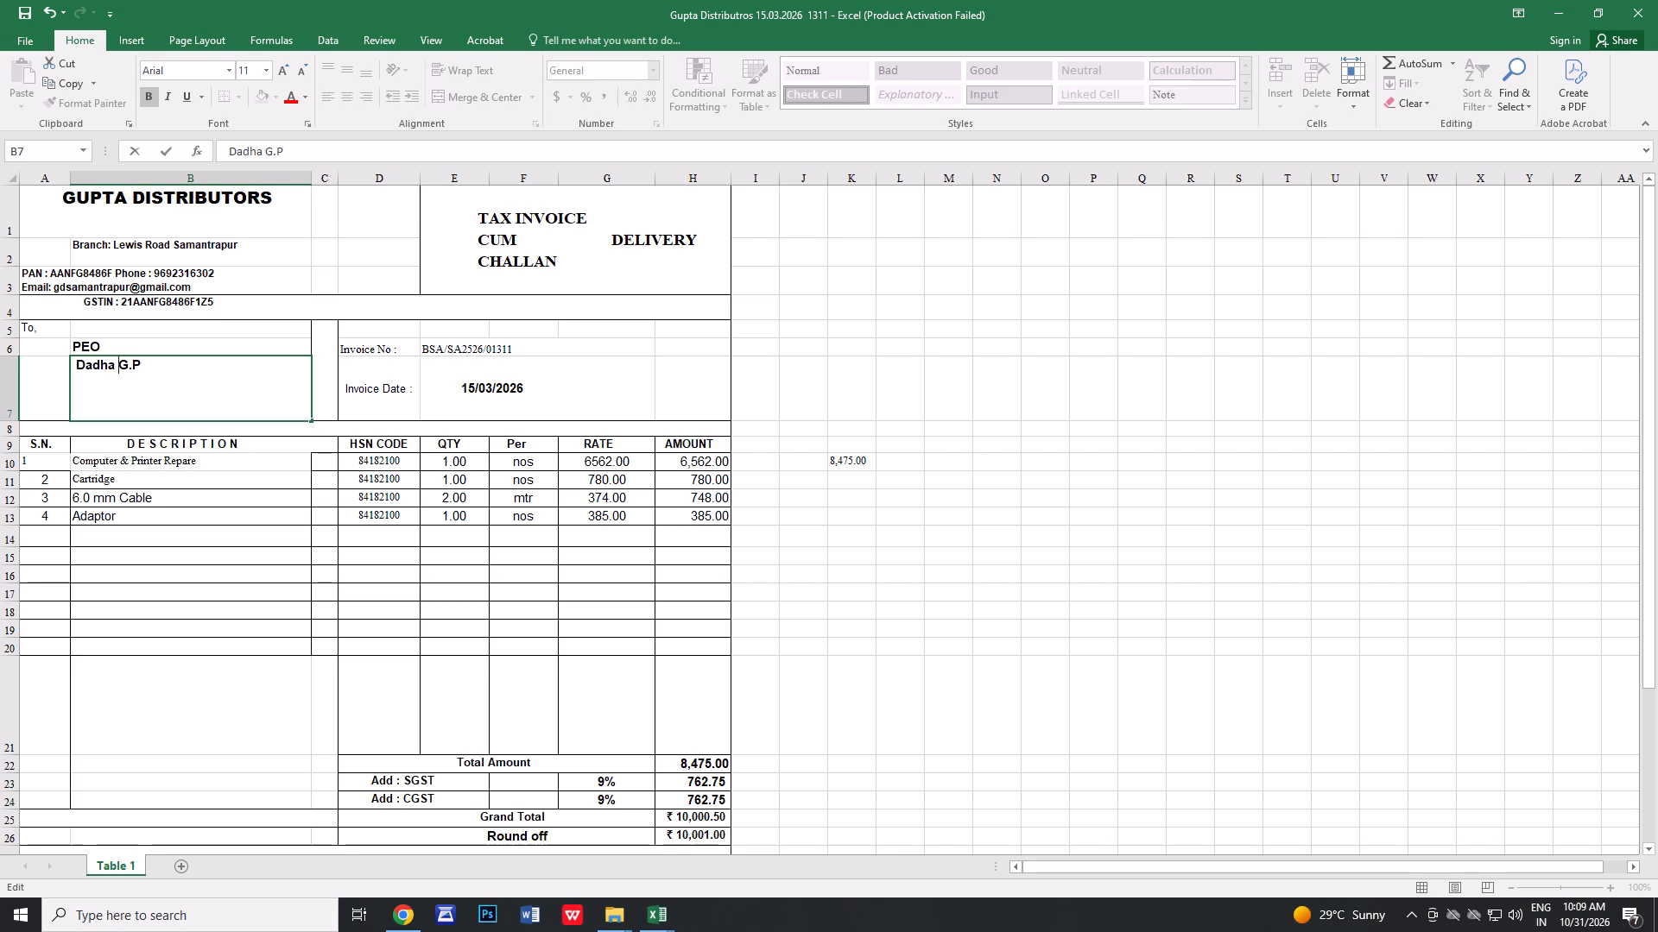
click(513, 579)
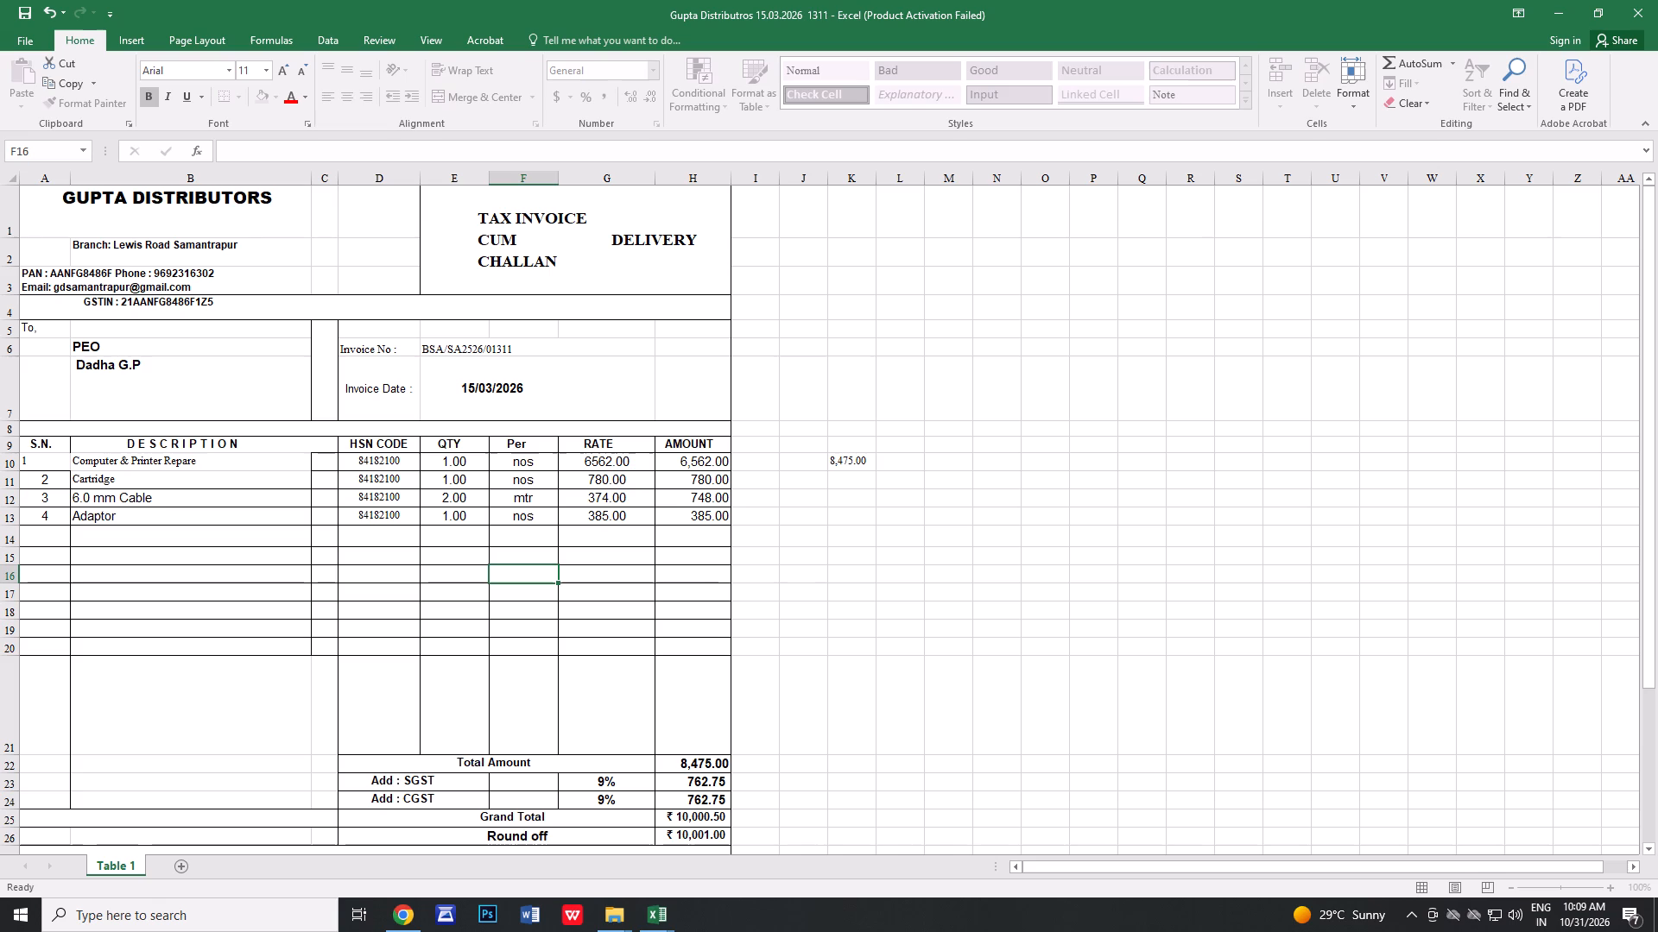
Clear the descriptions of all four items on the Gupta Distributors invoice.
click(148, 604)
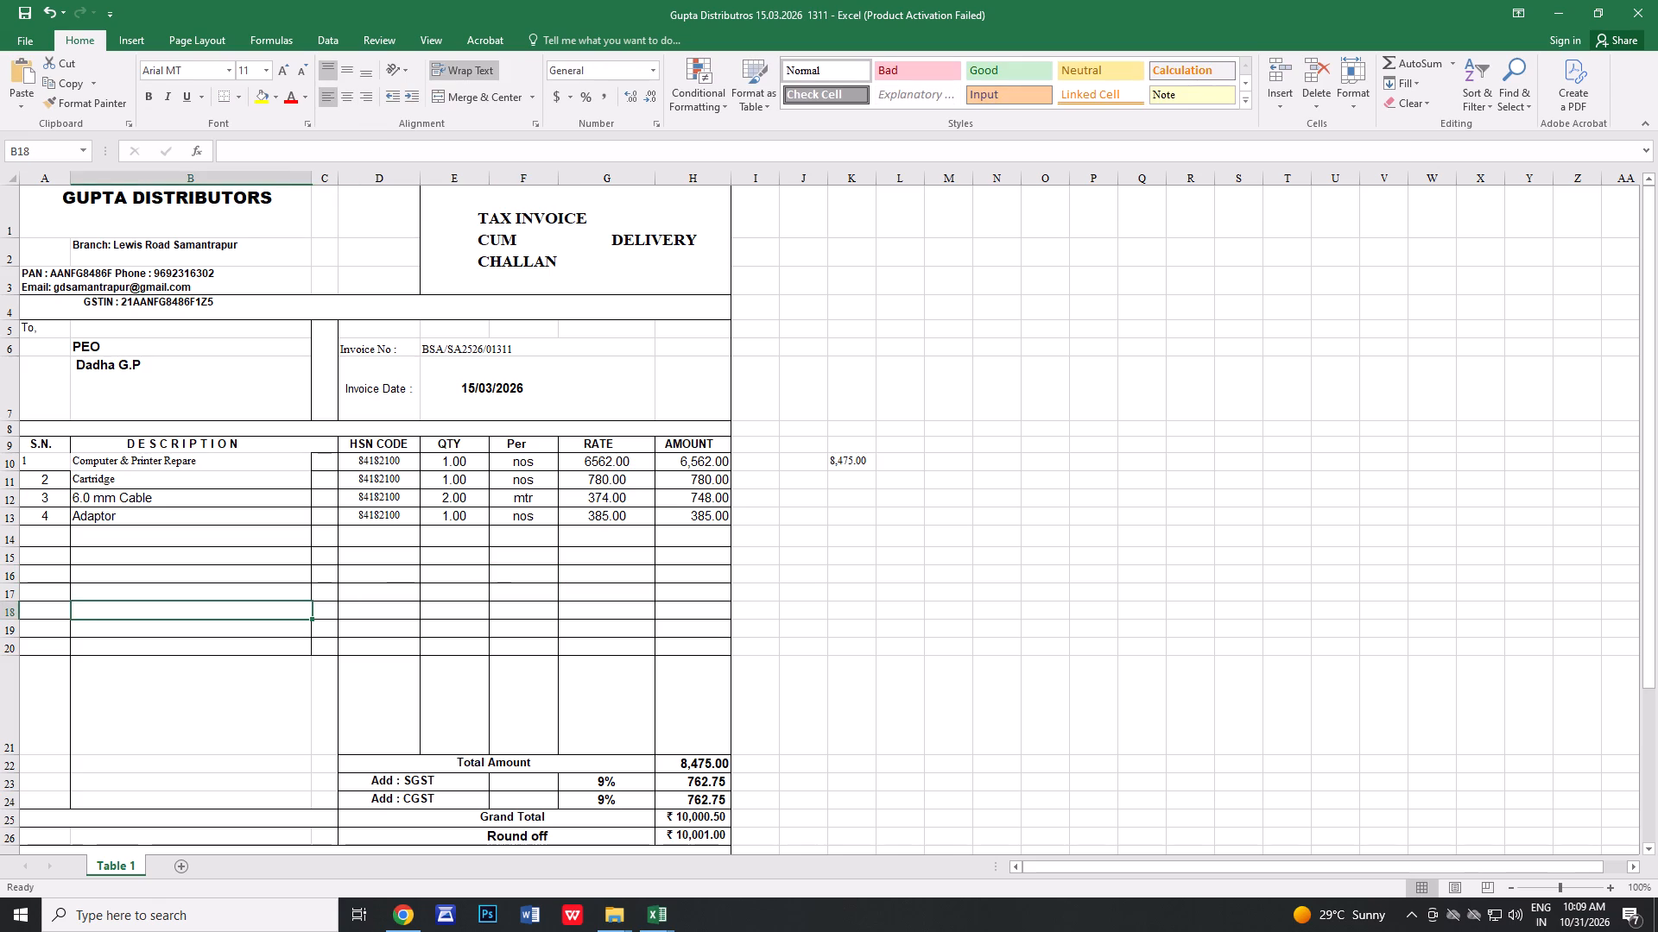
click(39, 465)
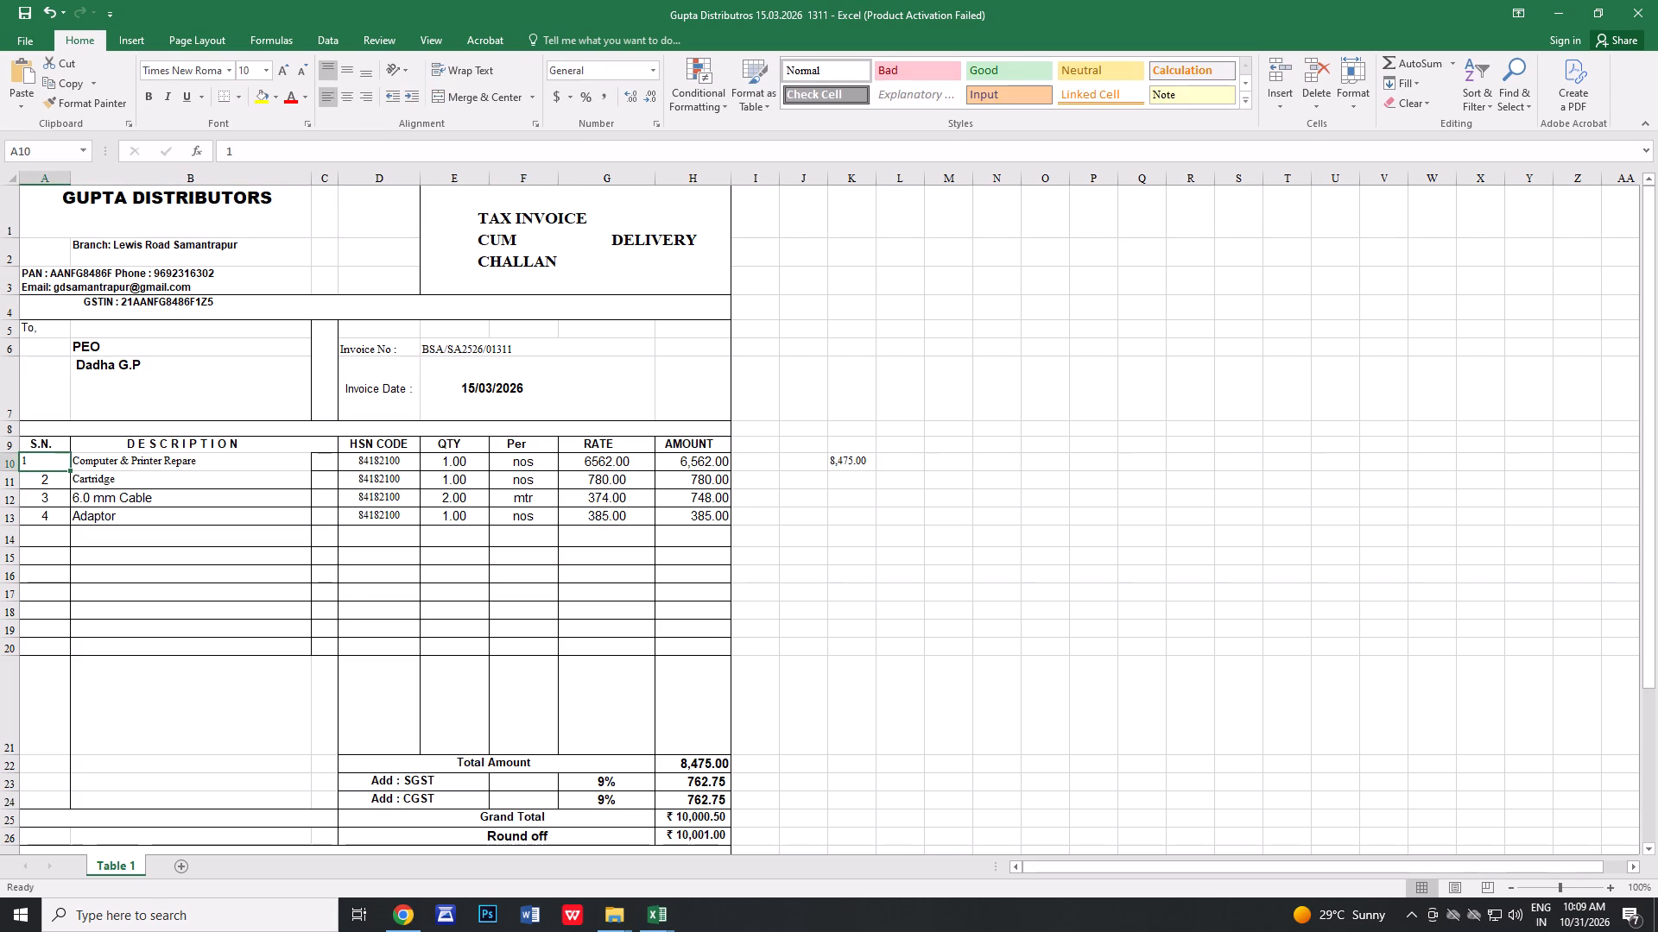
drag(86, 468, 127, 512)
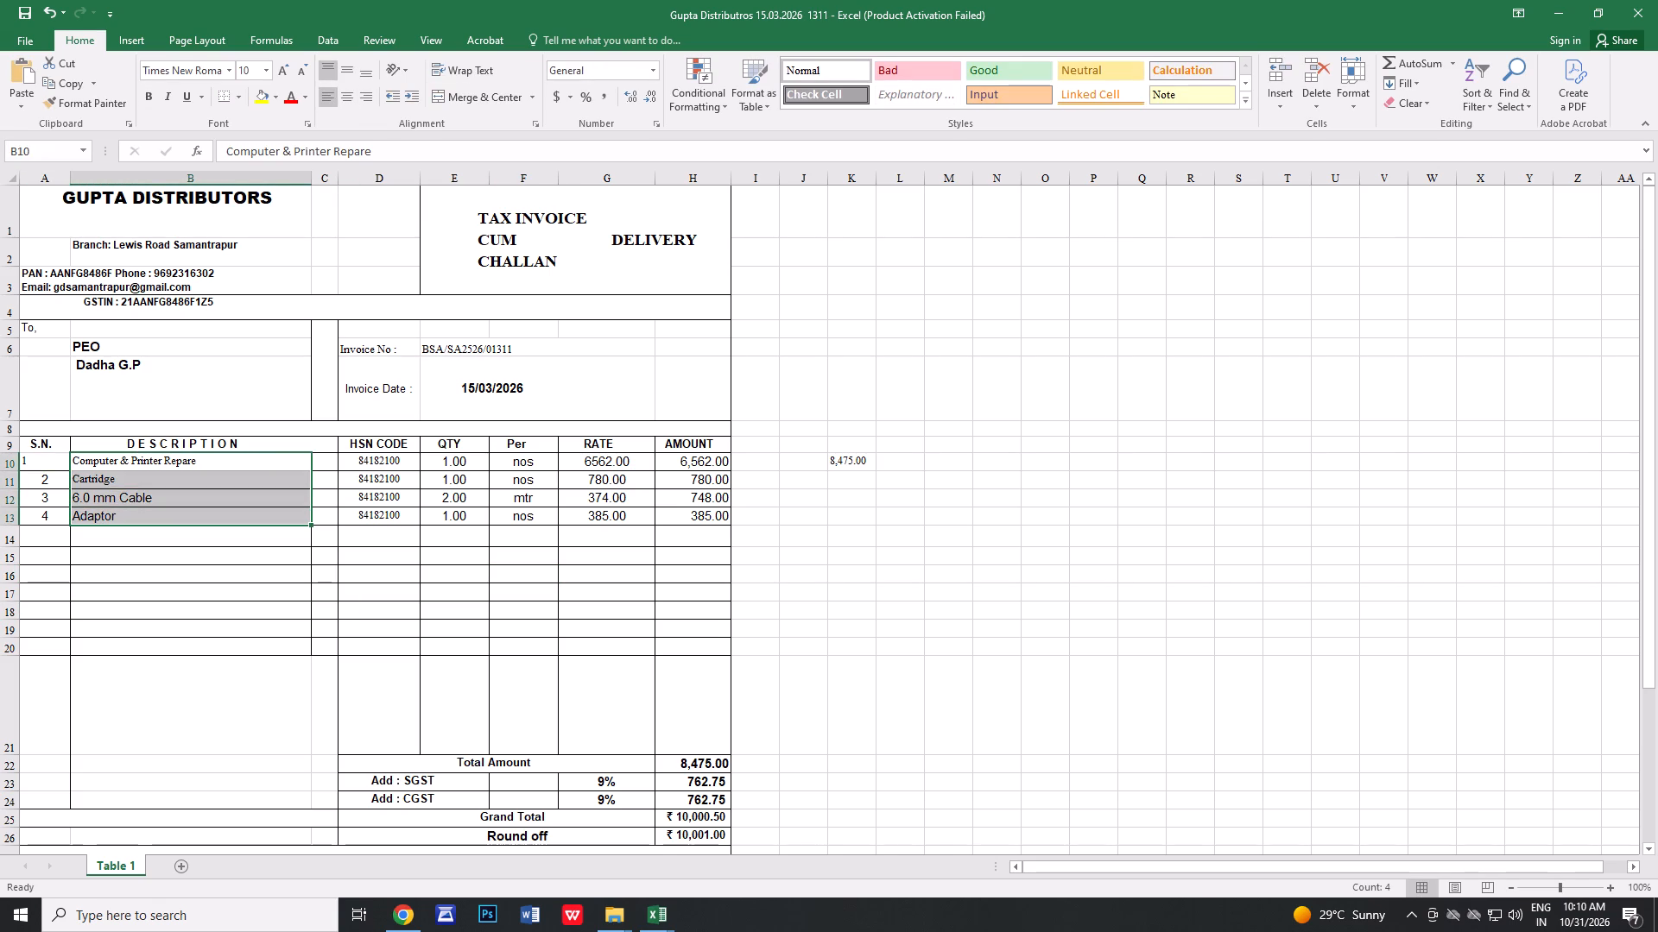
key(Delete)
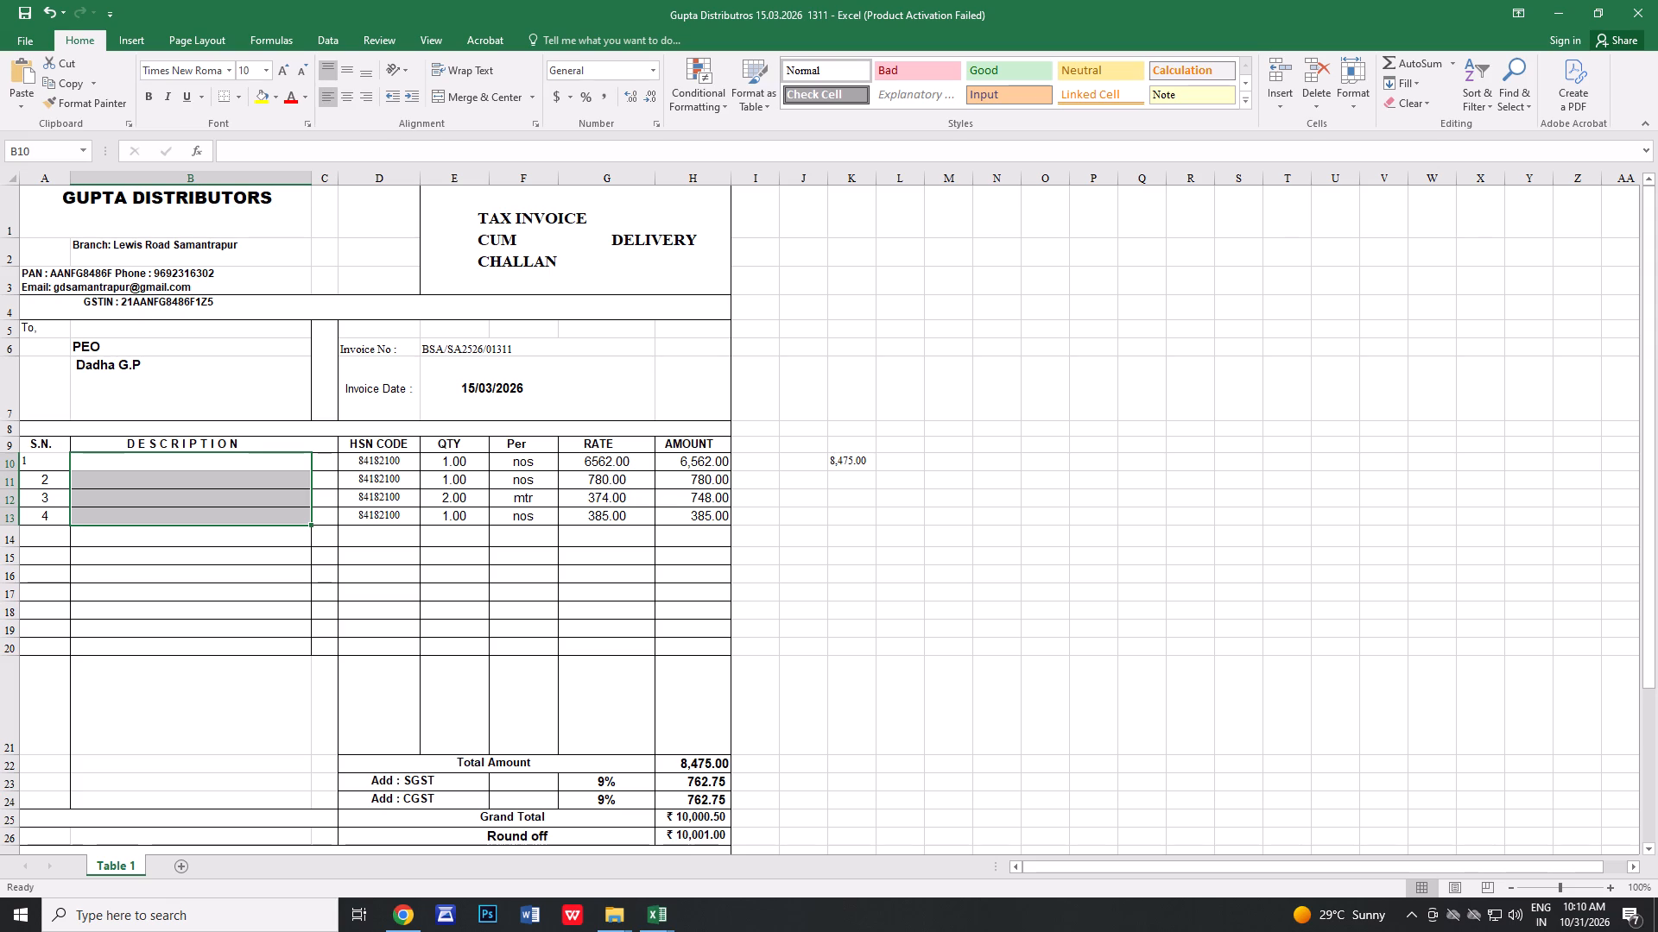
Enter "Aquaguard" as the description of item 1.
click(180, 452)
click(150, 467)
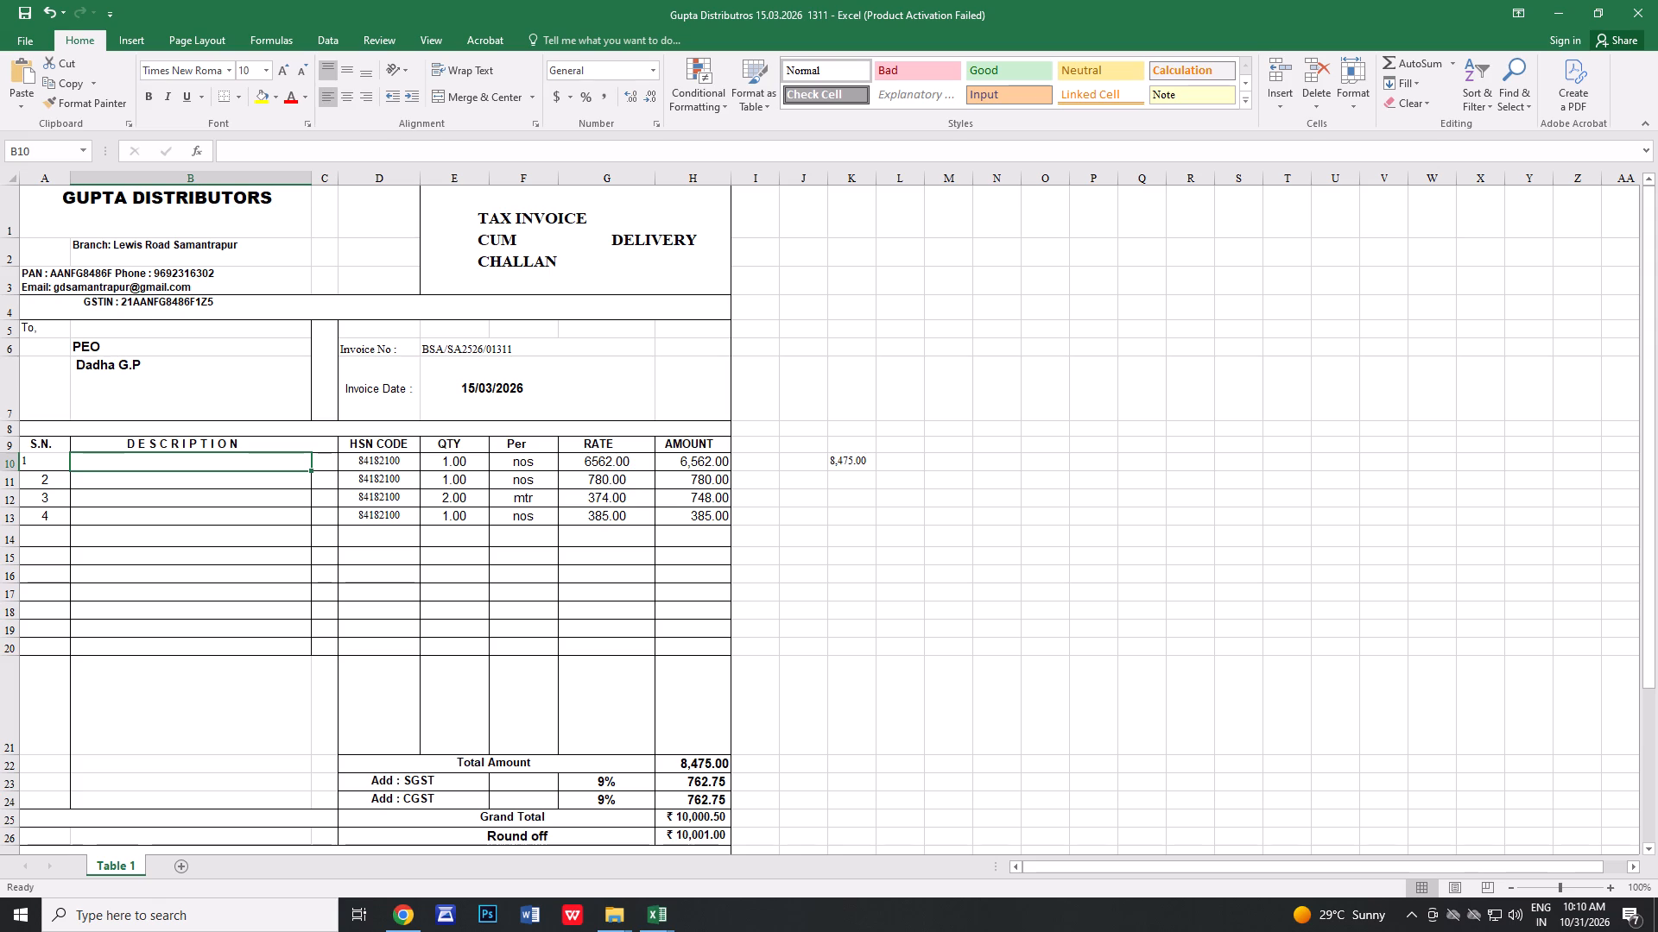
text(qu)
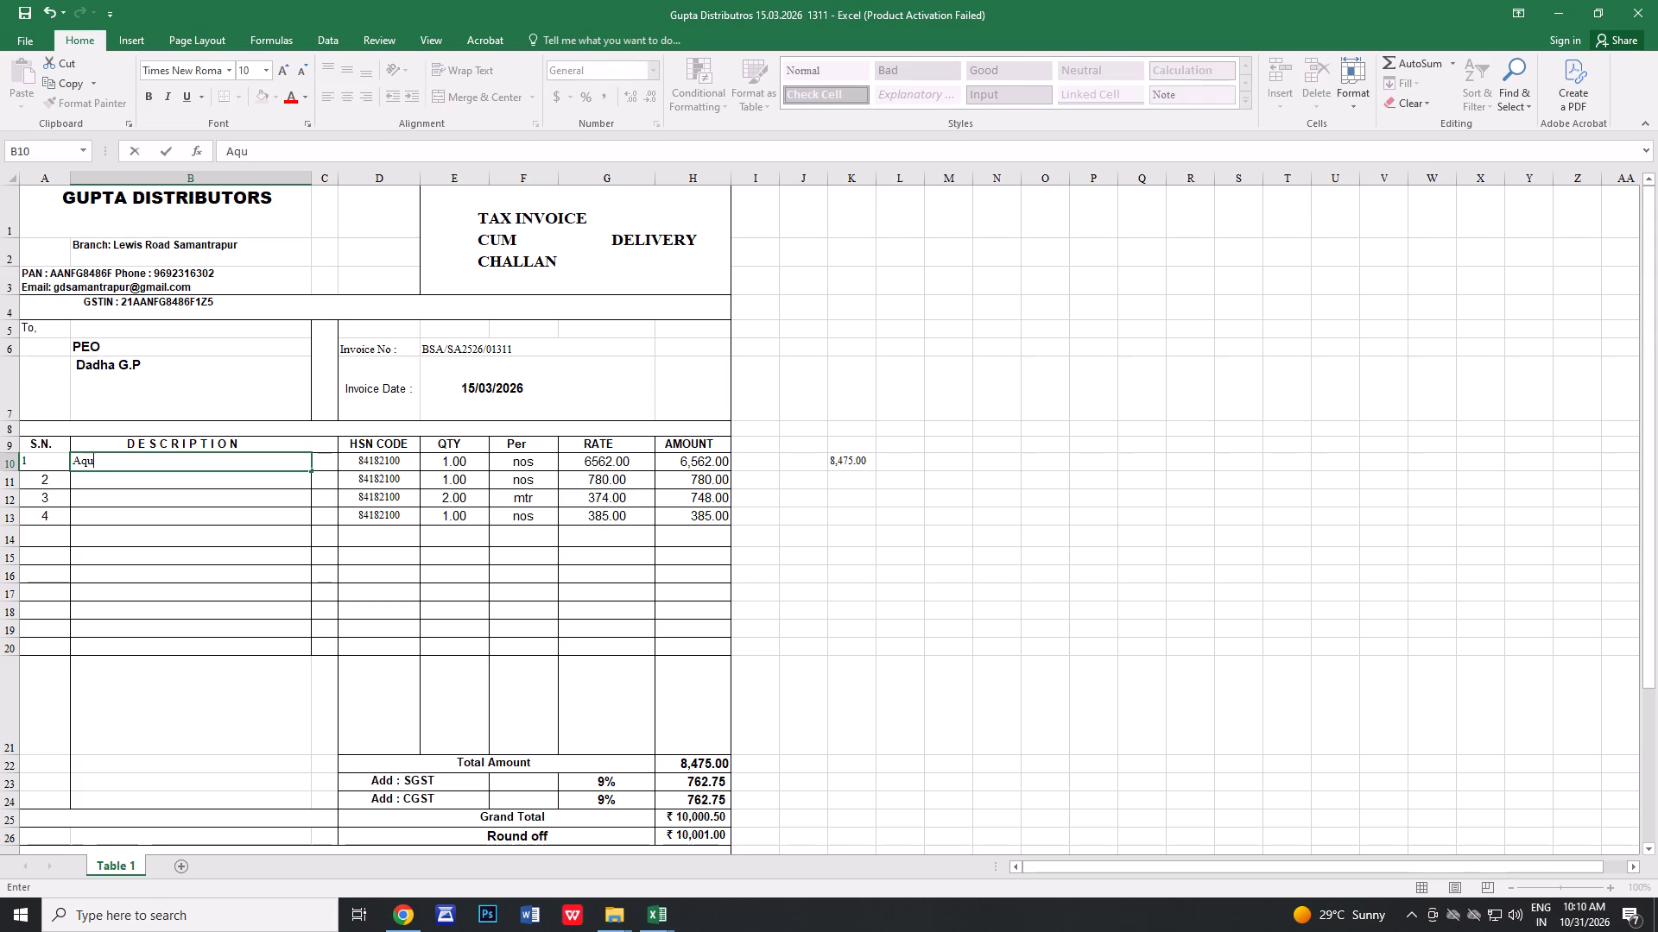
text(agiard)
key(space)
key(e)
text(mi)
key(BackSpace)
key(BackSpace)
key(BackSpace)
key(Left)
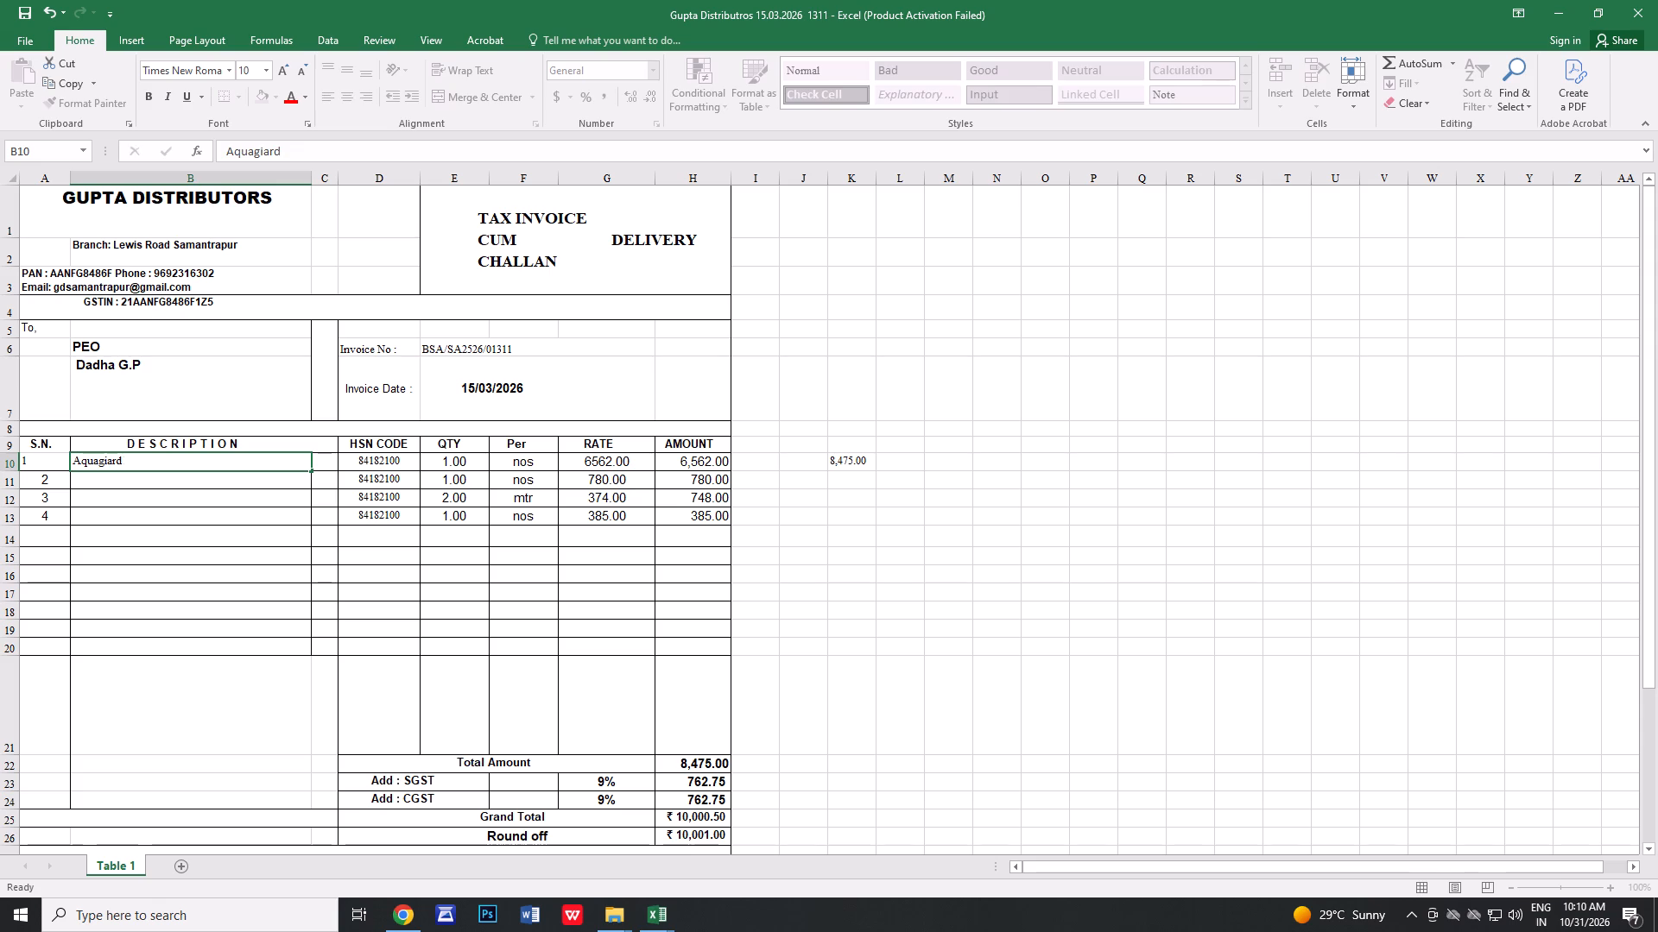
key(Left)
key(Right)
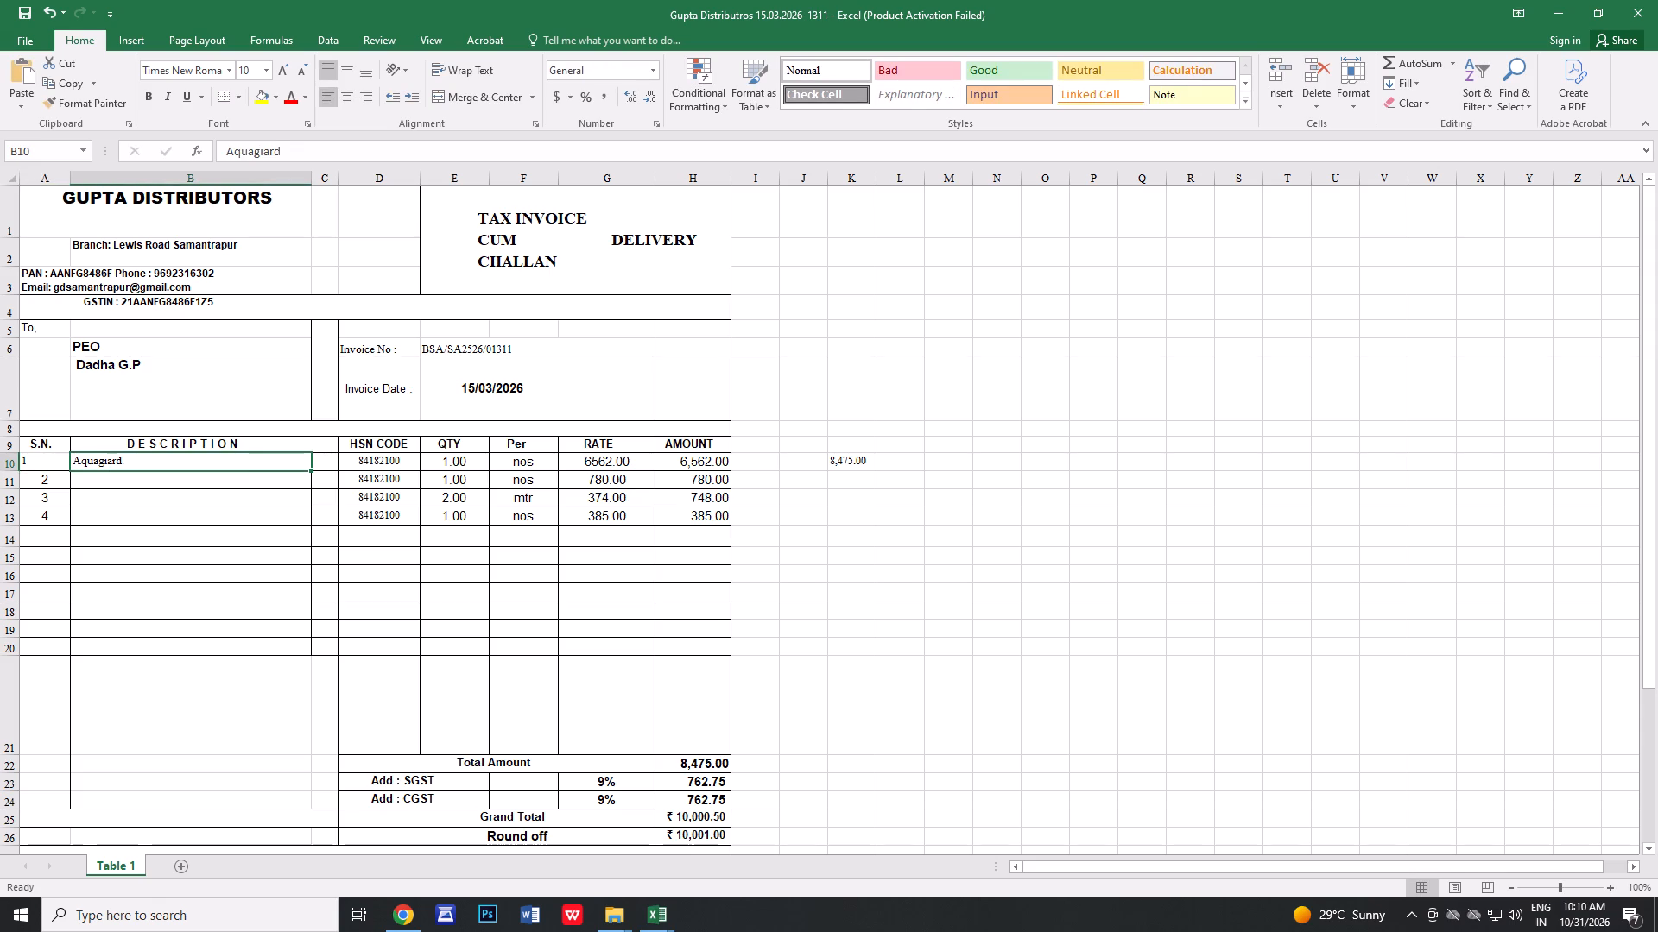
click(262, 148)
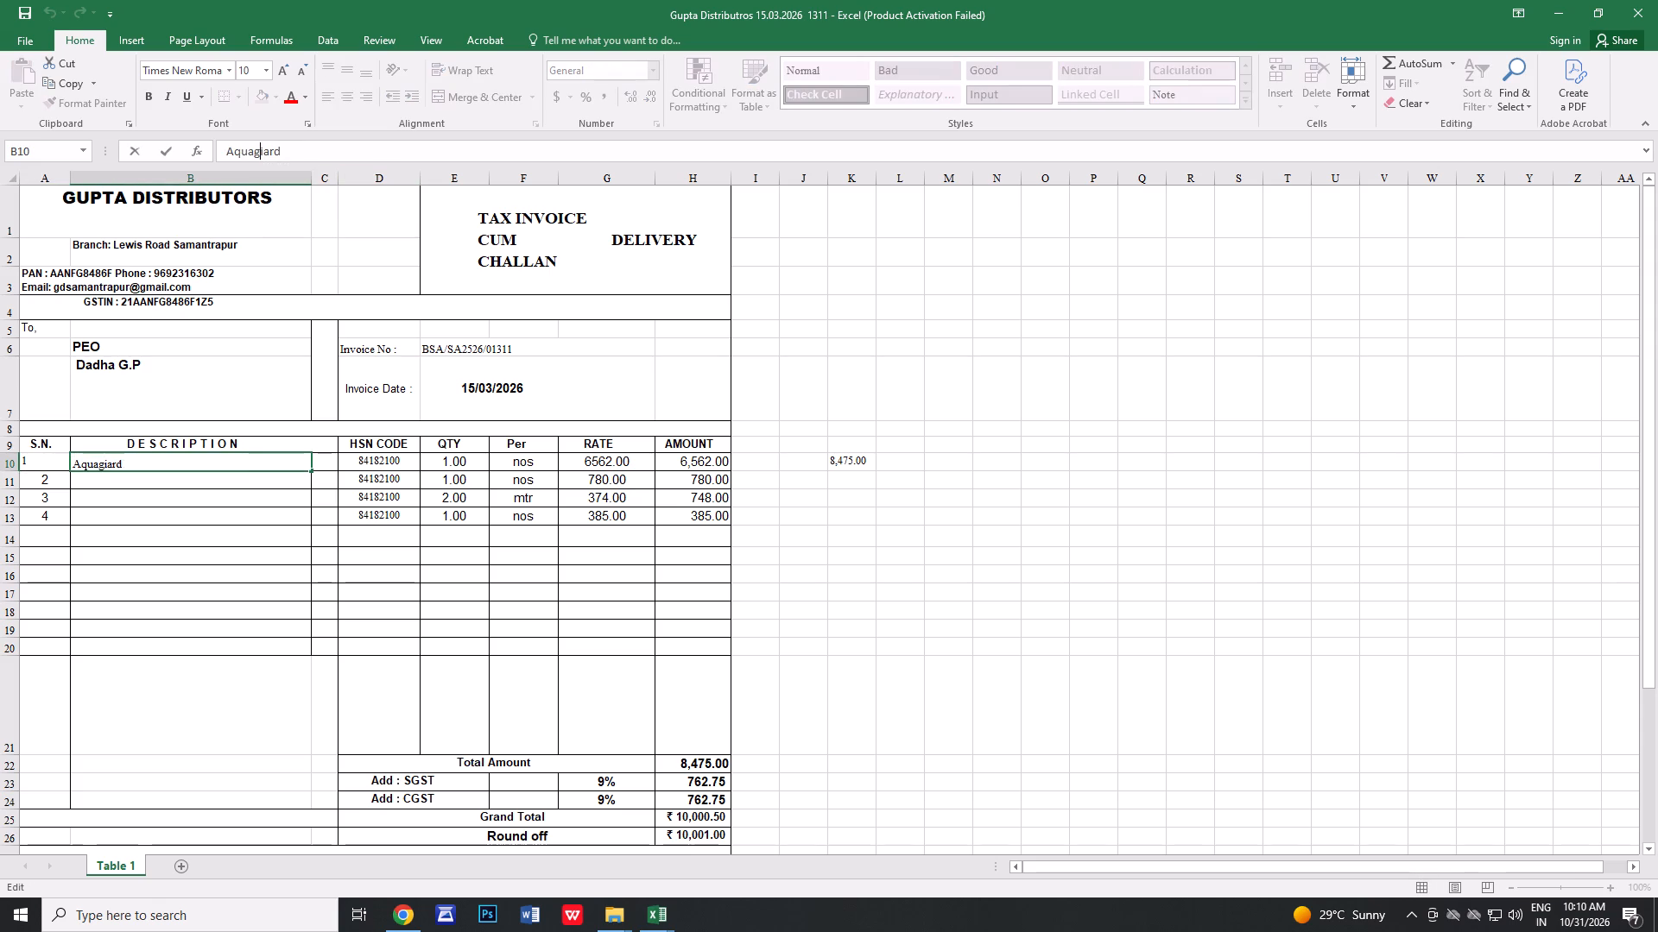
key(Right)
key(BackSpace)
key(Right)
key(Right)
key(Right)
key(Right)
key(Left)
key(Left)
key(Left)
key(Left)
key(u)
key(Right)
key(Right)
key(Right)
Append "RO + UV+MTDS" after "Aquaguard" in the description of item 1 on the Gupta Distributors invoice.
key(space)
key(e)
key(n)
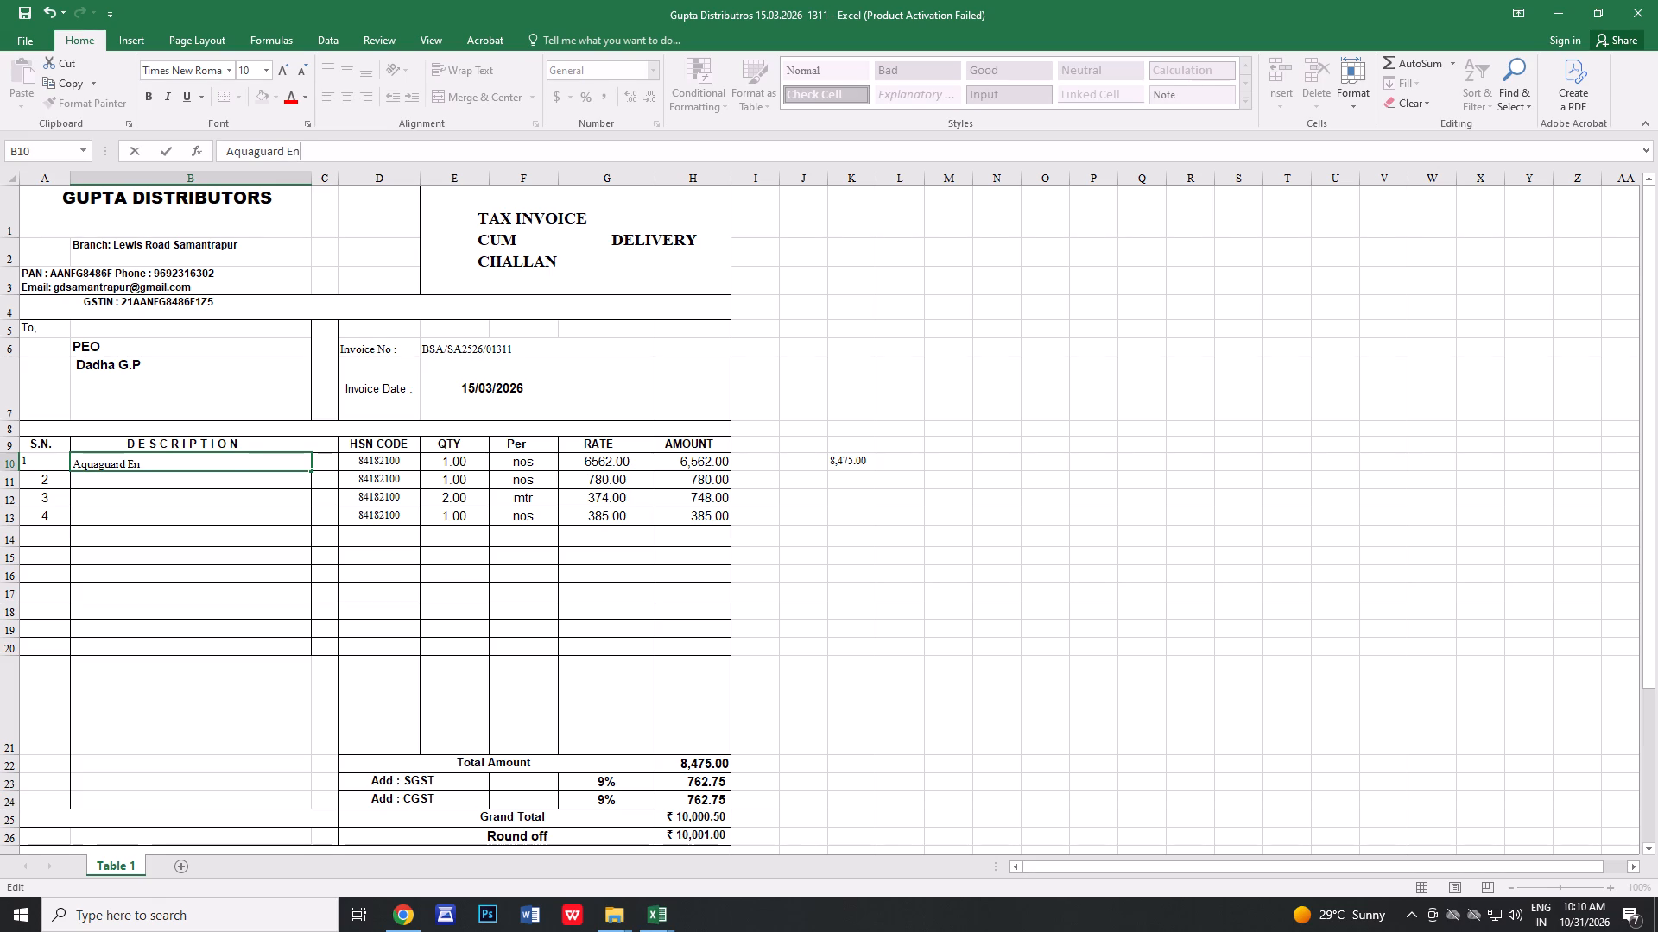
key(BackSpace)
key(BackSpace)
key(r)
key(o)
key(BackSpace)
key(BackSpace)
text(RO)
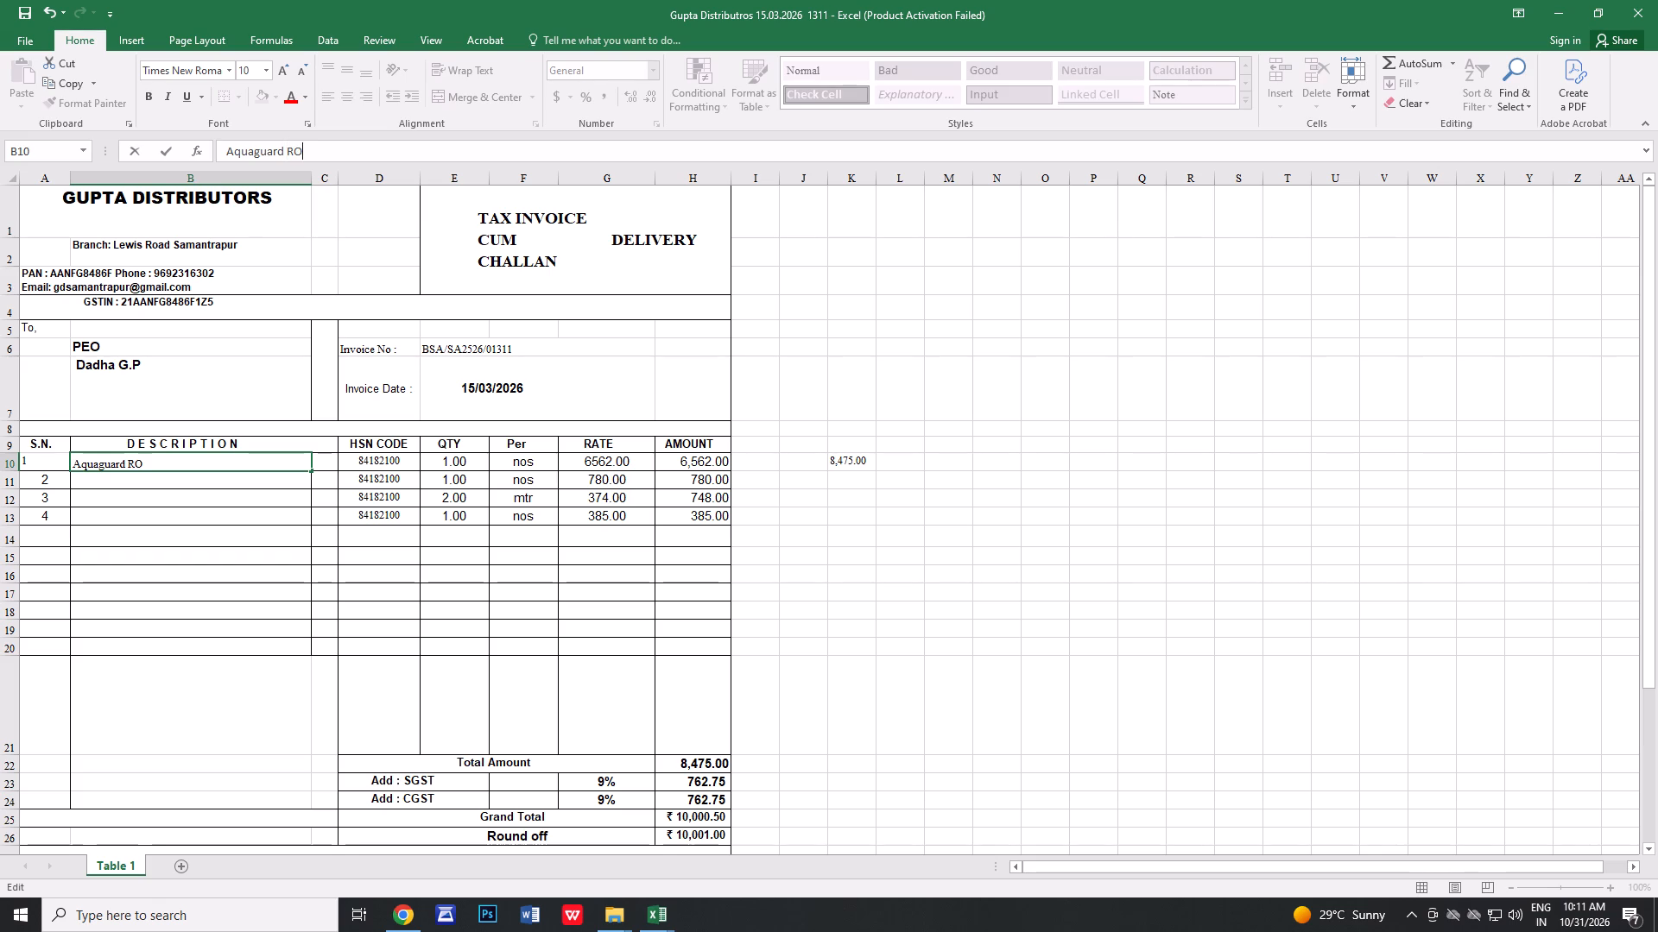
key(space)
key(shift+plus)
key(space)
text(UV)
key(shift+plus)
text(MTDS)
key(space)
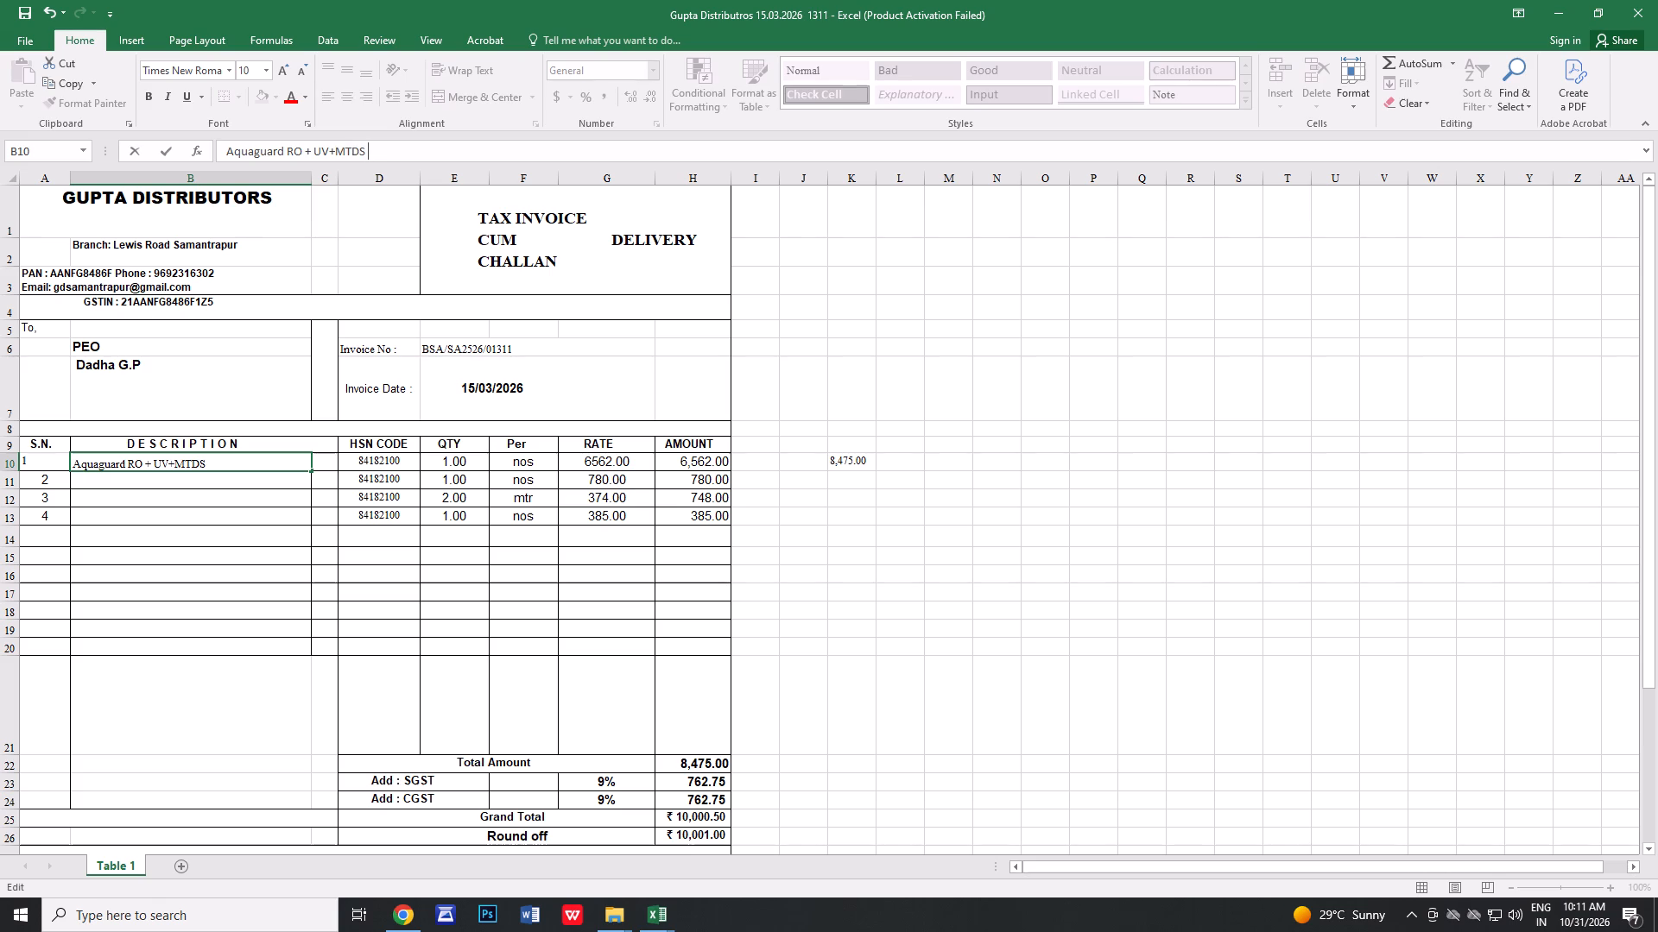
Complete the description of item 1 with "Water Purifies" after "MTDS".
key(w)
text(ter)
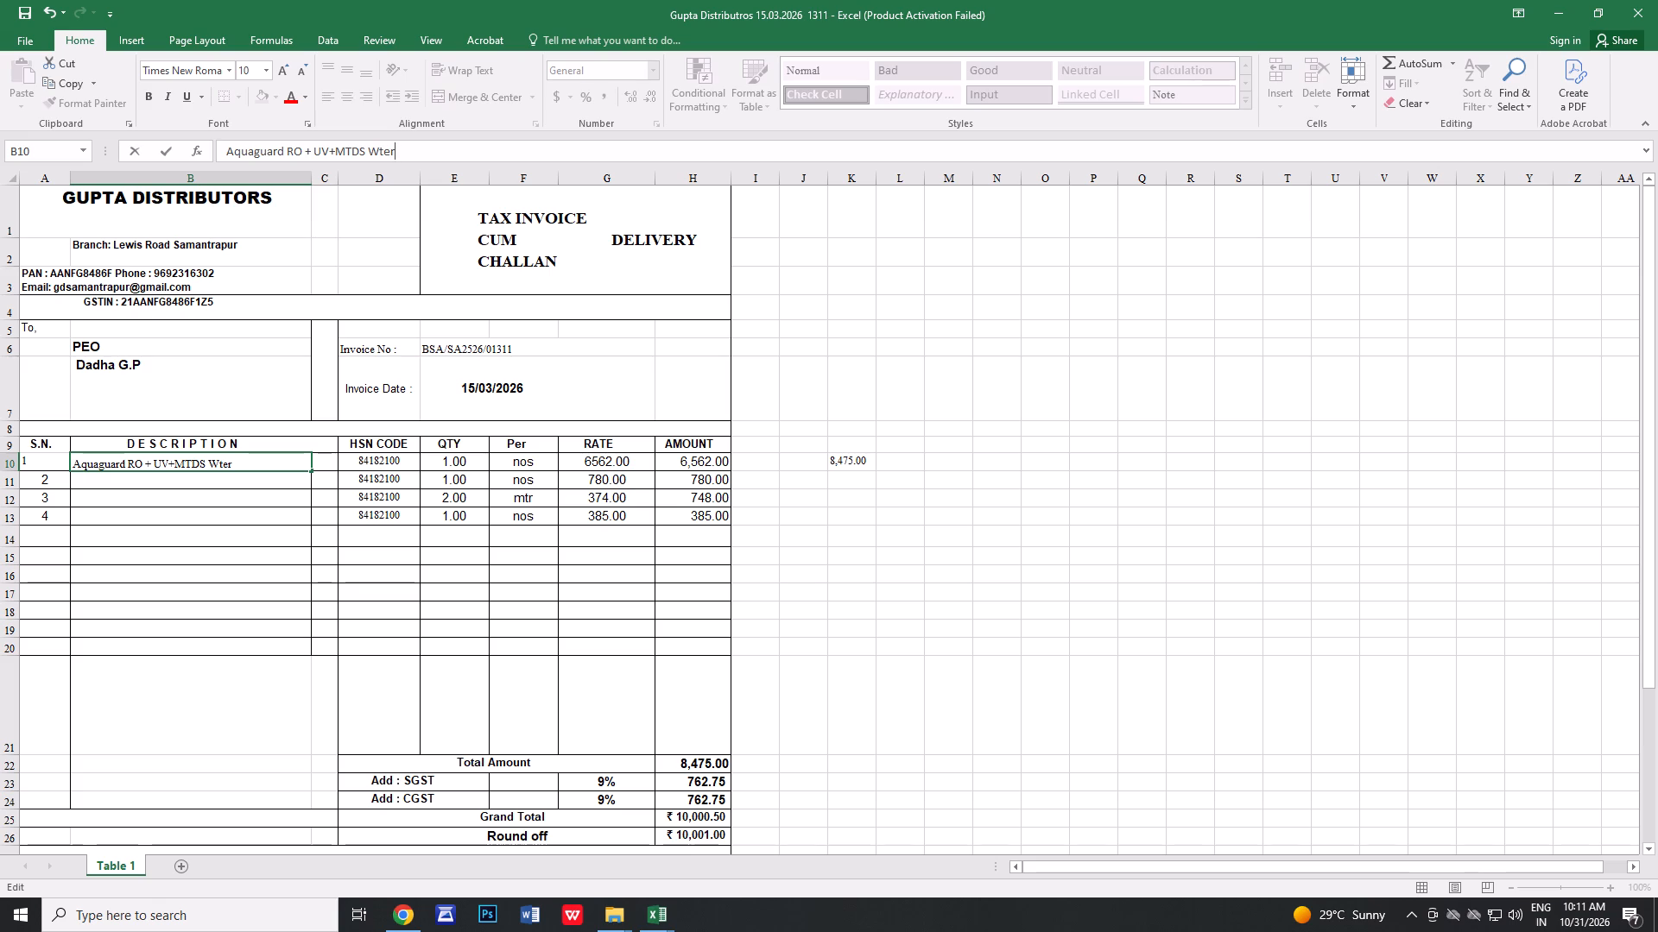
key(Left)
key(Left)
key(Left)
key(a)
key(Right)
key(Right)
key(Right)
key(space)
key(p)
text(uri)
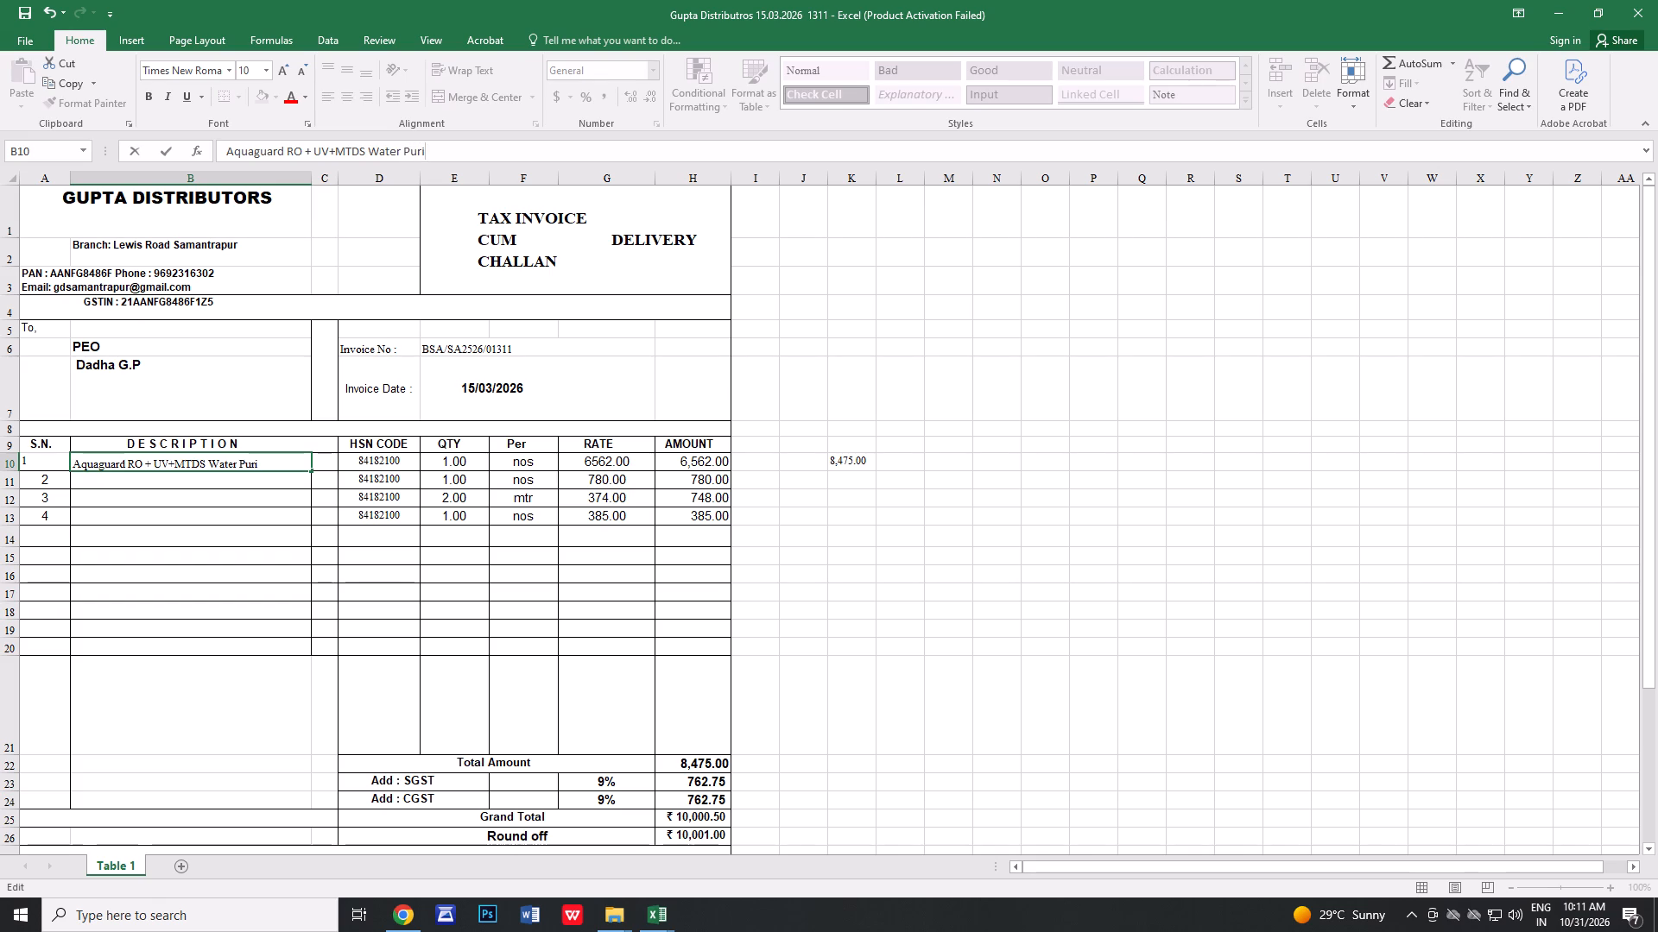
text(fies)
click(811, 424)
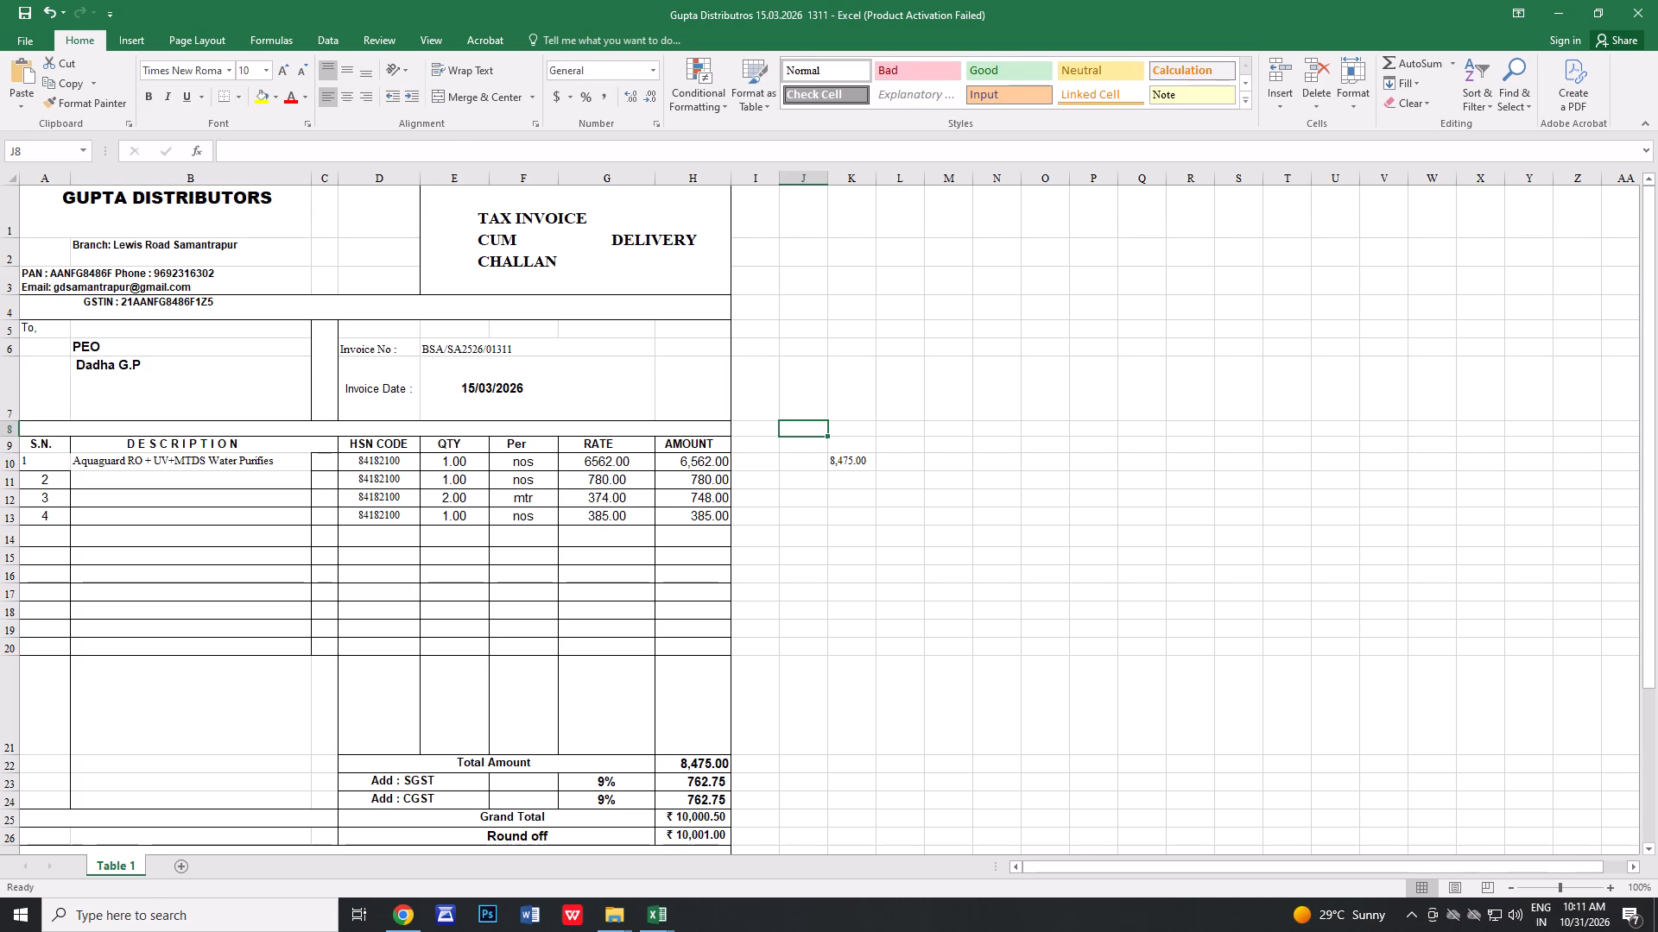
Centre the serial numbers 1 to 4 horizontally in the S.N. column of the invoice.
drag(36, 467, 37, 481)
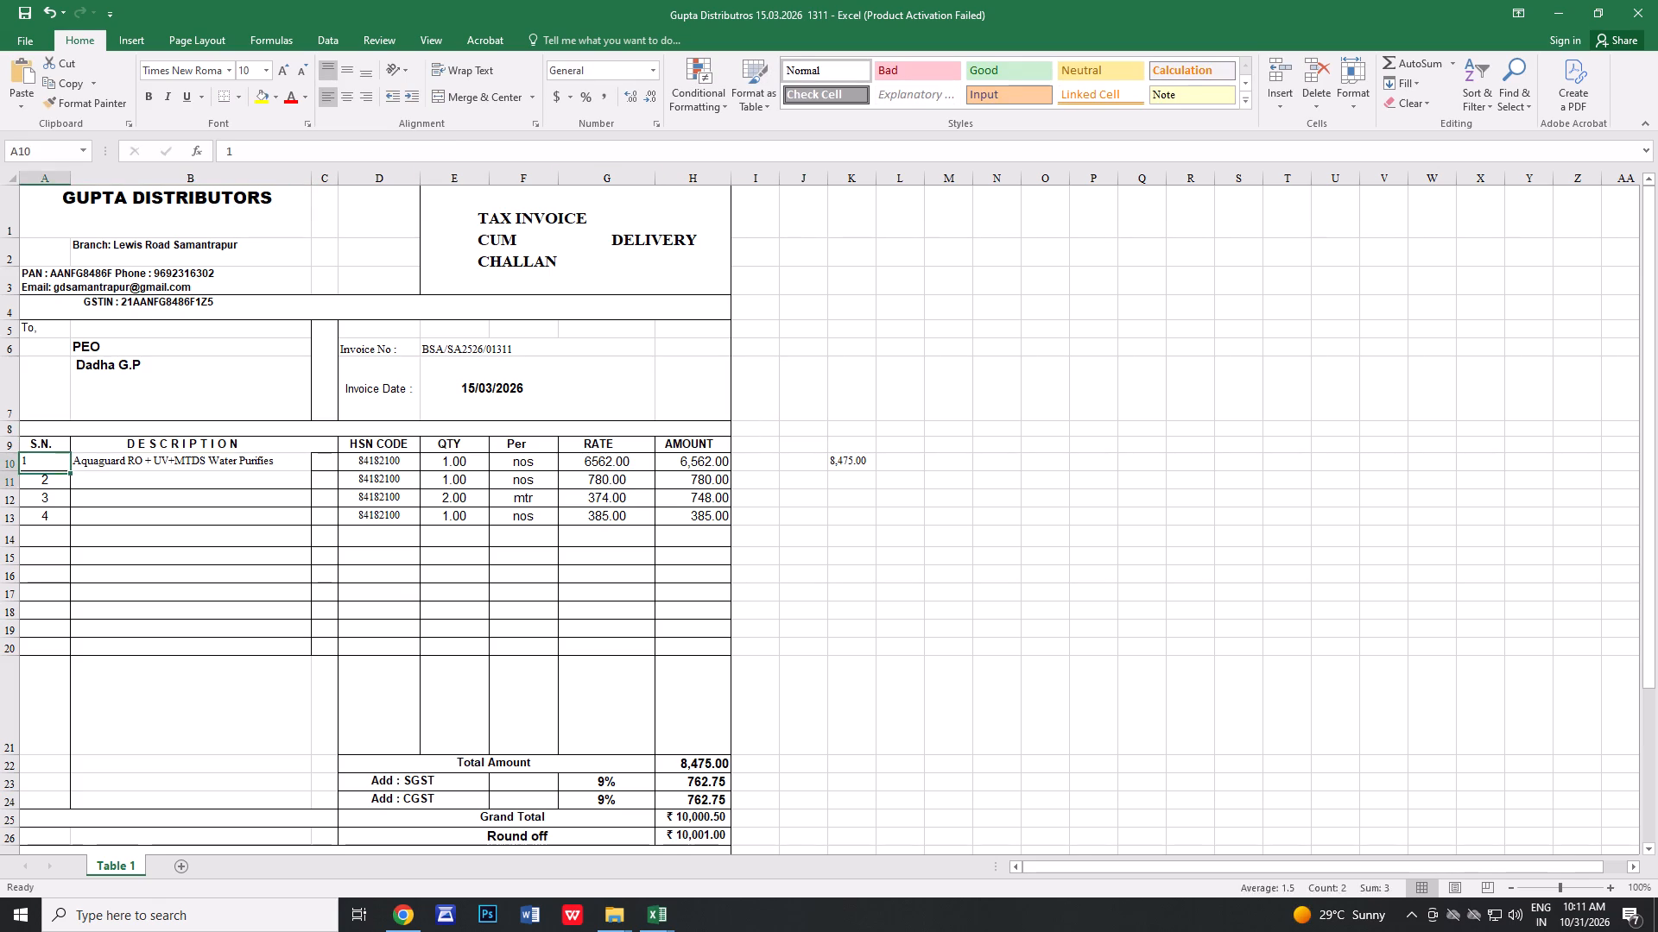
drag(37, 481, 40, 518)
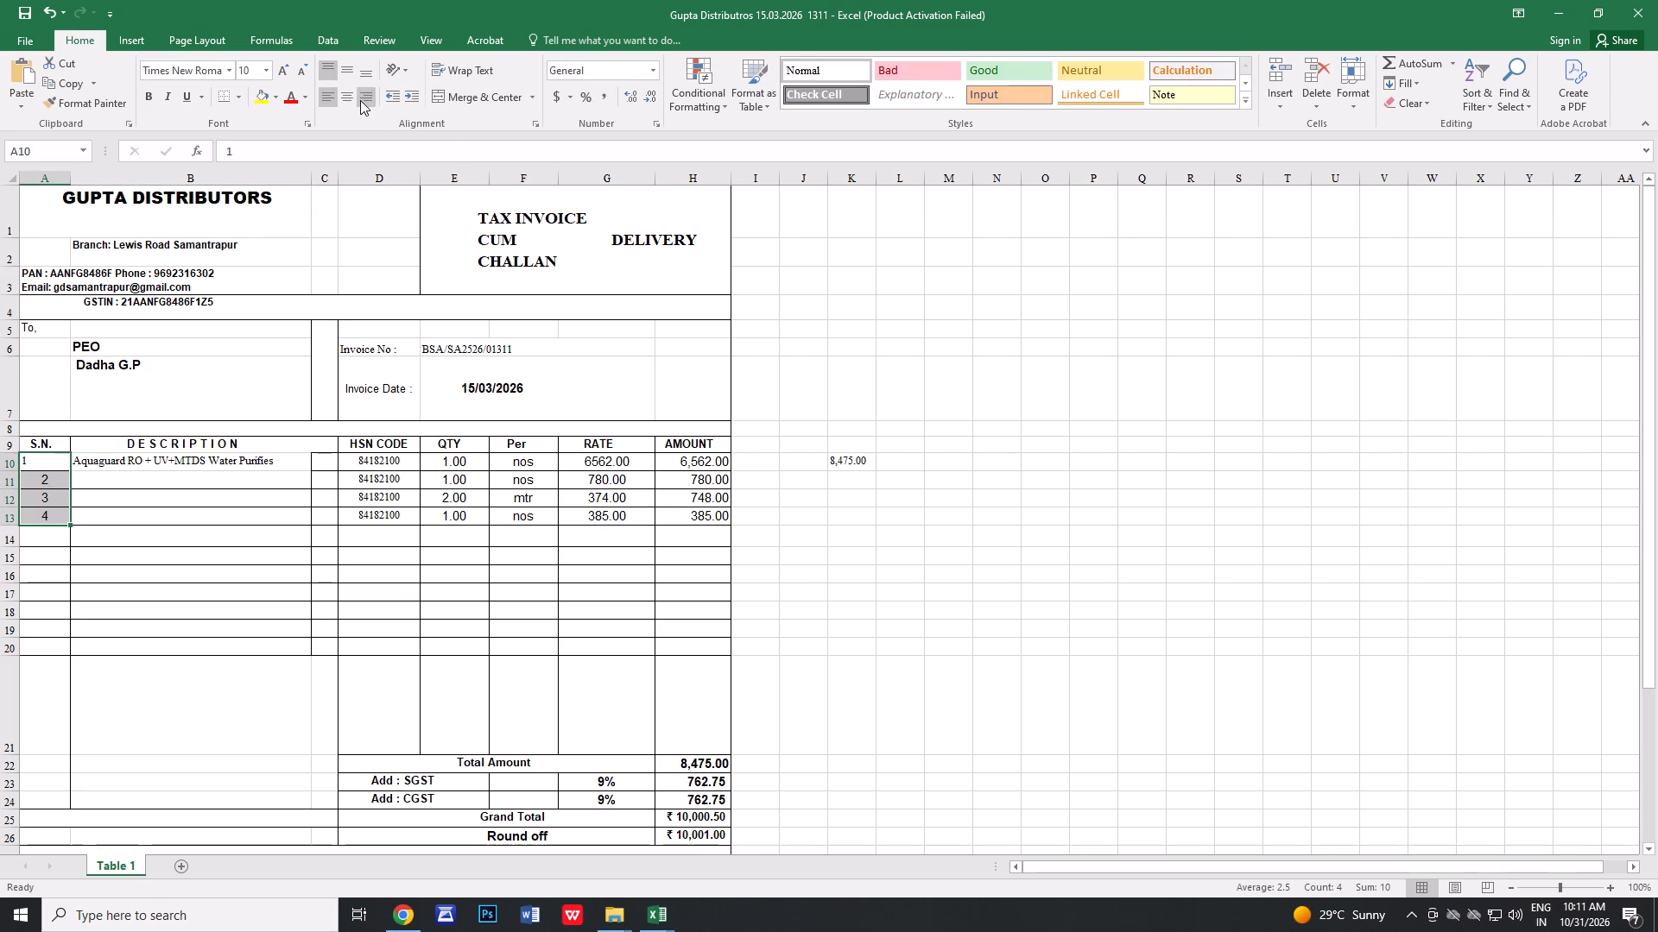
click(346, 101)
click(204, 491)
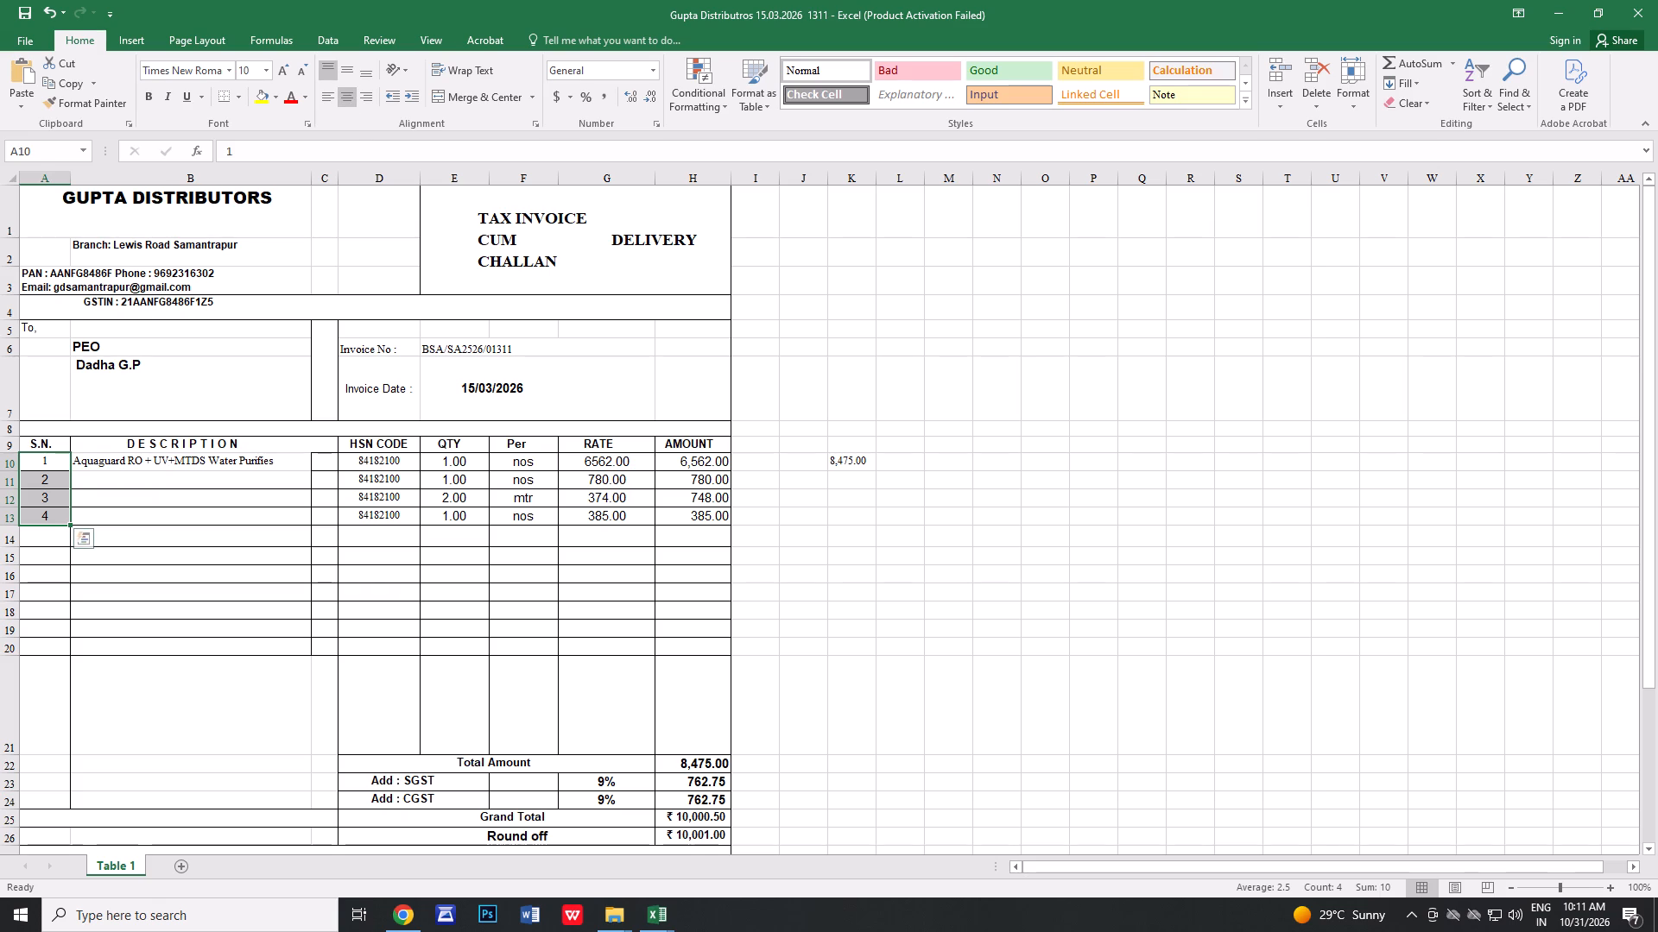
click(163, 482)
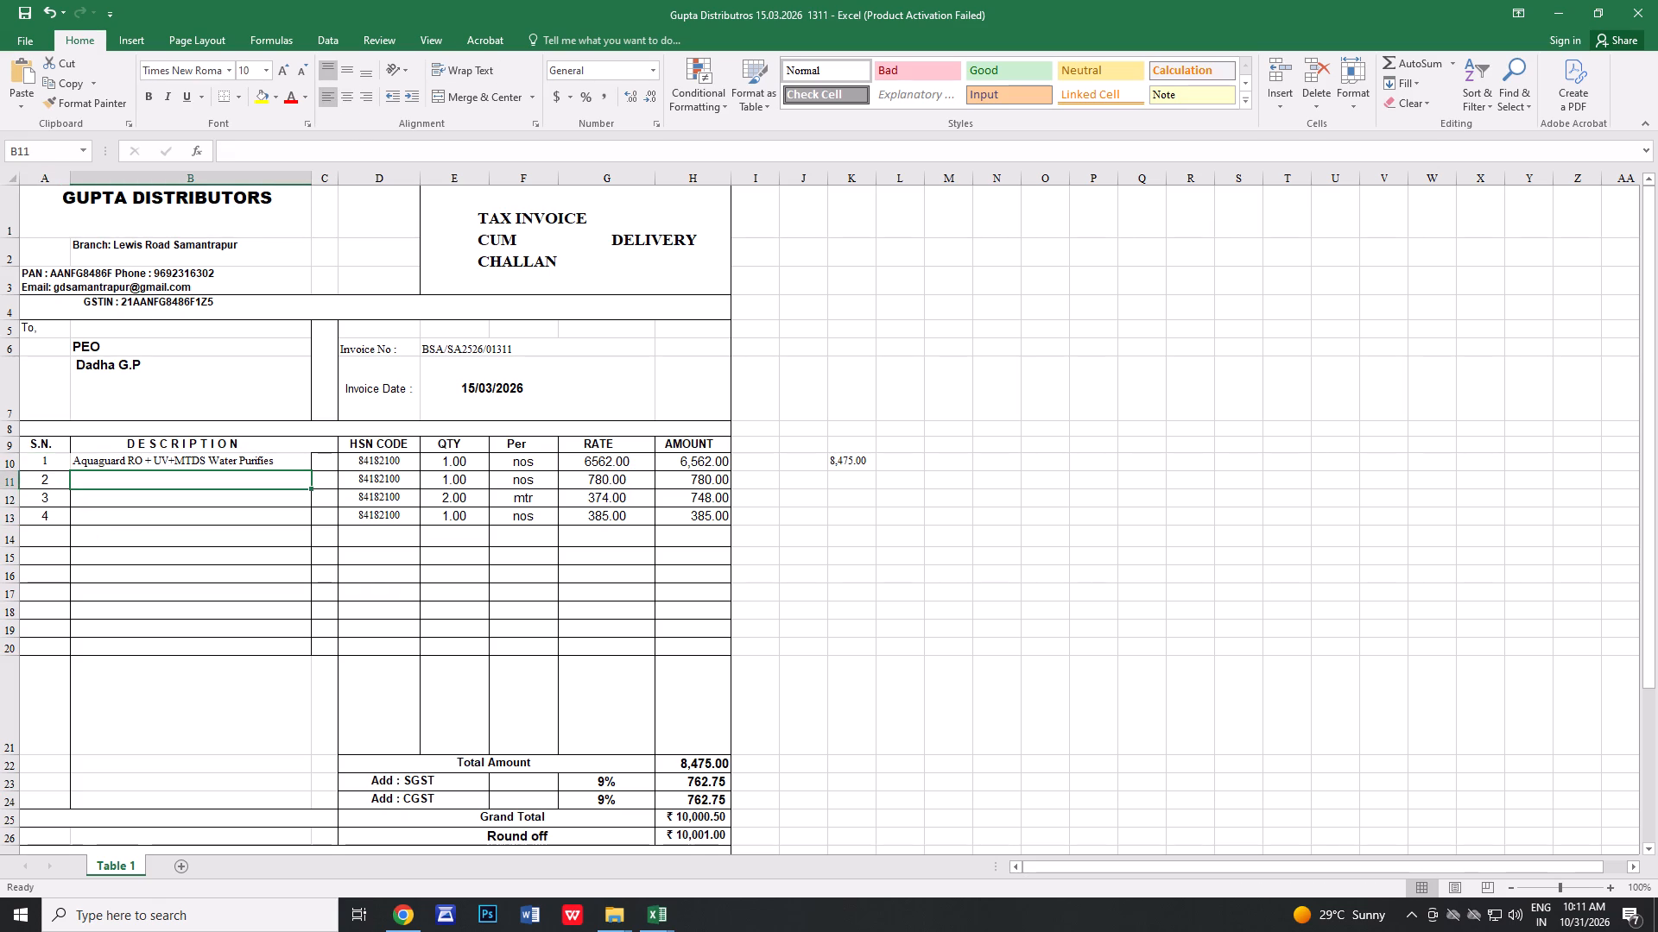
Insert a space before "MTDS" in item 1's description so it reads "Aquaguard RO + UV+ MTDS Water Purifies".
click(179, 459)
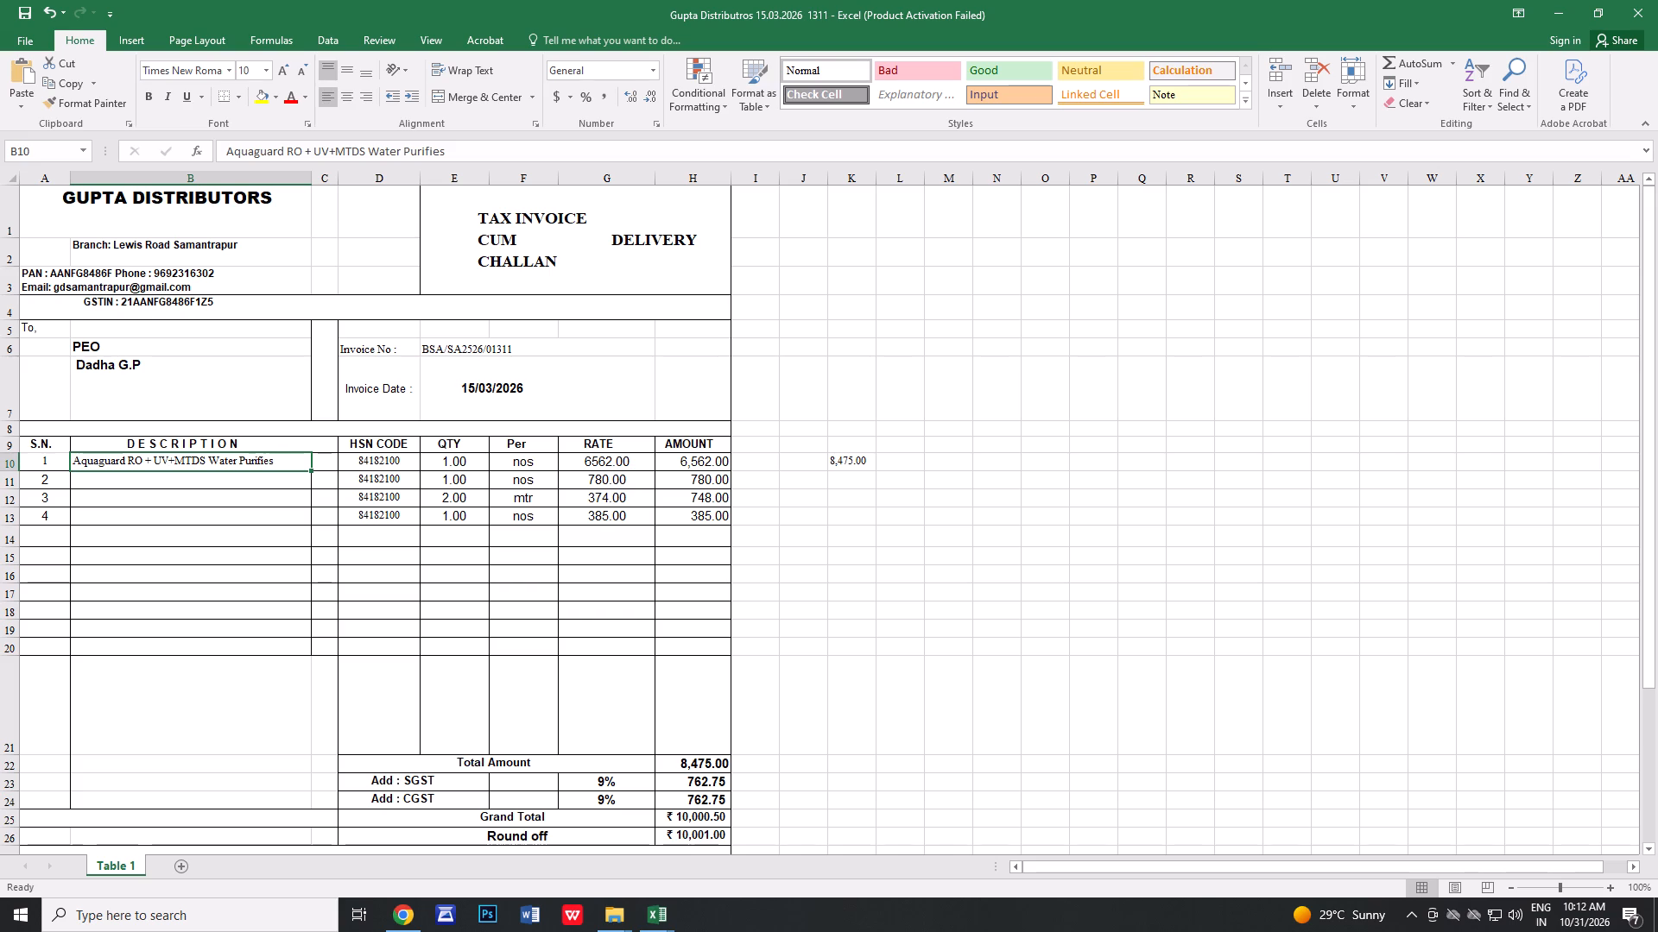
double_click(175, 463)
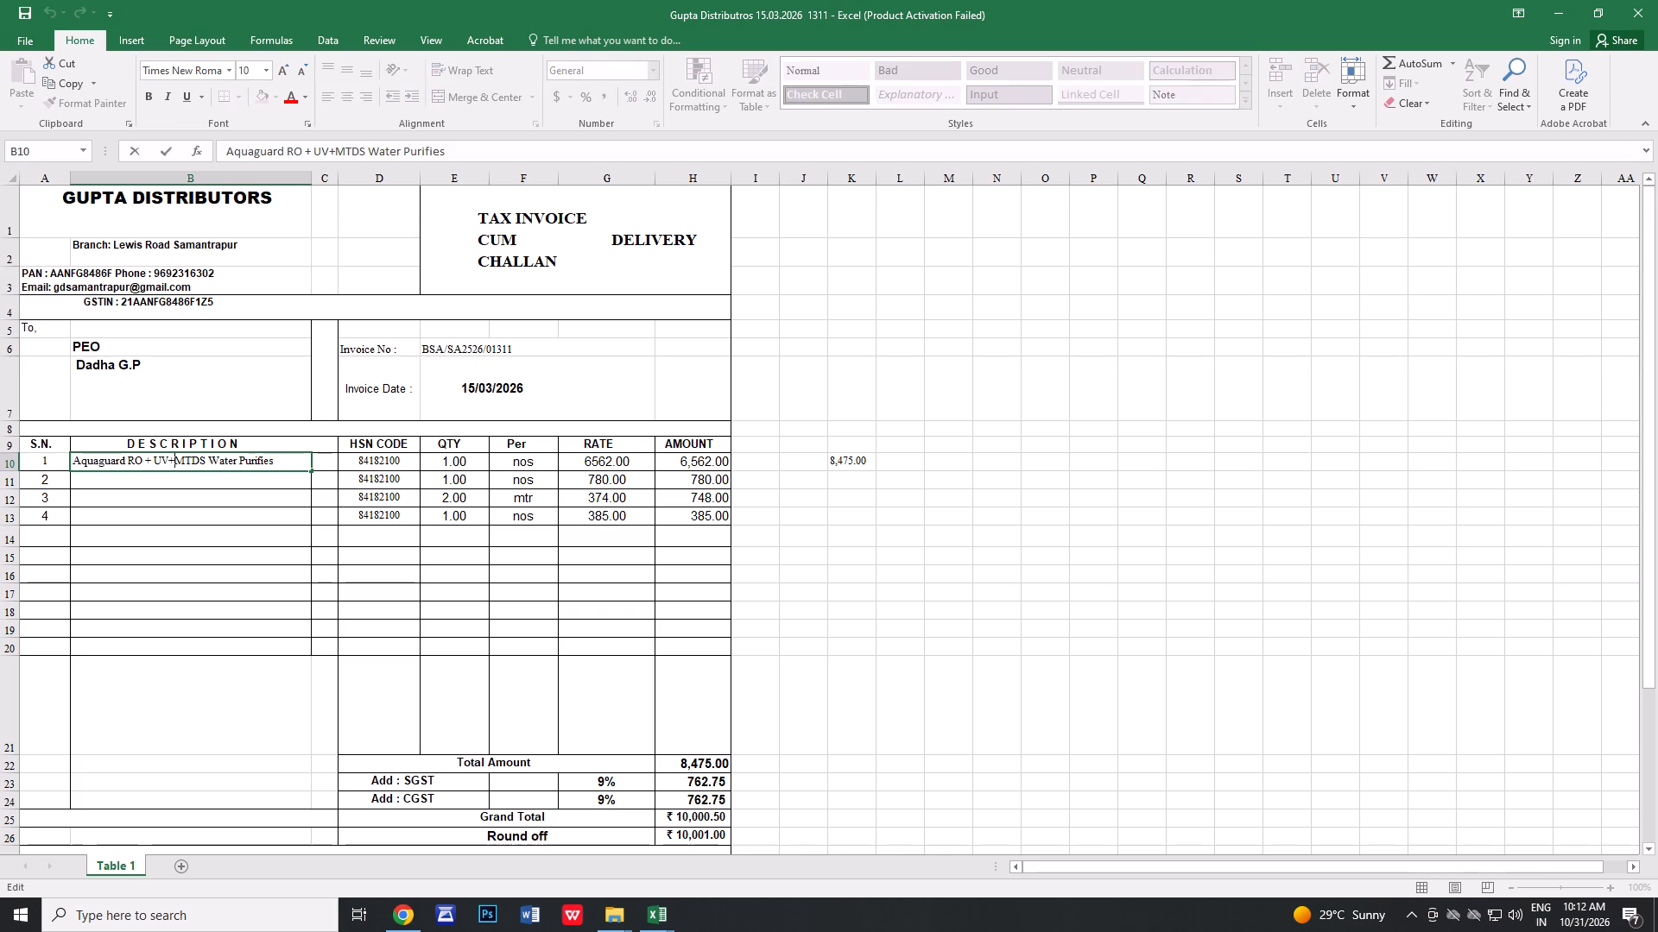
key(space)
click(238, 481)
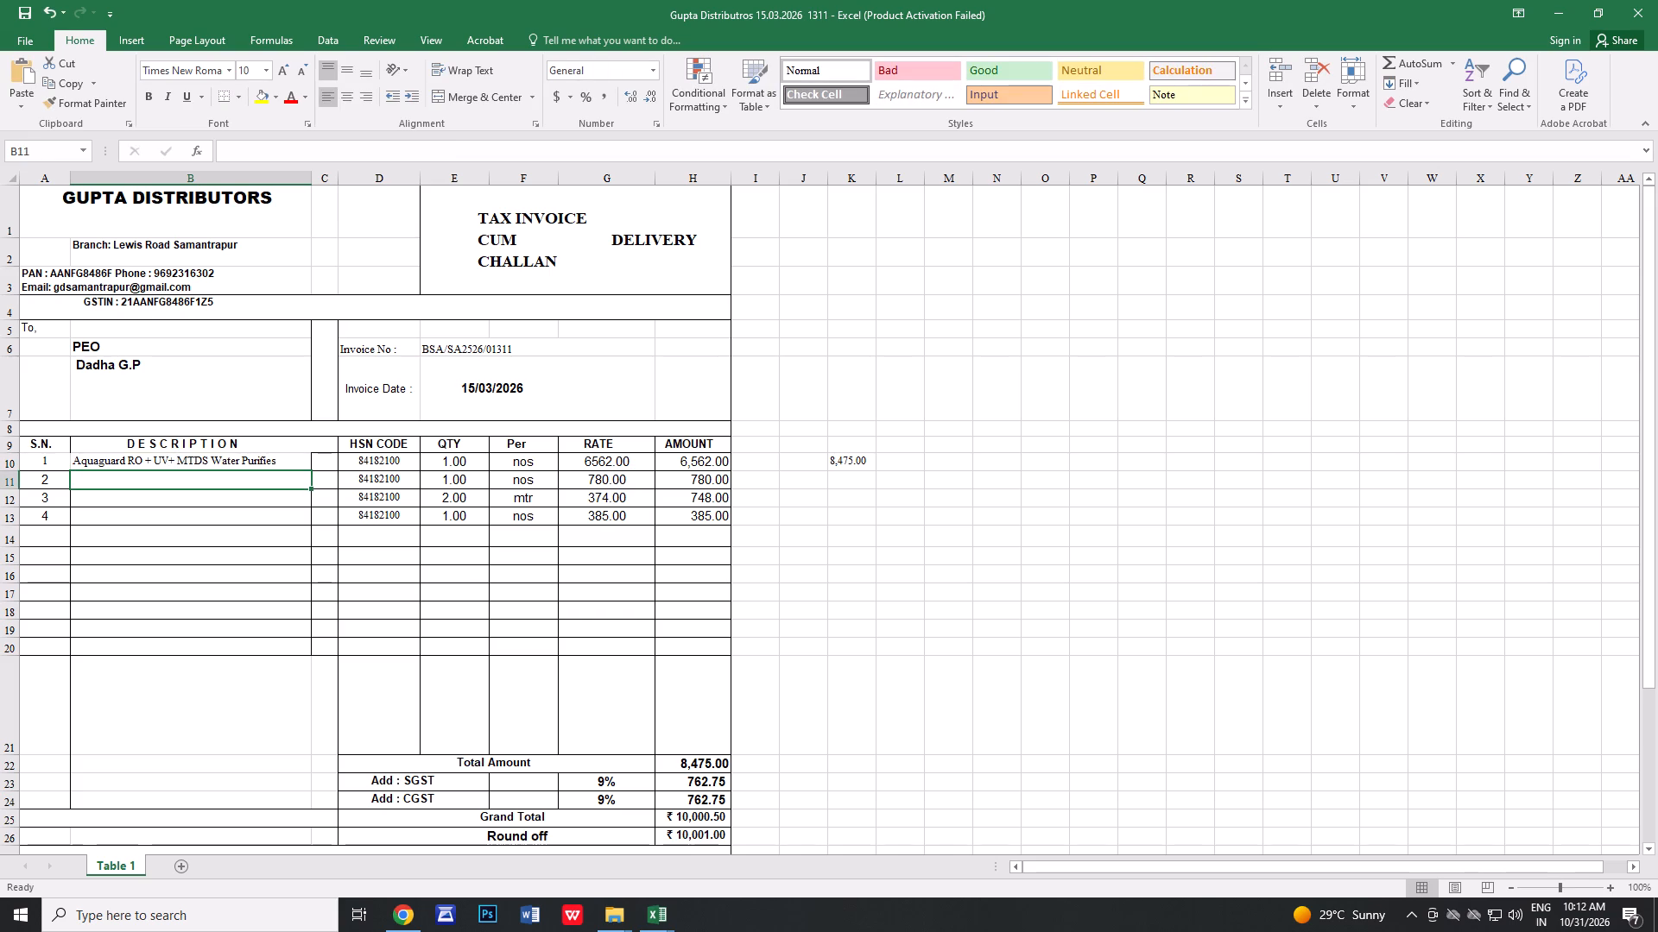
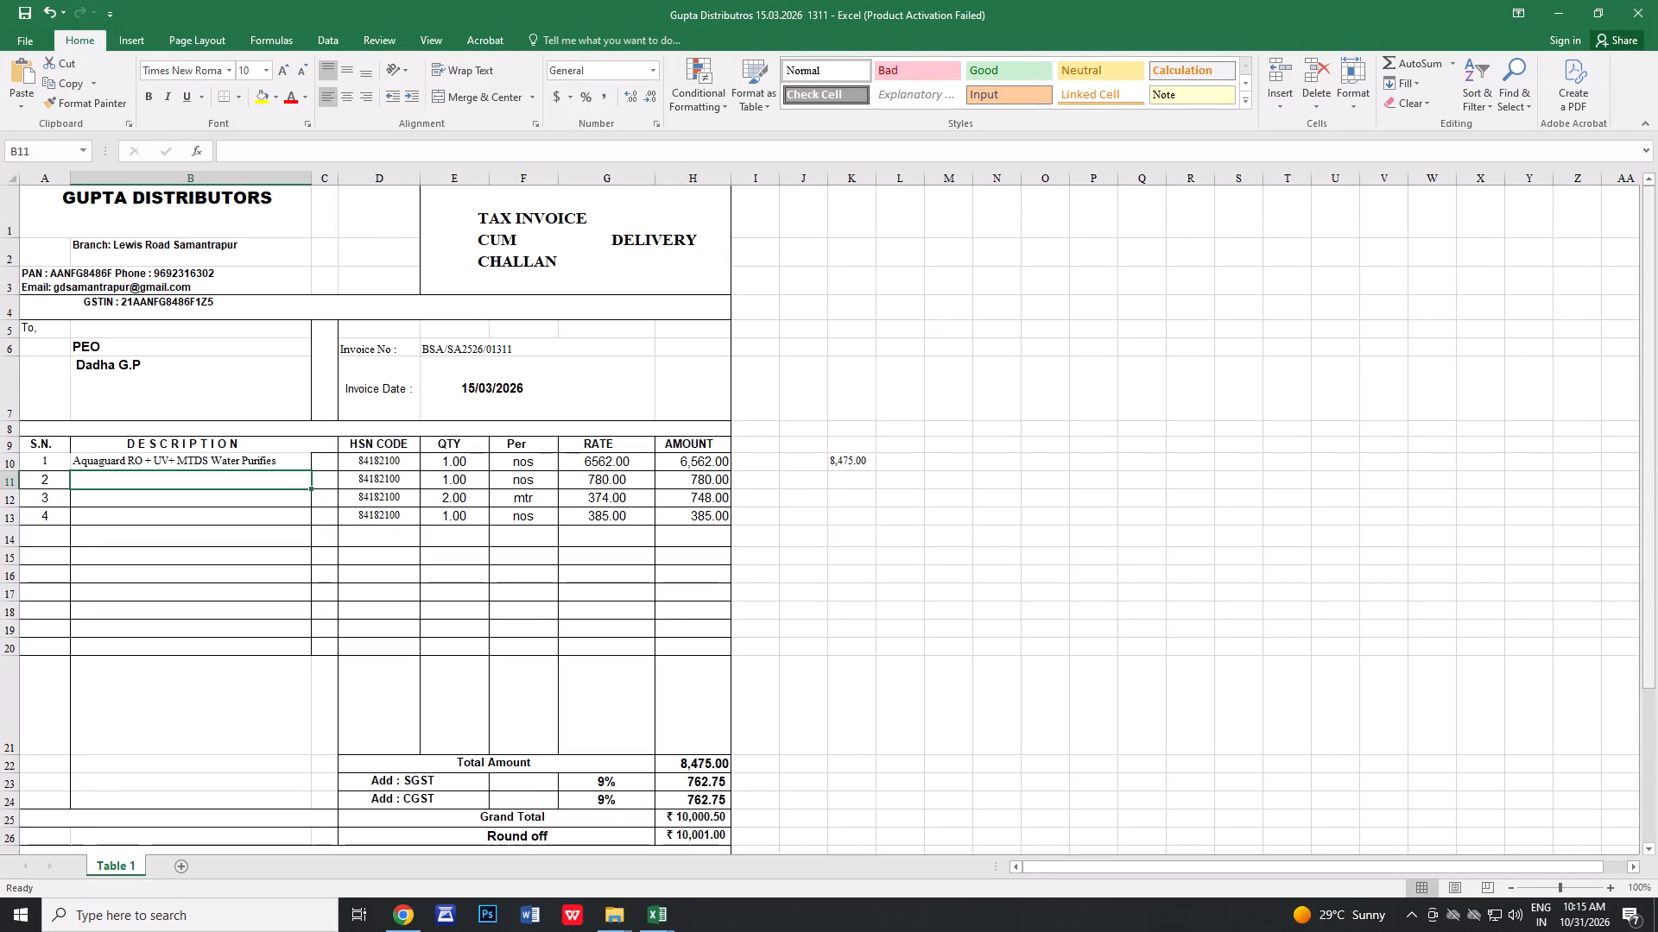
Set the invoice date on the Gupta Distributors invoice to 15/02/2026.
click(464, 466)
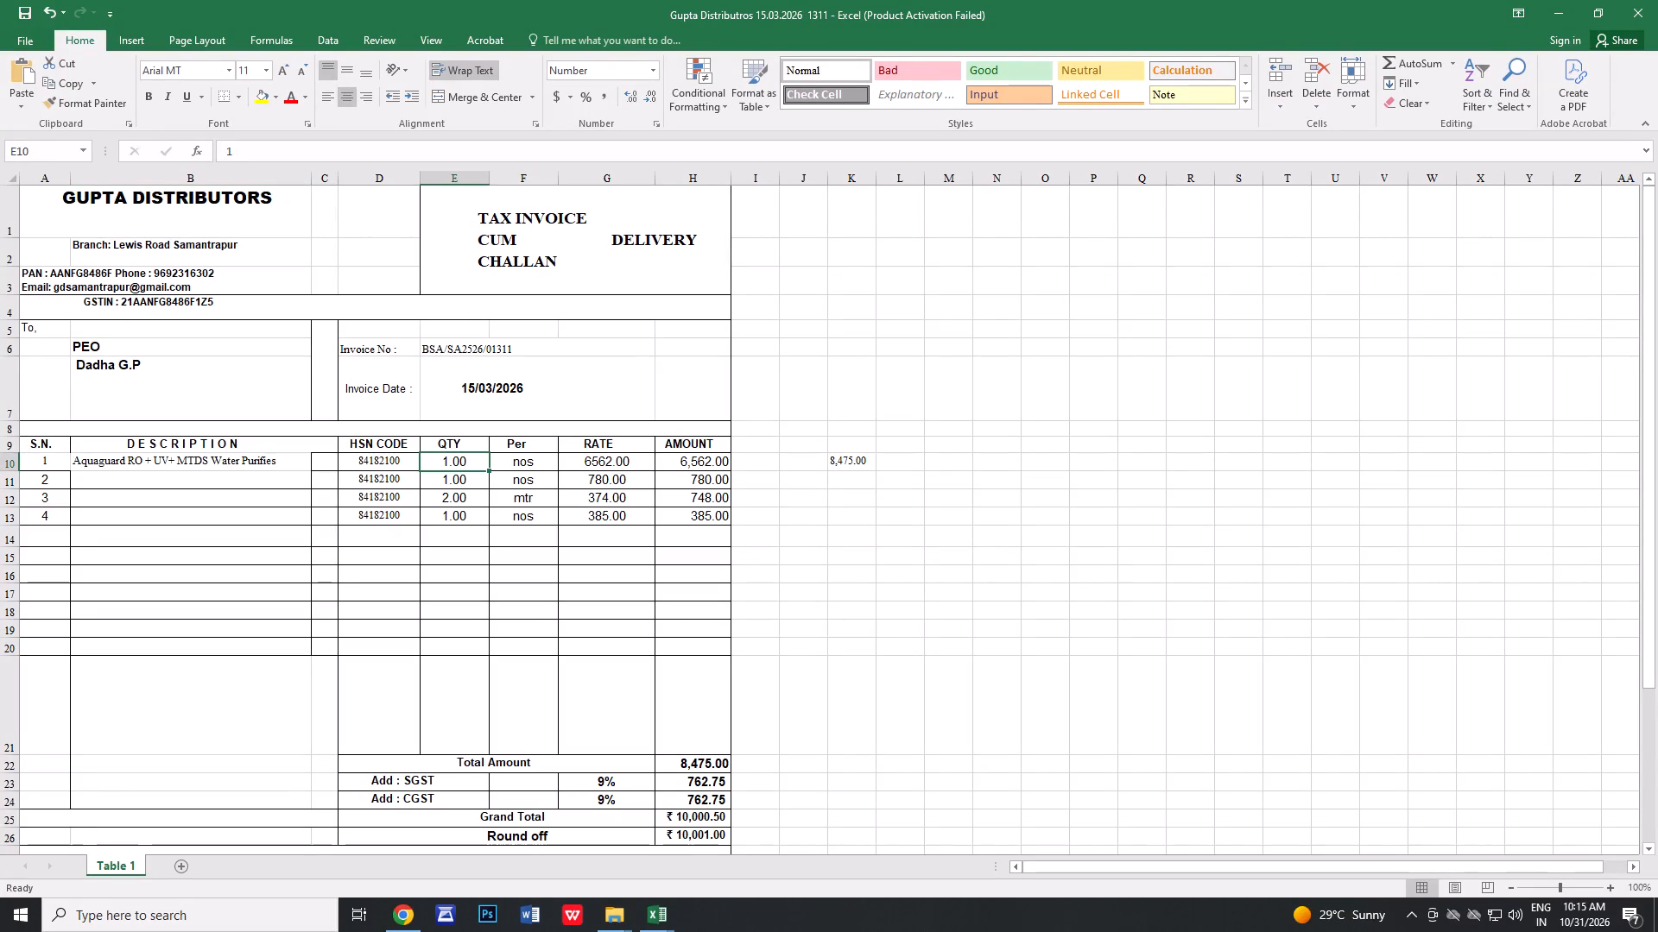
double_click(491, 389)
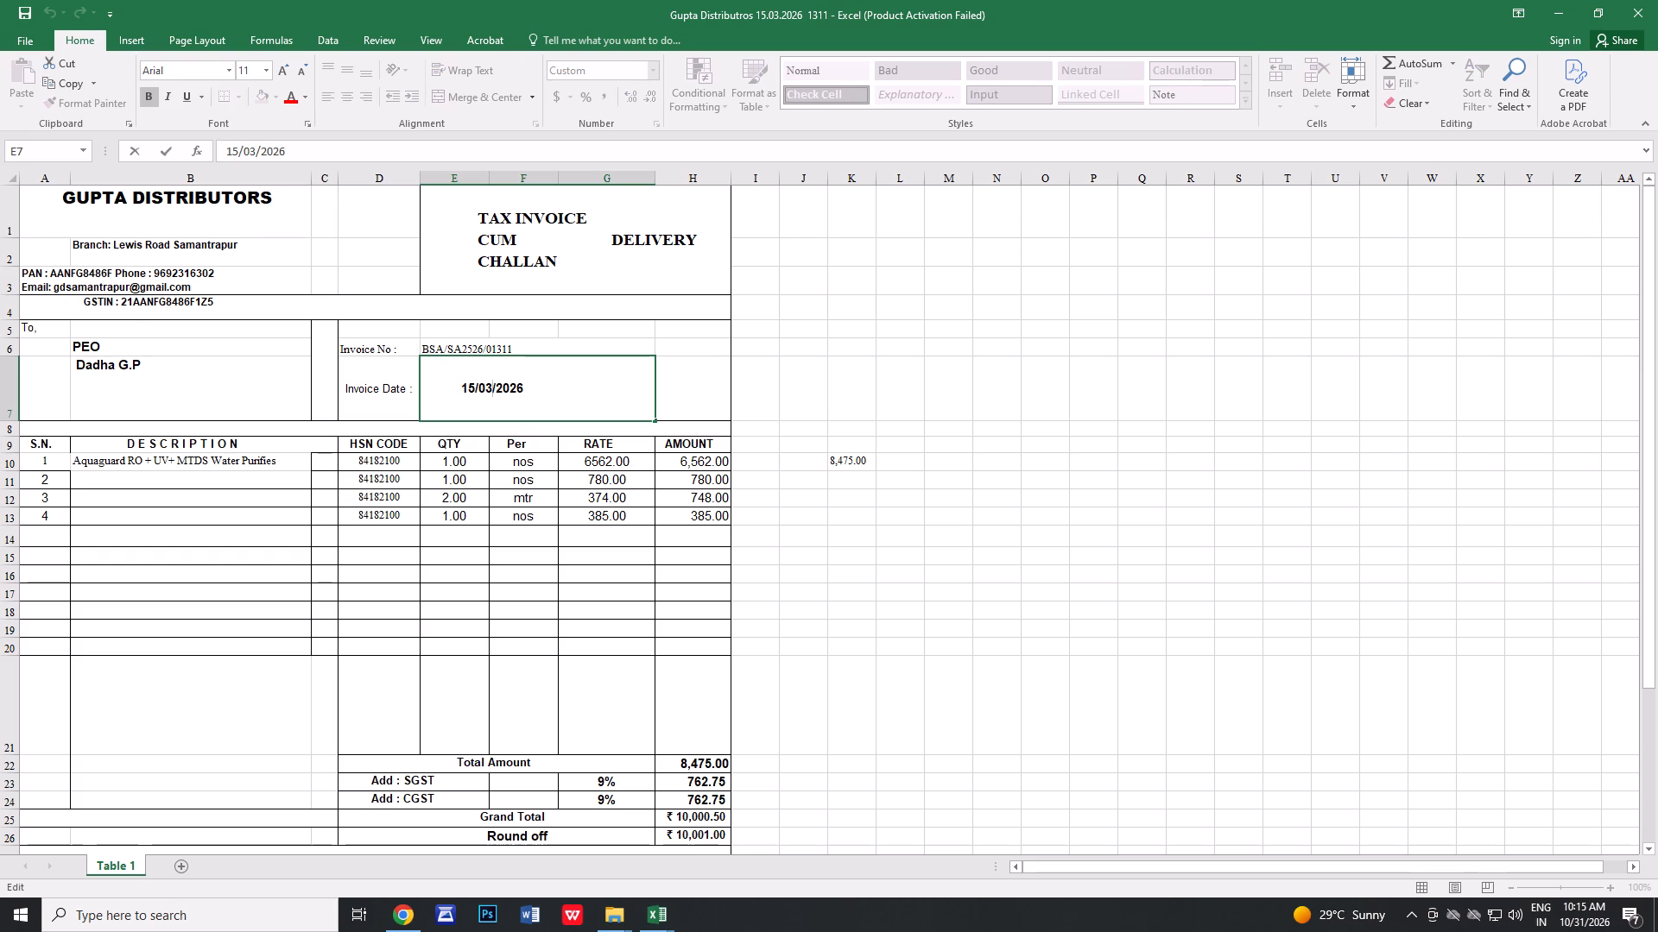
key(BackSpace)
key(2)
click(460, 463)
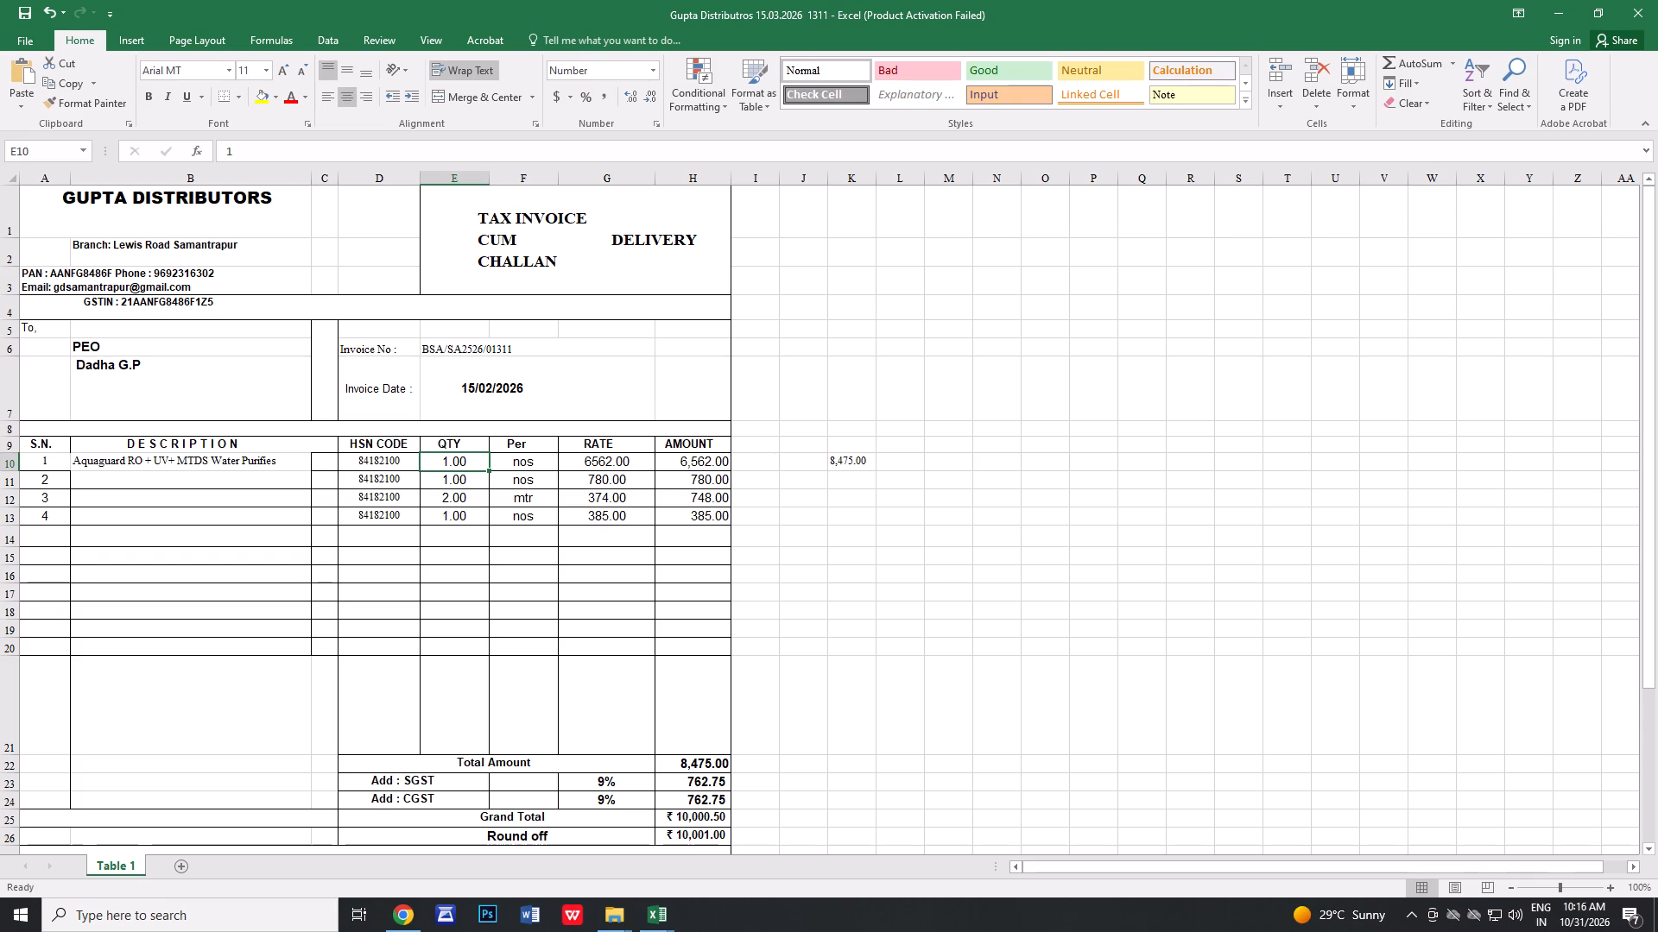
Append "(7ltr)" to the description of item 1, after "Water Purifies".
click(293, 464)
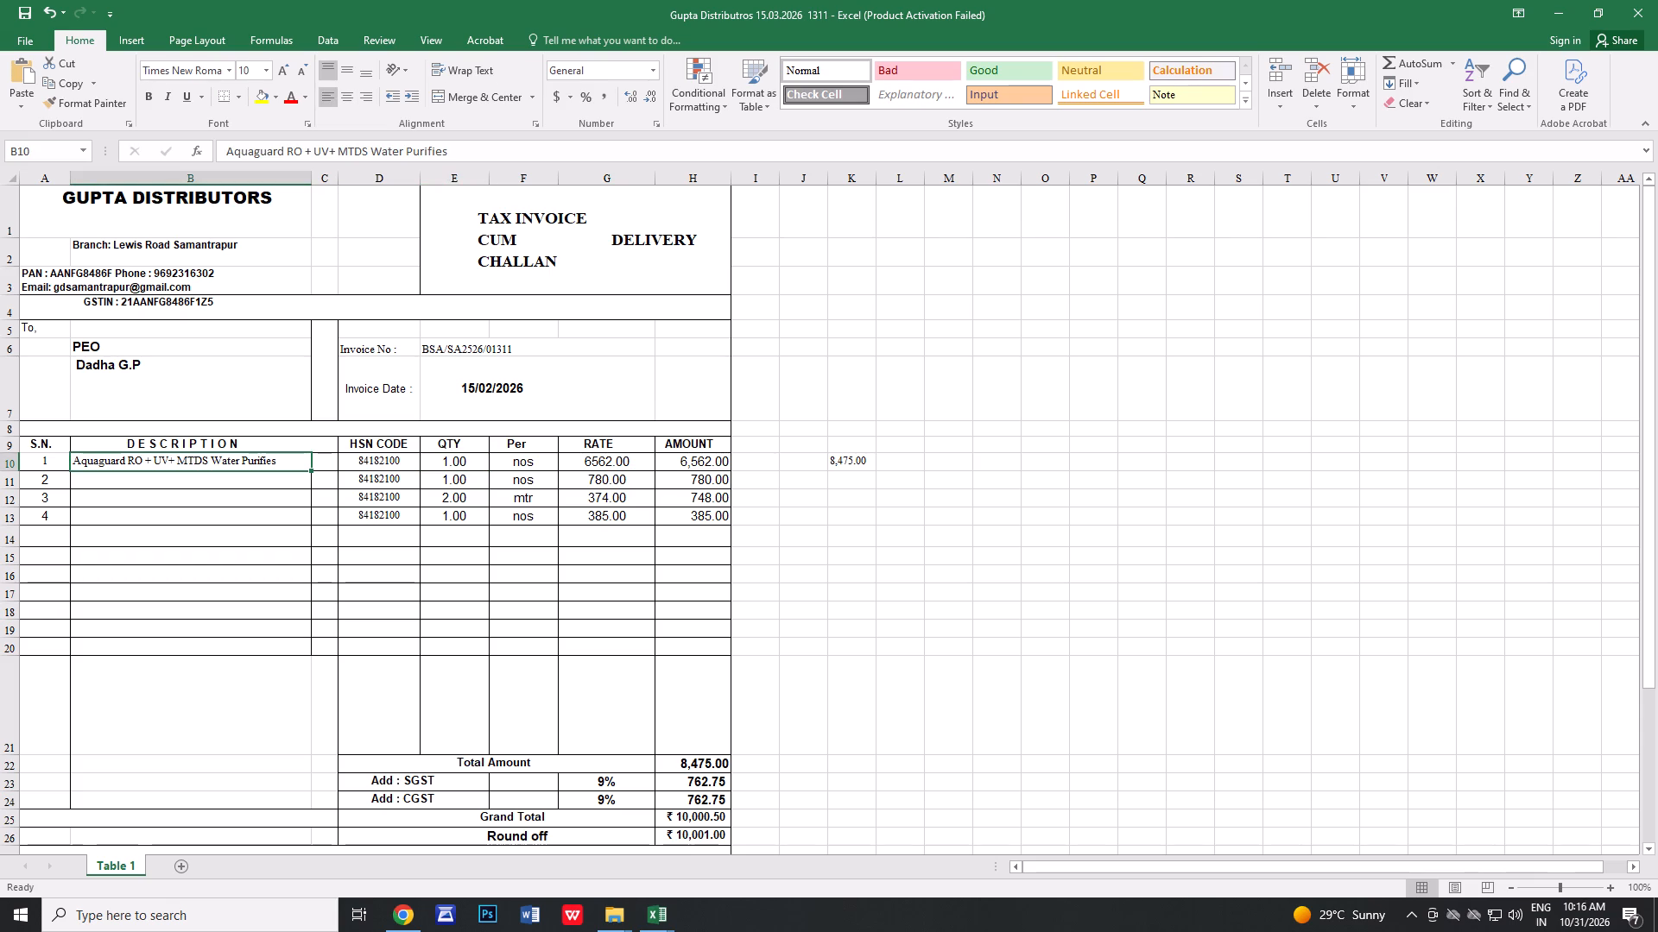
click(445, 466)
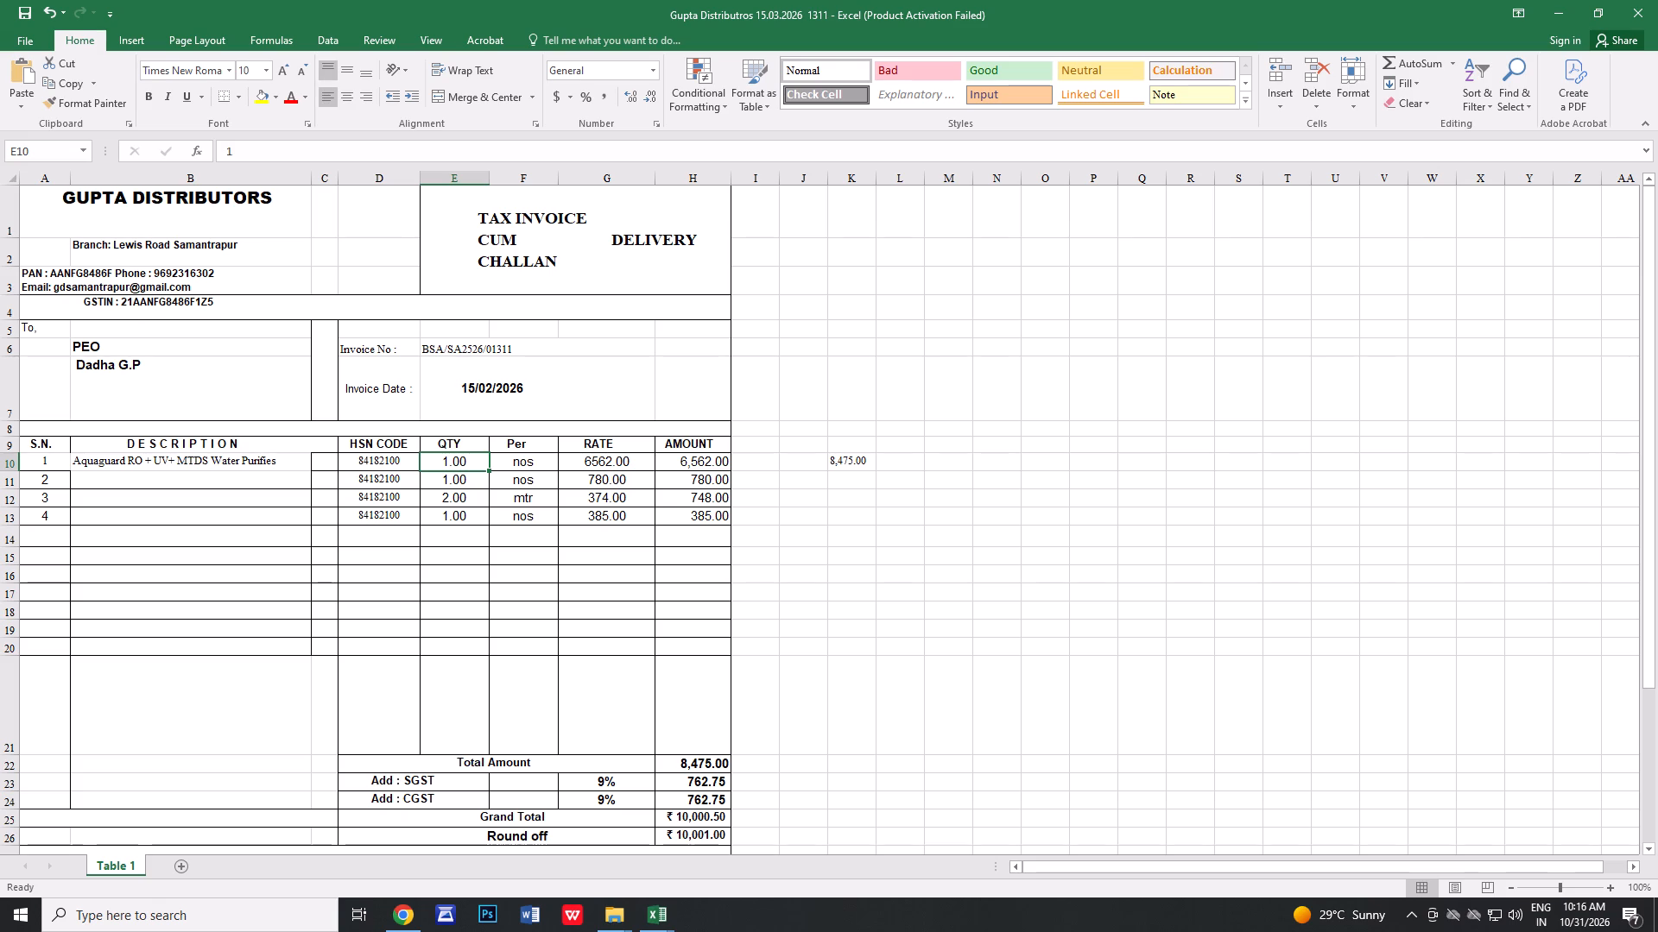
click(288, 463)
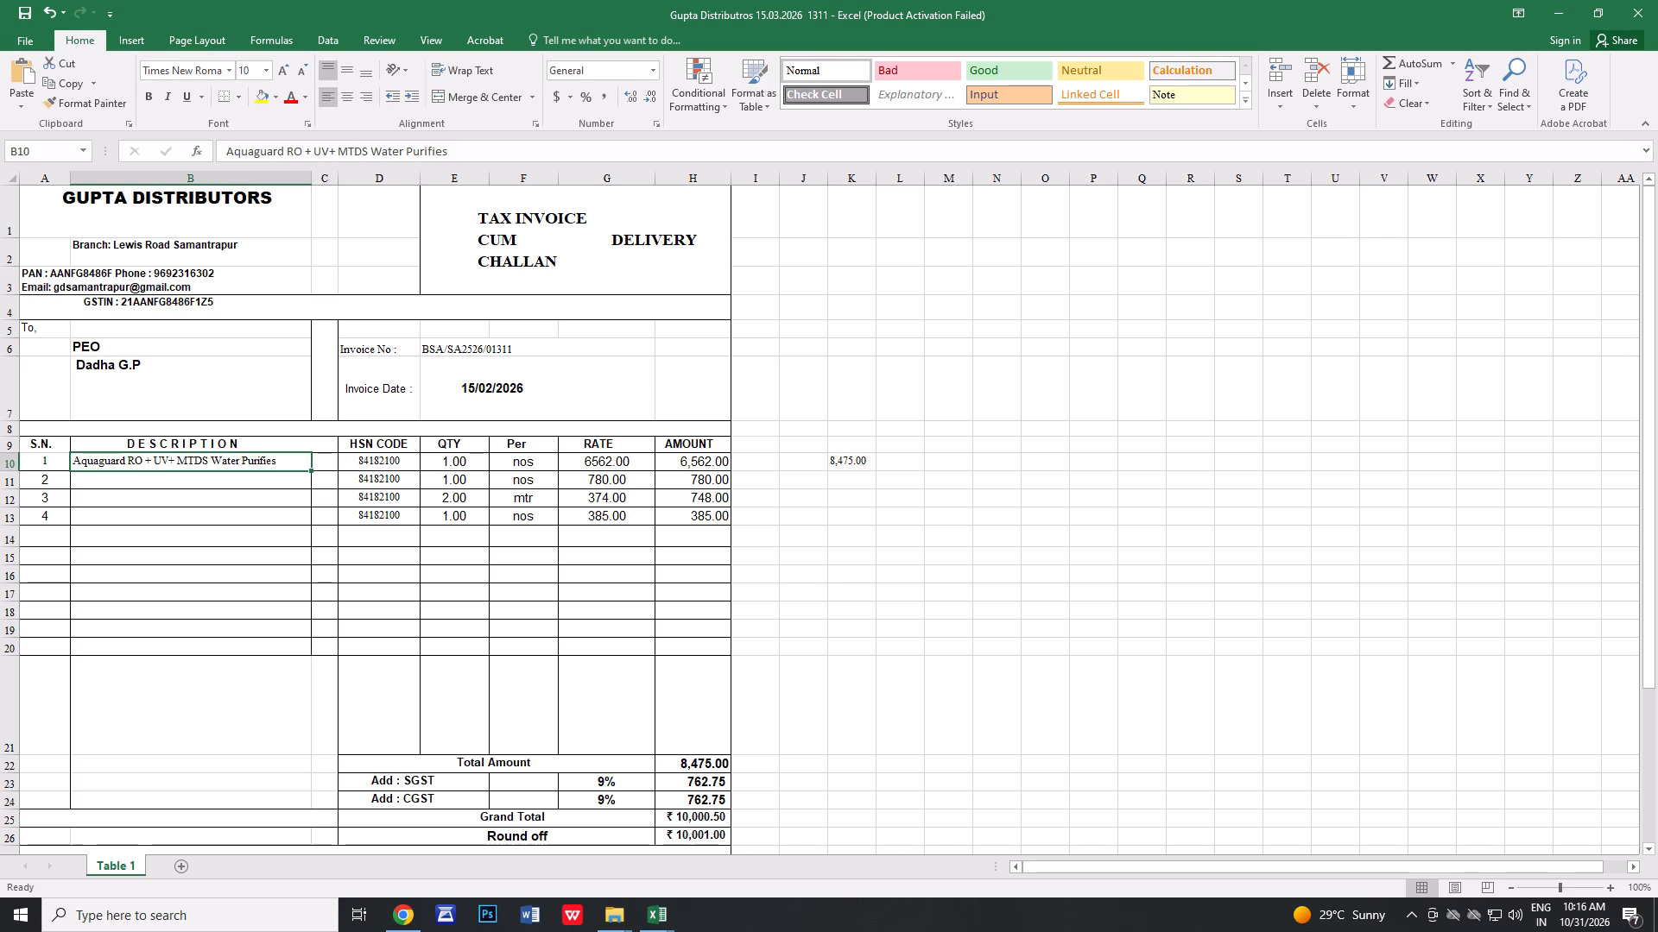
click(288, 463)
click(457, 150)
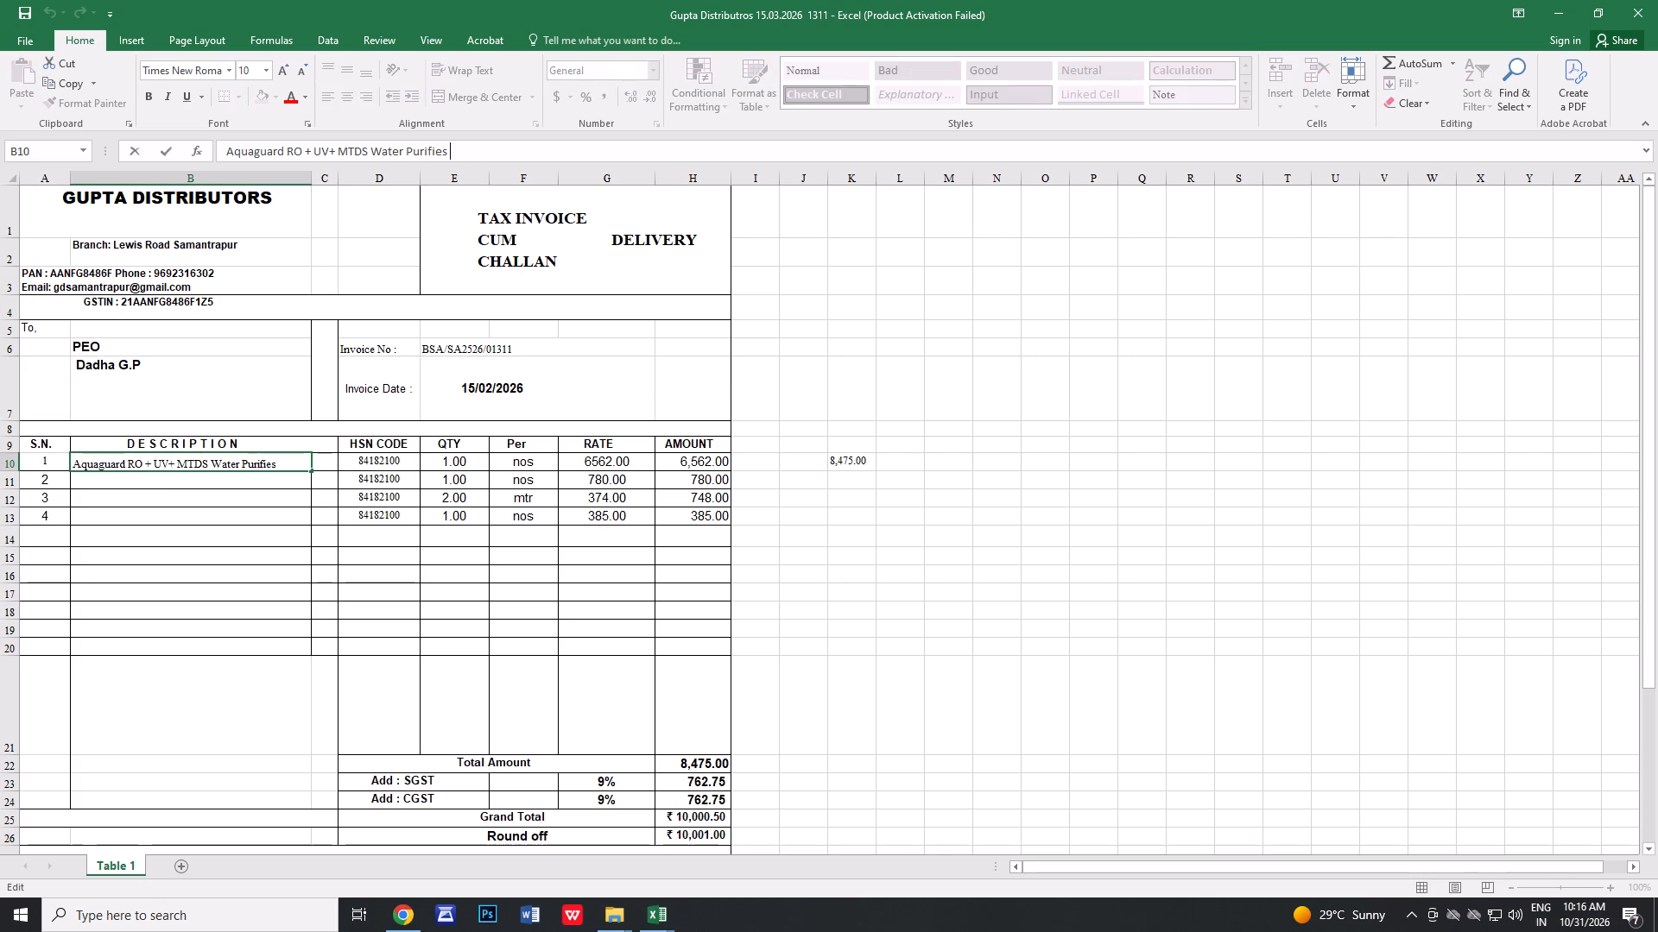
key(shift+parenleft)
text(7lr)
key(BackSpace)
text(tr)
key(shift+parenright)
click(414, 502)
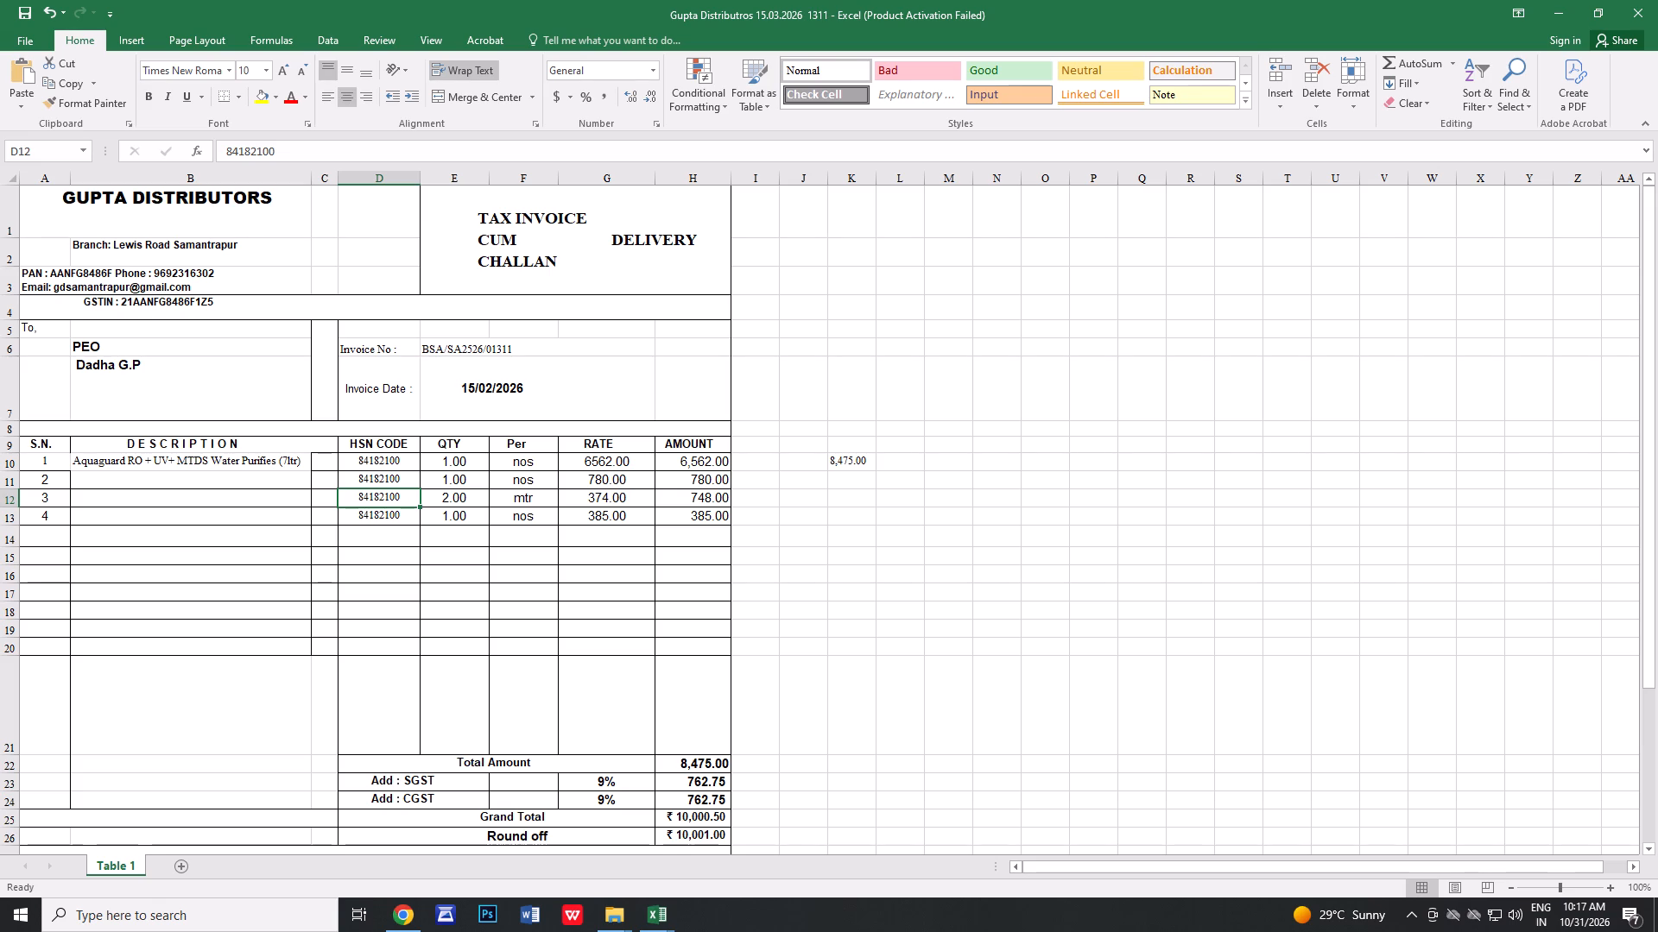
Clear the serial numbers, HSN codes, quantities, units, rates and amounts of items 2 to 4.
drag(51, 477, 46, 514)
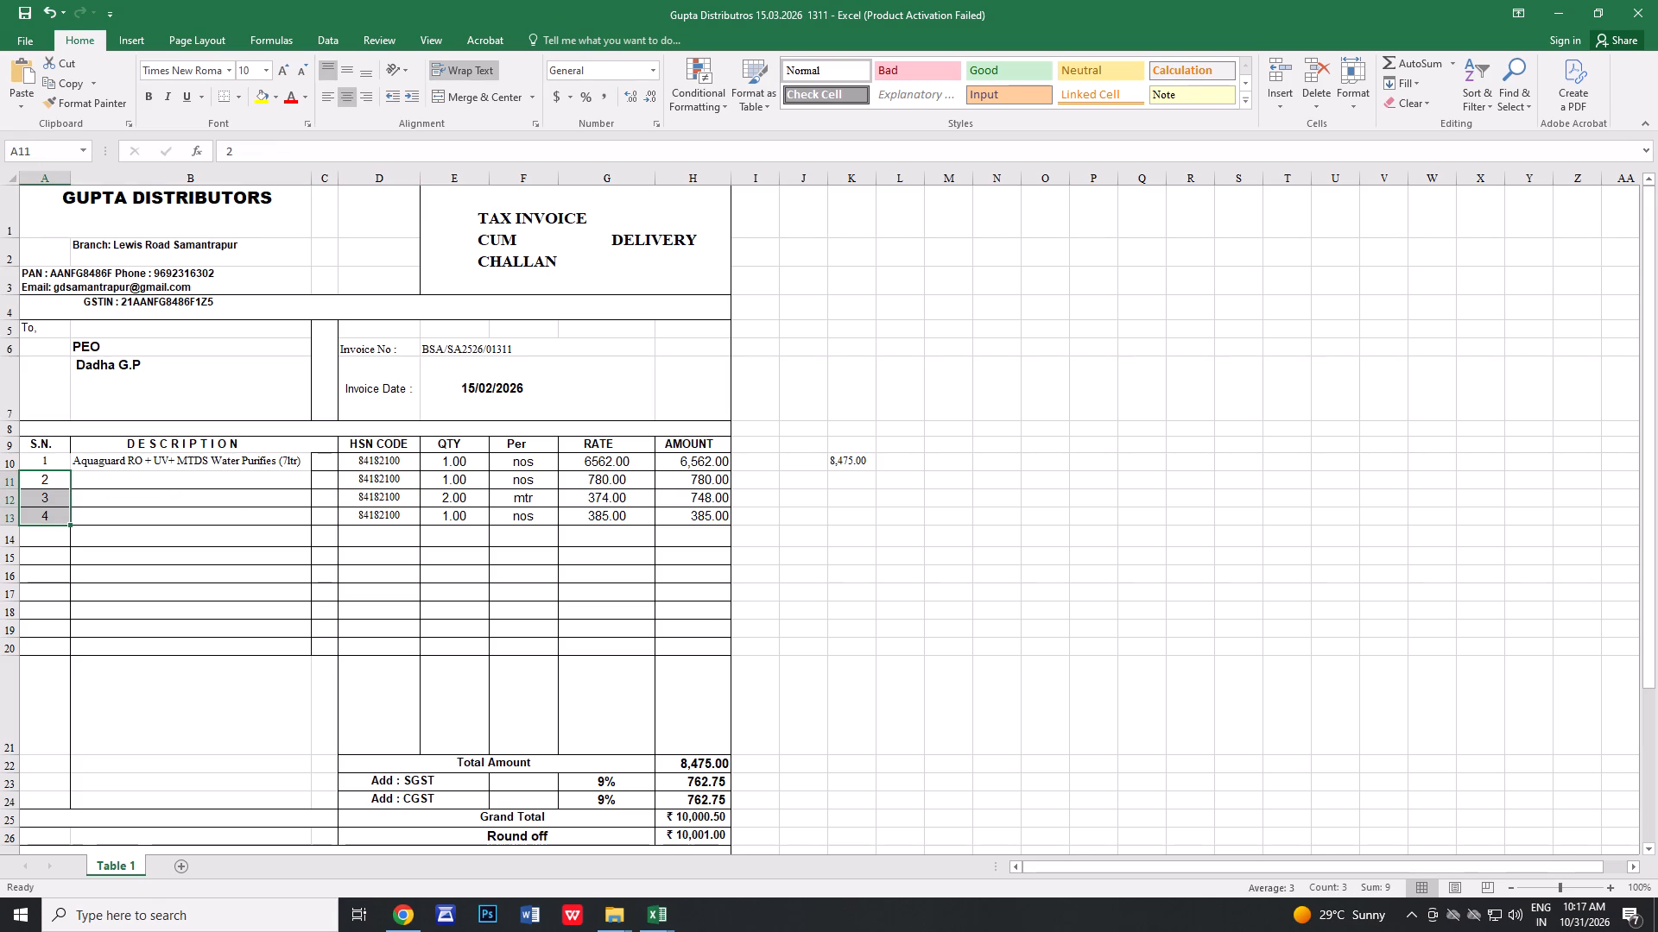
key(Delete)
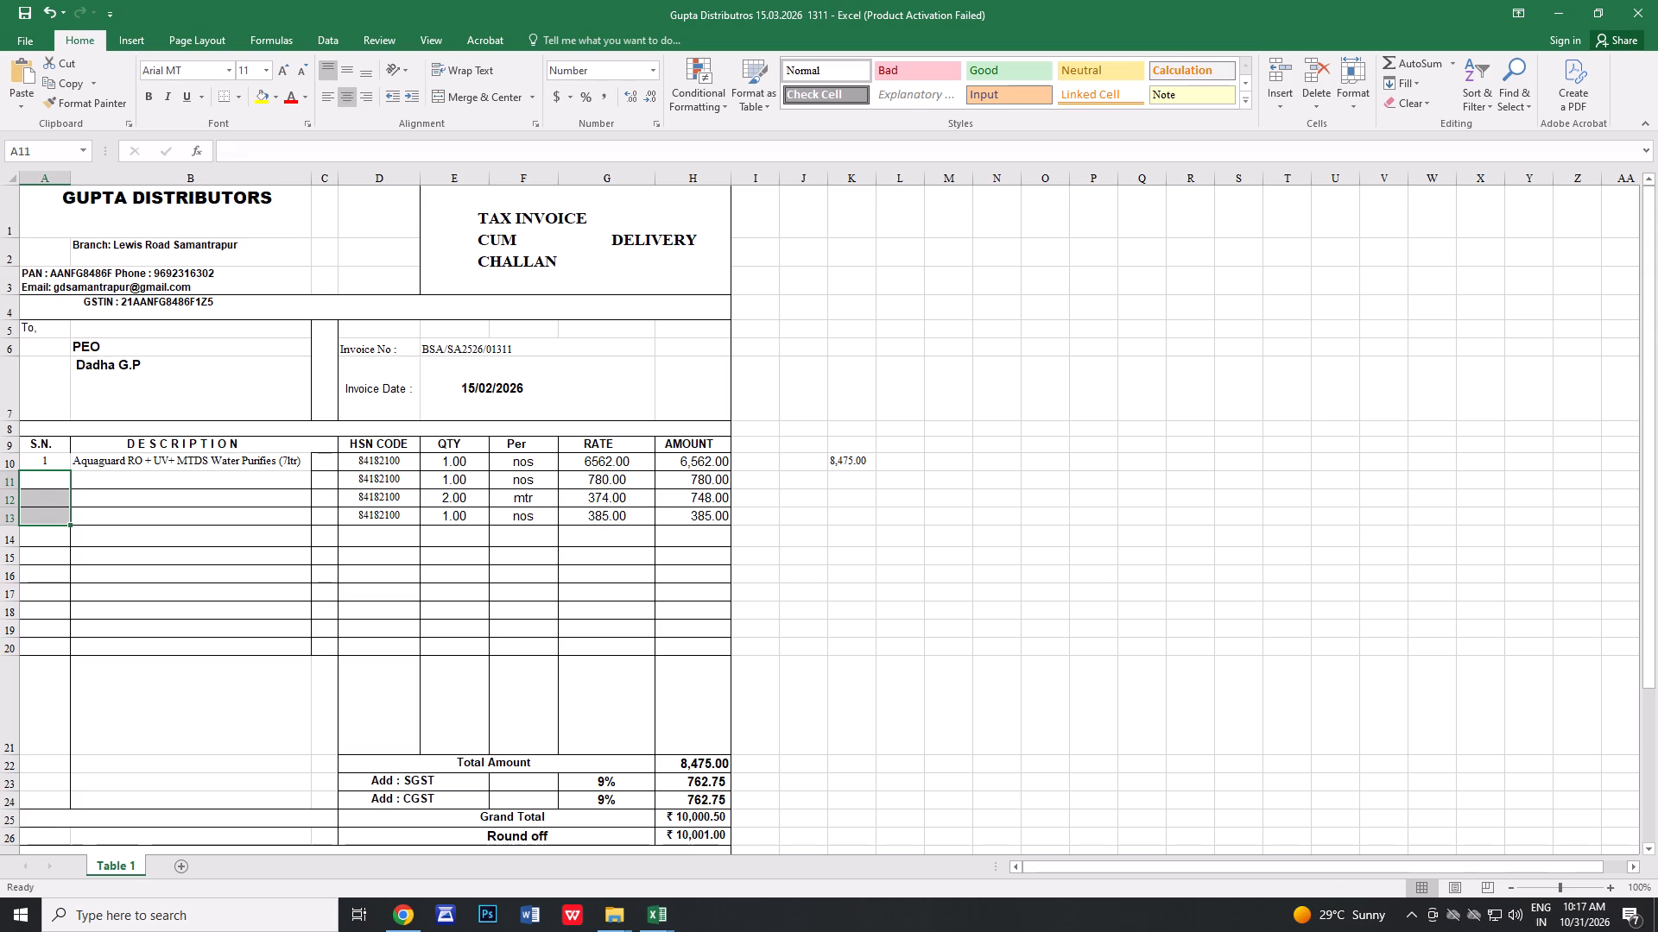
drag(360, 480, 701, 511)
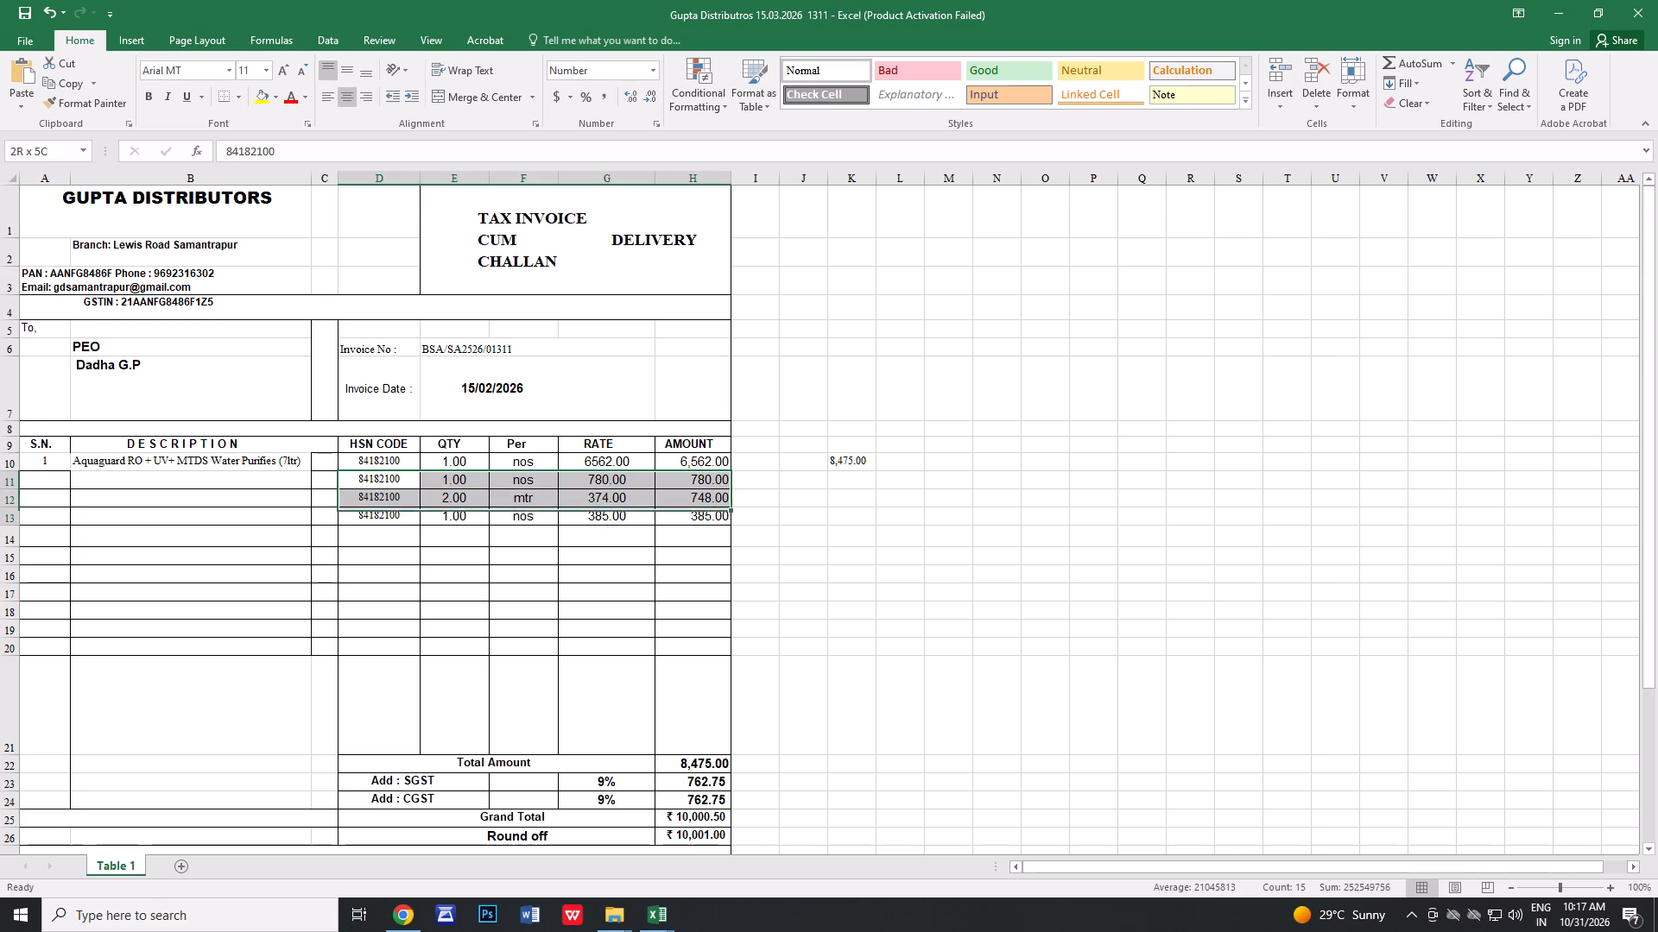
drag(701, 511, 703, 515)
key(Delete)
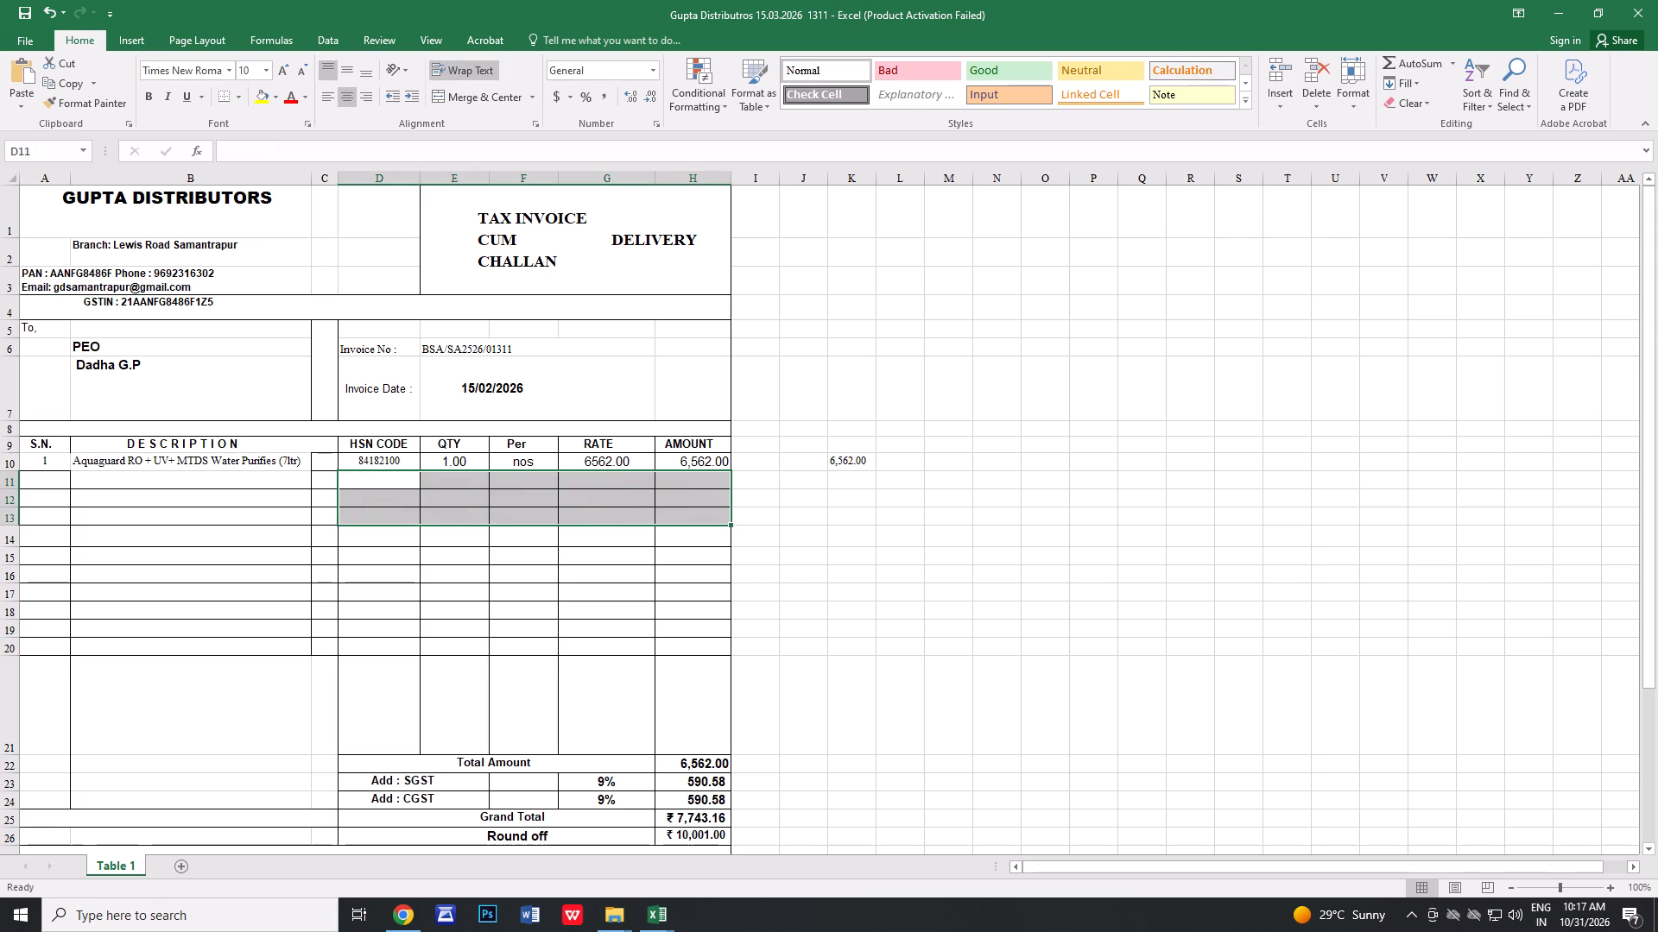
click(927, 519)
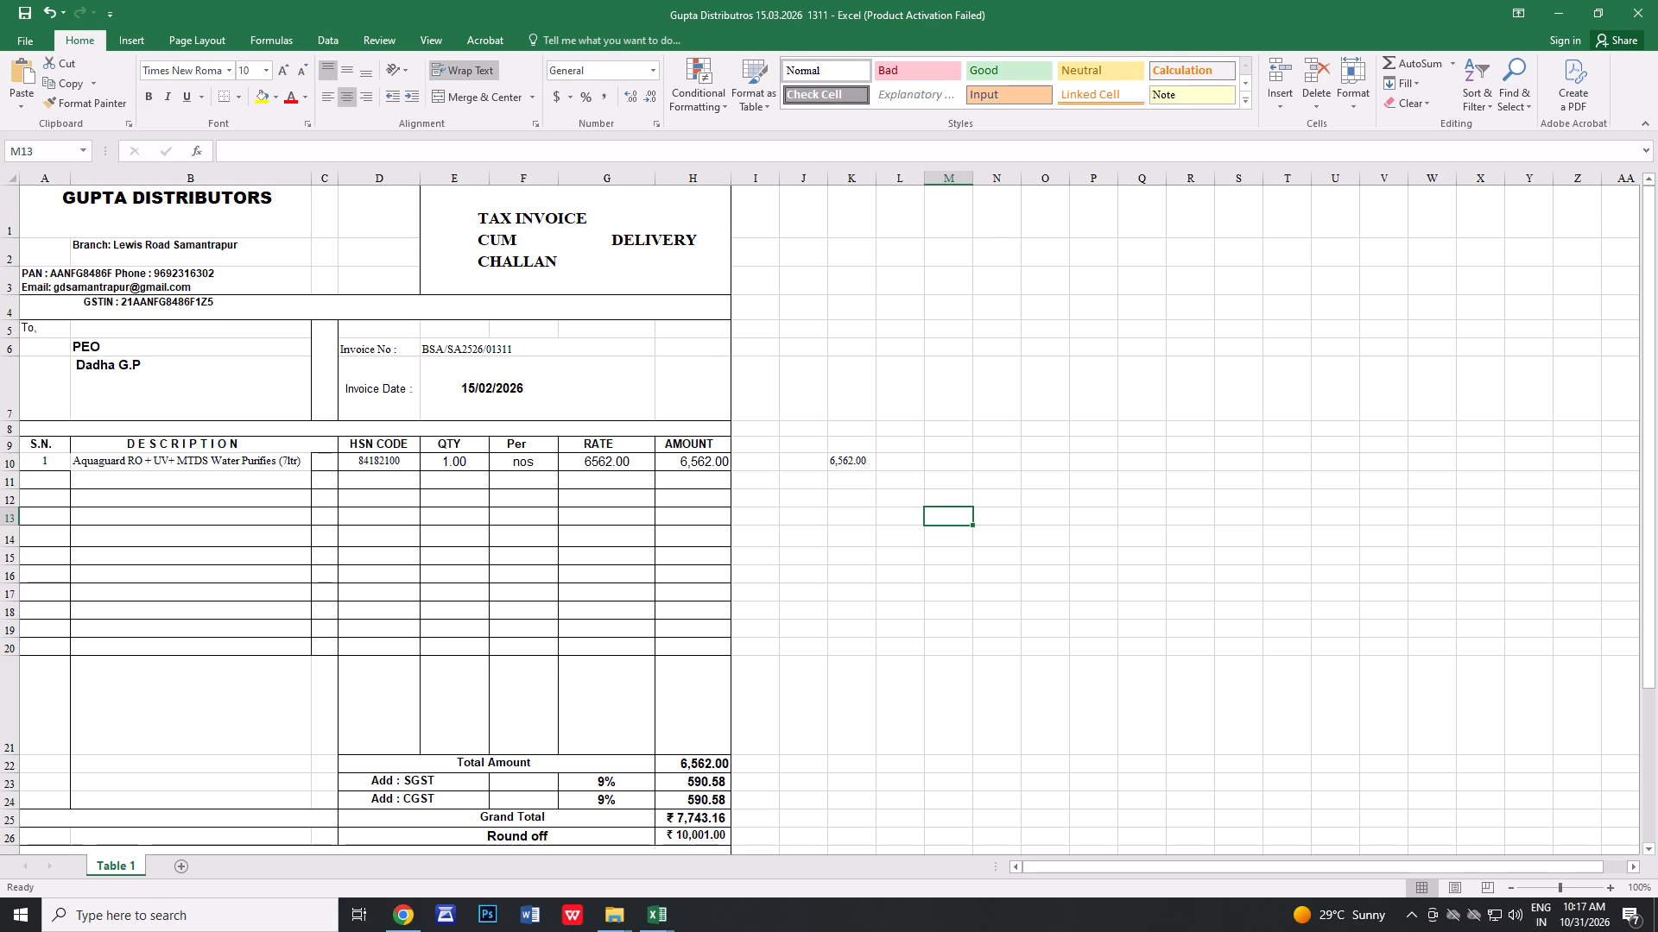
Set the rate of item 1, the Aquaguard water purifier, to 14830.50.
click(604, 467)
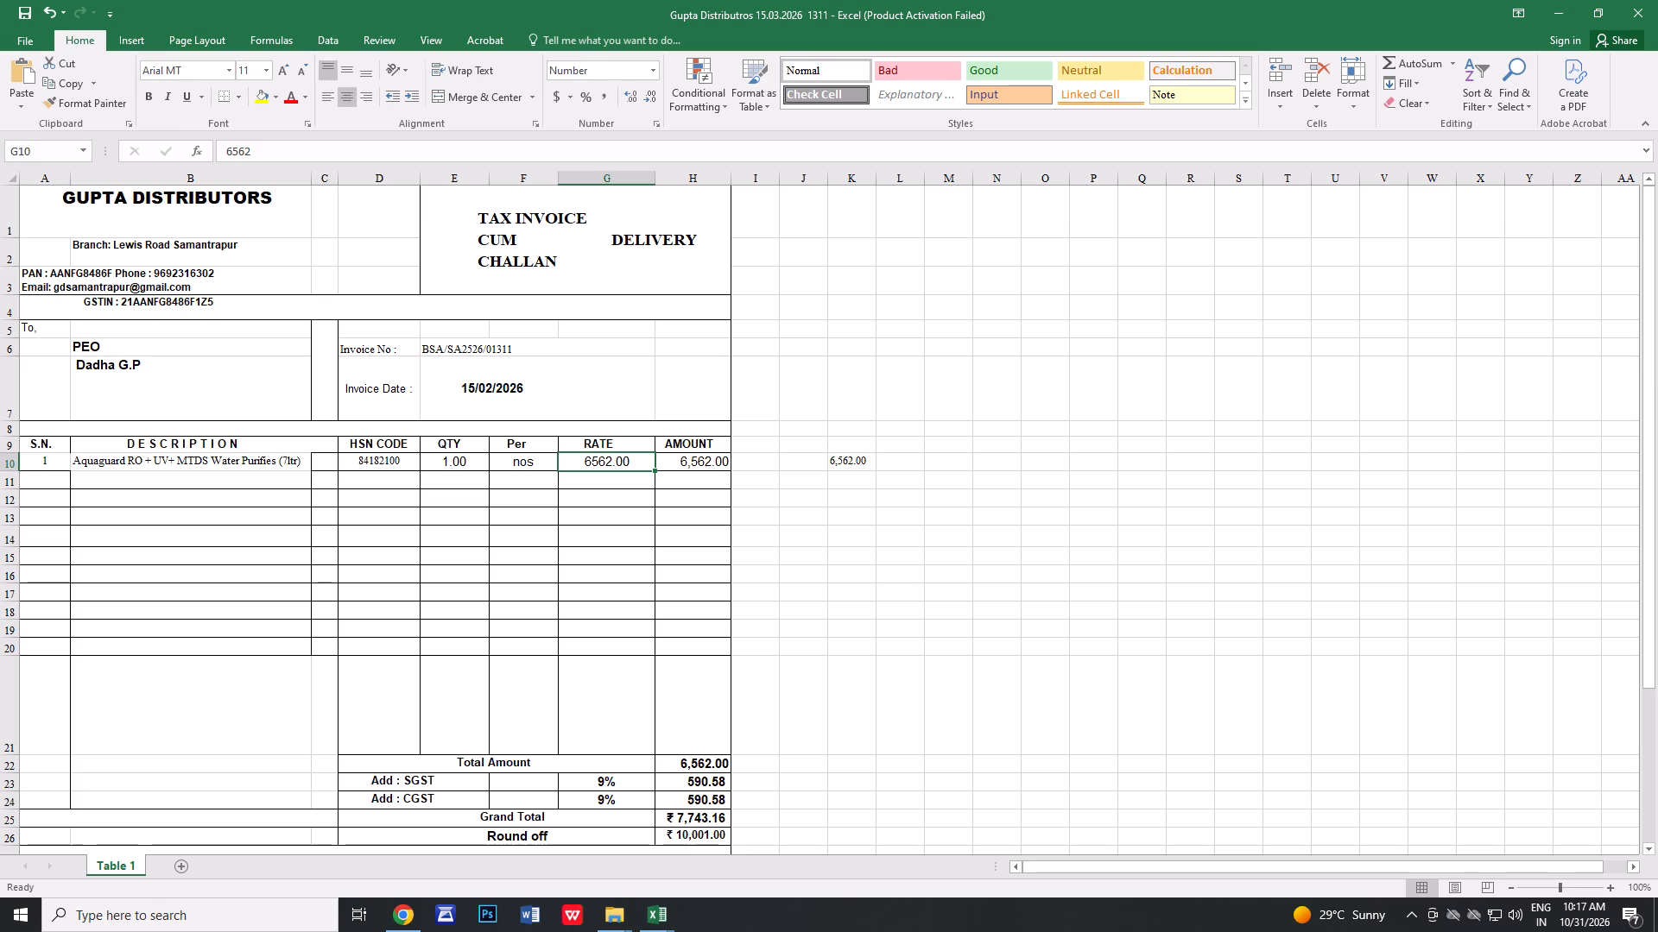
text(14)
text(84)
key(BackSpace)
text(30.50)
click(647, 519)
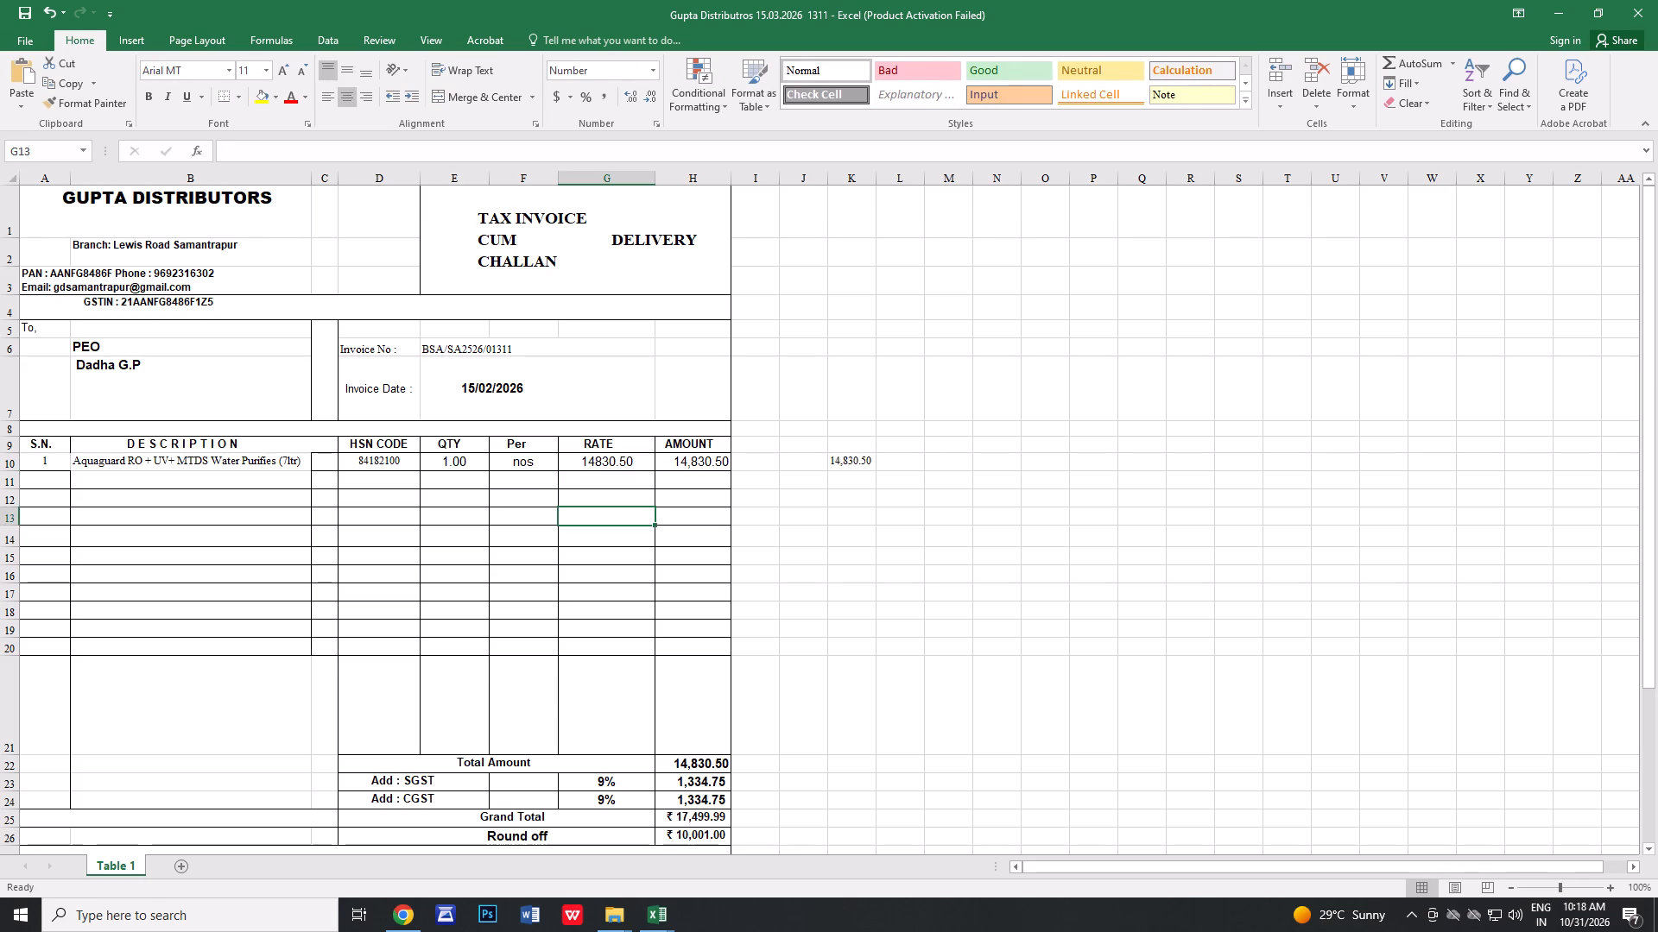
Set the Round off amount below the Grand Total to 17500.
scroll(704, 617, down, 1)
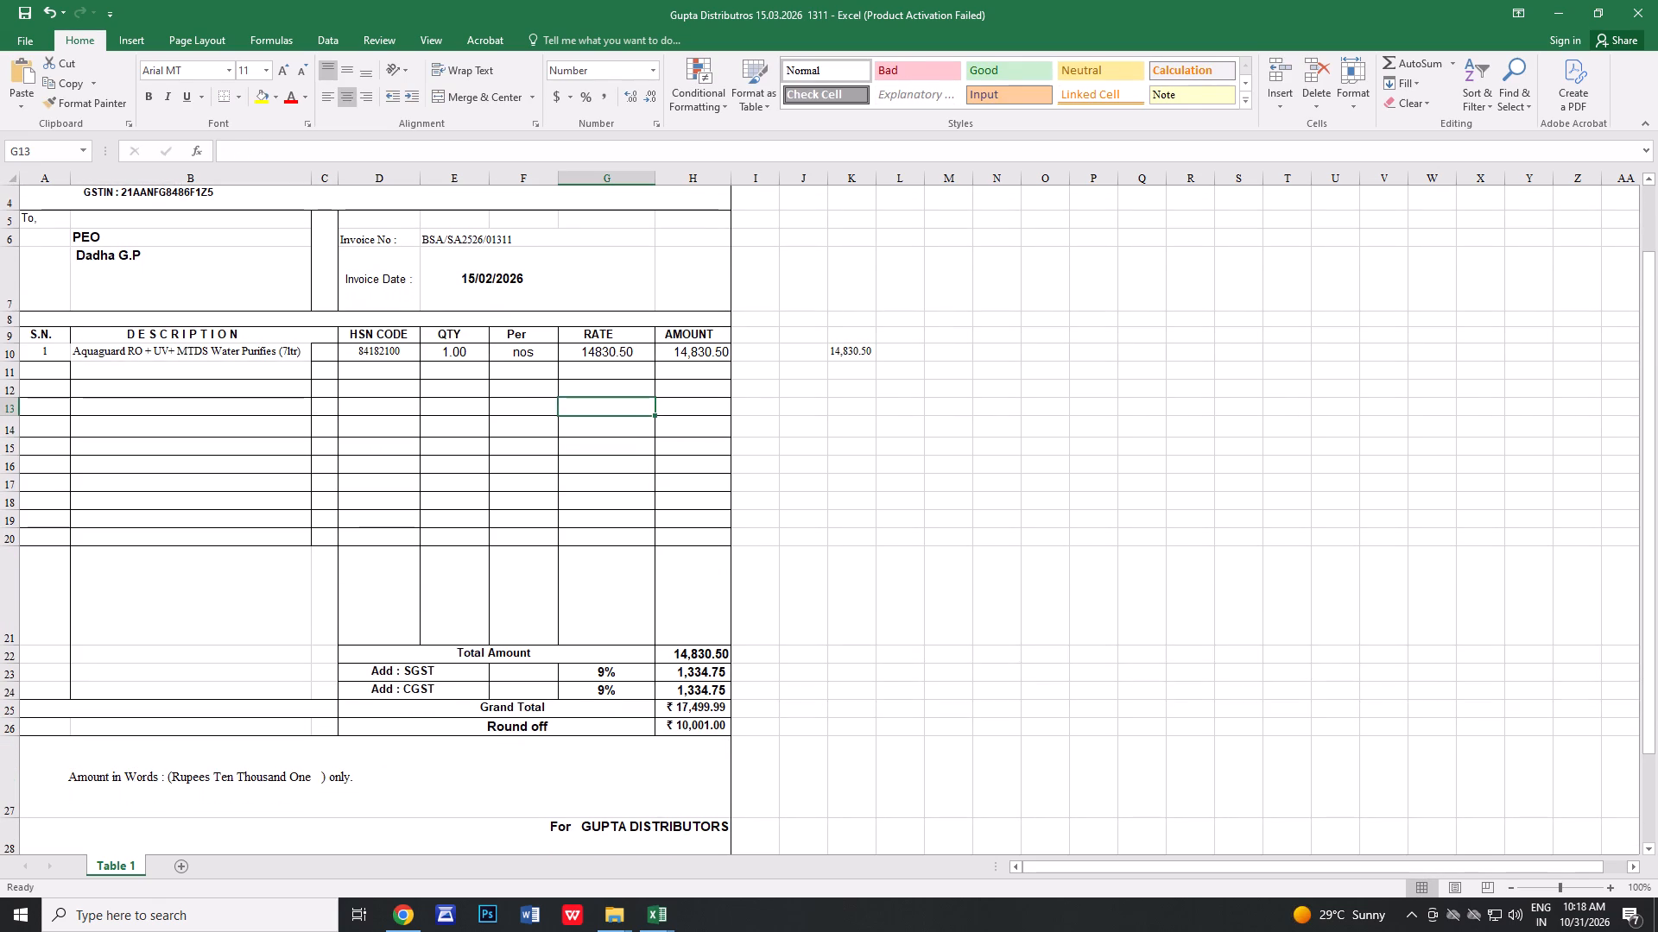
click(706, 727)
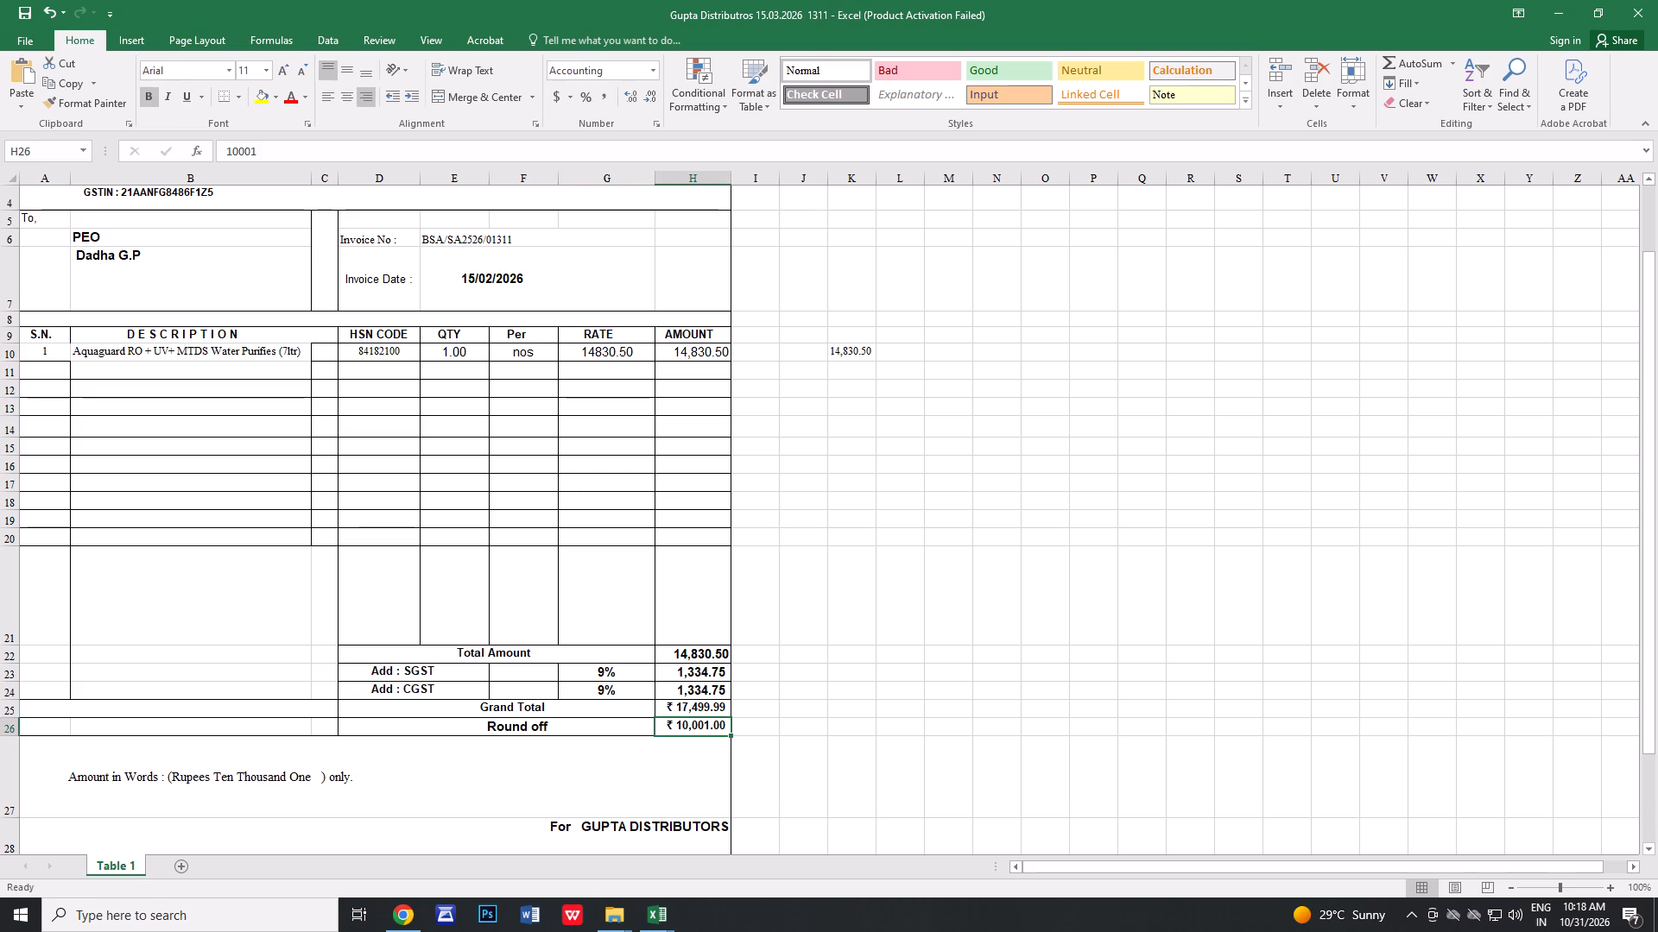
text(17500)
click(820, 740)
Edit the amount in words to read "Rupees Seventeen Thousand Five Hundred One".
scroll(820, 740, down, 1)
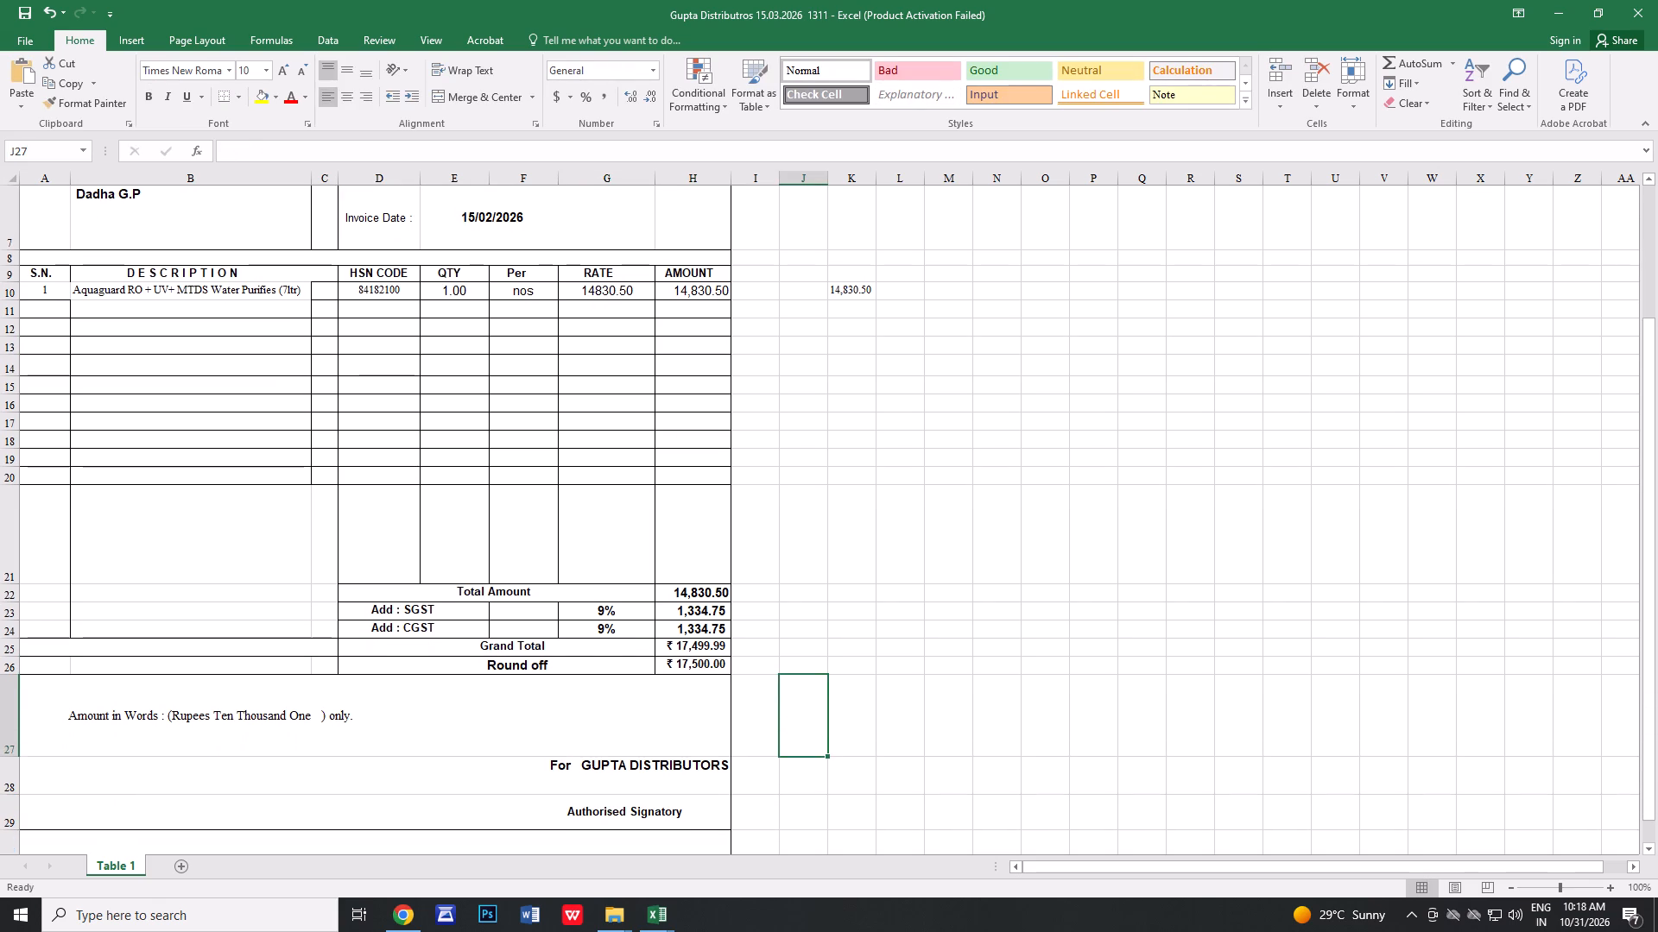
double_click(231, 721)
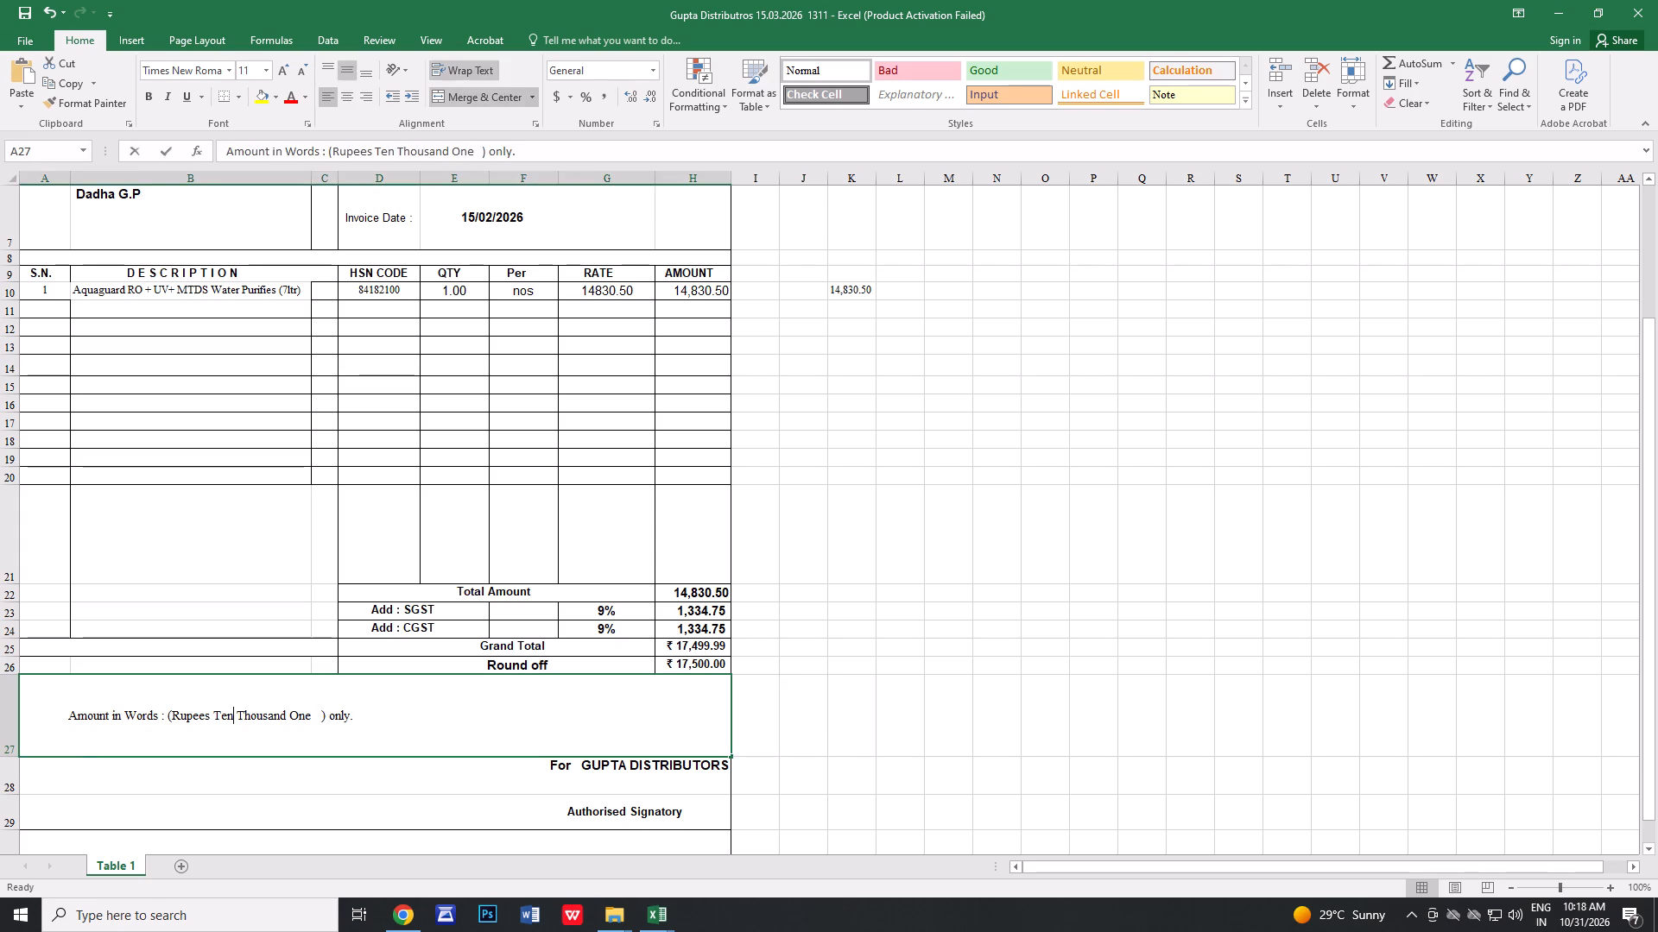
key(BackSpace)
key(BackSpace)
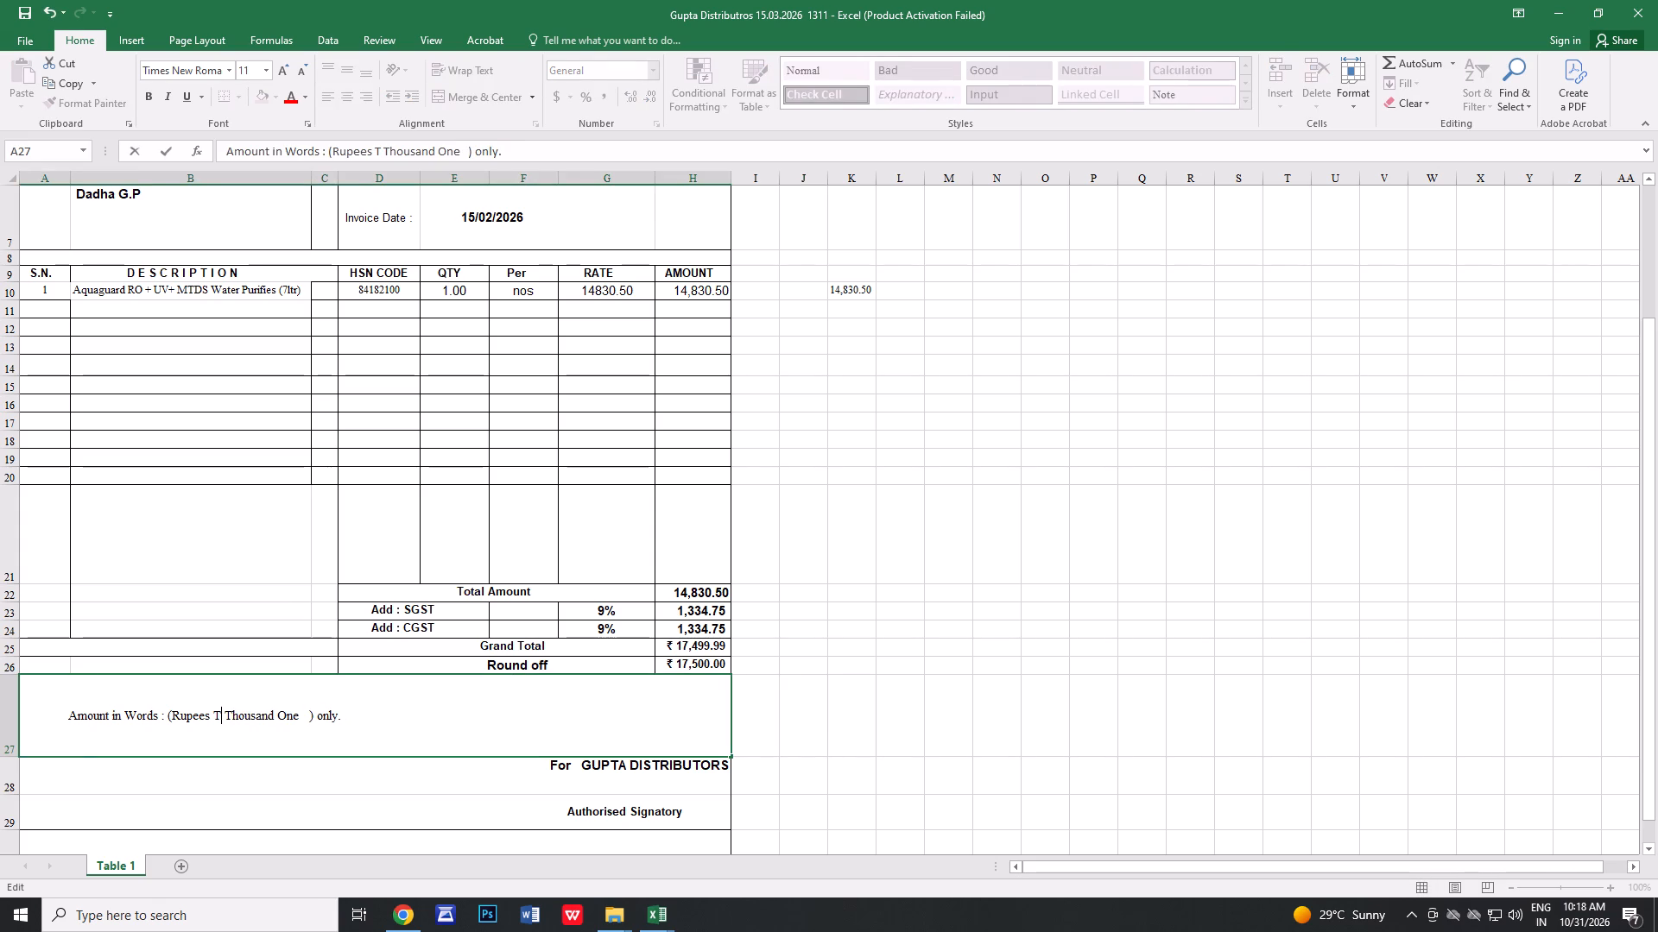
key(BackSpace)
key(s)
text(eventeen)
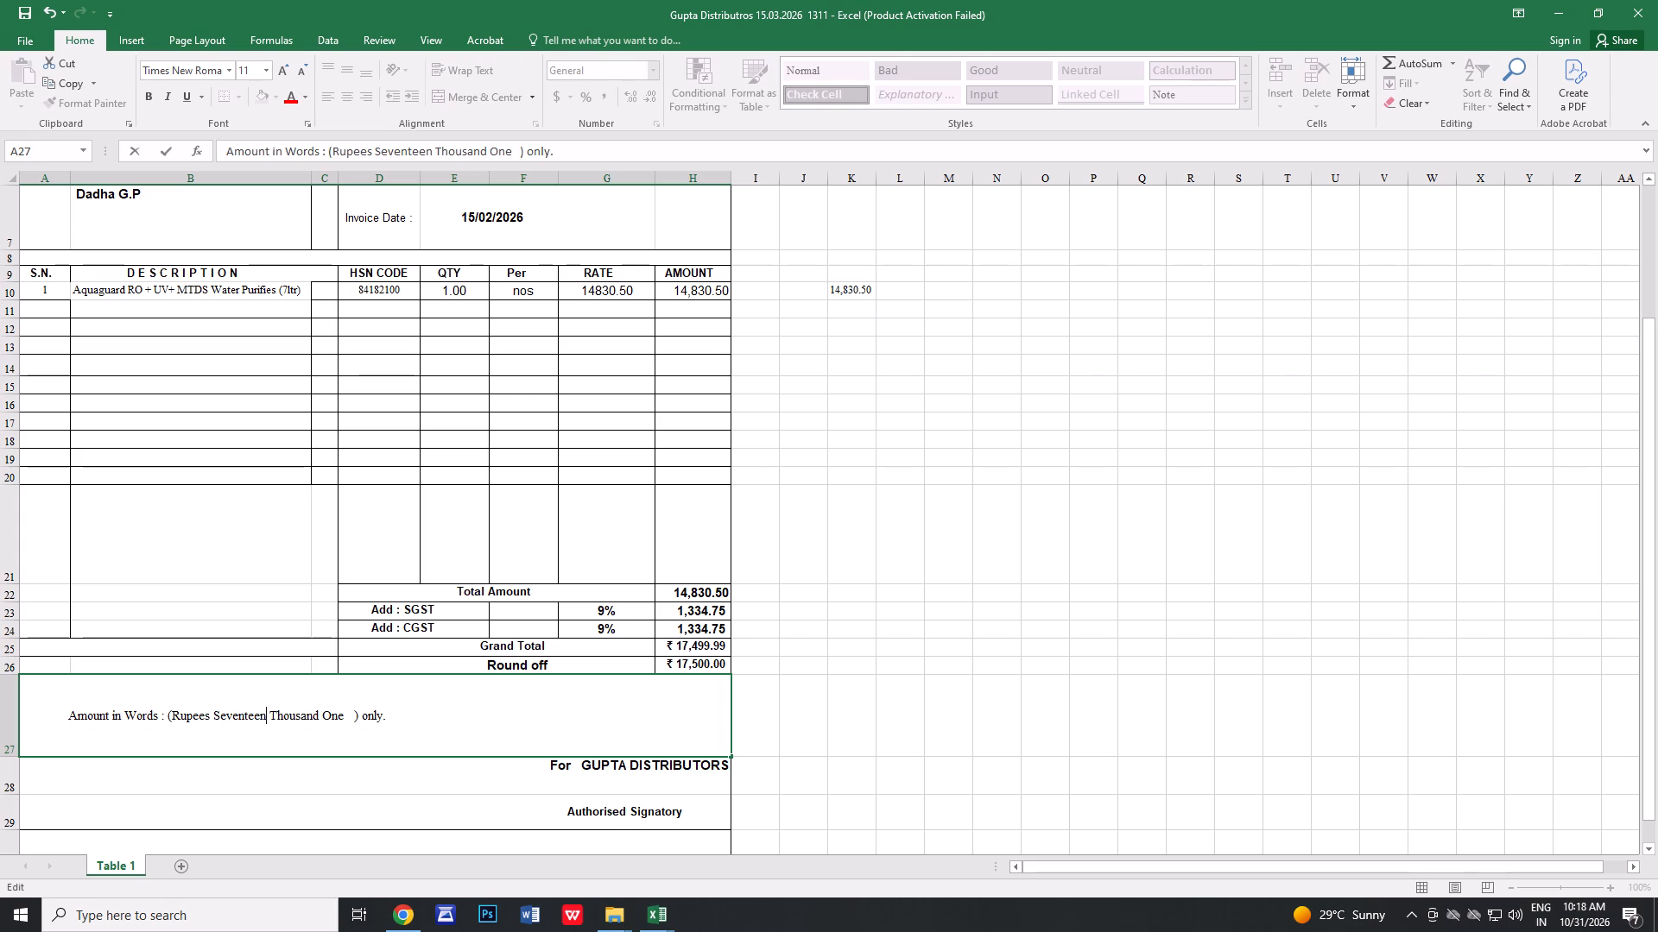
click(316, 717)
key(space)
key(f)
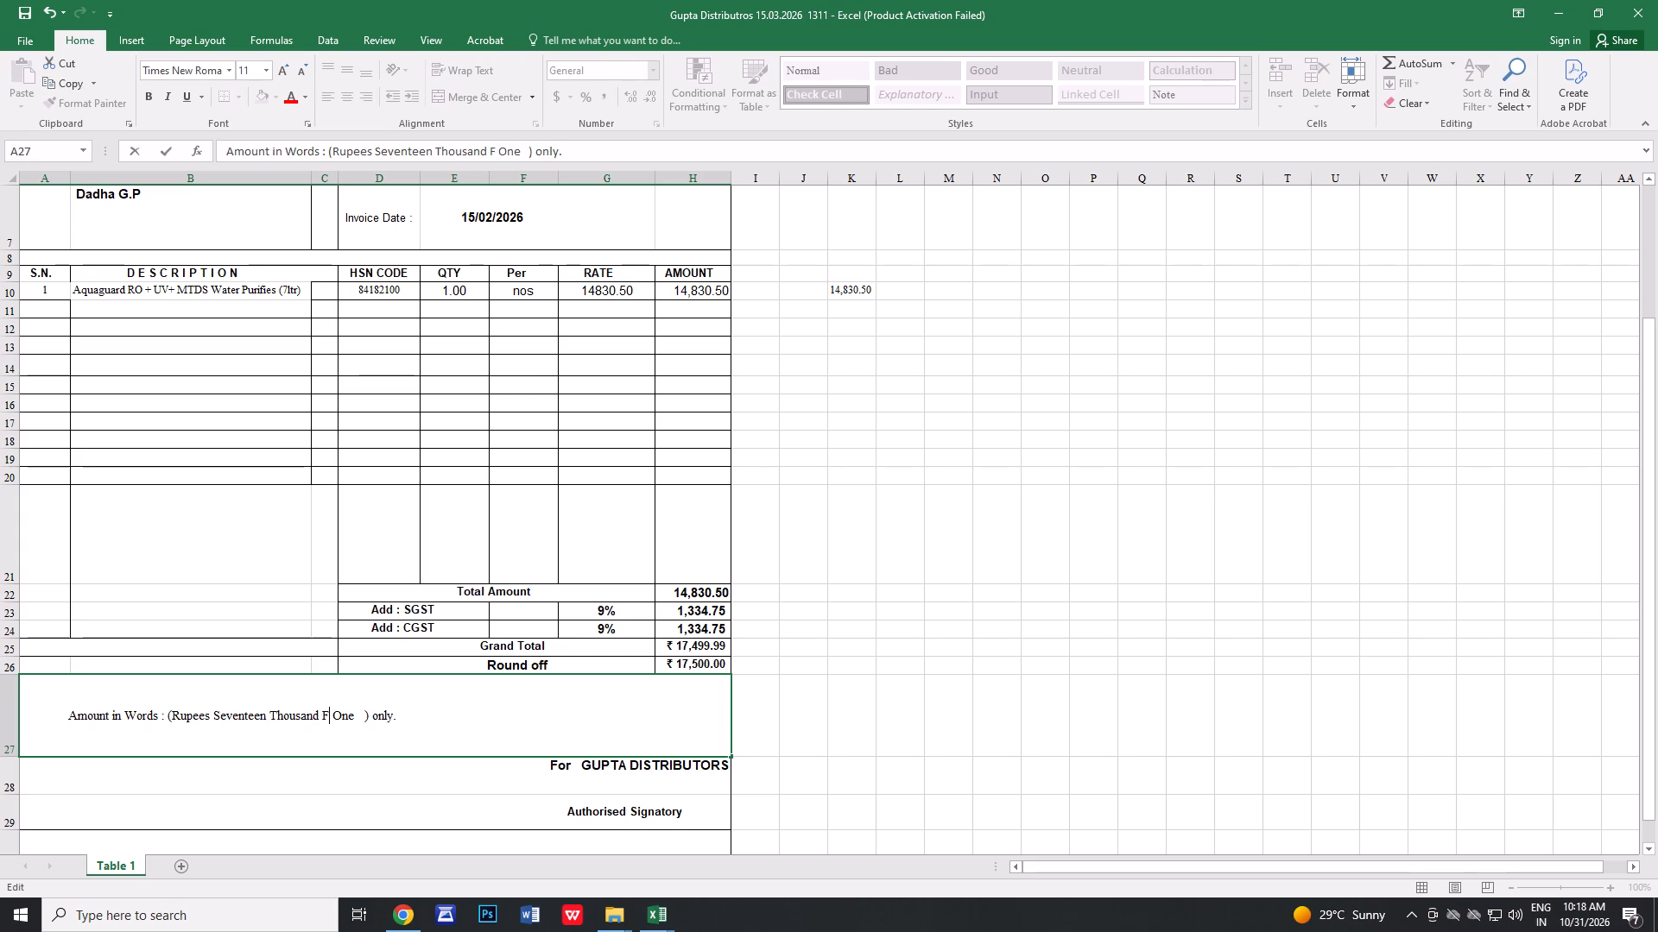
text(ive)
key(space)
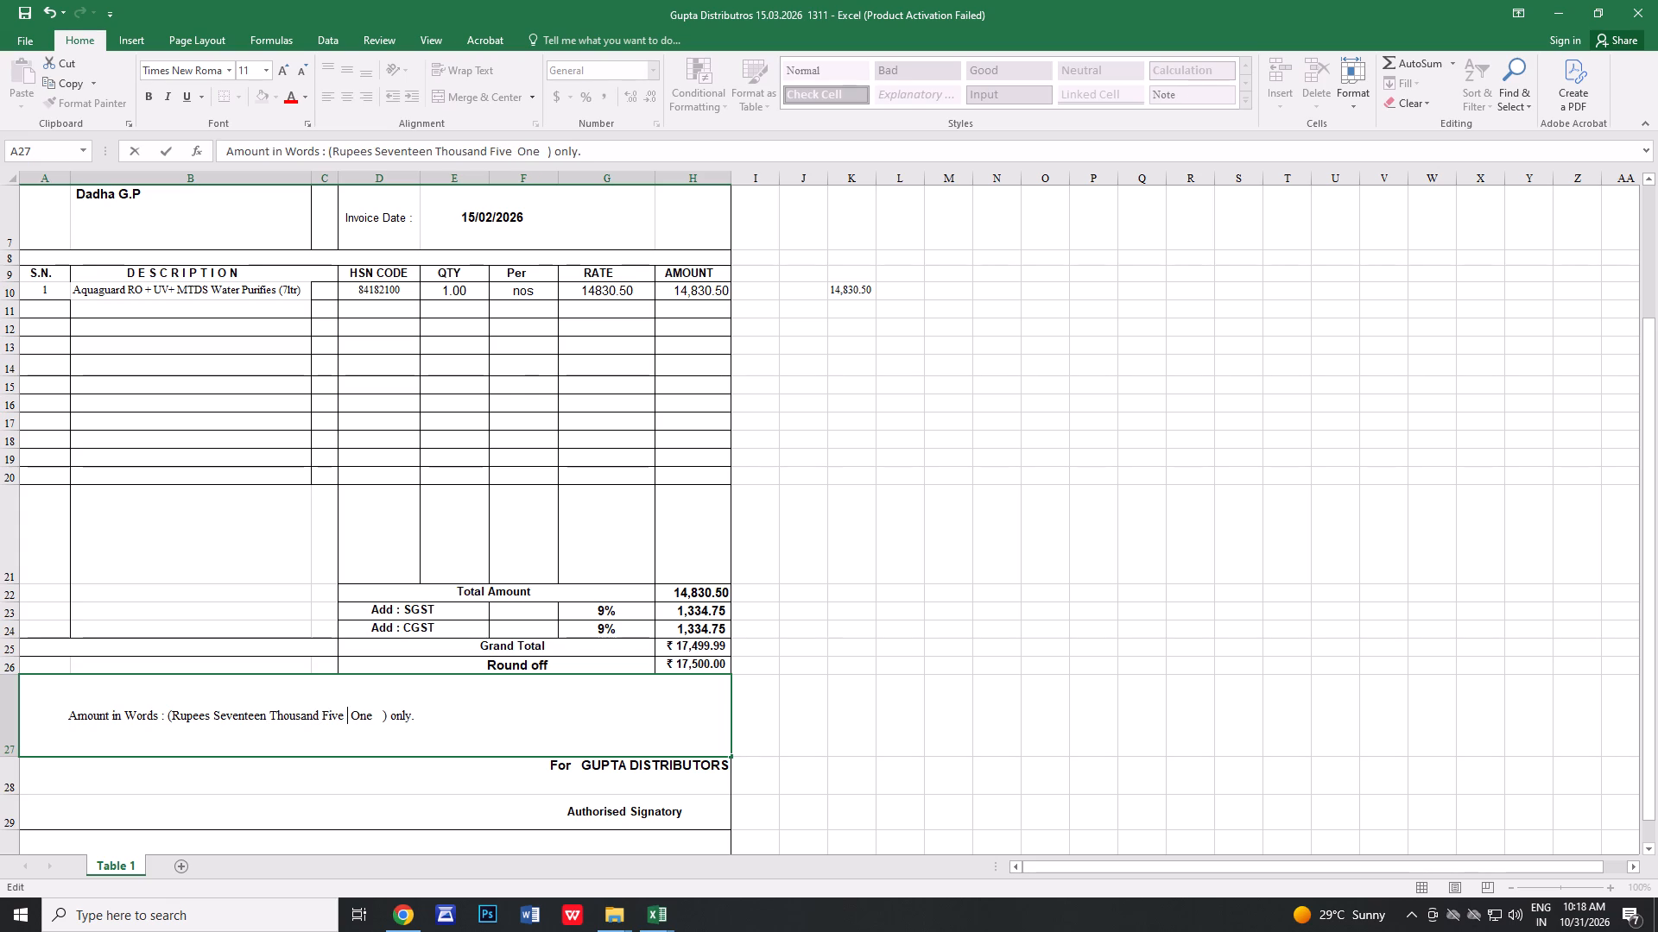
key(h)
text(undred)
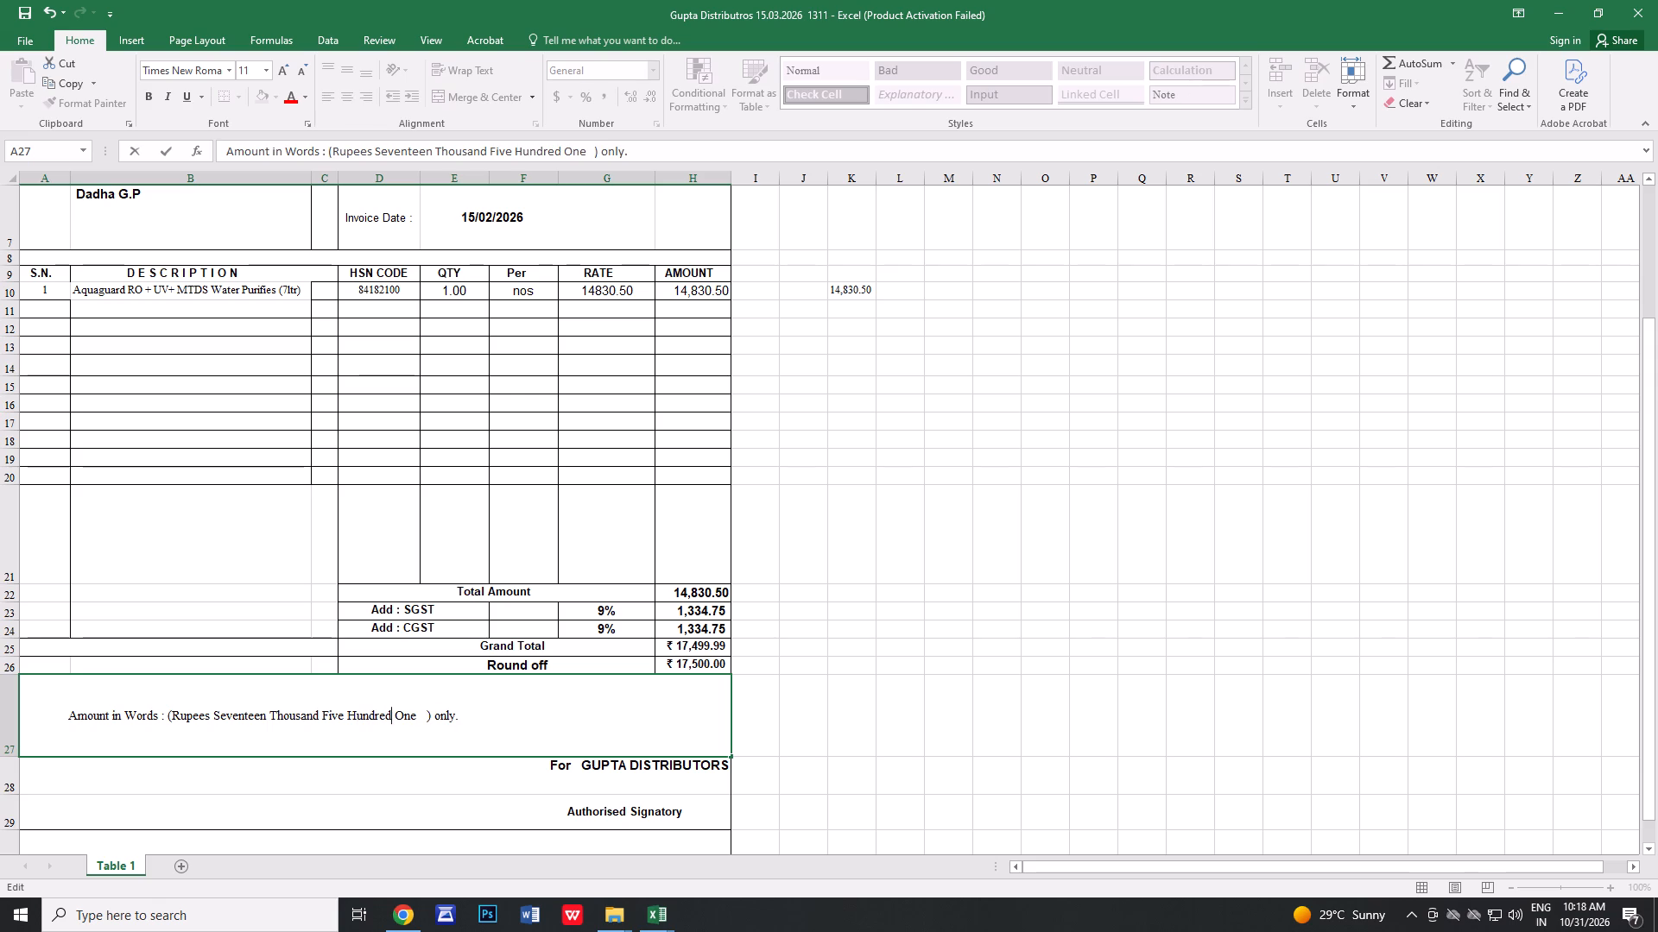
scroll(819, 712, up, 9)
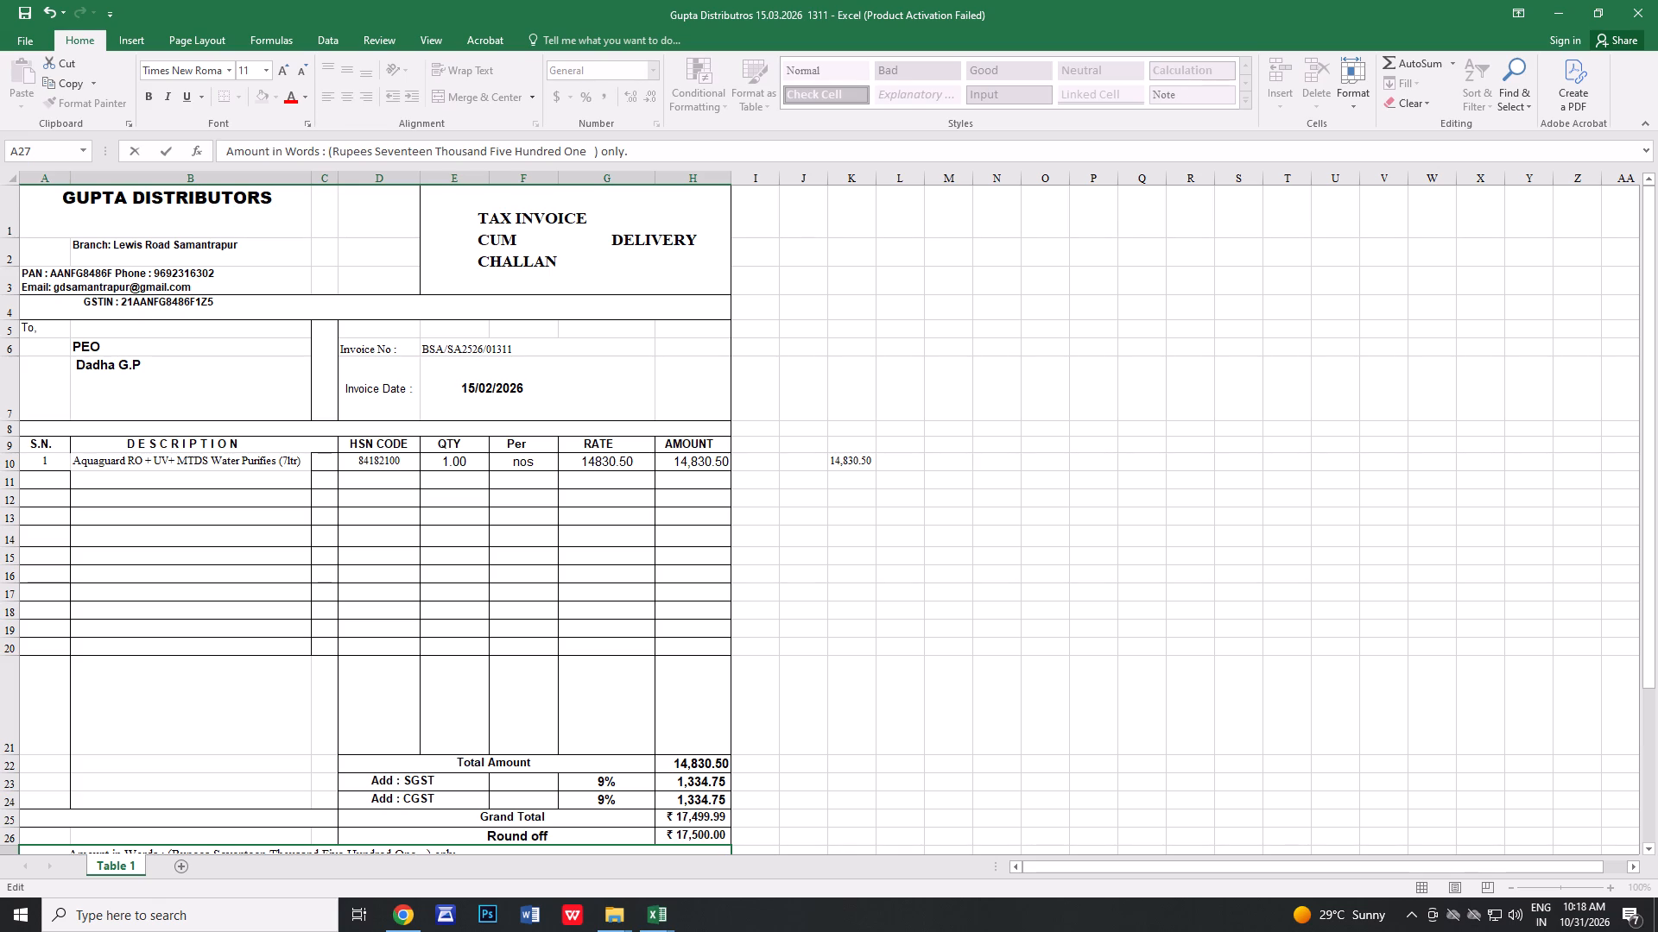
click(56, 224)
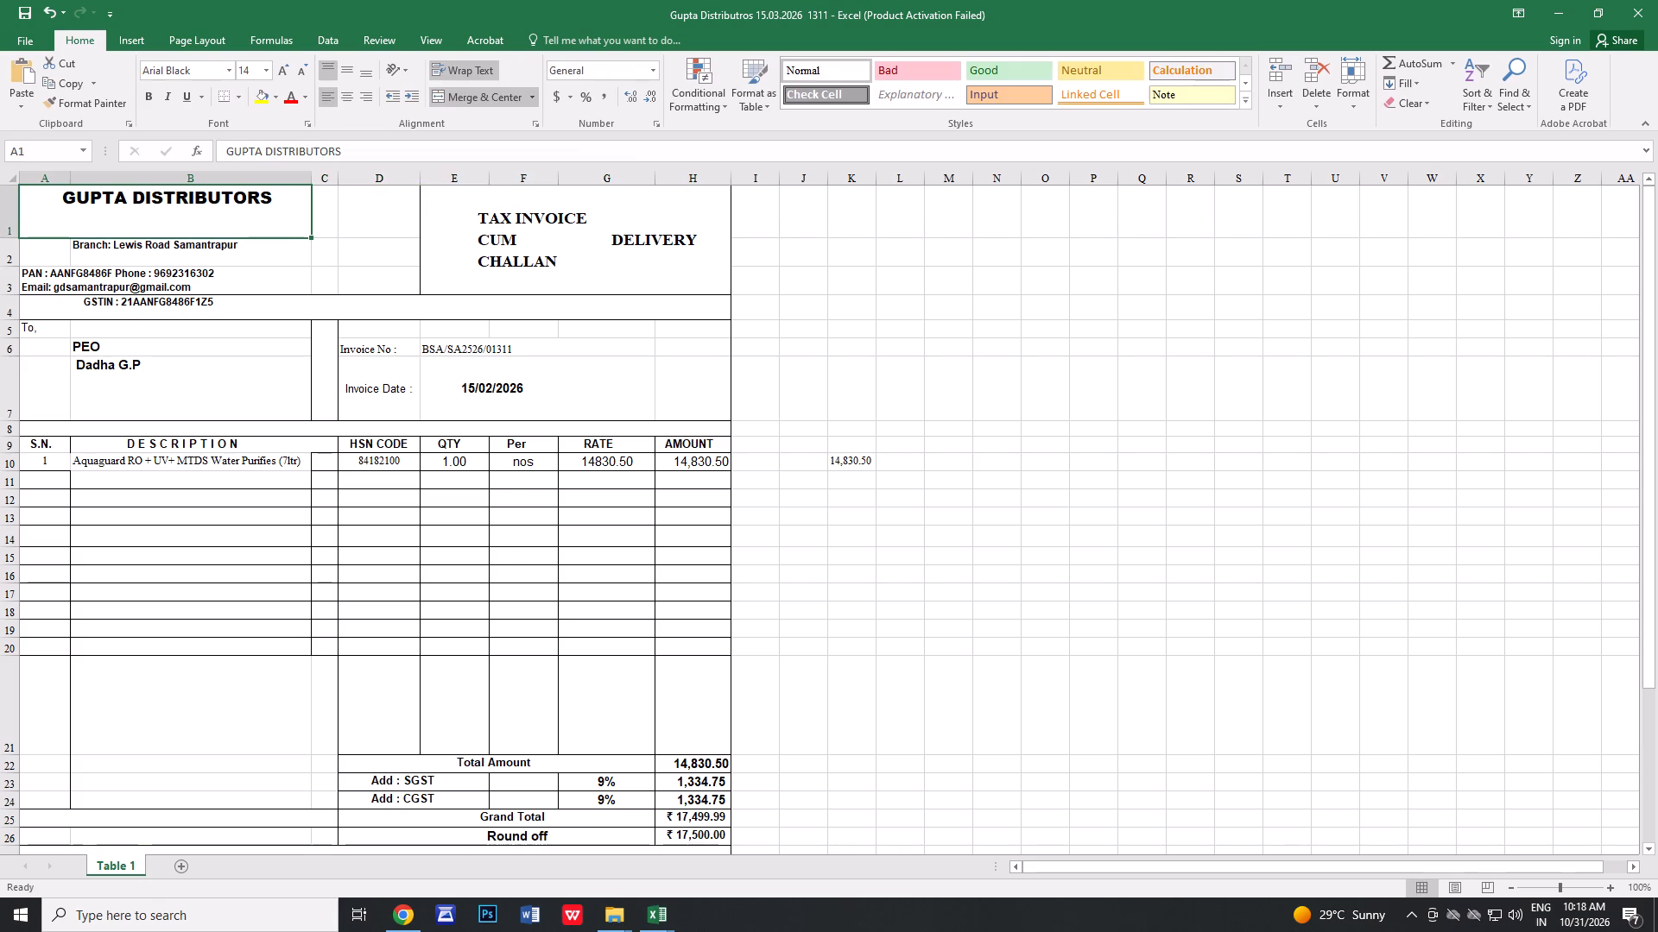
Colour the header text red, covering the Gupta Distributors name and contact details and the Tax Invoice cum Delivery Challan title.
drag(45, 215, 292, 274)
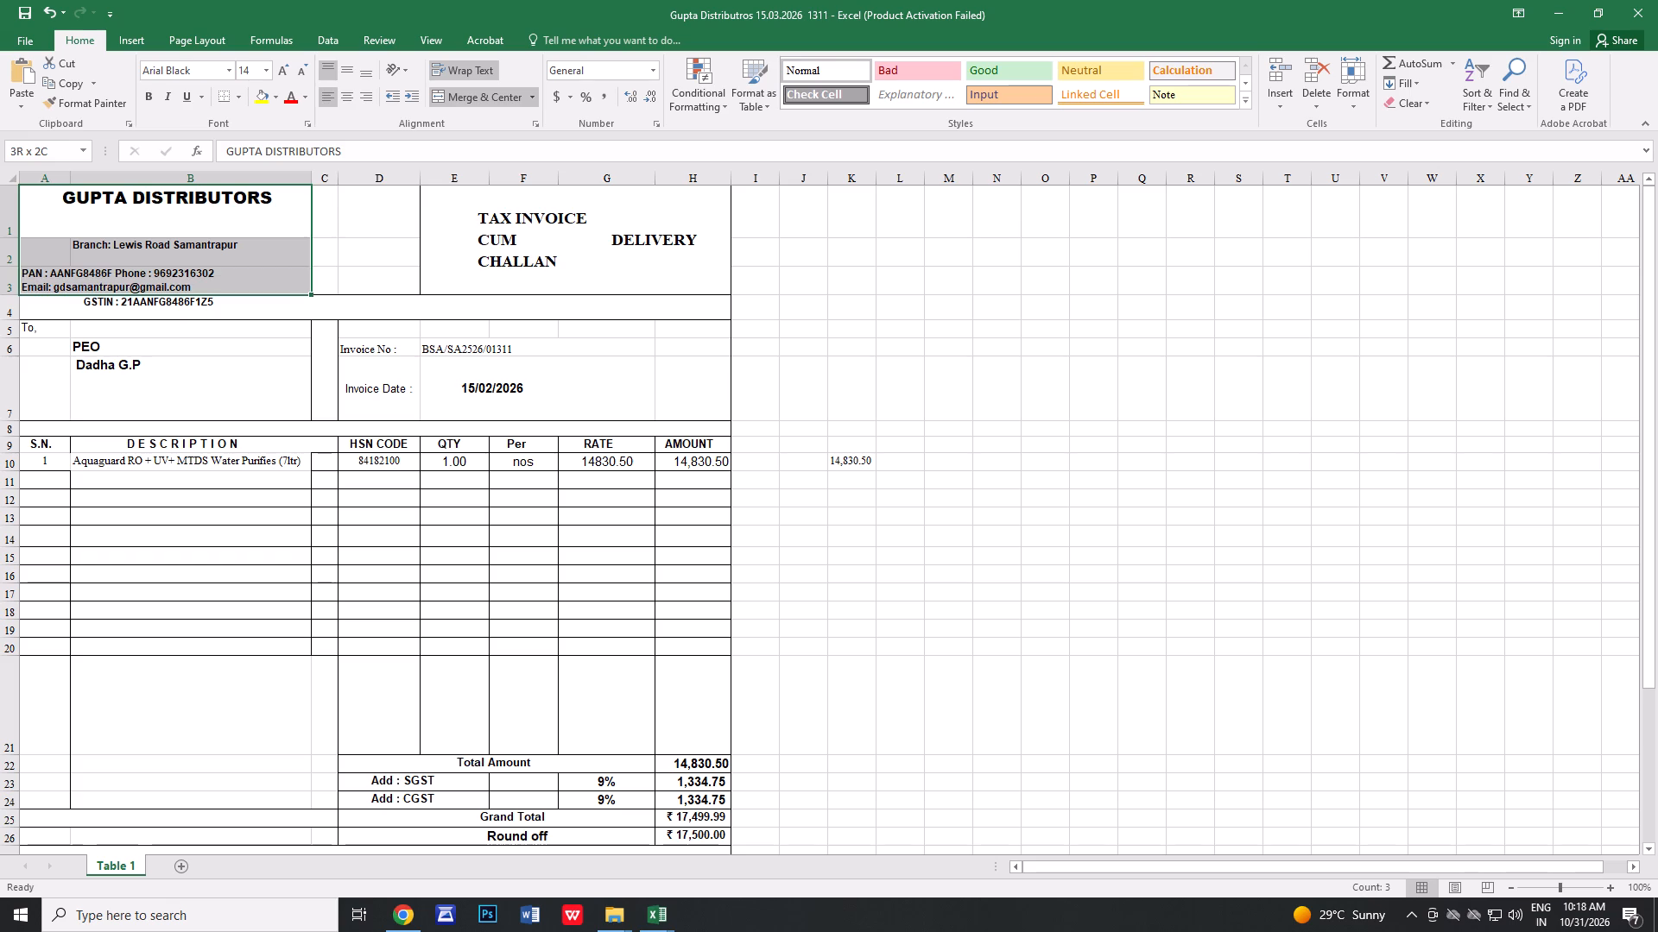
drag(292, 274, 582, 280)
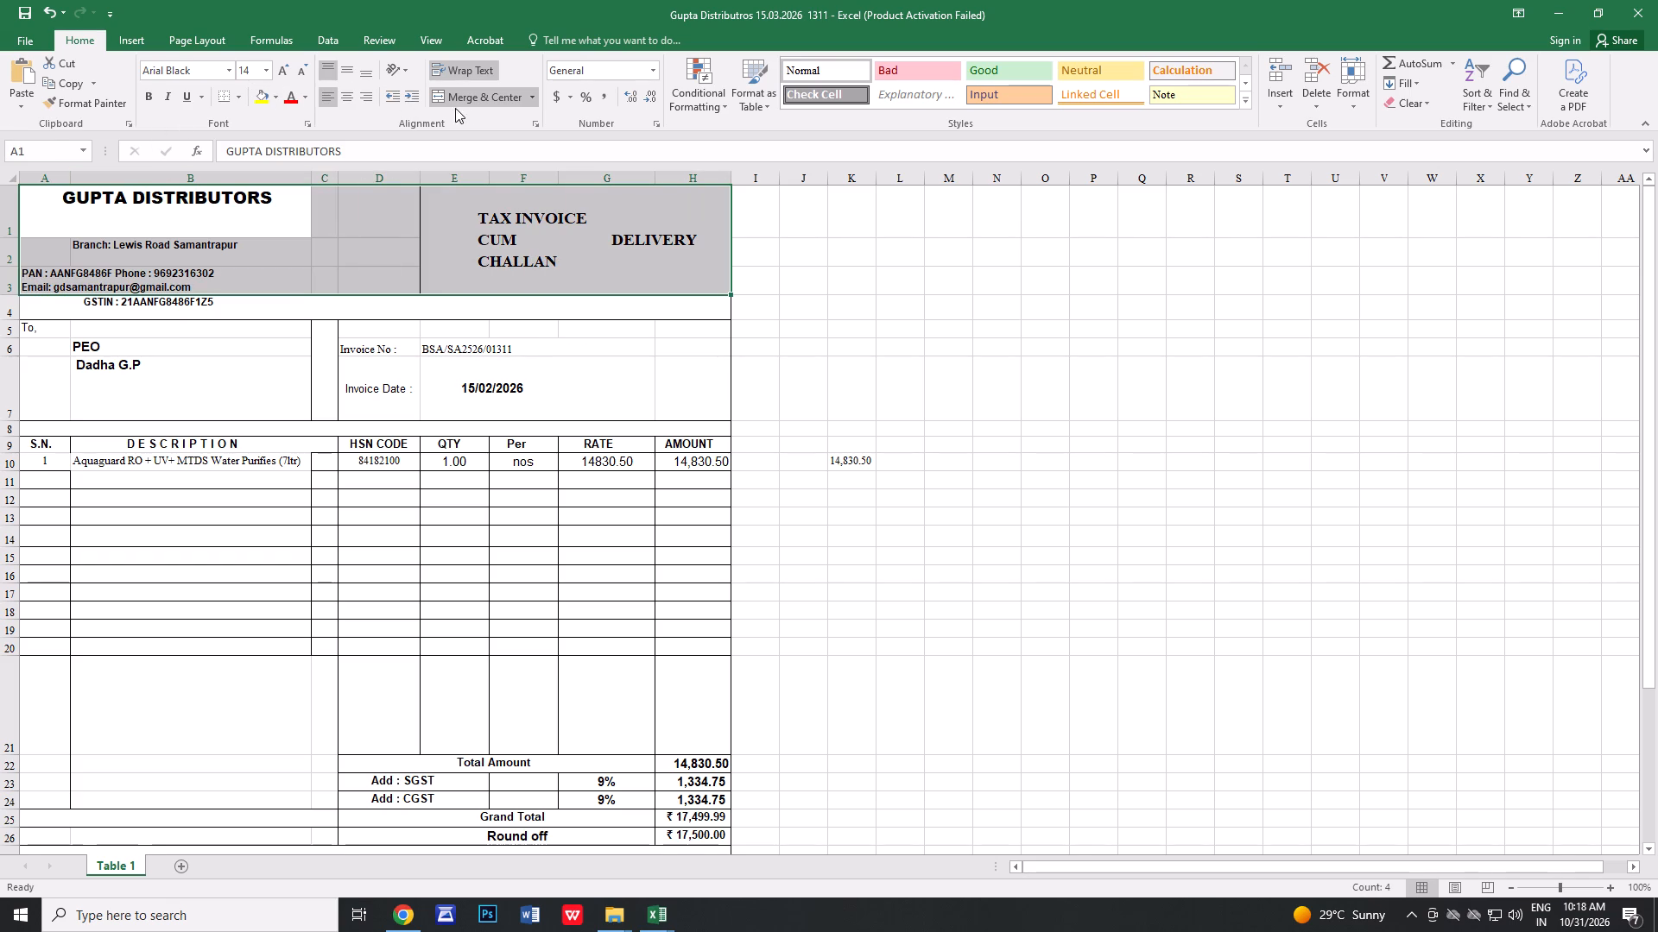
click(290, 103)
click(402, 354)
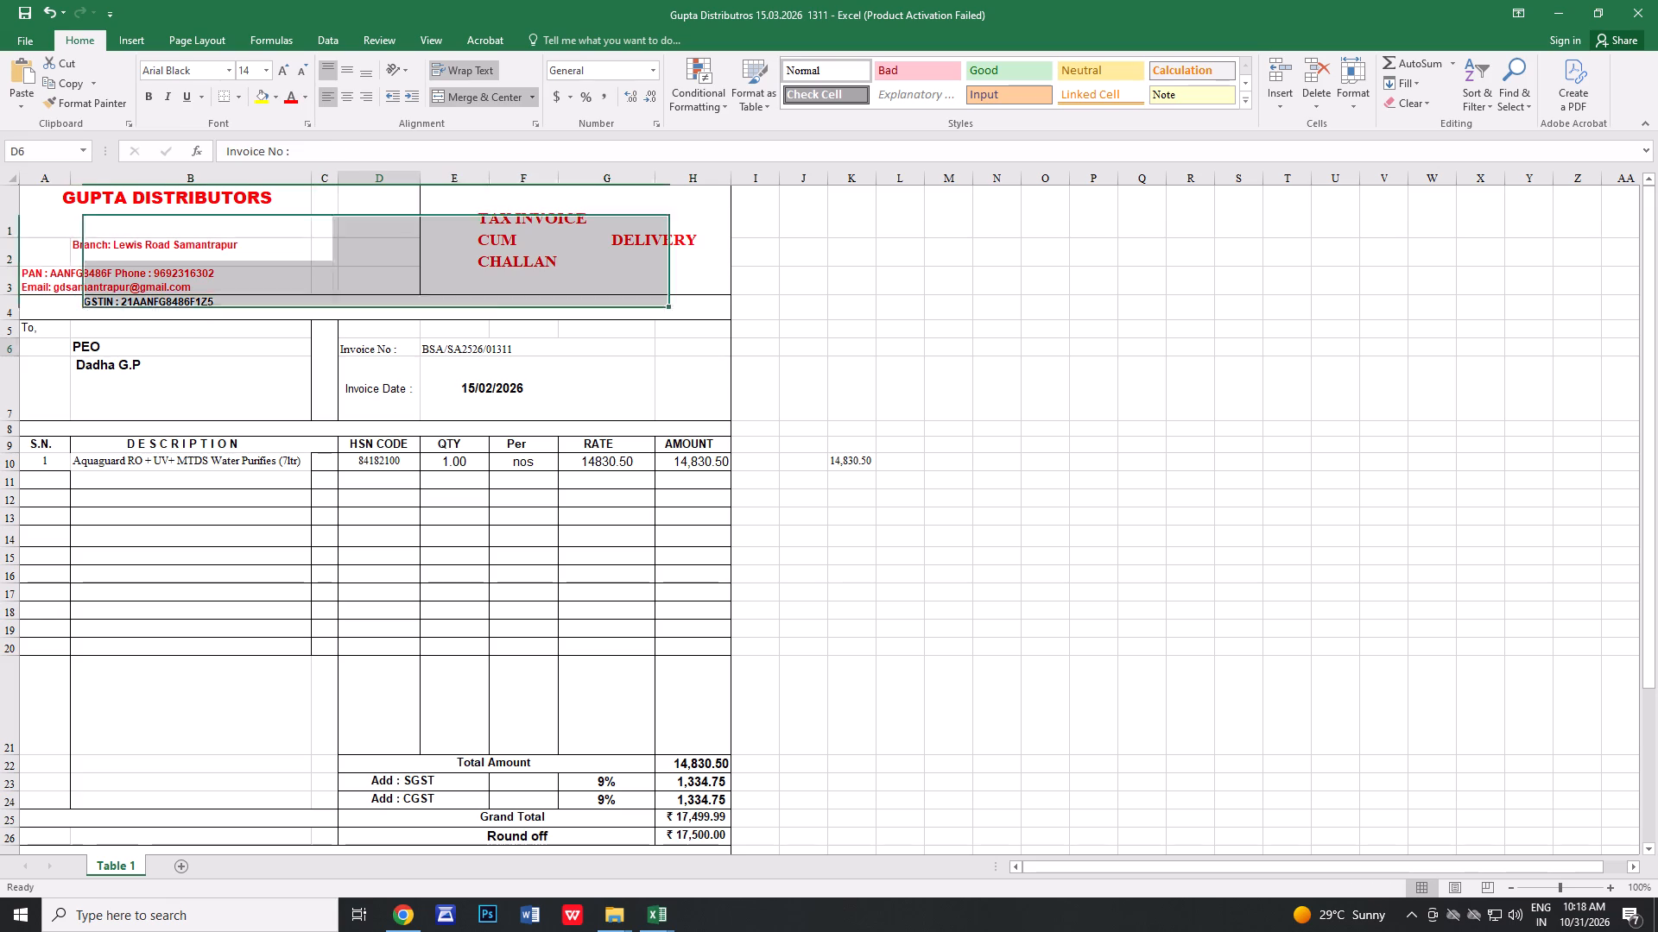
Colour the "For GUPTA DISTRIBUTORS" and "Authorised Signatory" lines at the bottom of the invoice red.
scroll(403, 358, down, 4)
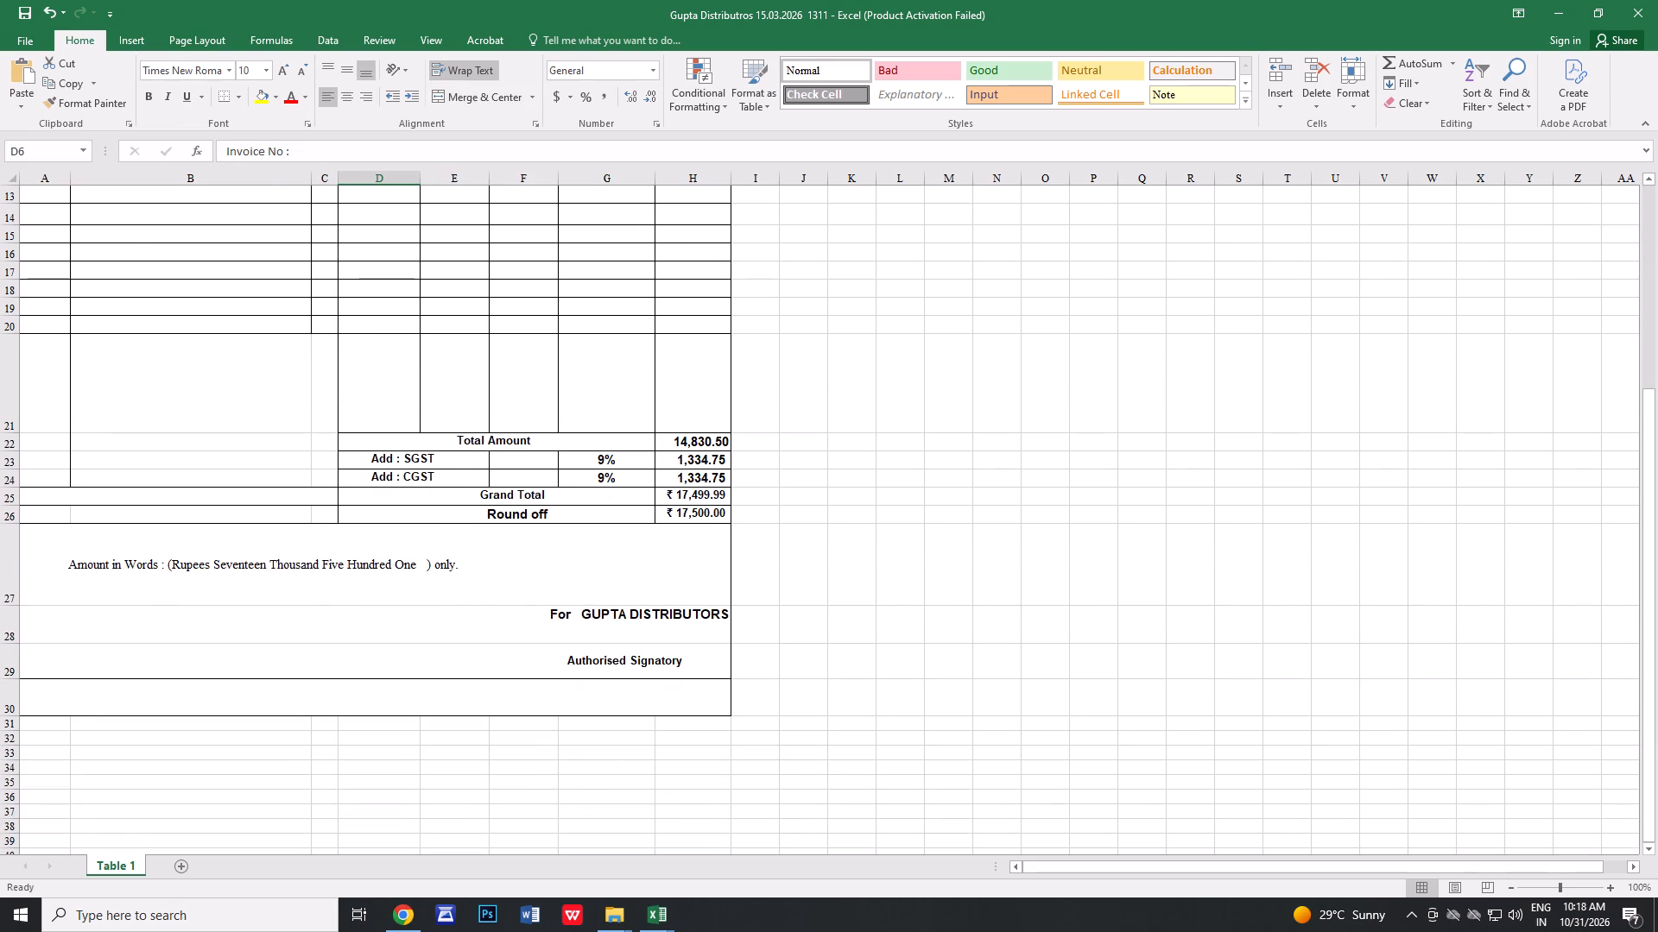
drag(539, 624, 666, 645)
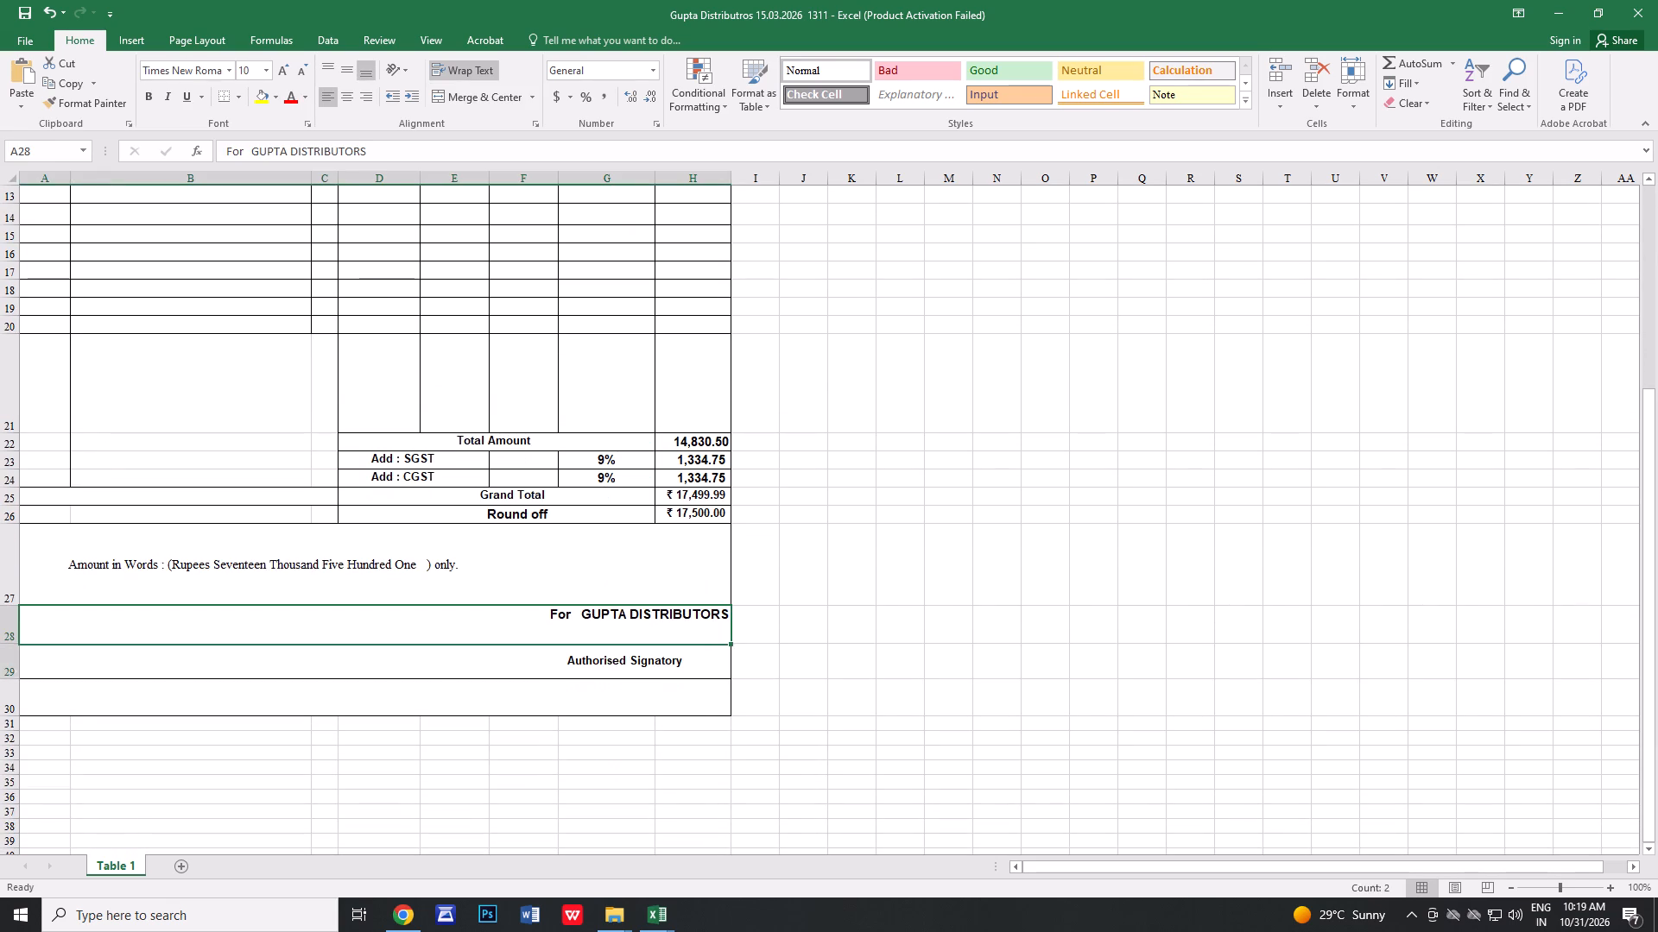
drag(666, 645, 670, 663)
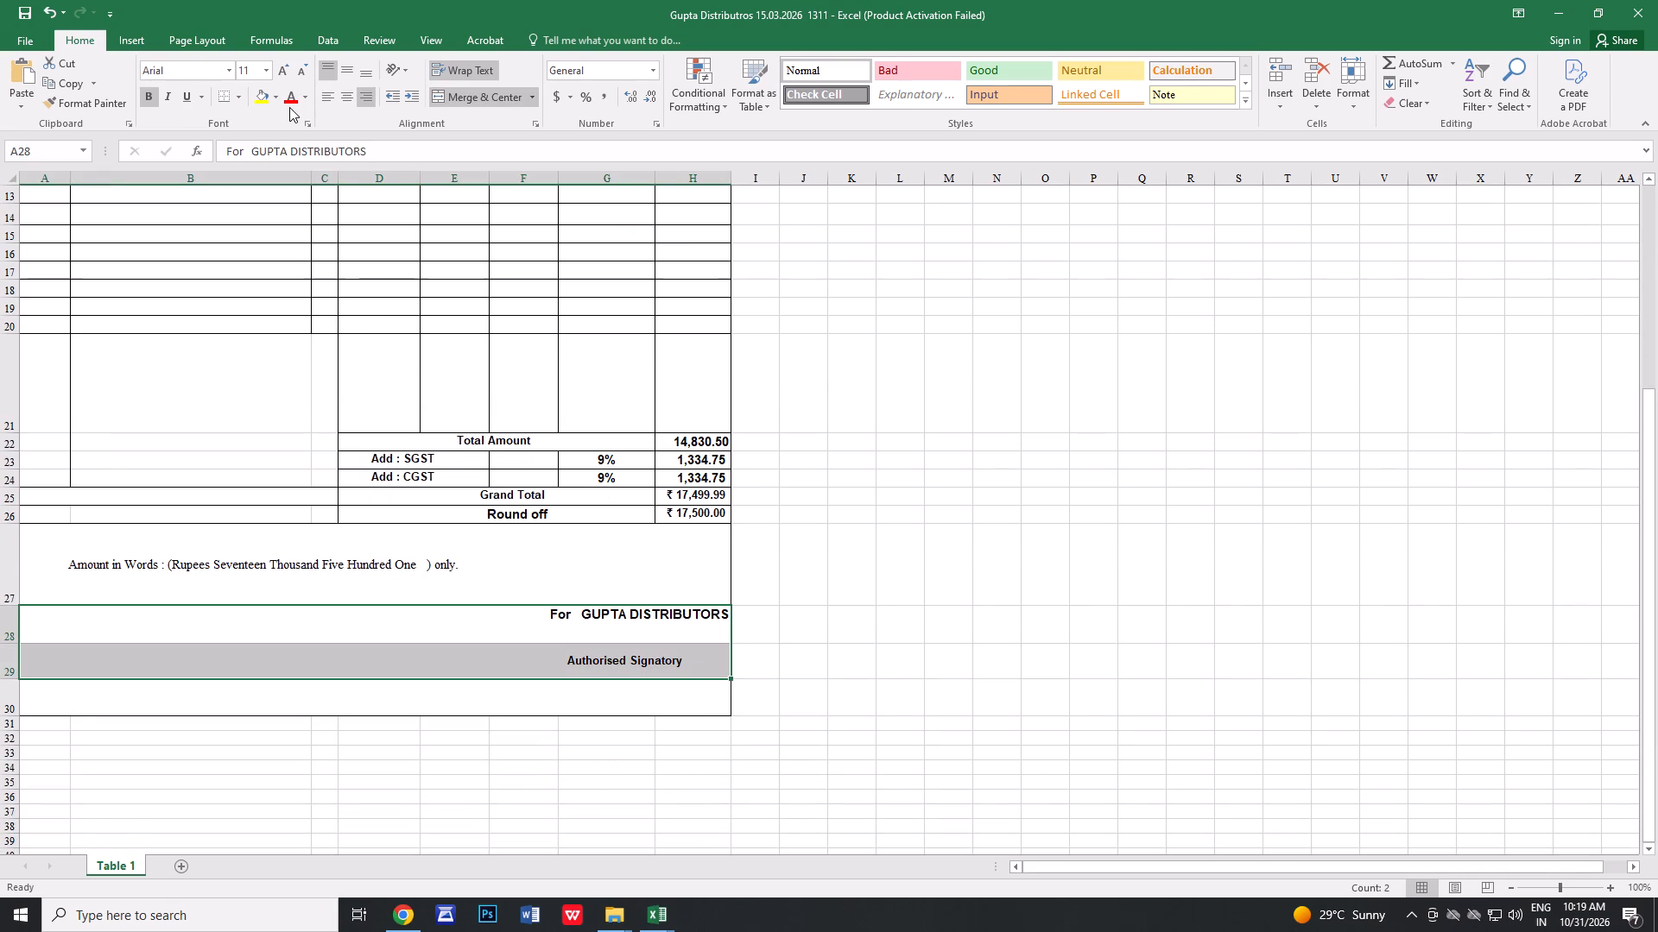
click(294, 100)
click(986, 728)
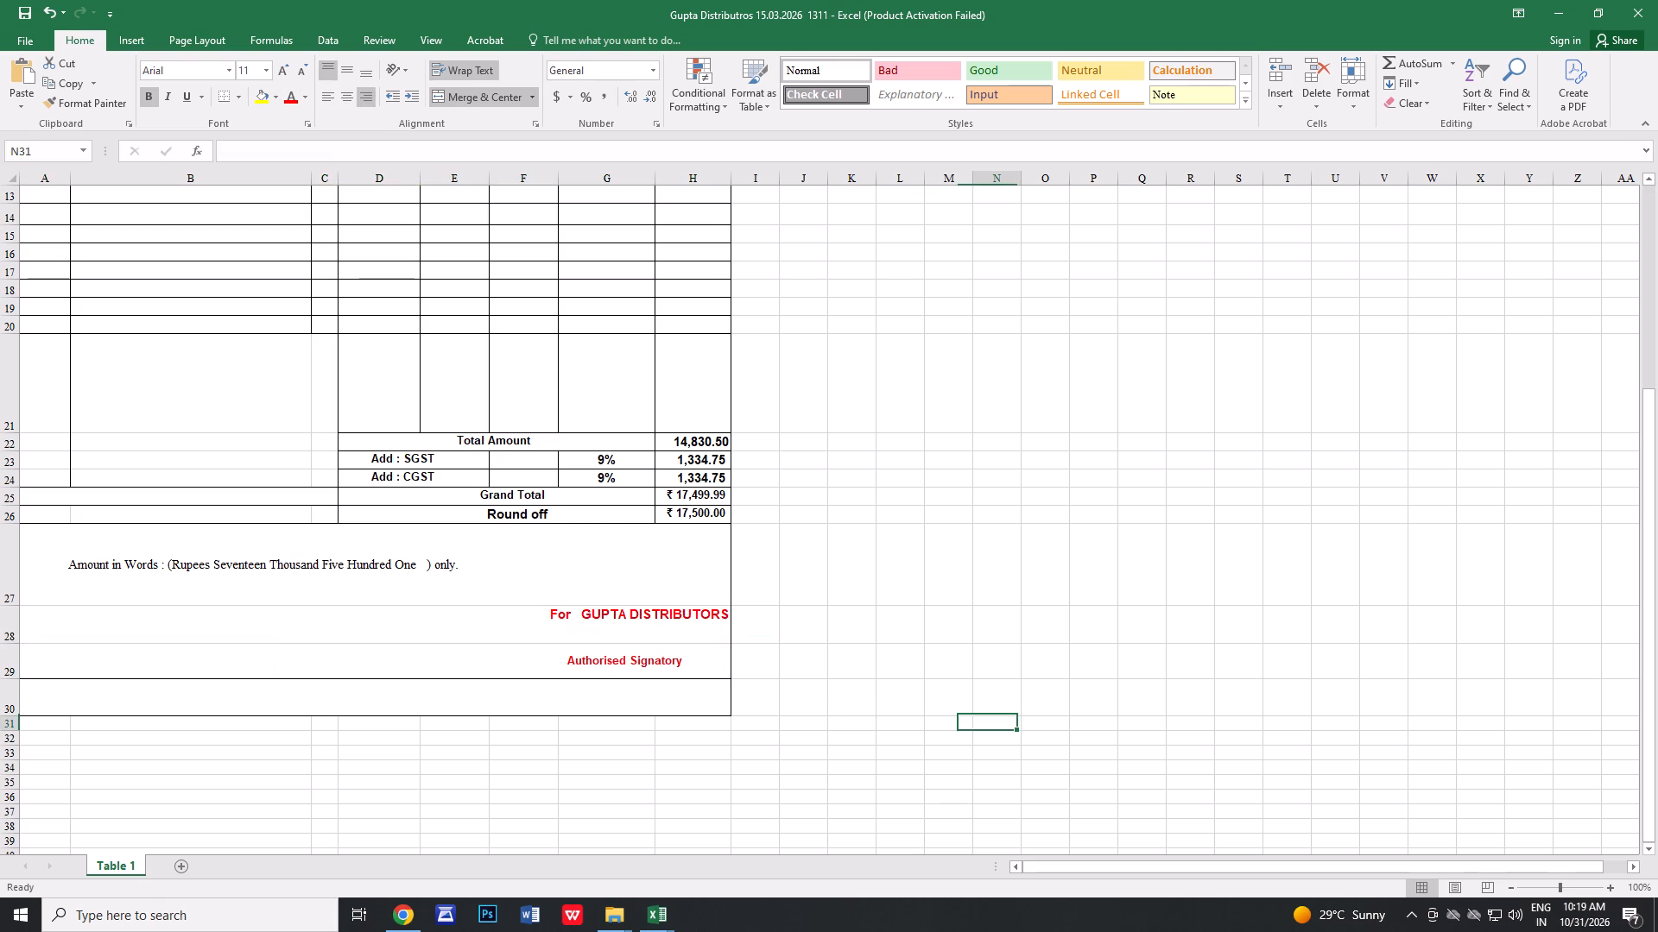
Replace the one-page print fit with a custom scale just below 85% so all invoice columns fit the A4 page width.
scroll(1001, 738, up, 3)
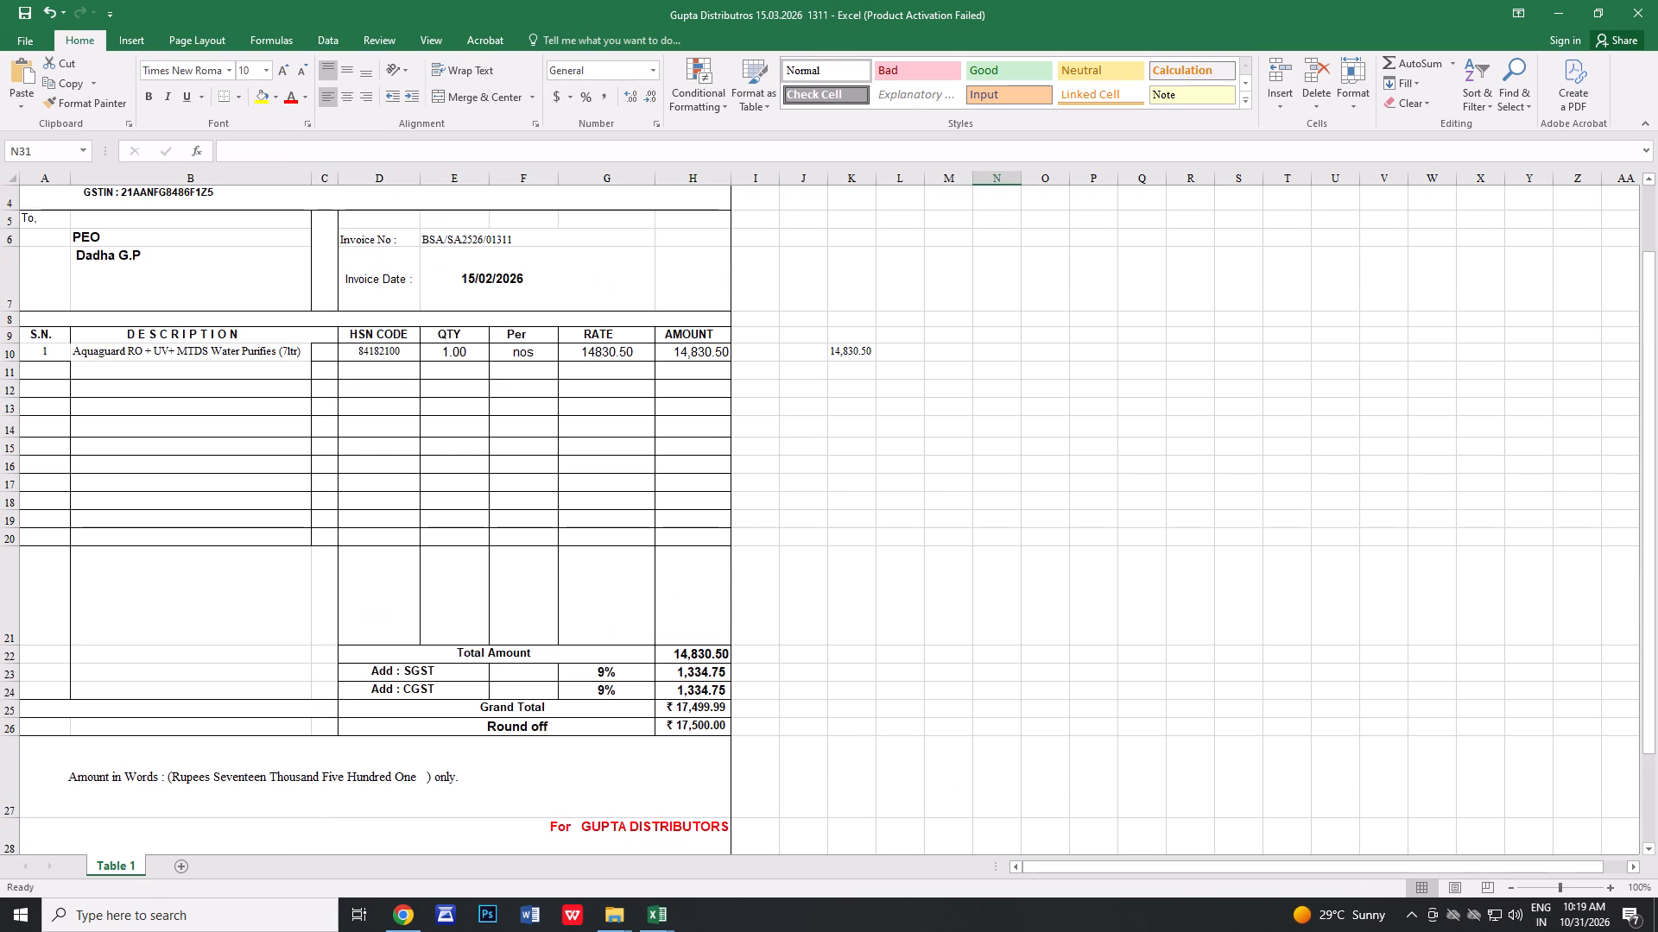
key(ctrl+p)
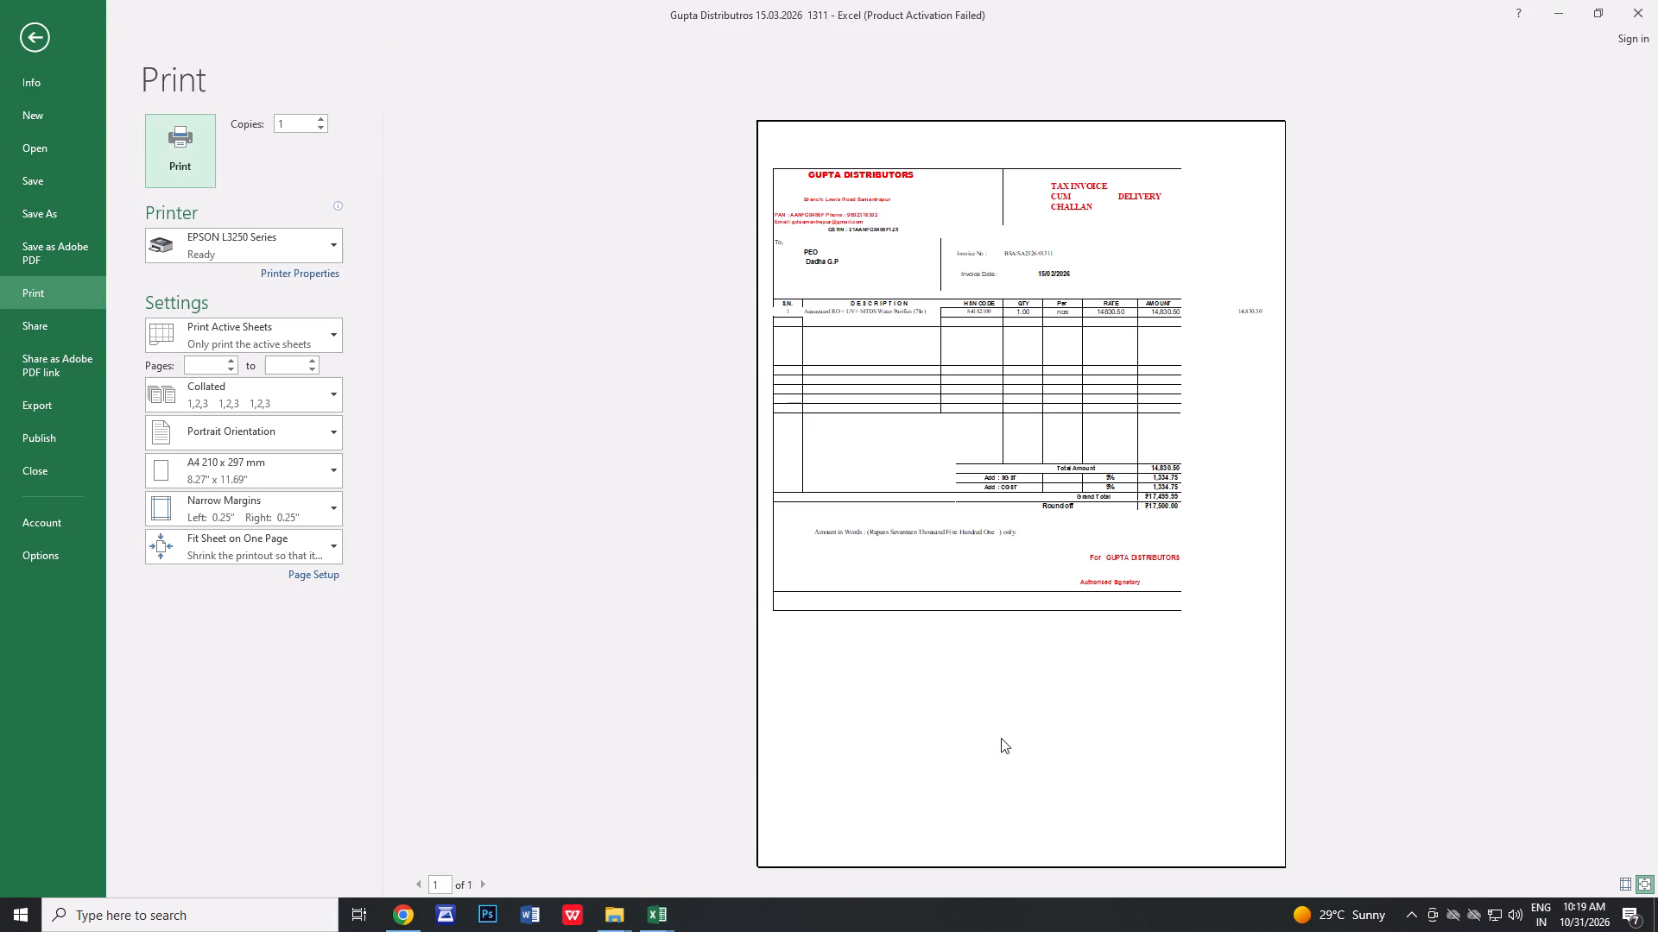
click(264, 556)
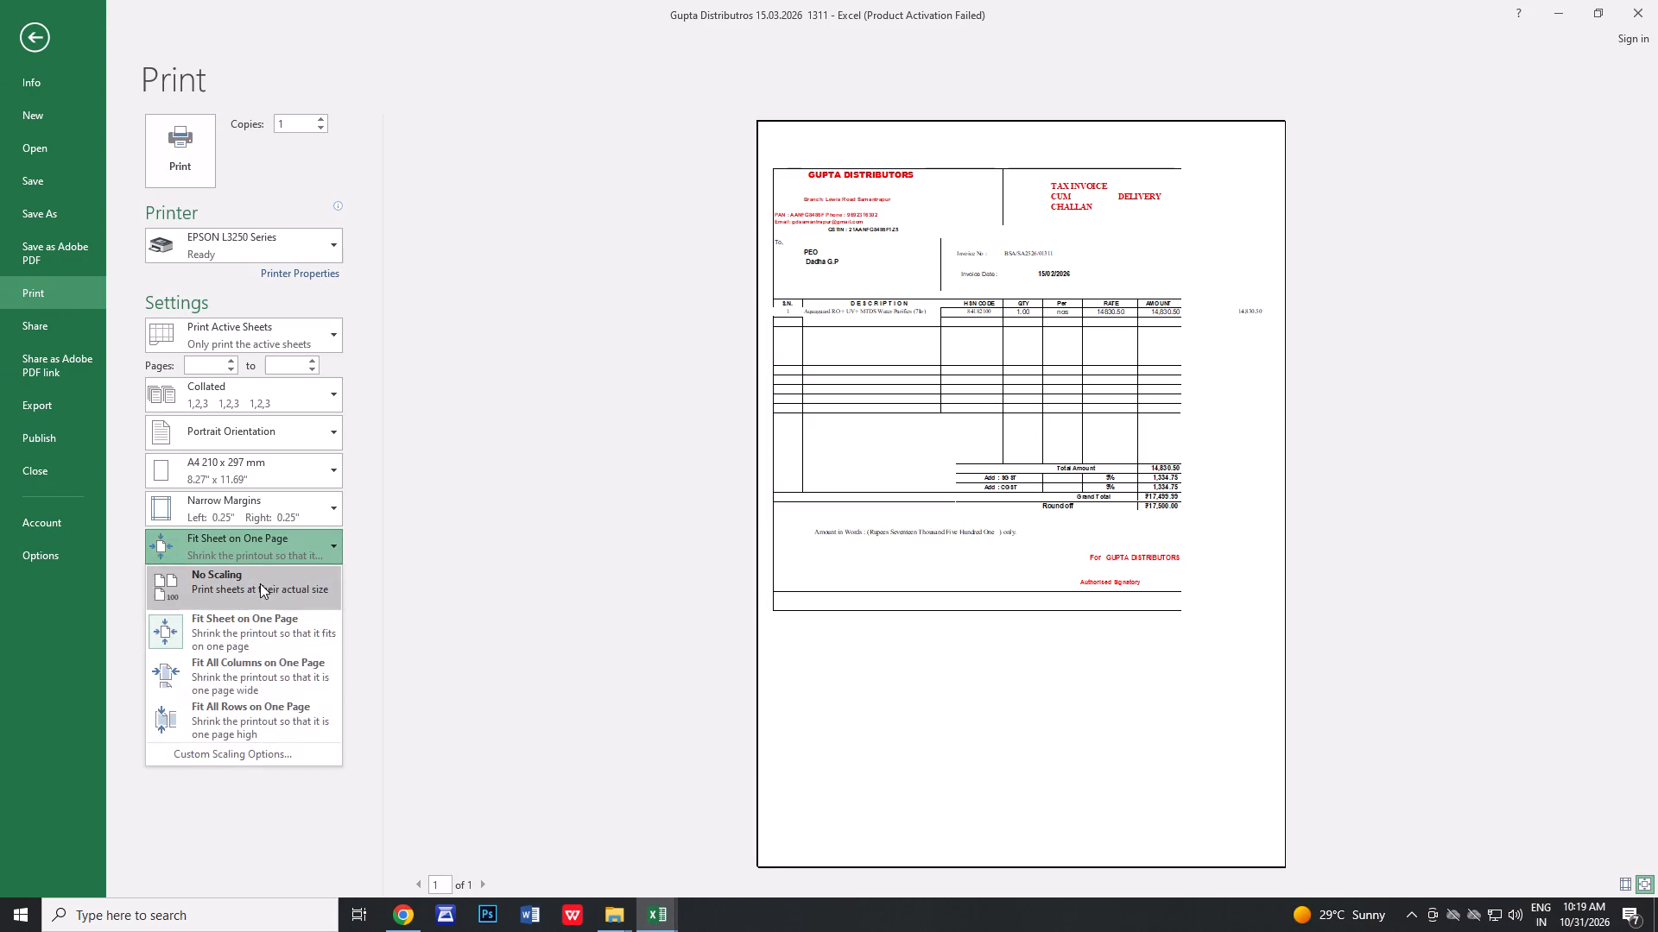
click(259, 588)
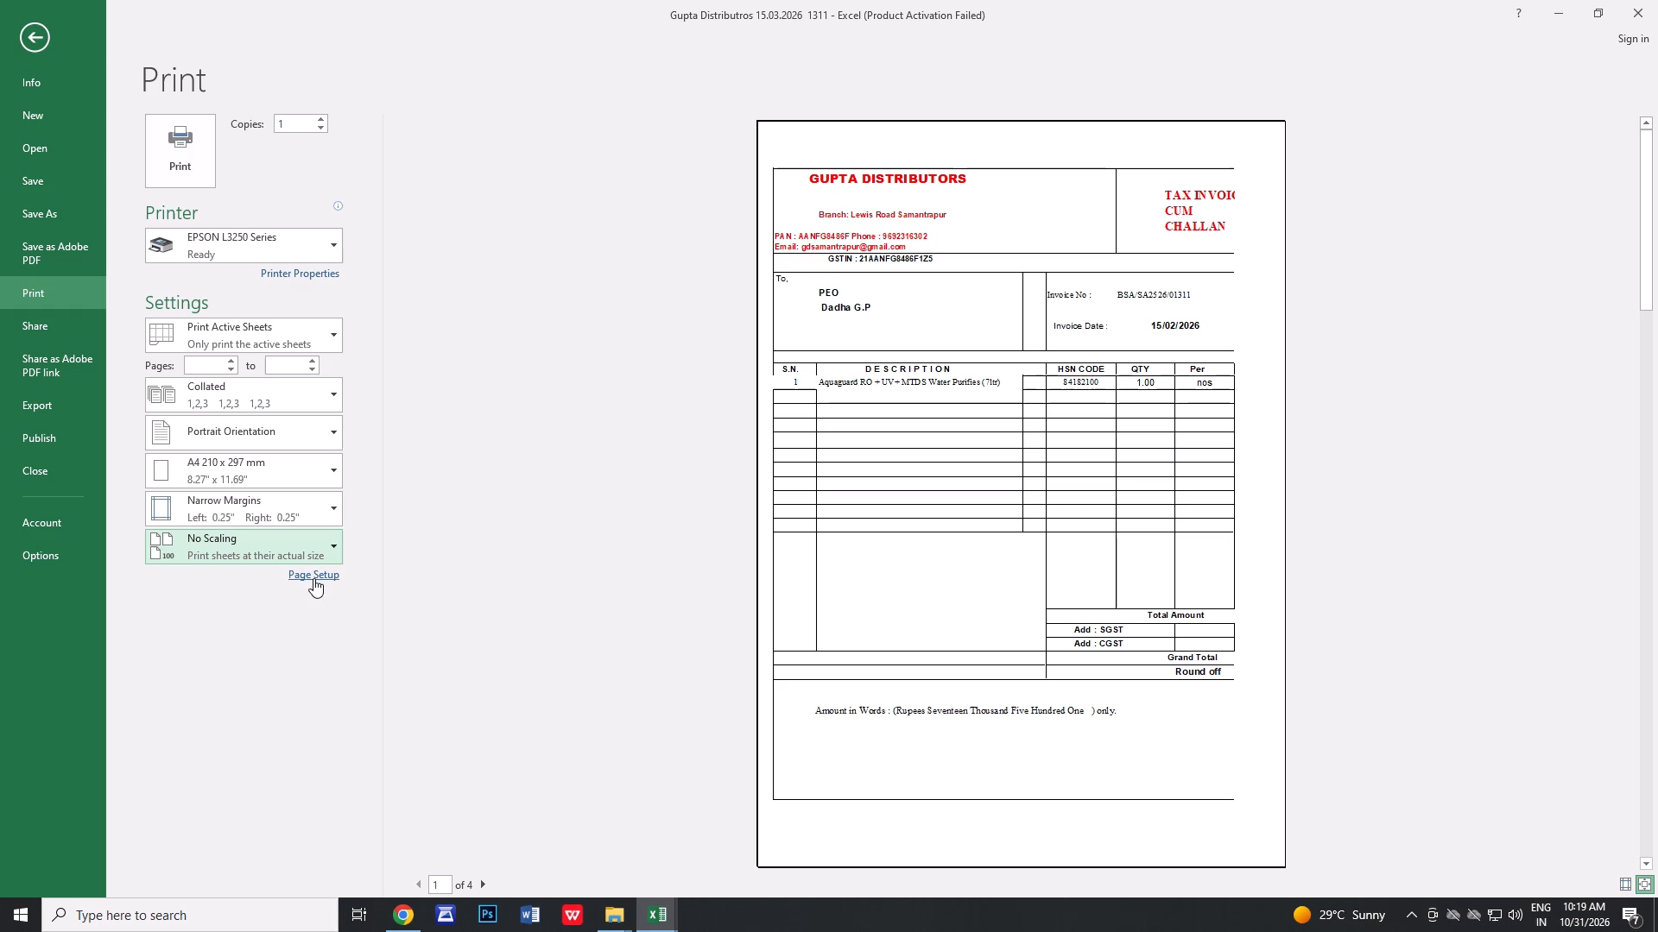
click(313, 578)
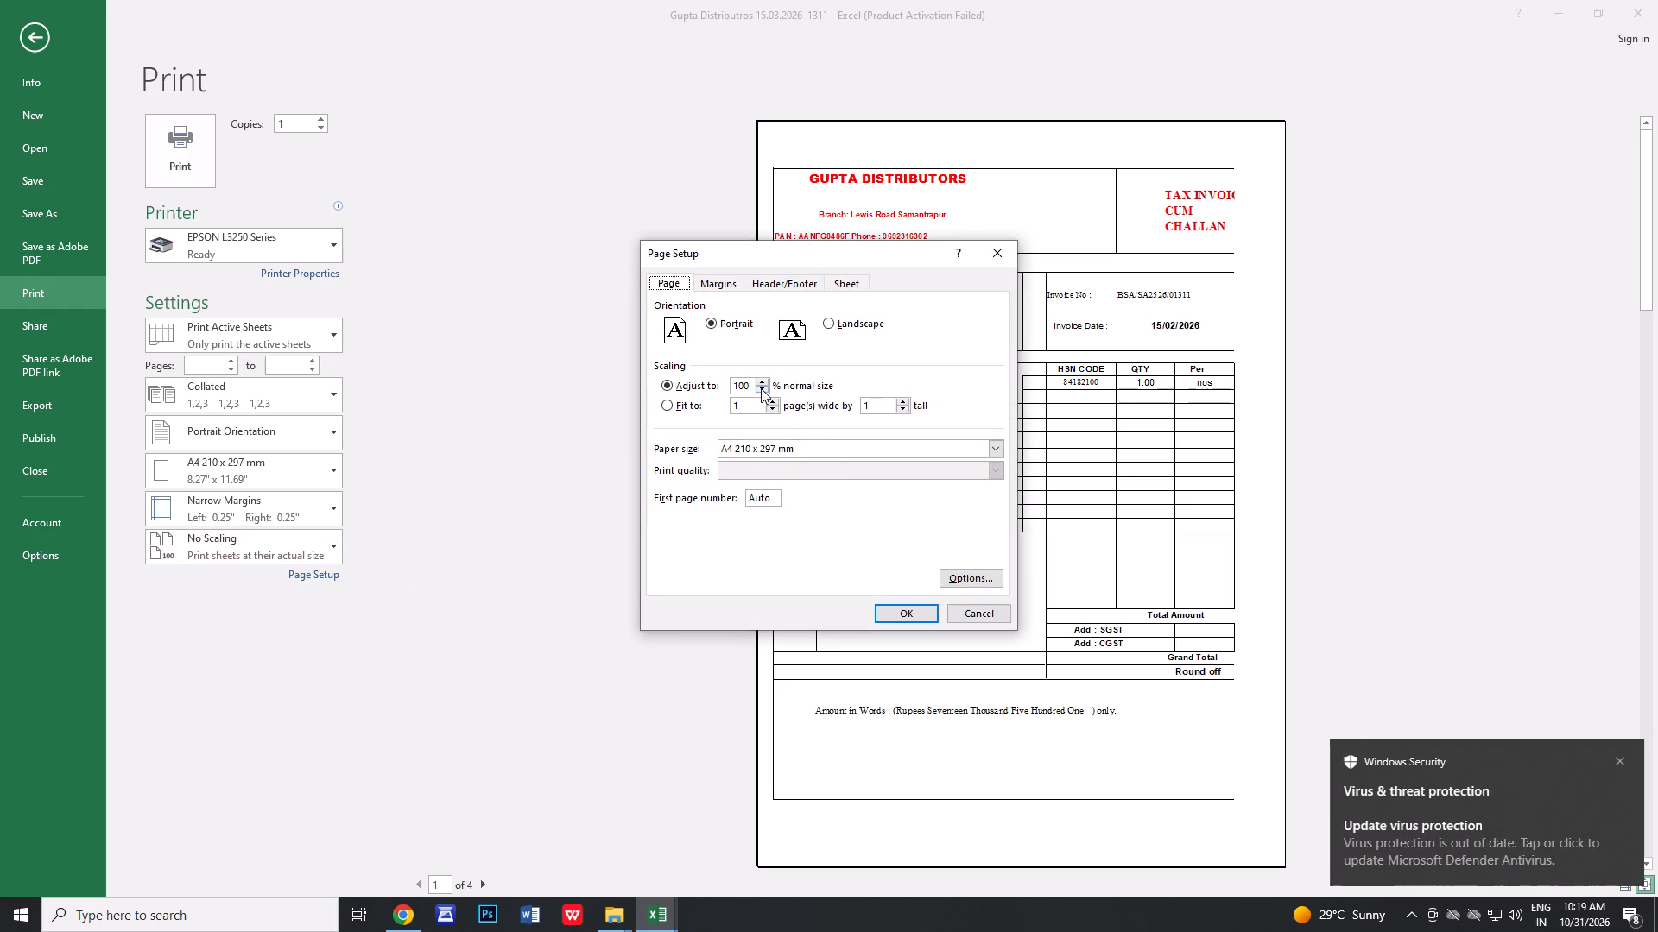
double_click(761, 388)
click(898, 616)
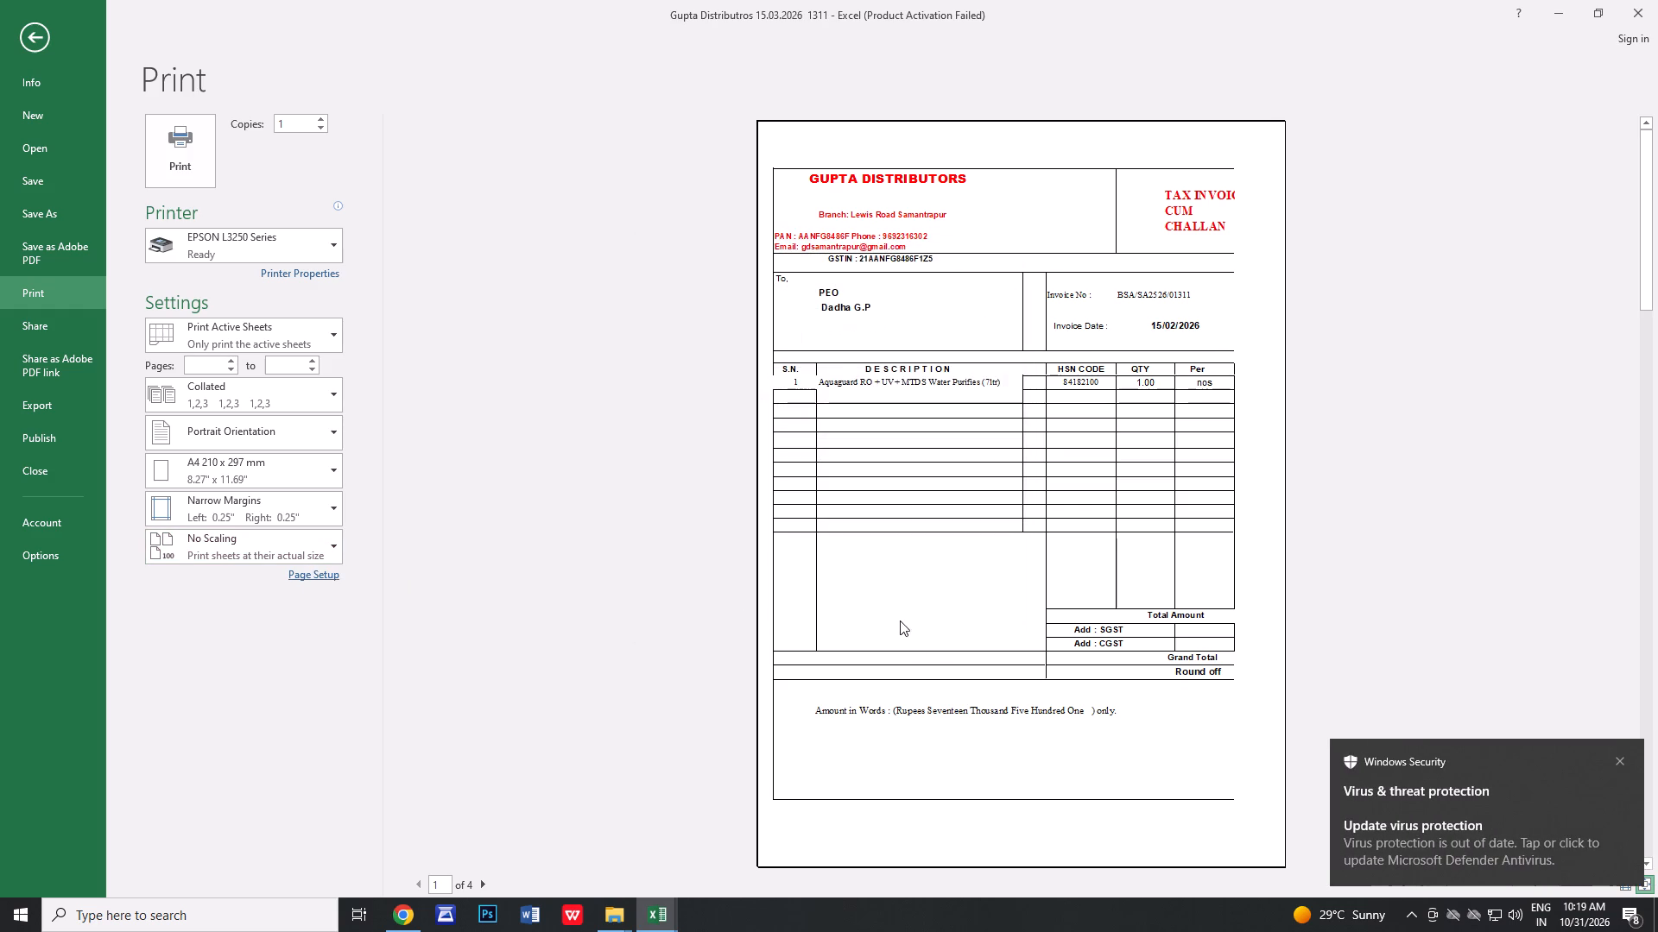
click(323, 575)
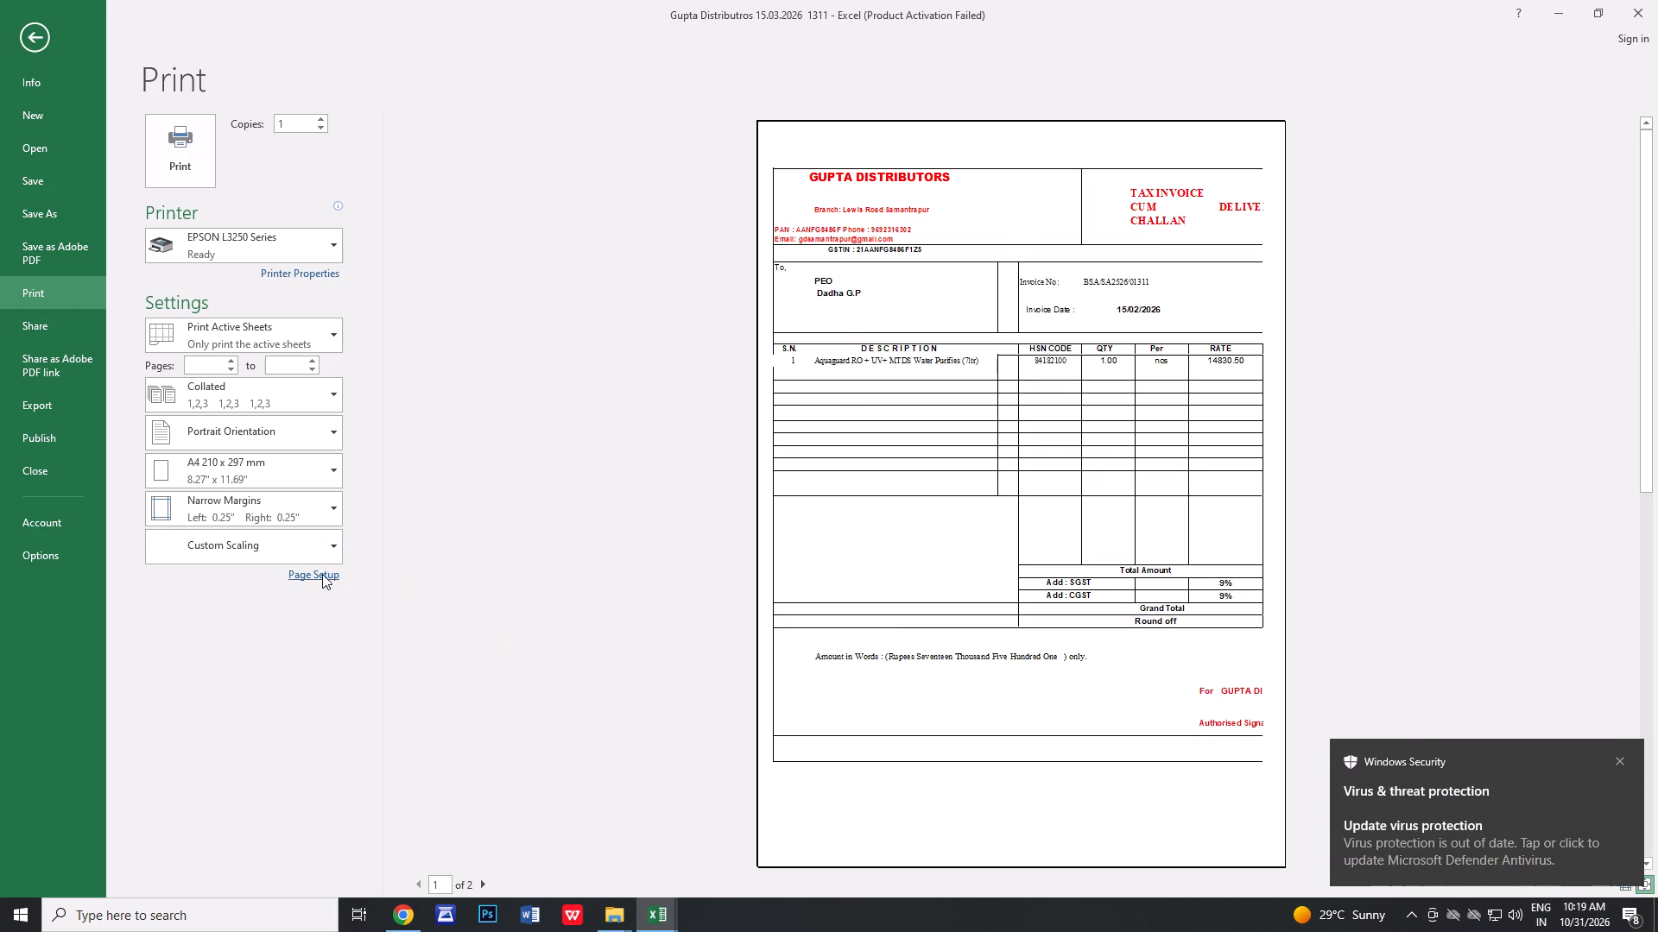
click(760, 392)
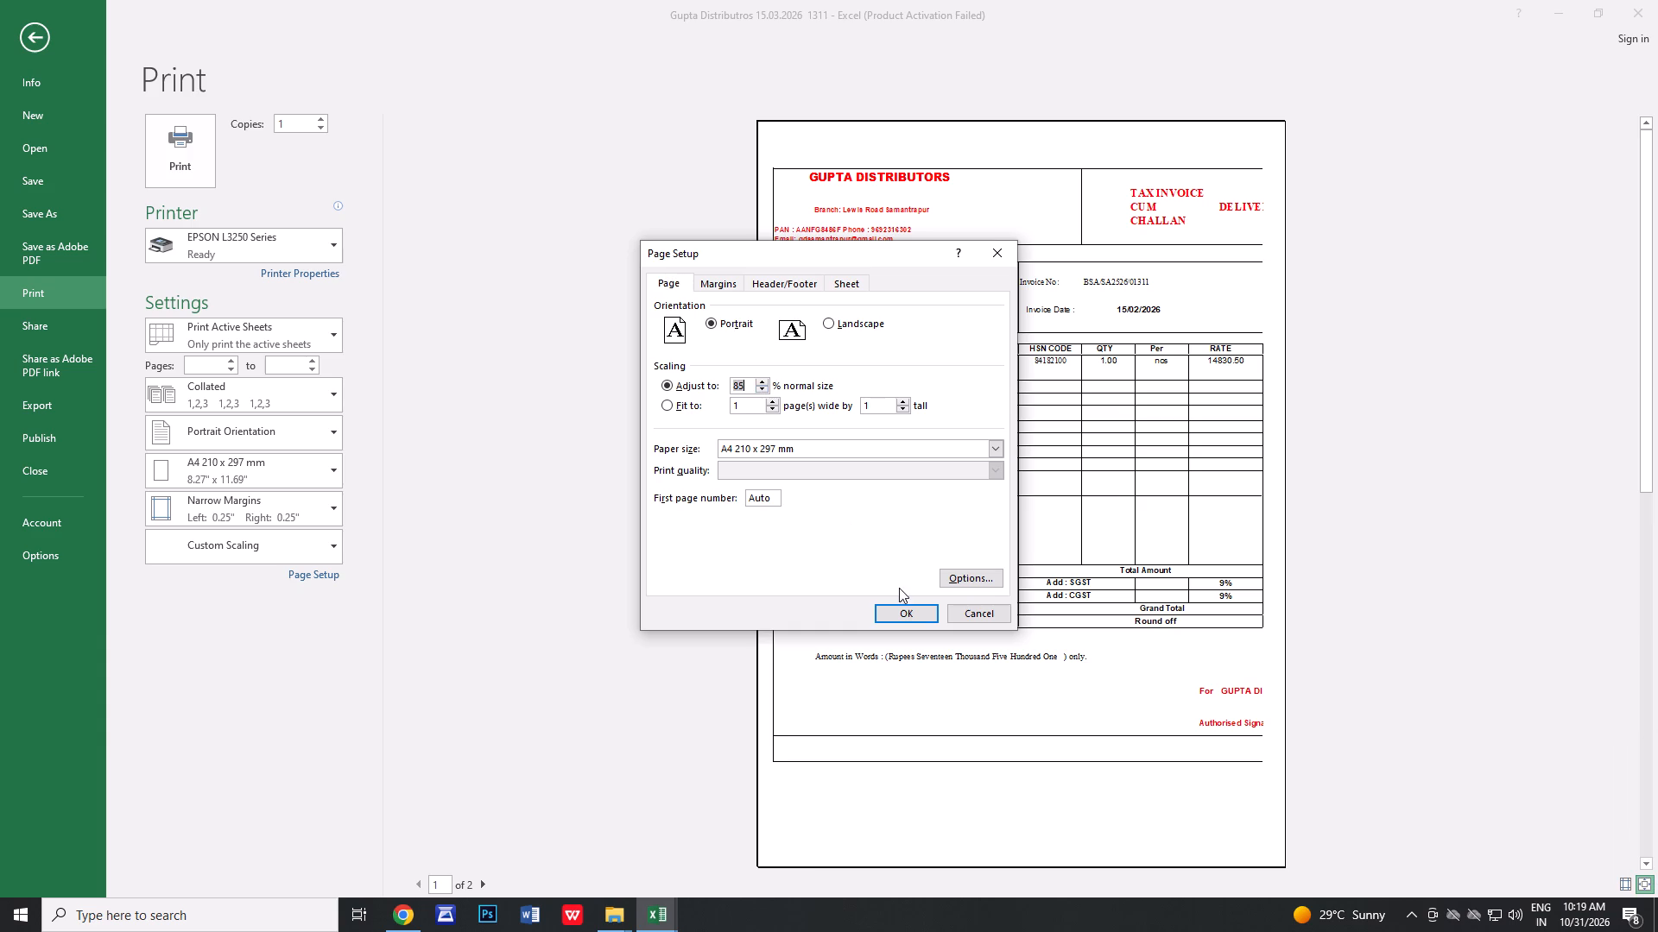
click(895, 614)
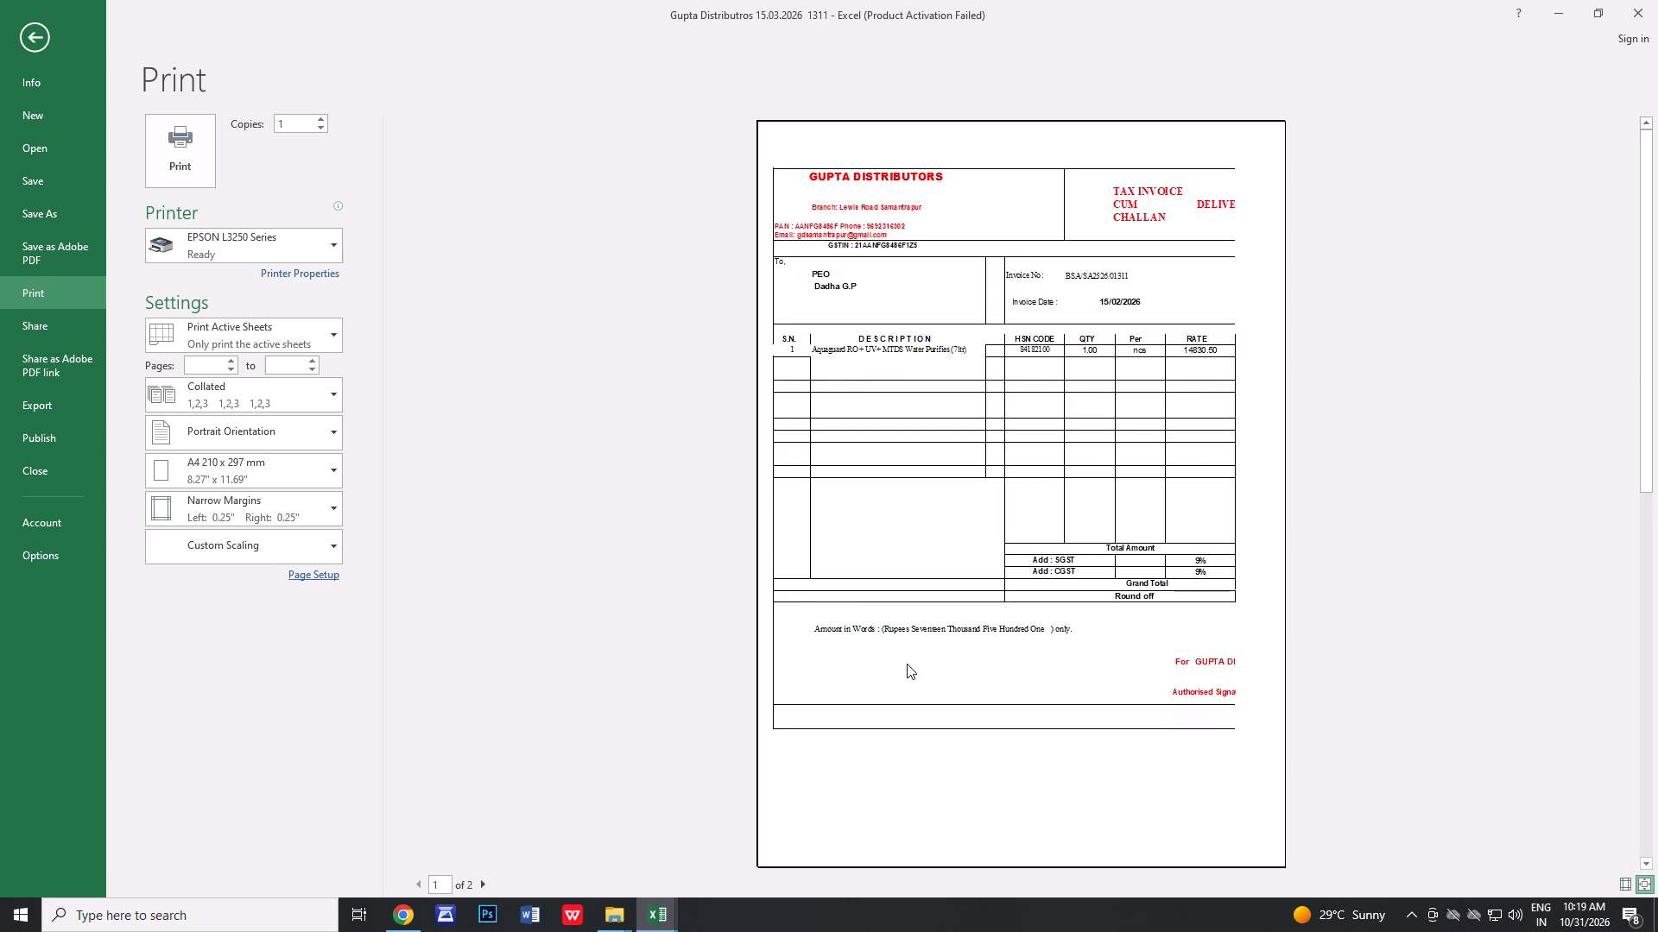
click(319, 570)
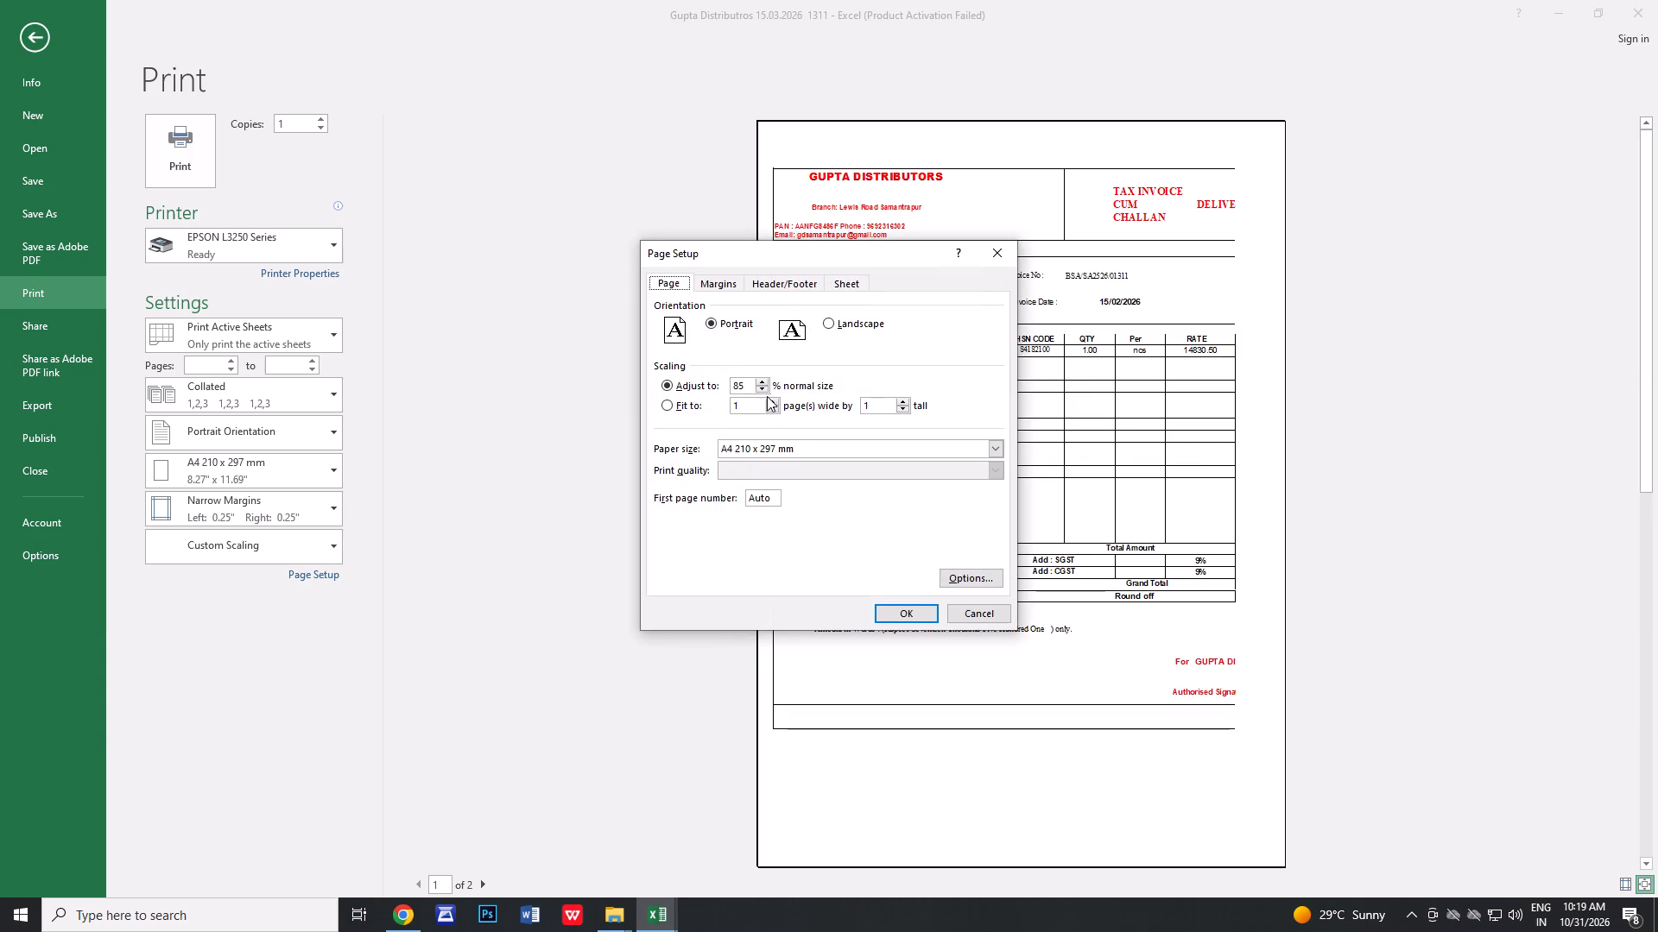
click(763, 388)
click(900, 618)
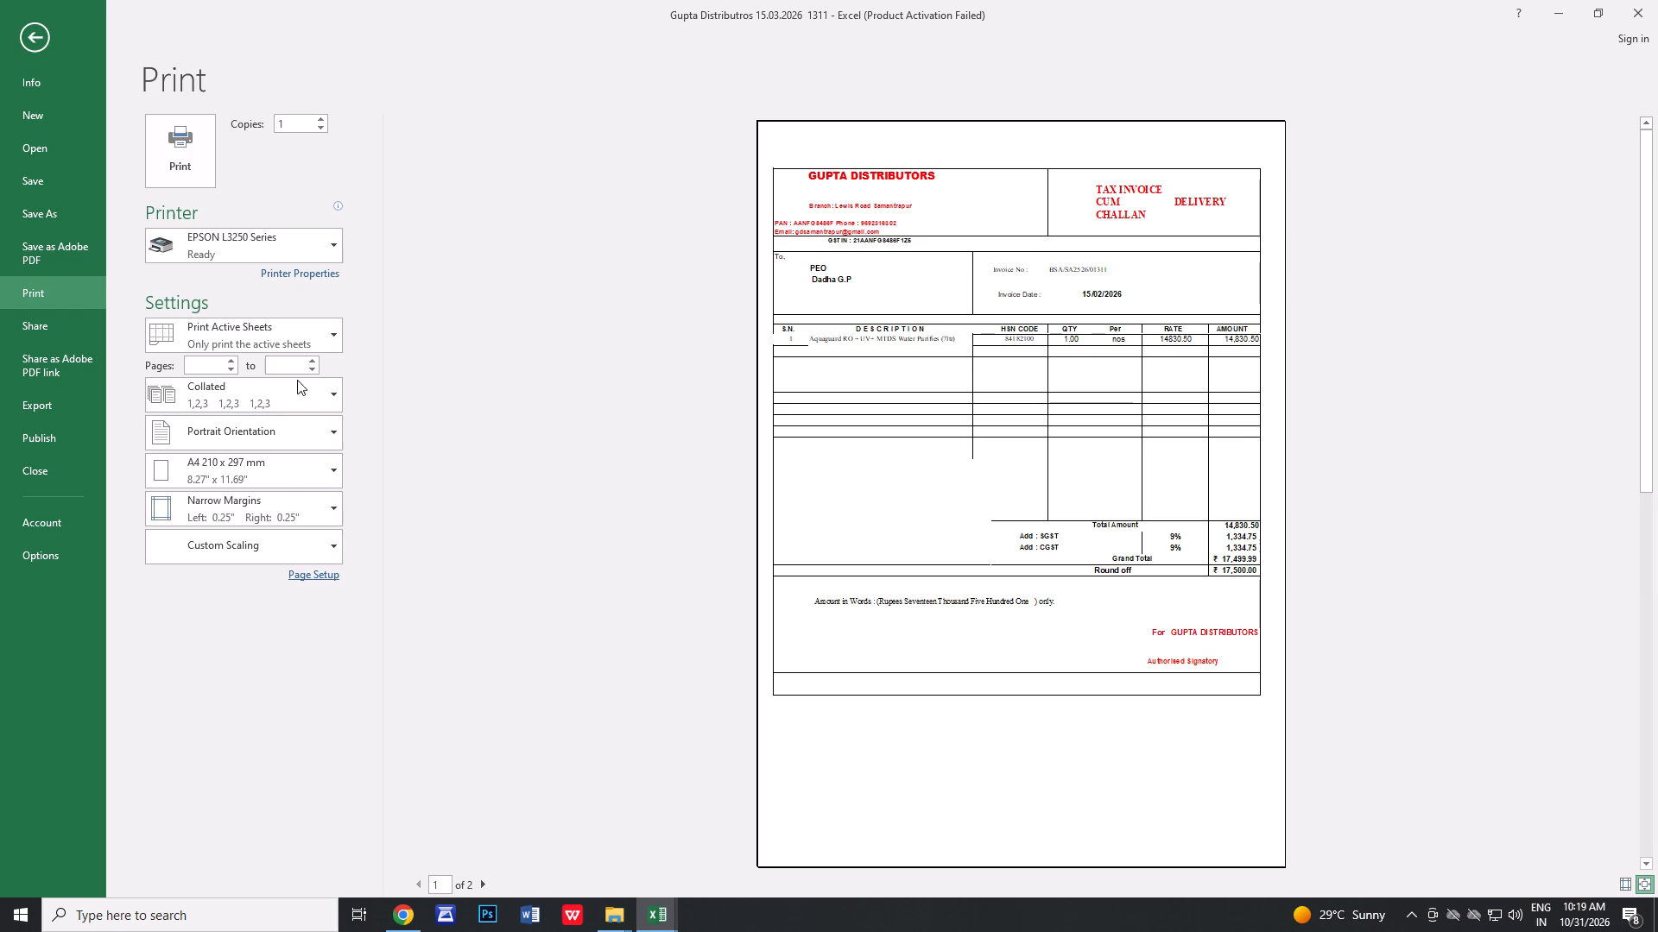
Print one colour copy of the invoice on the EPSON L3250 Series printer, keeping plain paper and standard quality.
click(323, 272)
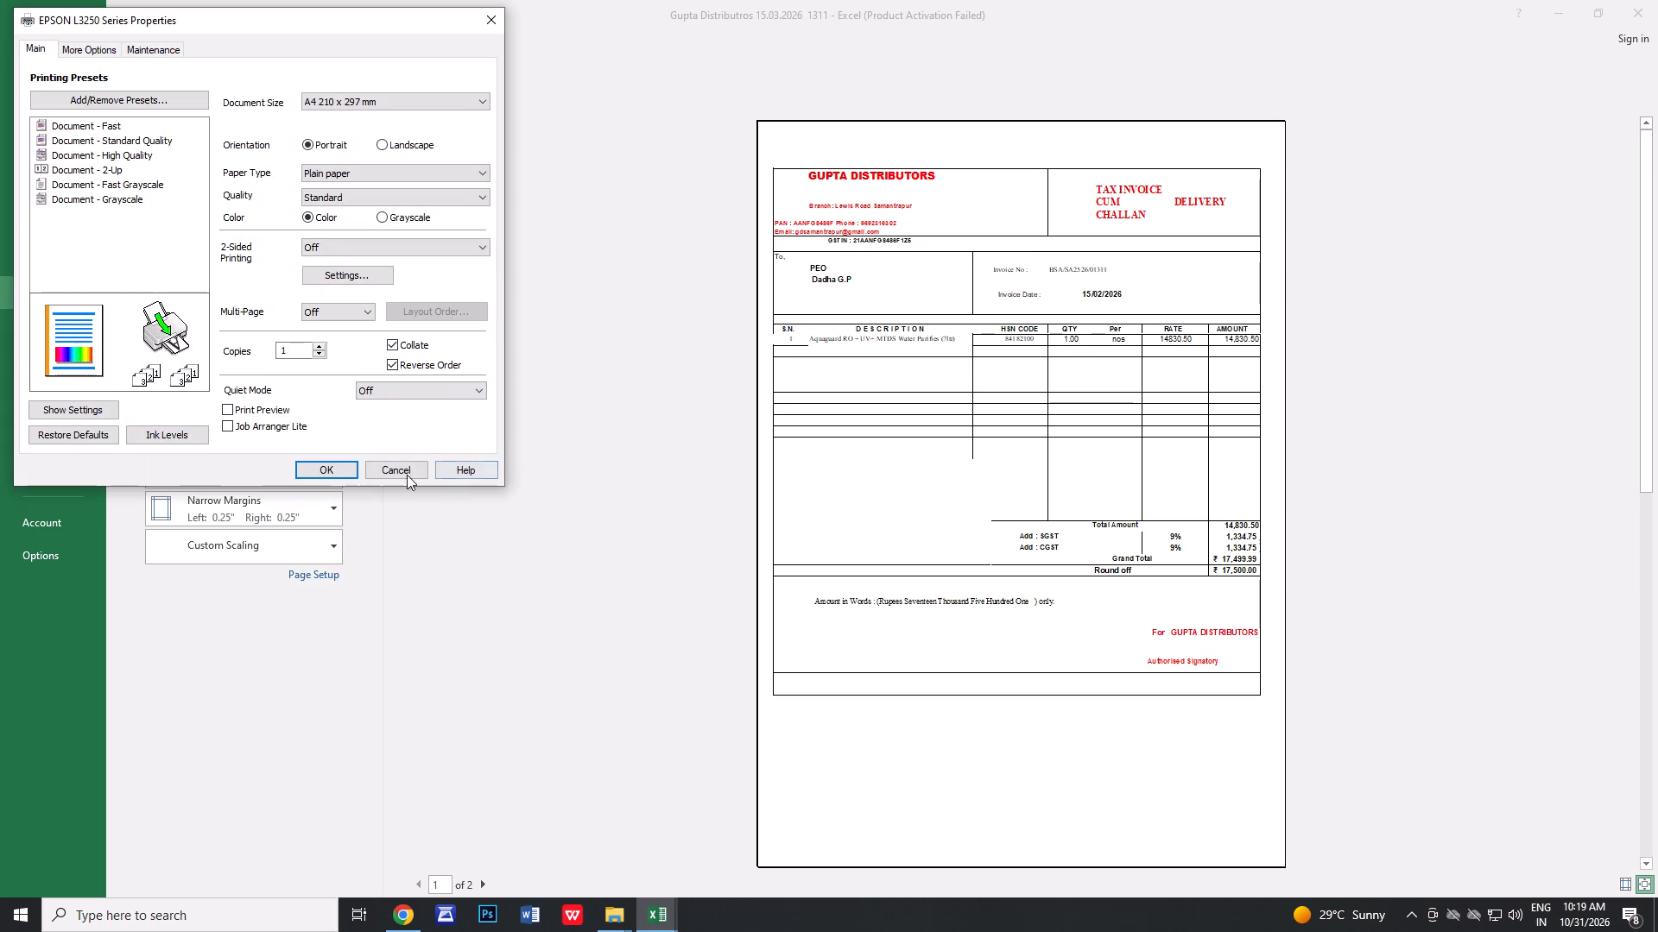
click(342, 466)
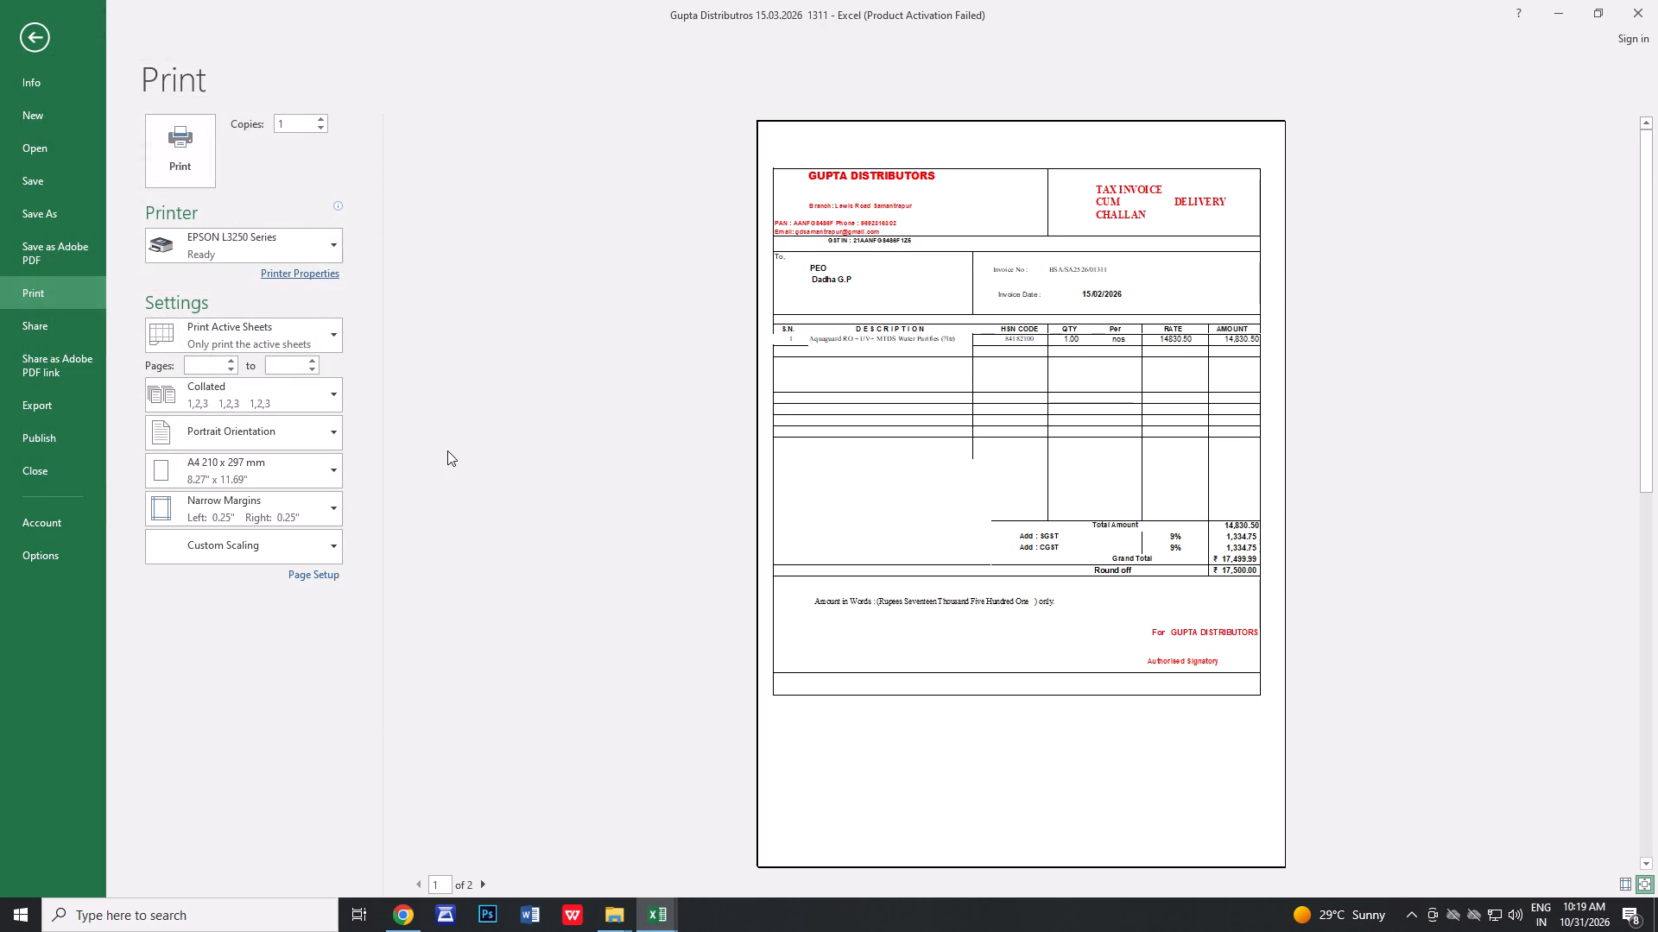
click(185, 169)
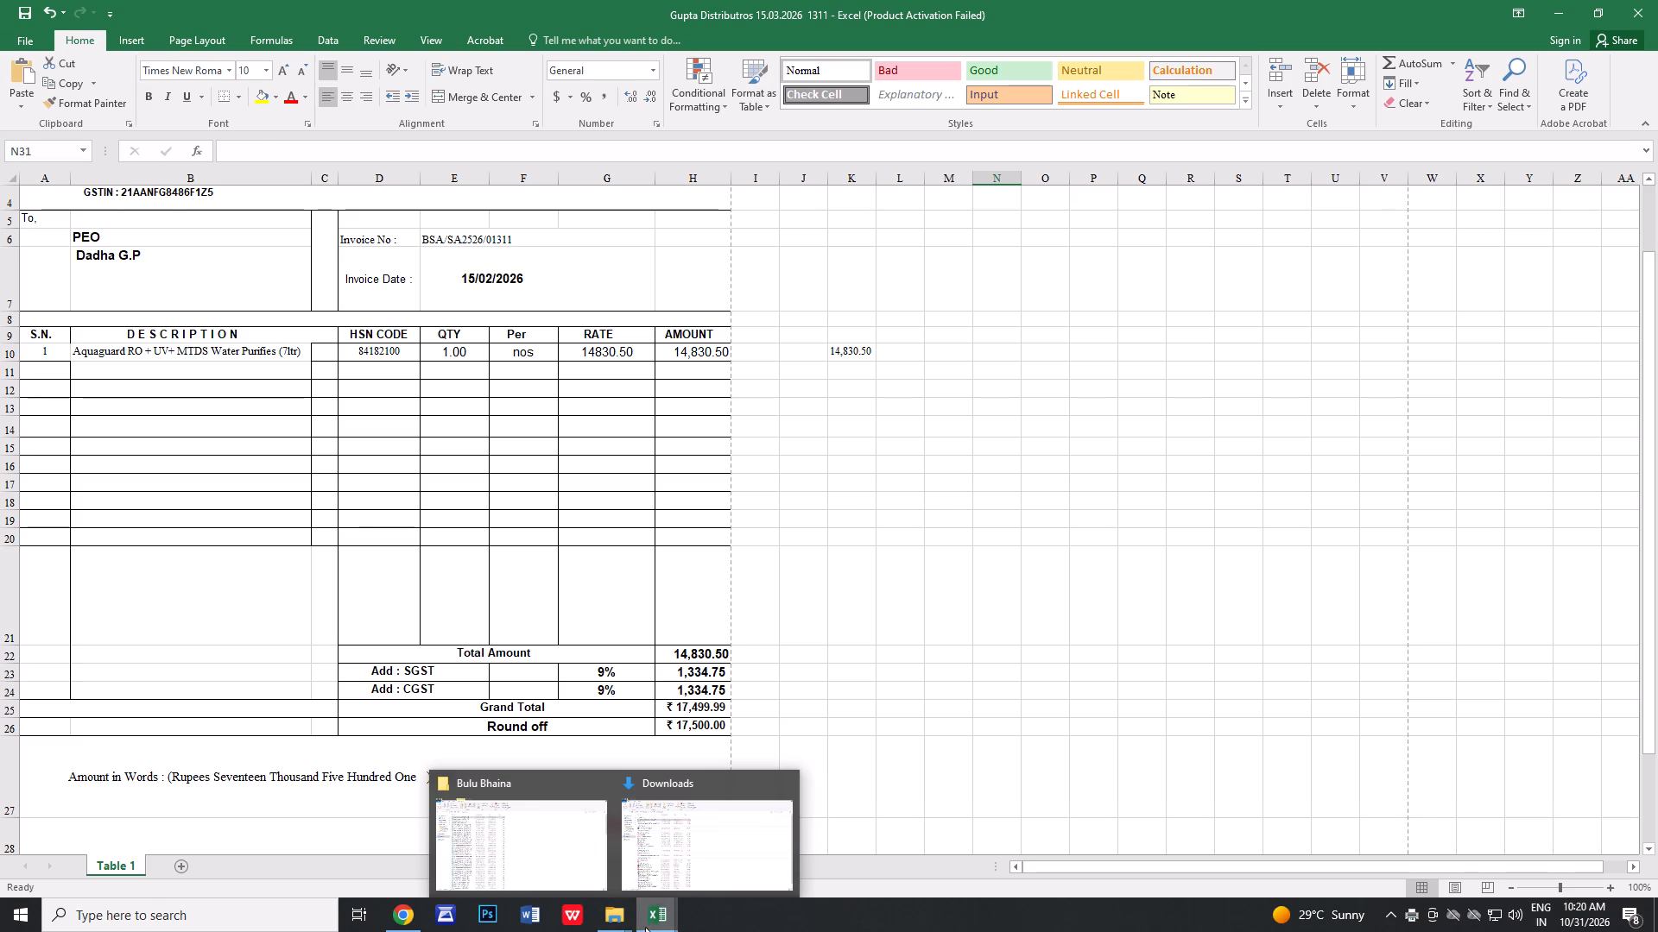
Open the workbook "SUDHAKAR SANITARY 20.08.2026 0425" from the Bulu Bhaina folder in Excel.
click(537, 876)
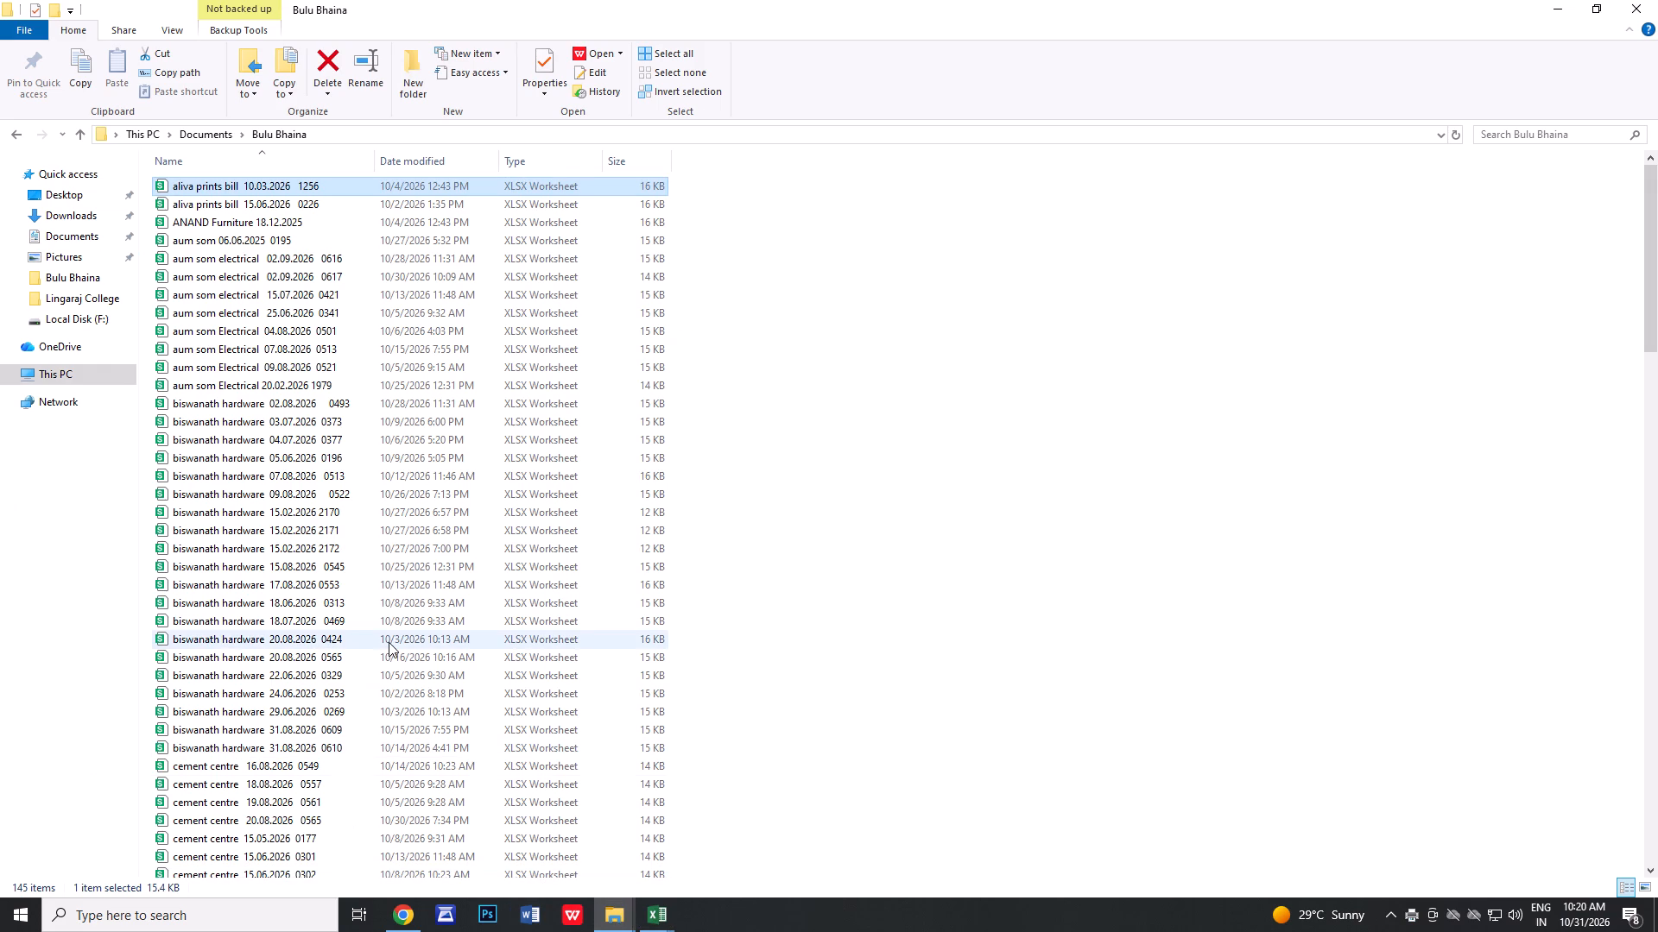
scroll(389, 642, down, 9)
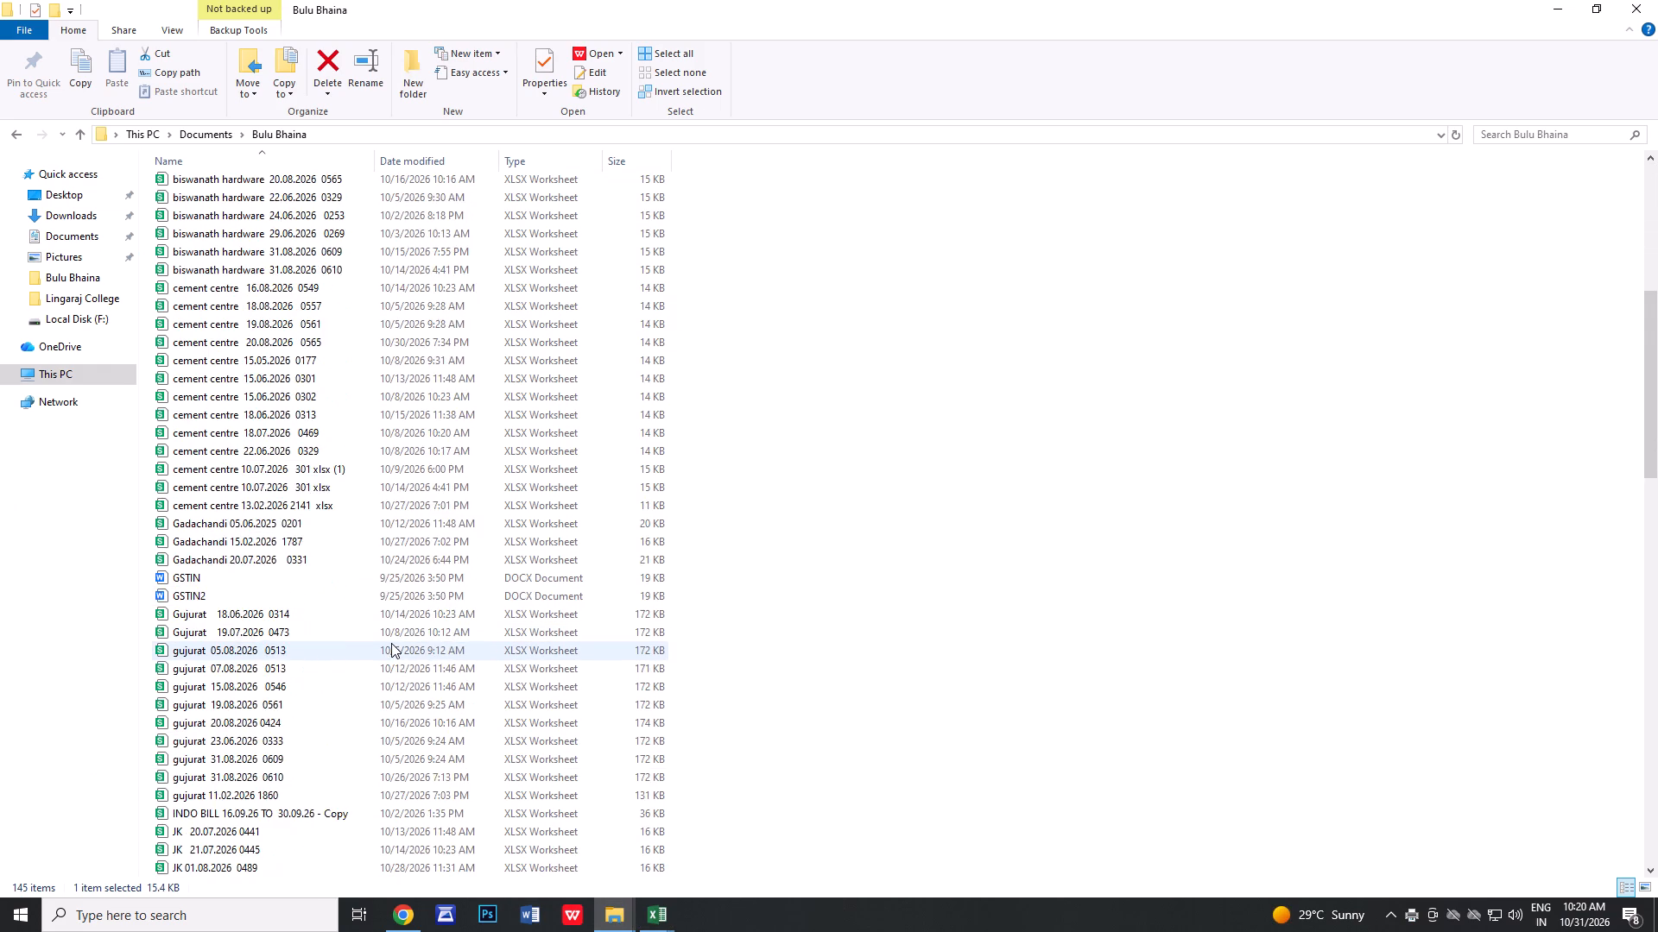
scroll(393, 643, down, 14)
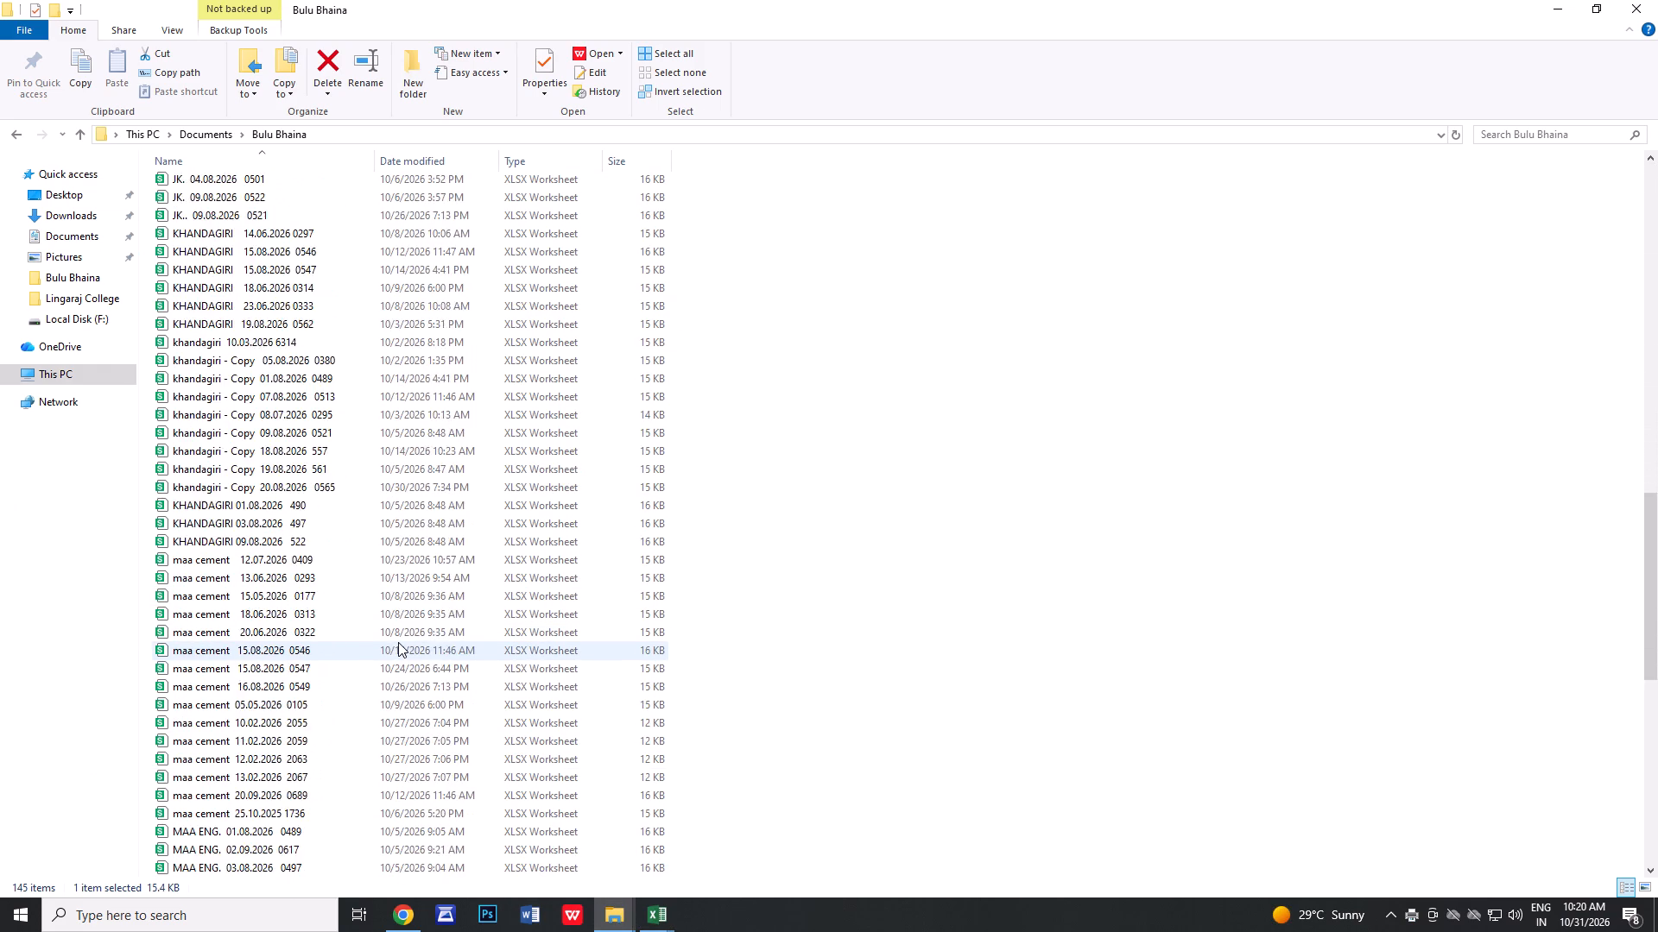
scroll(398, 642, down, 4)
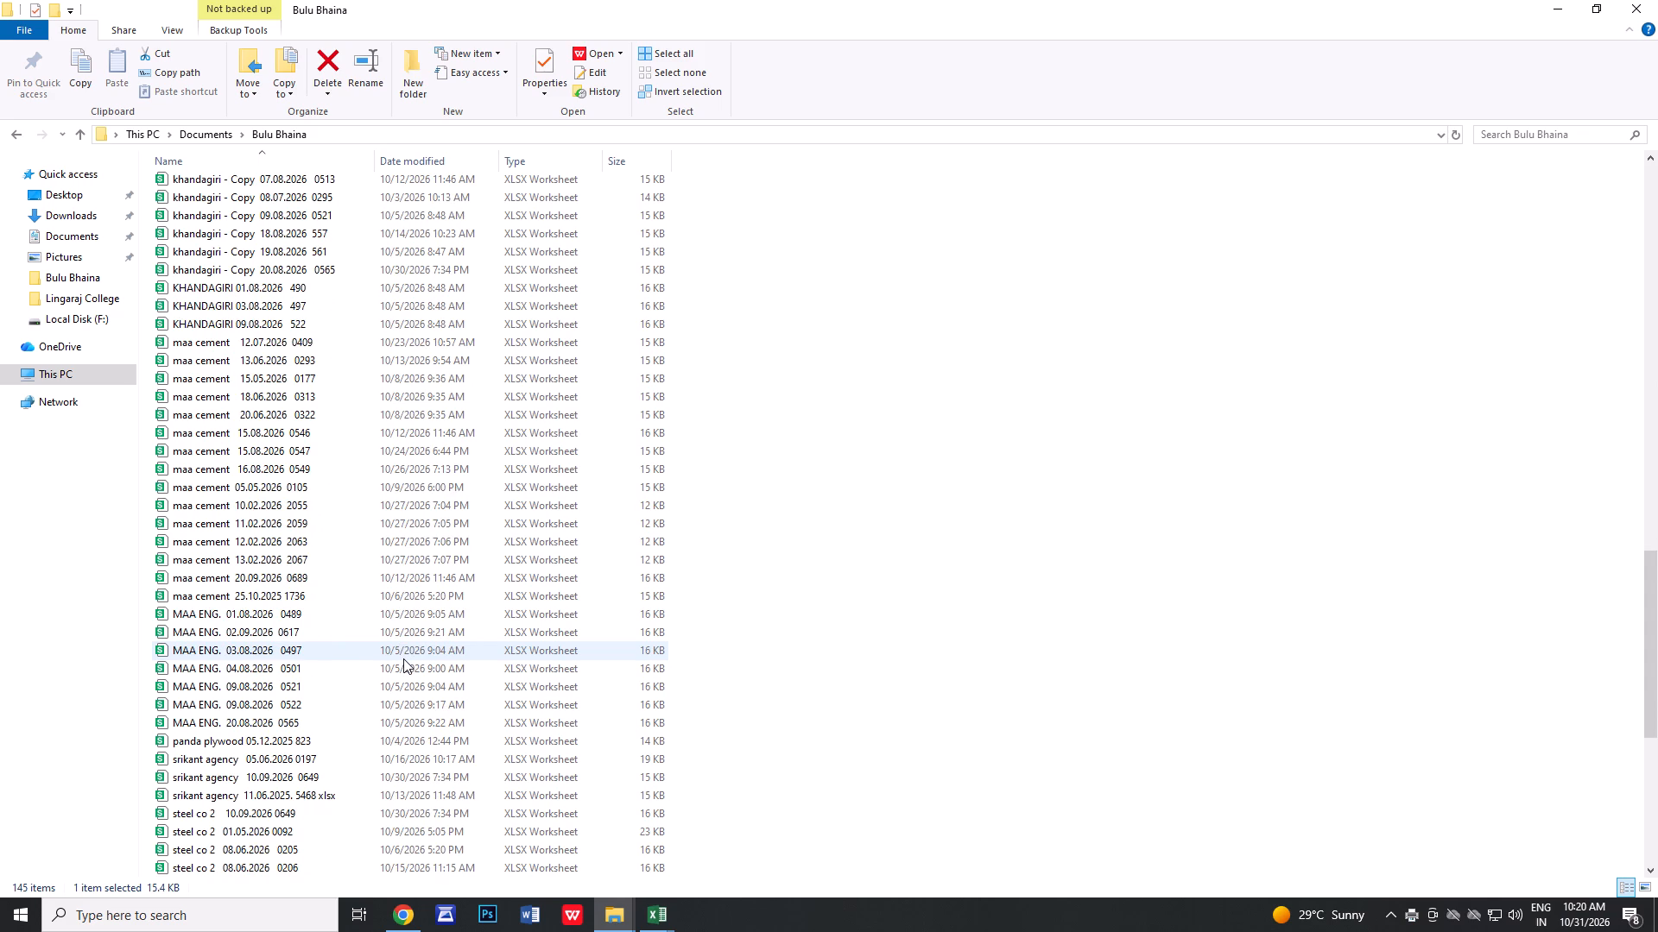
scroll(403, 659, down, 2)
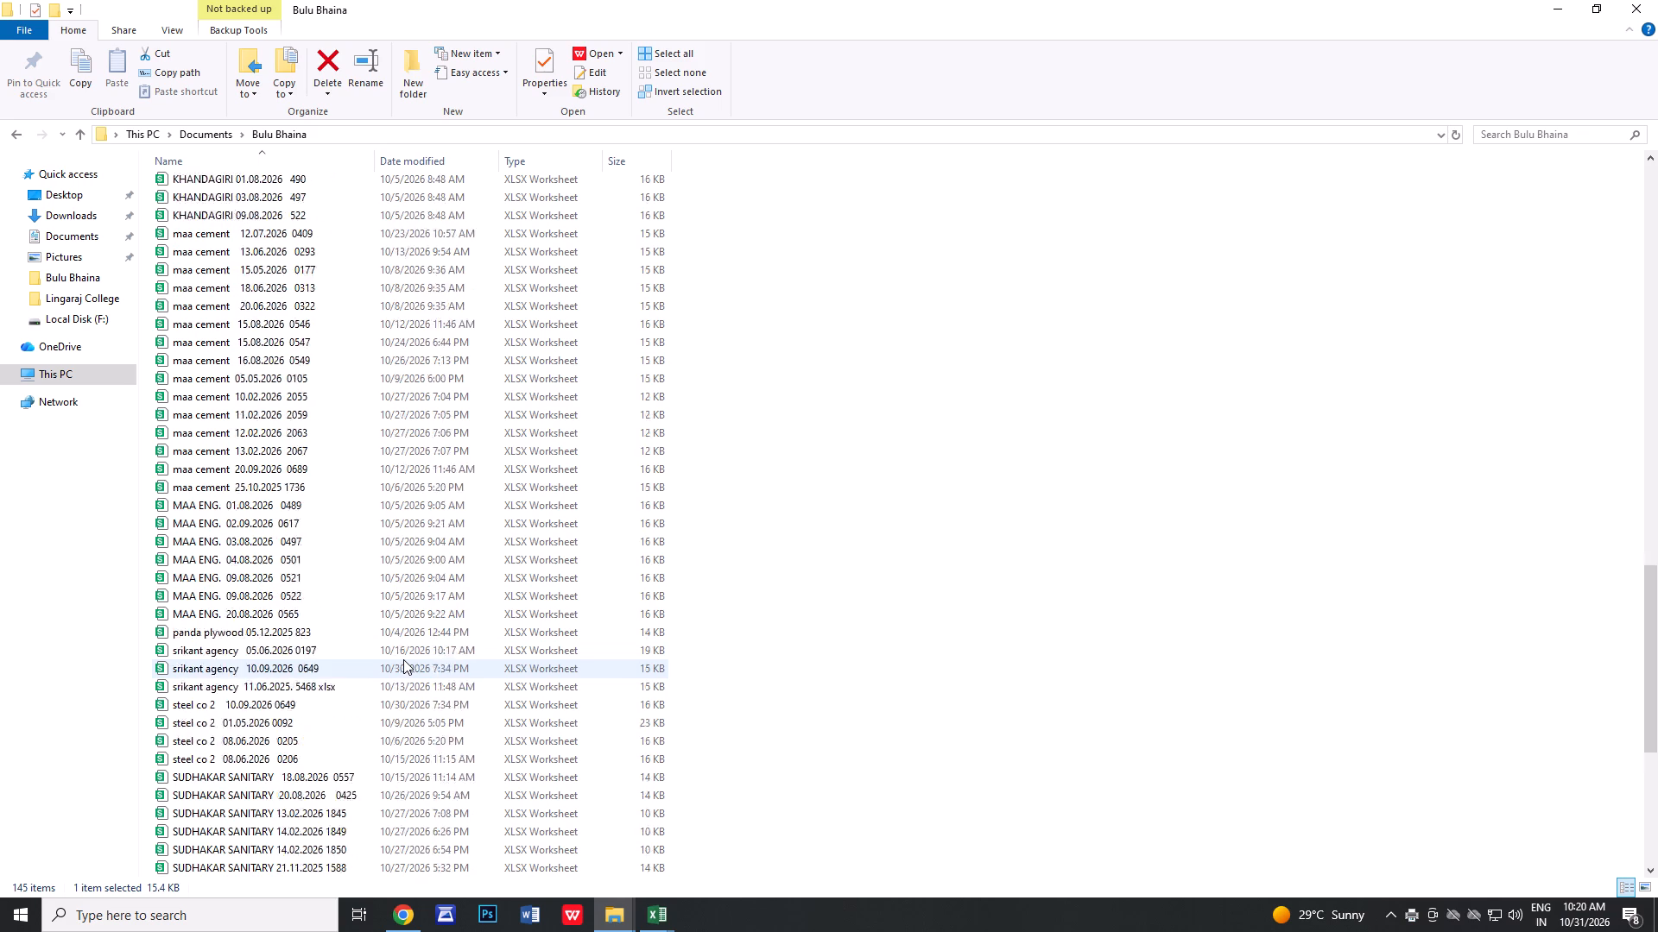
scroll(403, 659, down, 1)
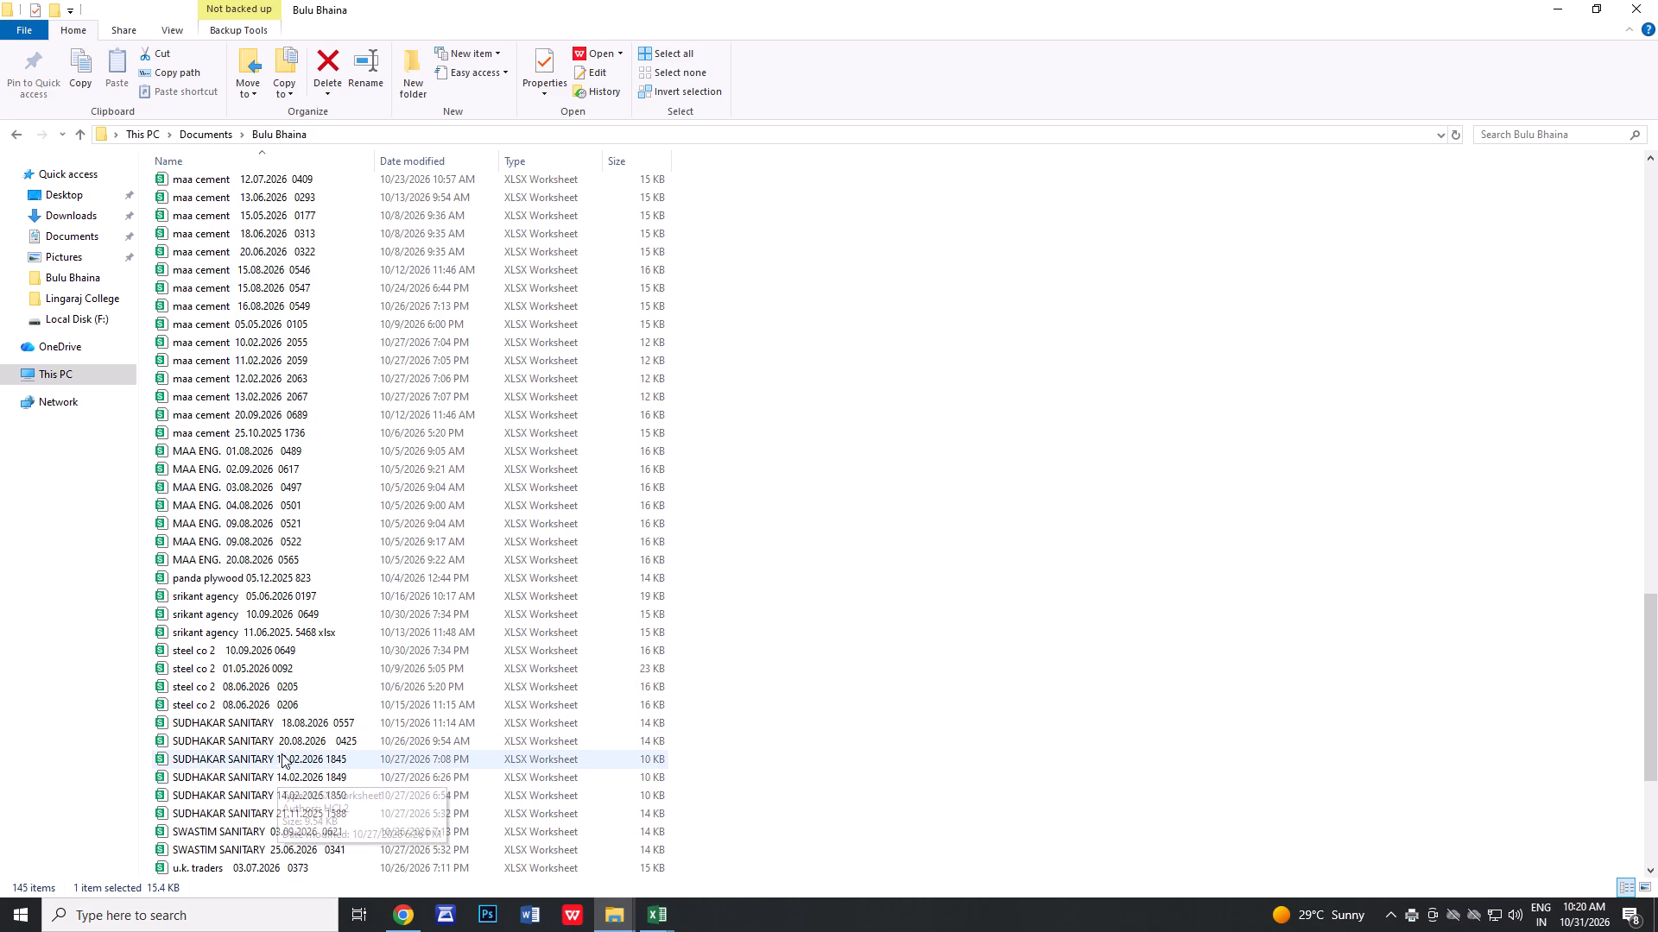
right_click(296, 743)
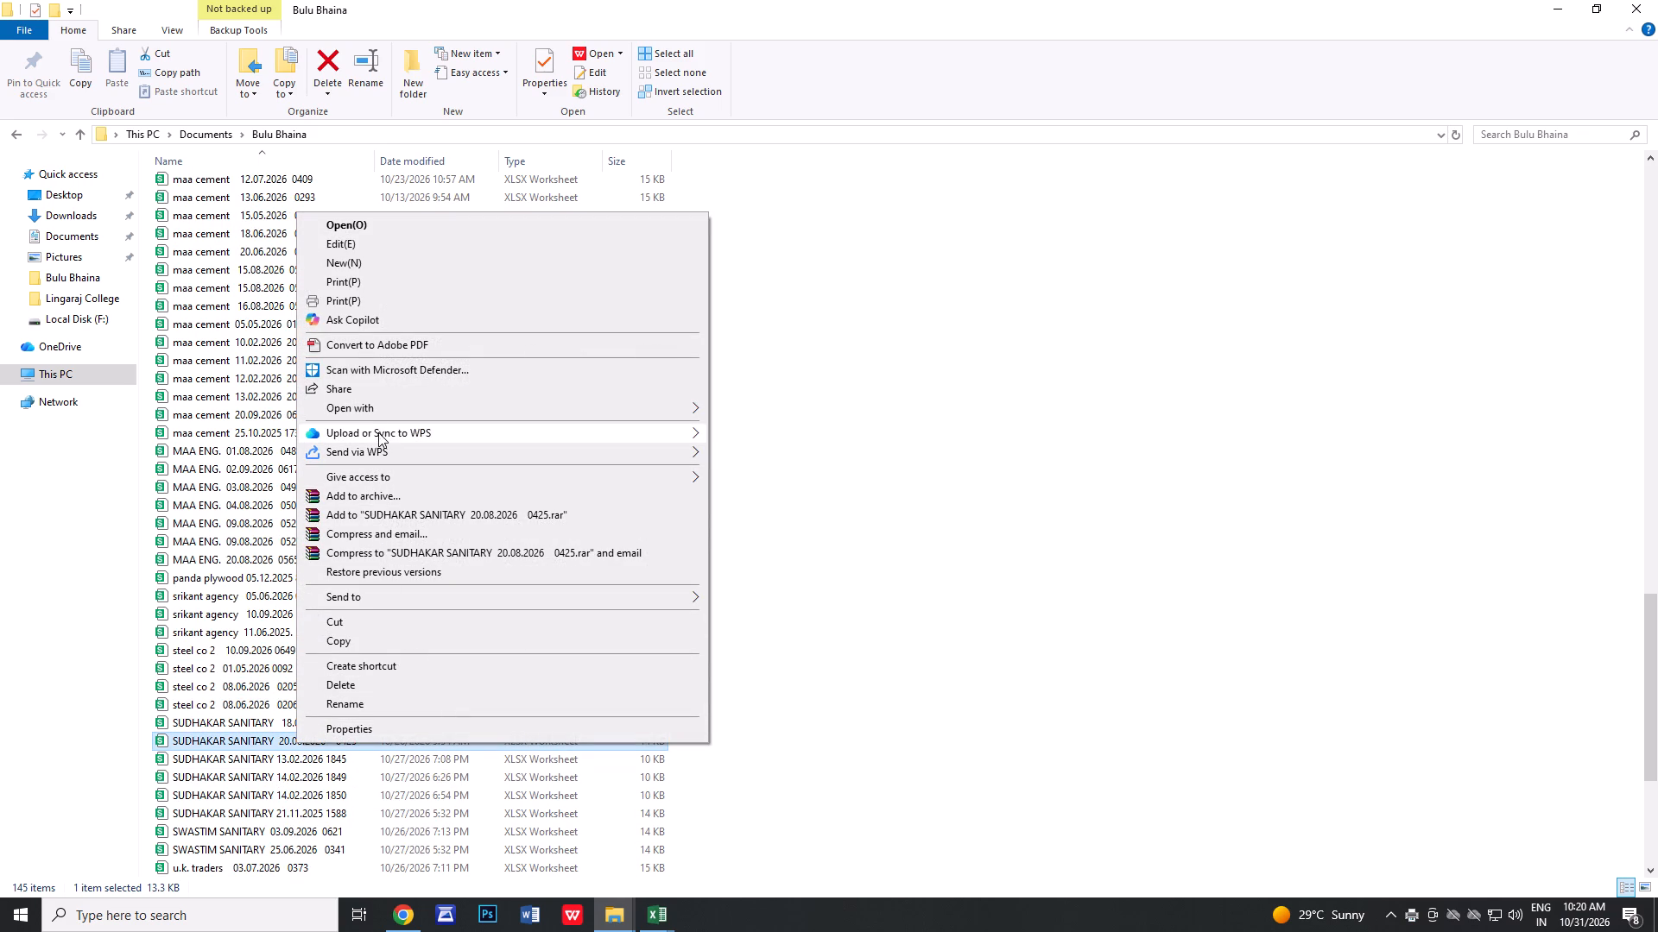
click(385, 406)
click(726, 411)
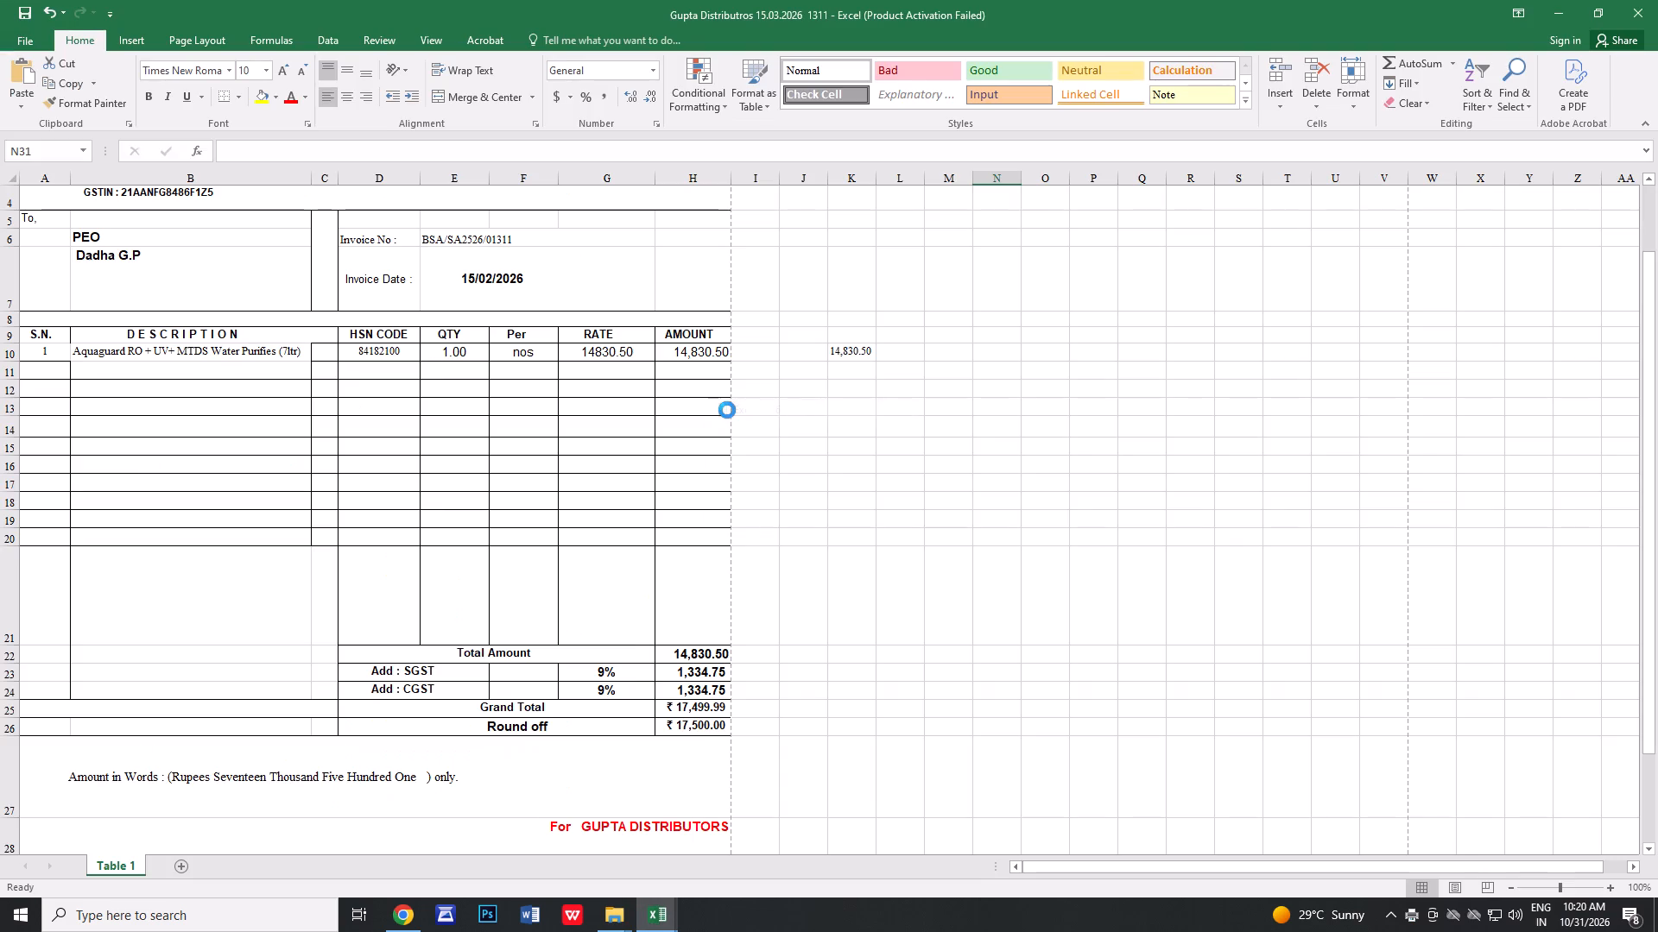
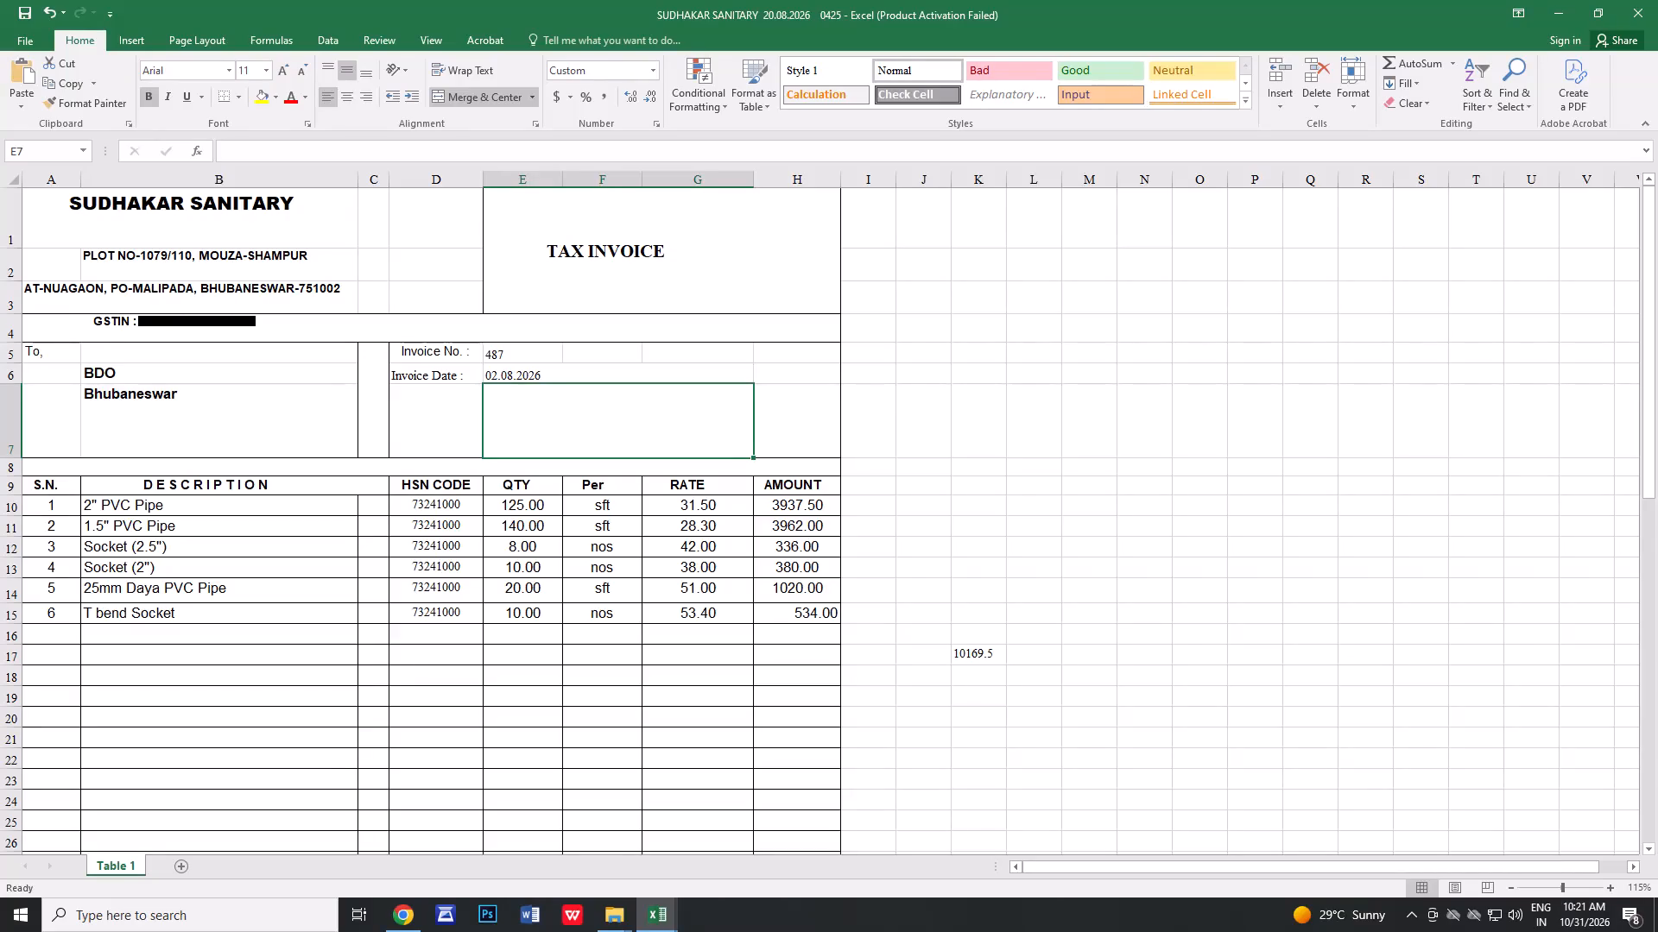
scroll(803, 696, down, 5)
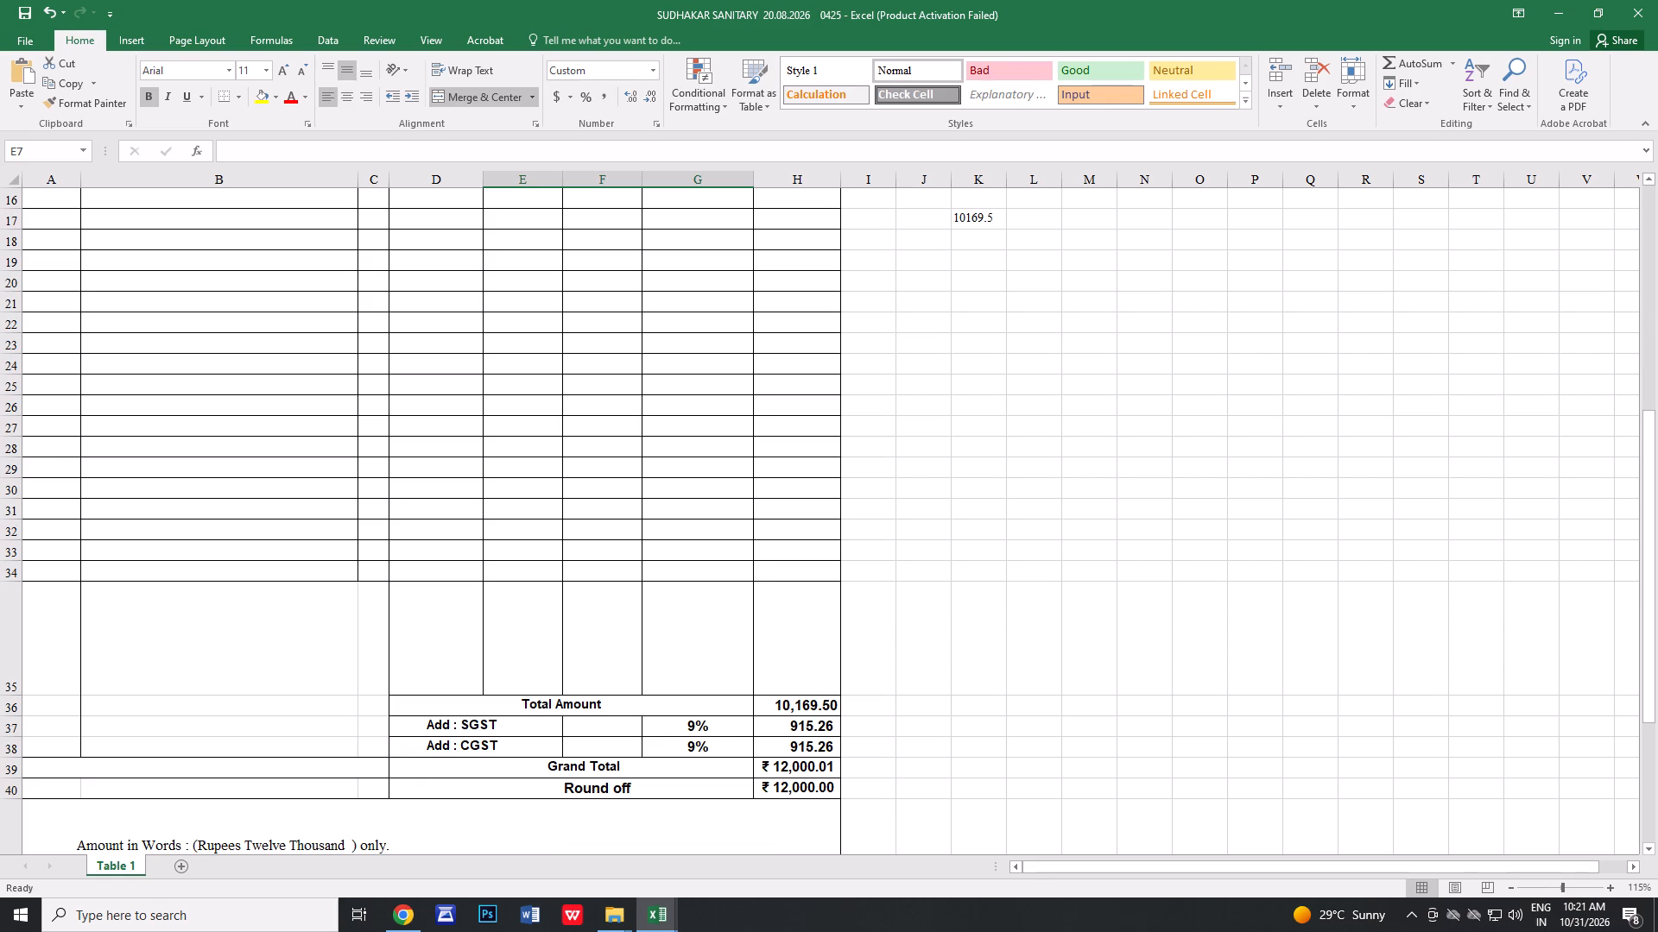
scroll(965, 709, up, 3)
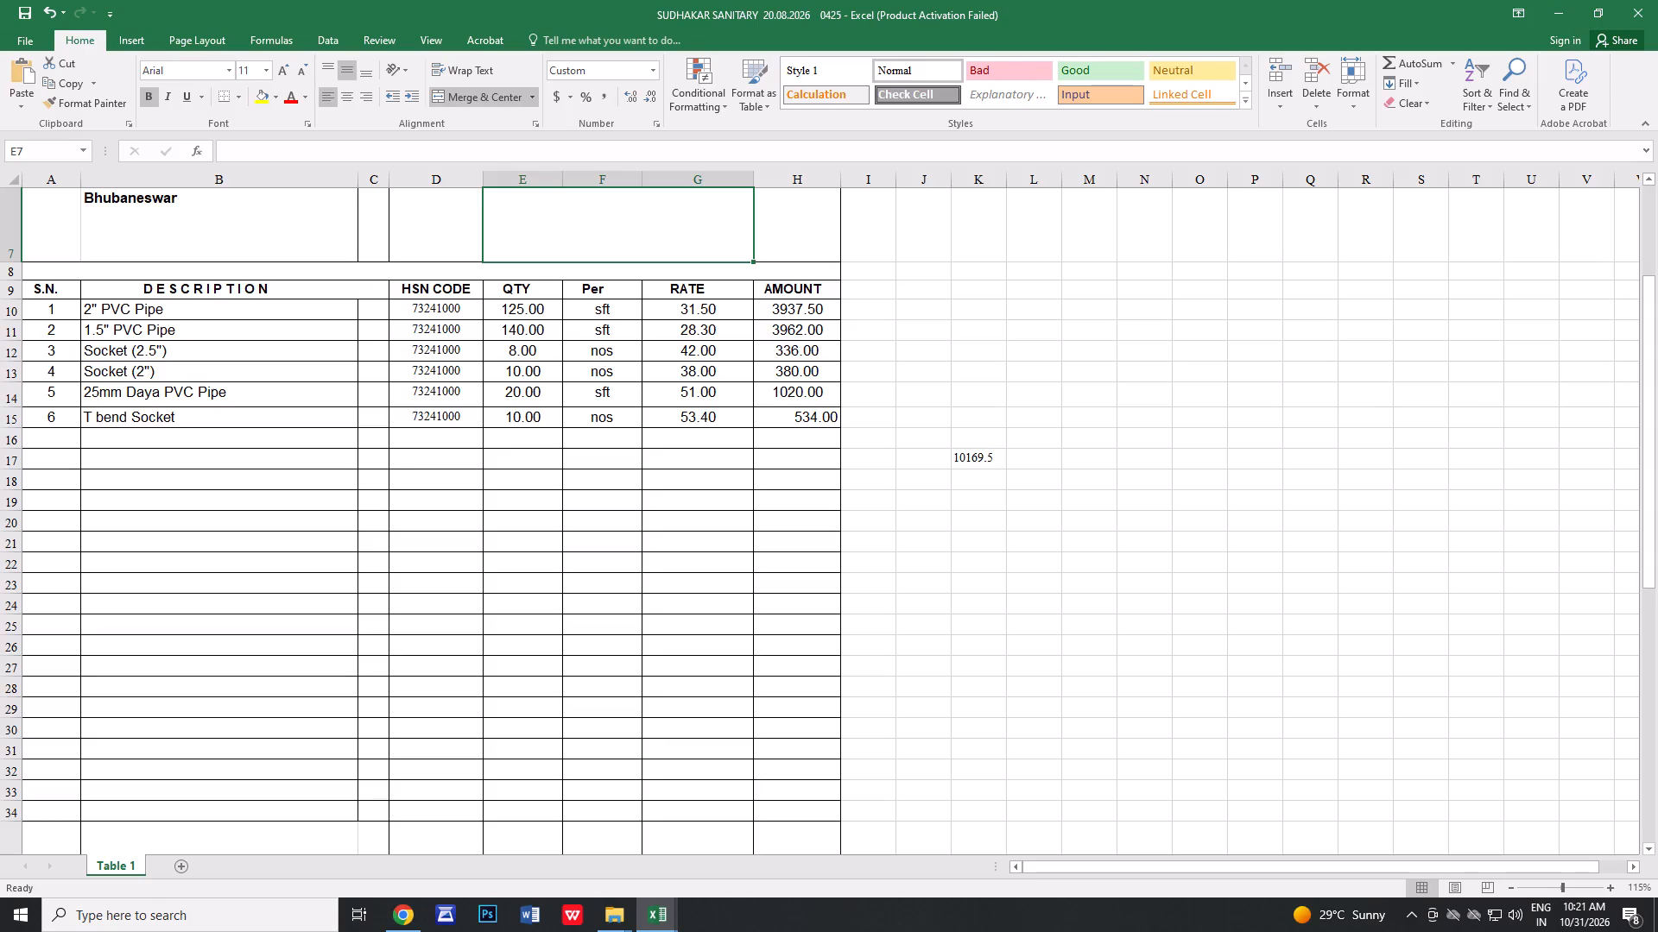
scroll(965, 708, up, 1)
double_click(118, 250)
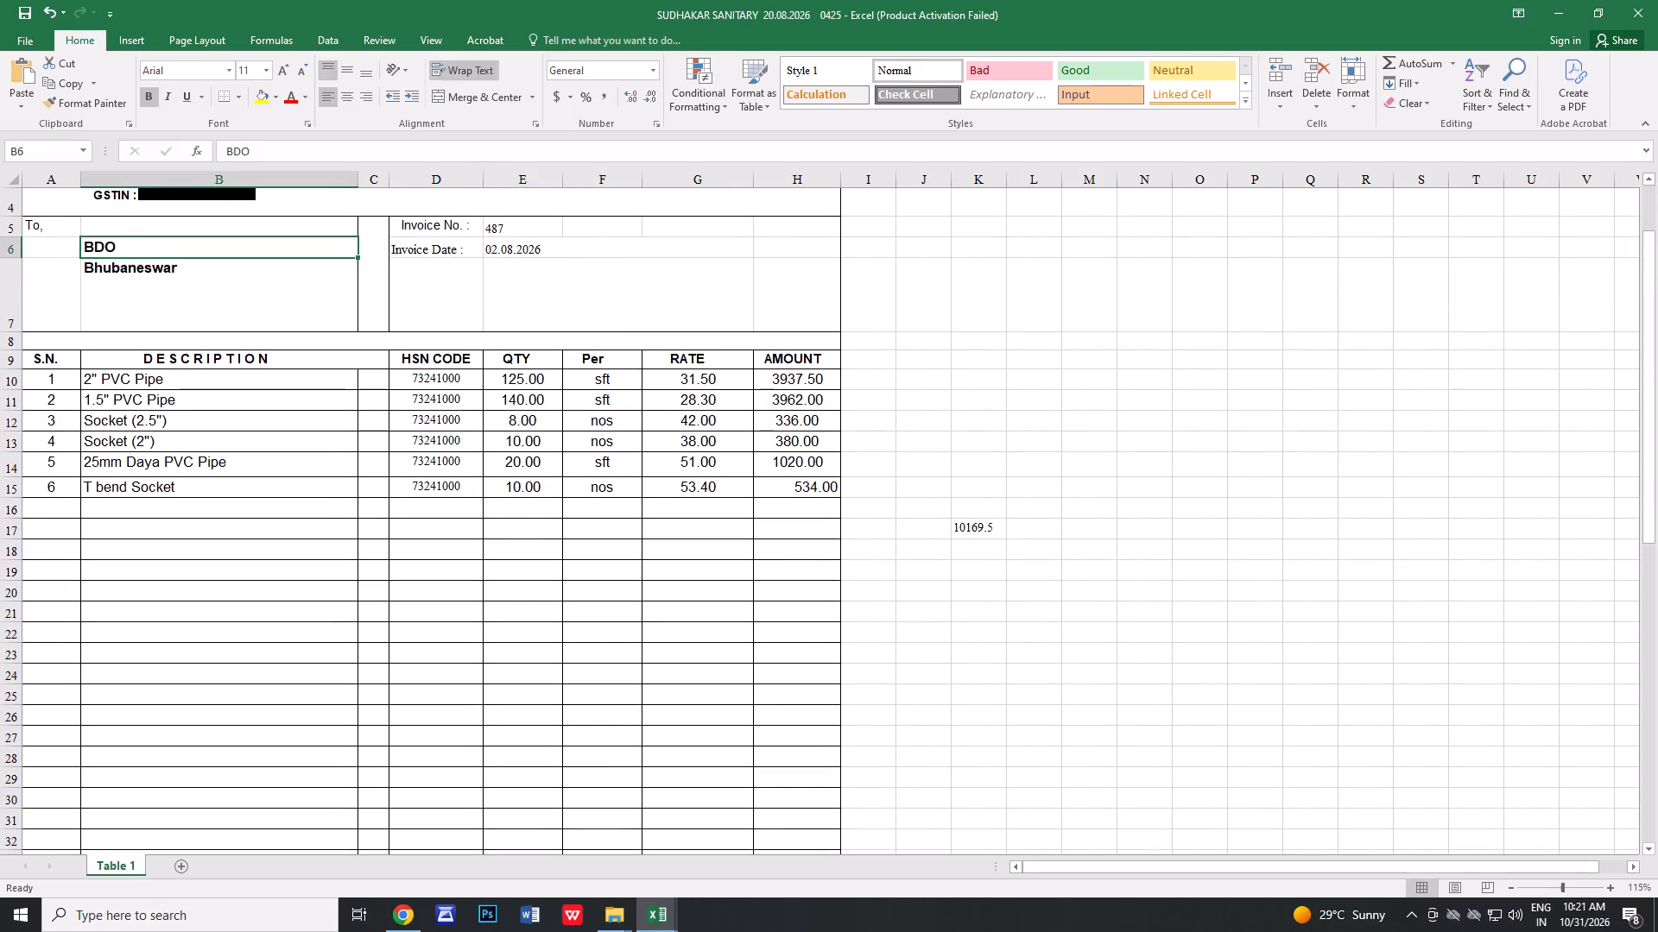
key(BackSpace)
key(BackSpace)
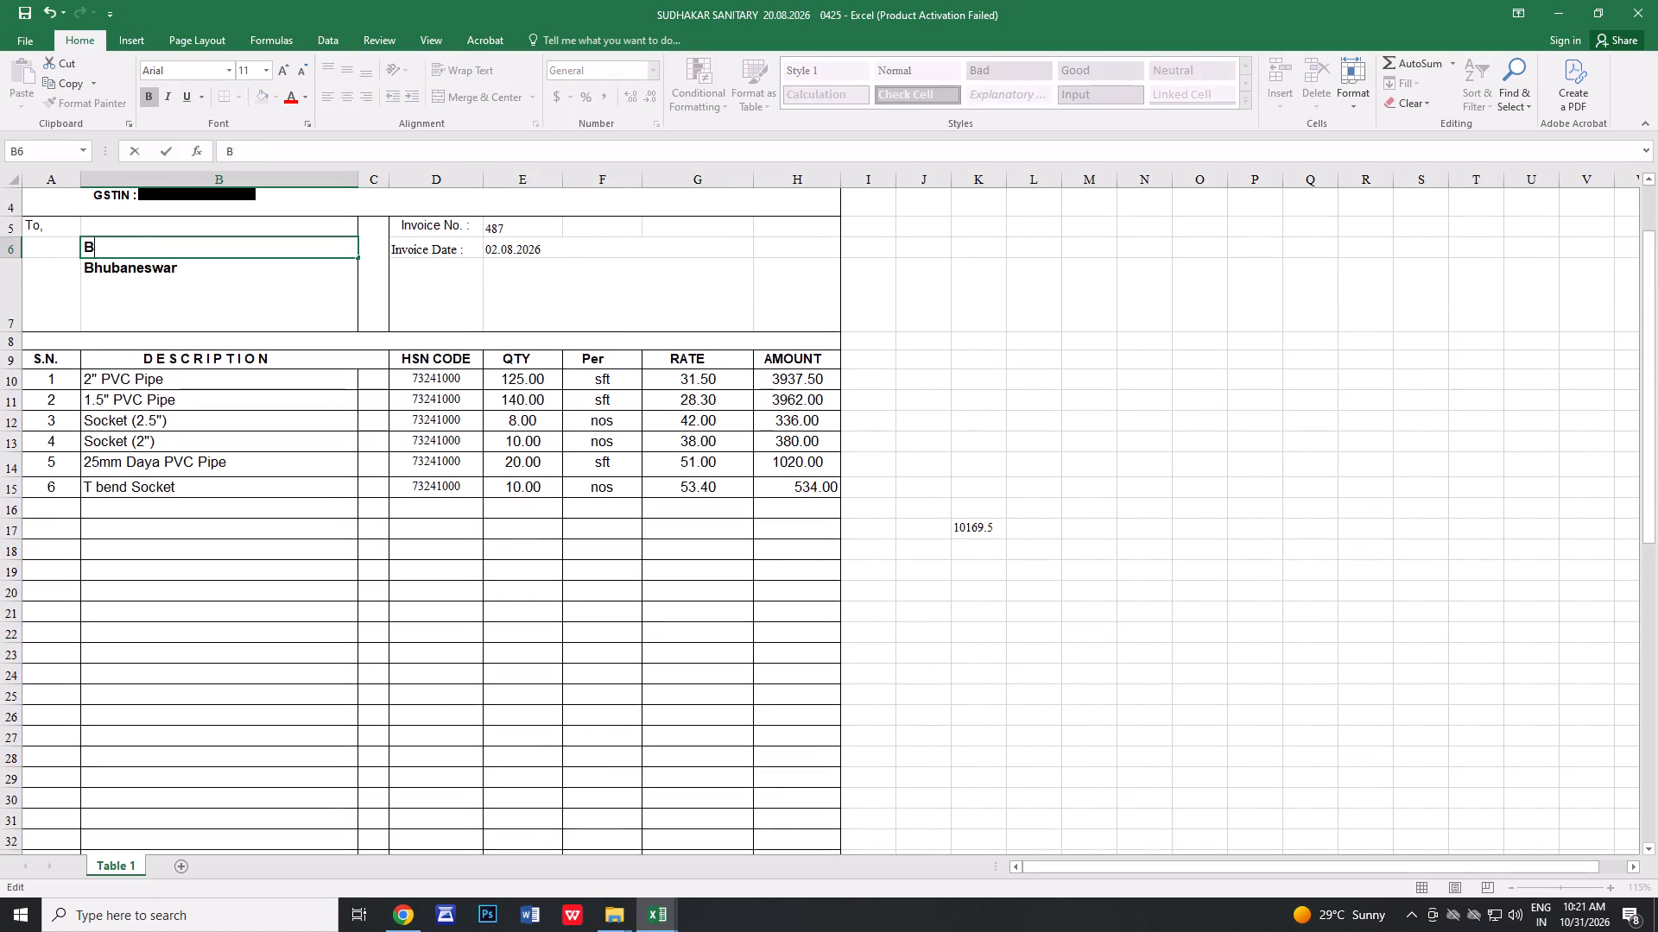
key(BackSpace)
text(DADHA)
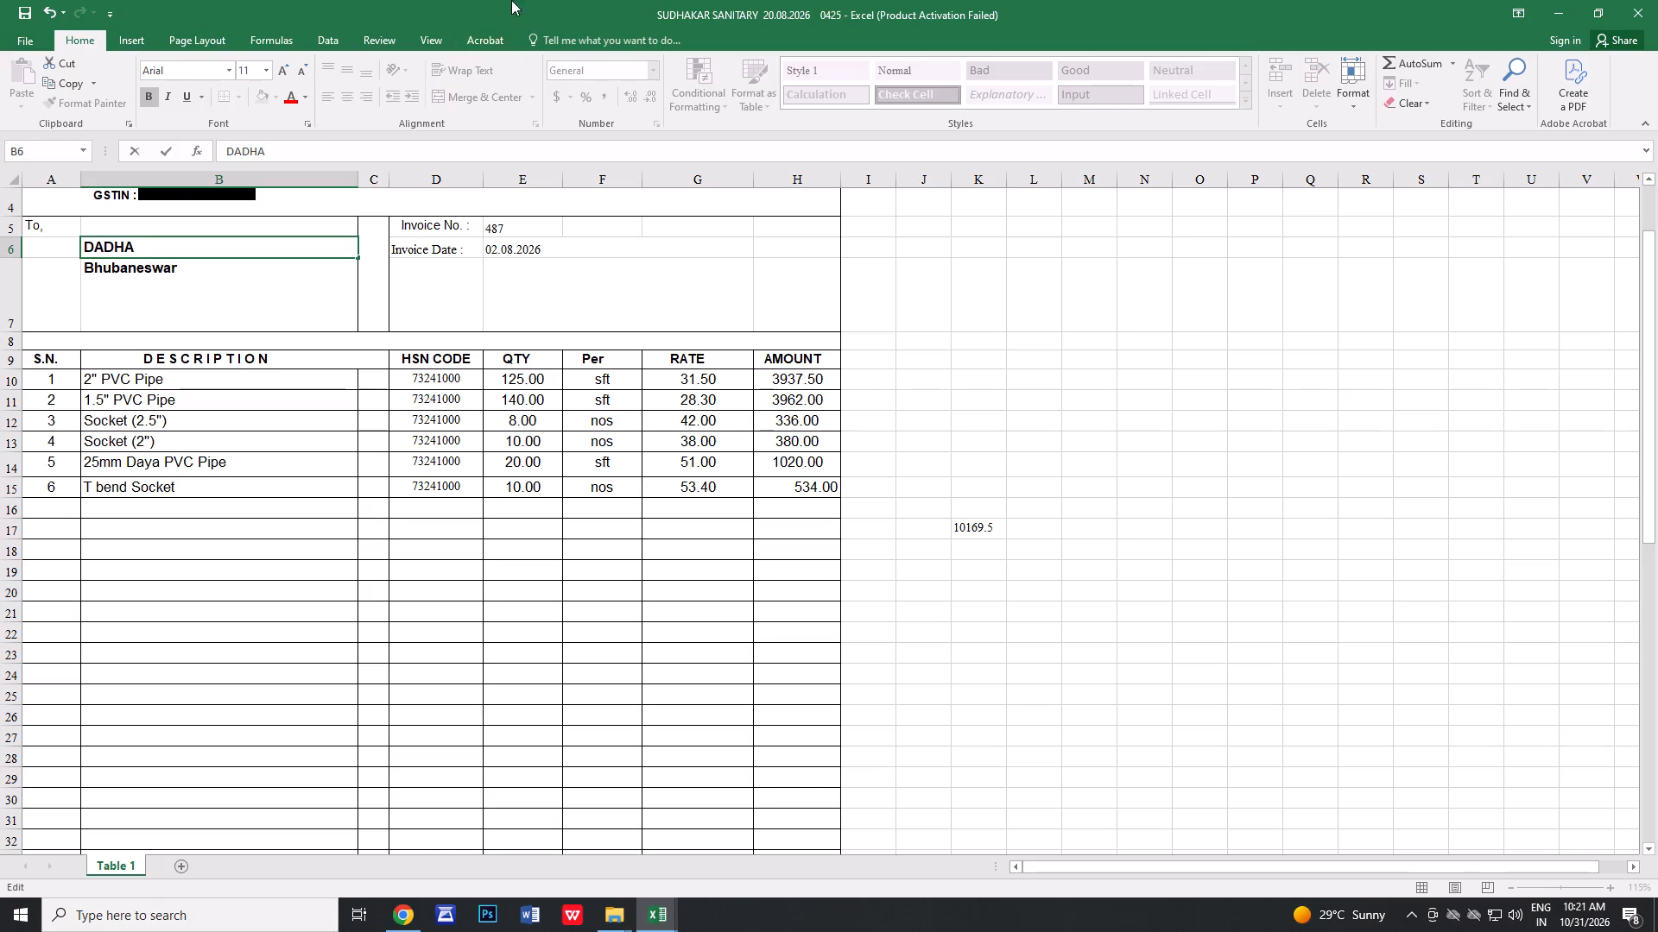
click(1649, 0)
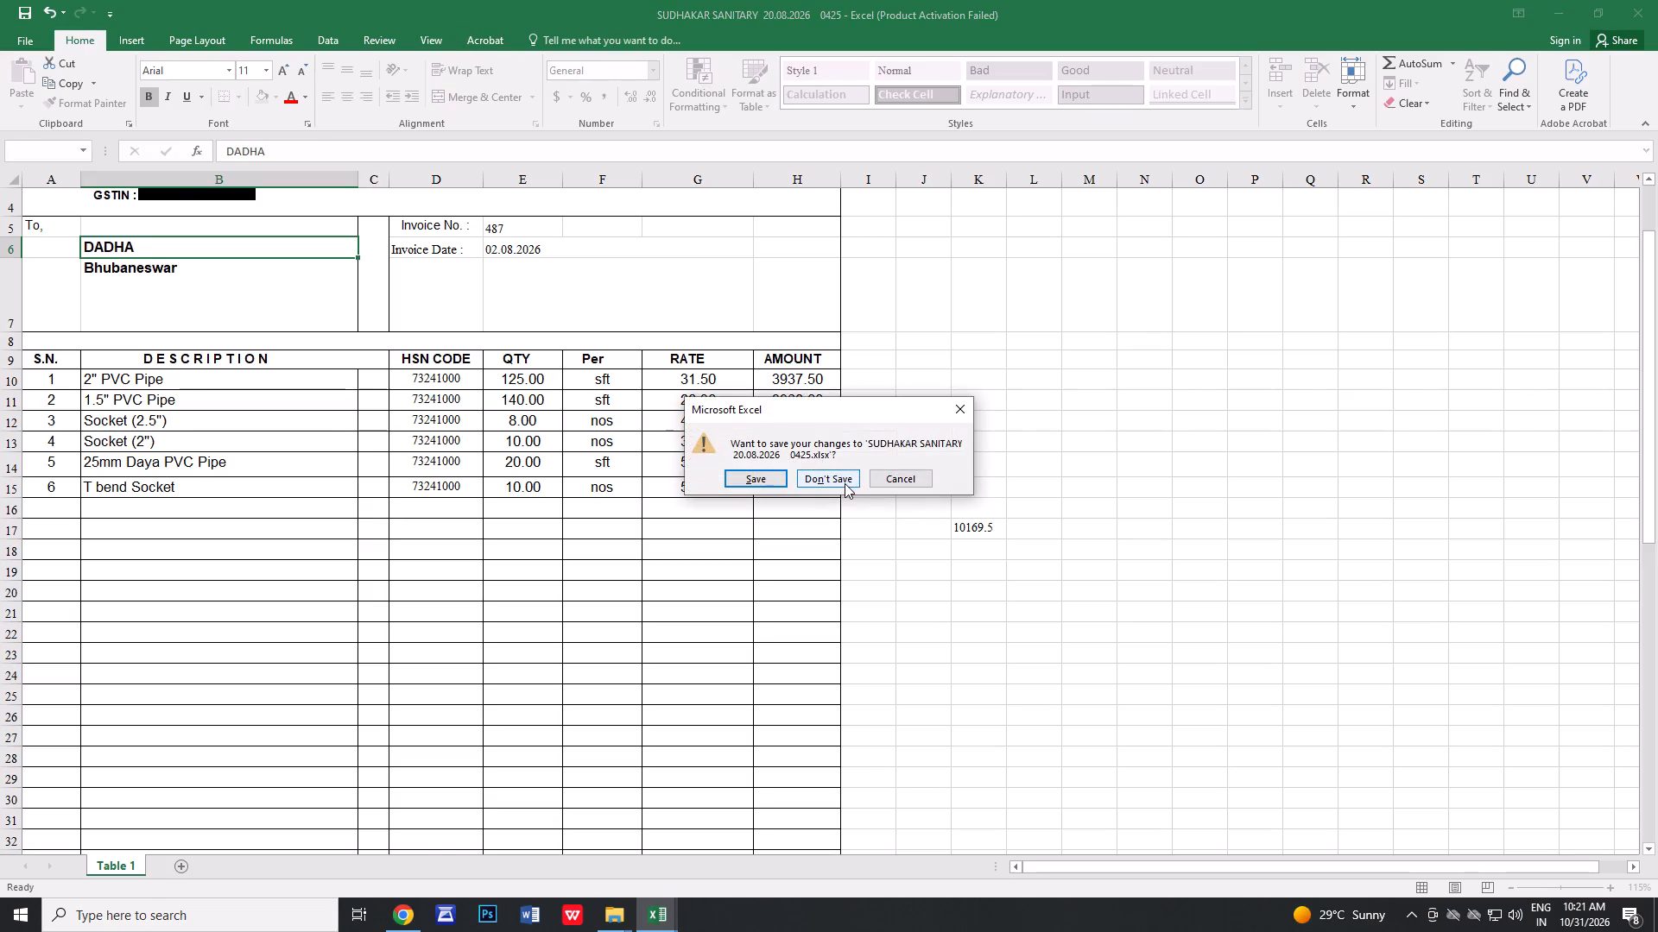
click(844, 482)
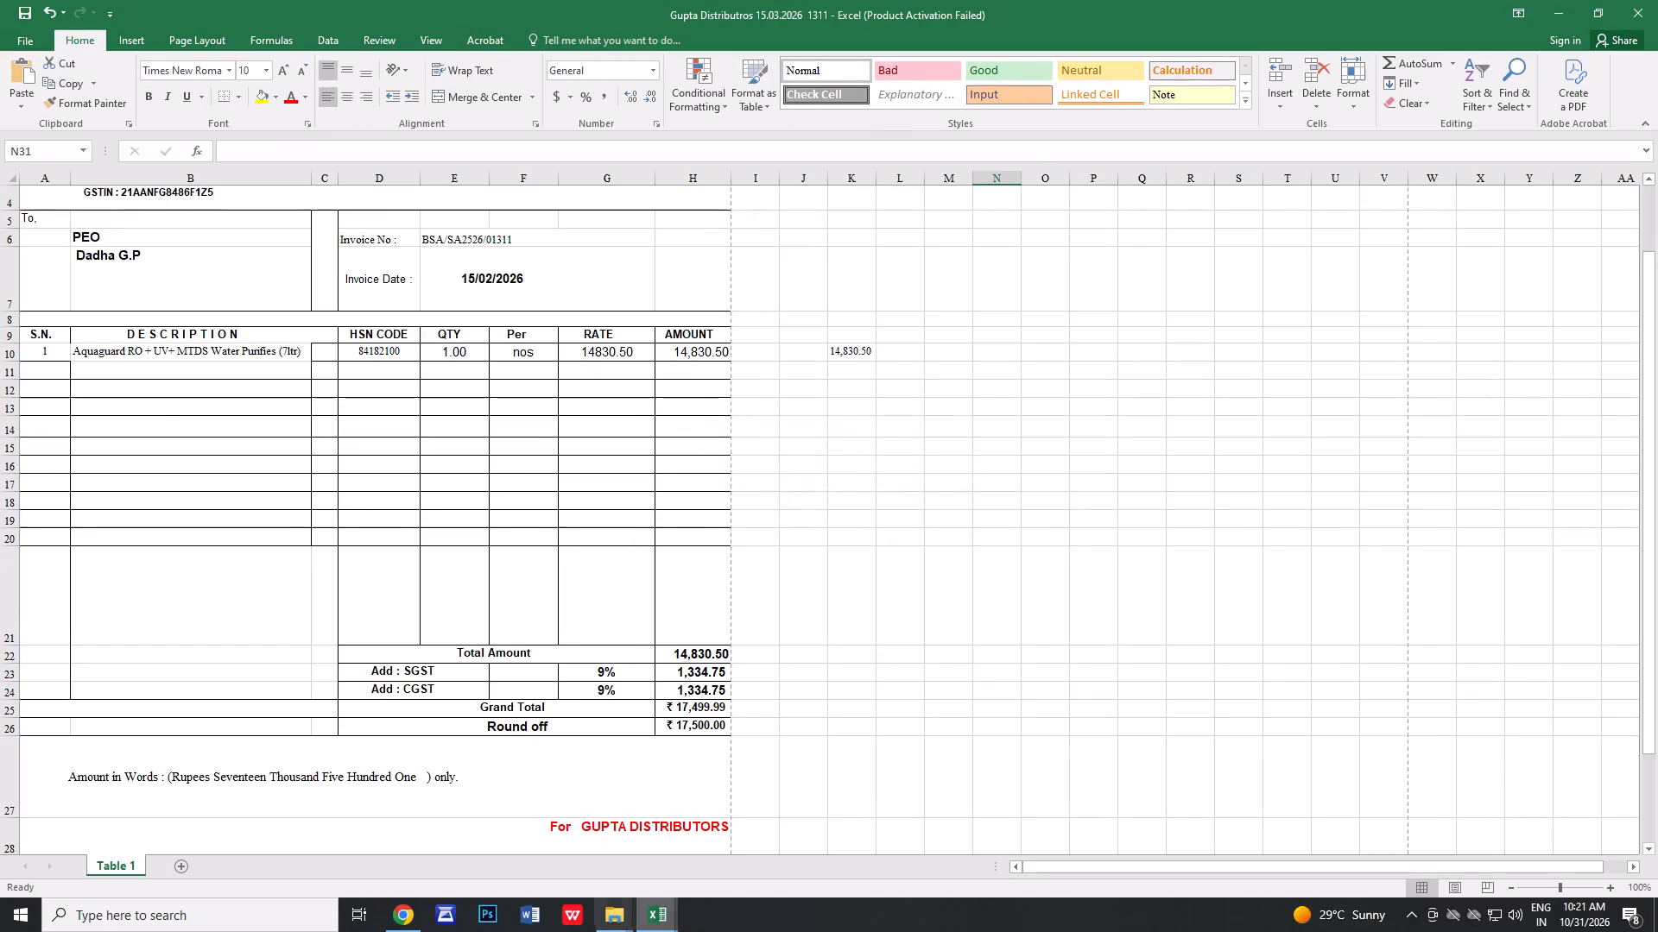
Open the workbook "SUDHAKAR SANITARY 21.11.2025 1588" from the Bulu Bhaina folder in Excel.
click(626, 929)
click(556, 852)
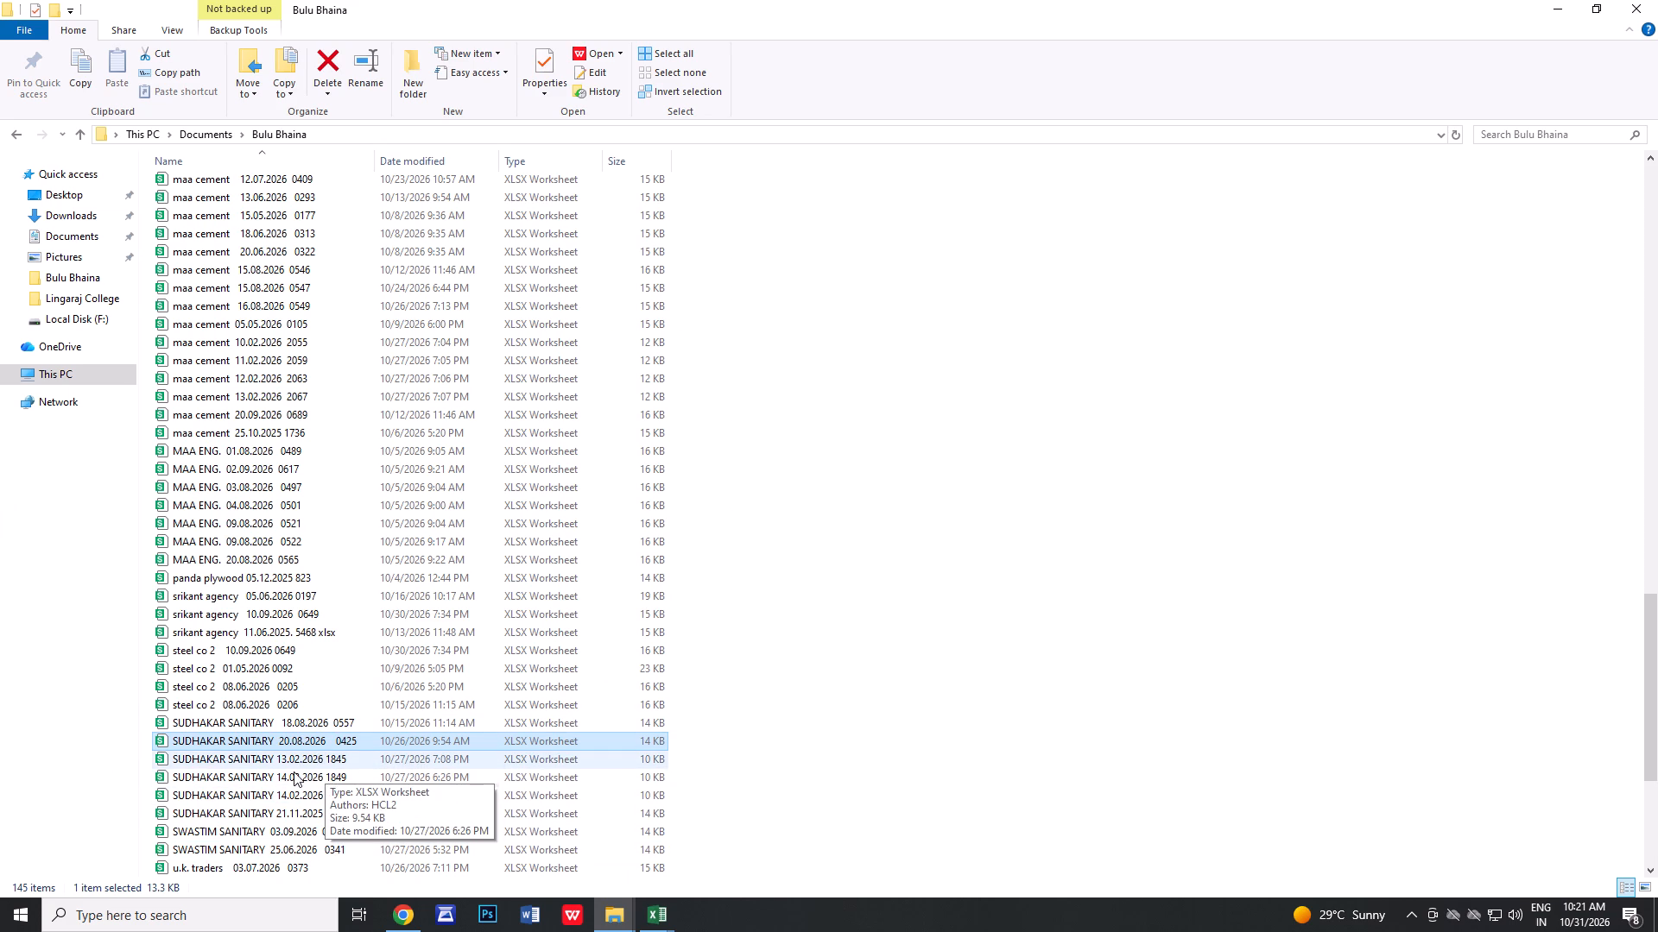
right_click(269, 813)
right_click(270, 831)
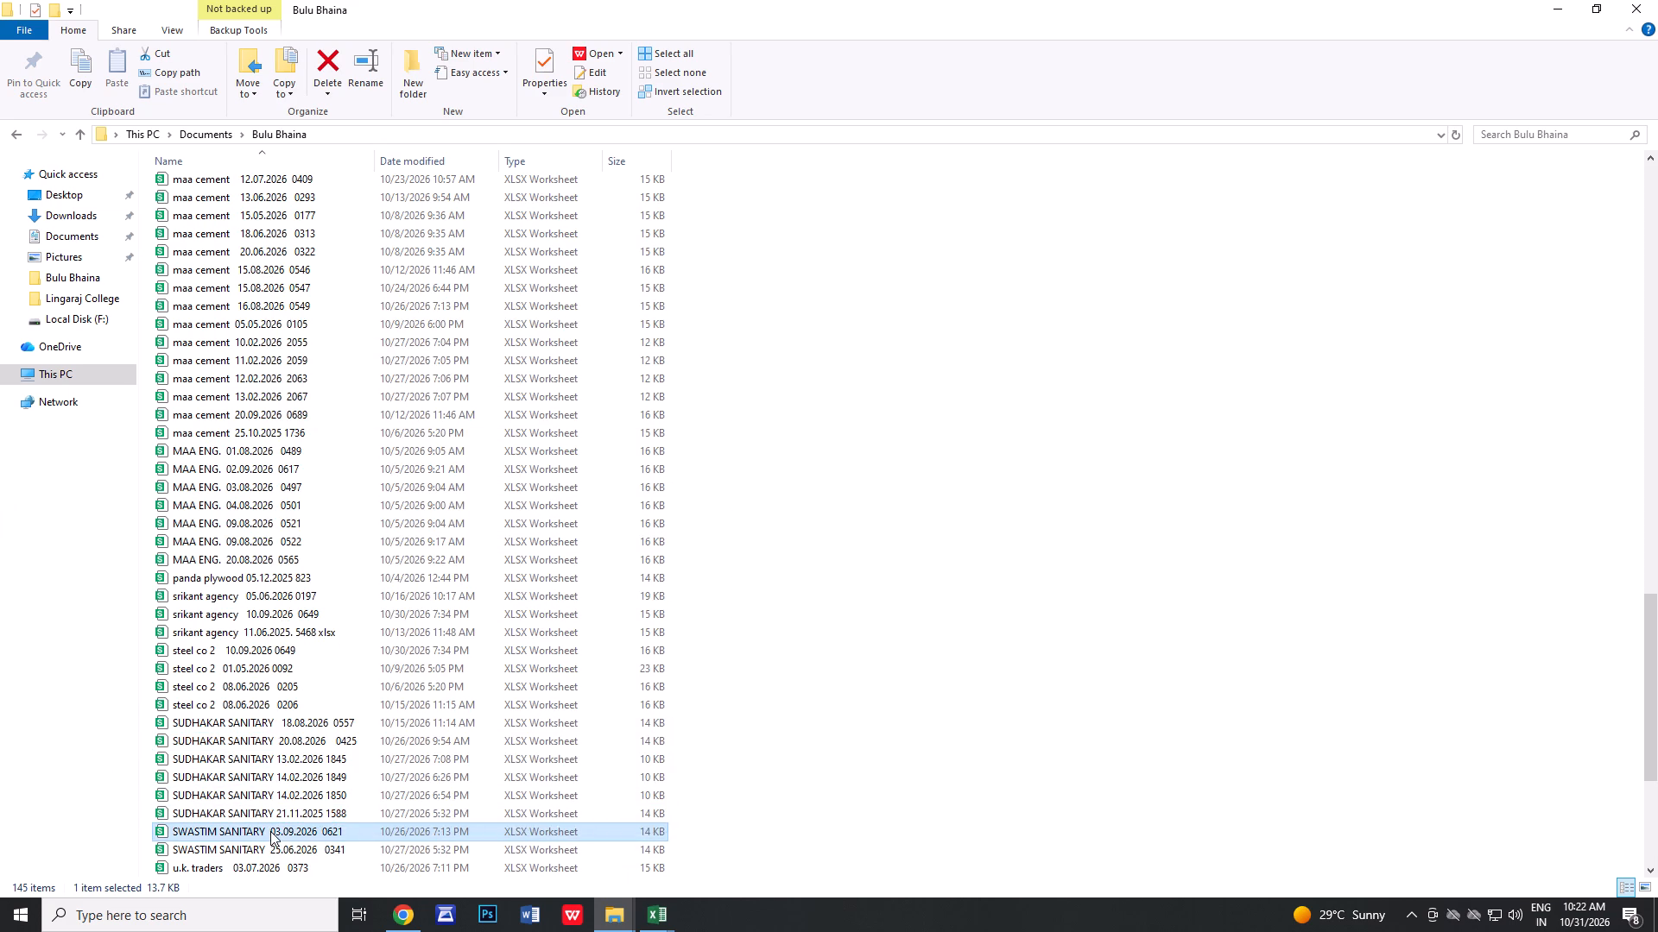
right_click(207, 813)
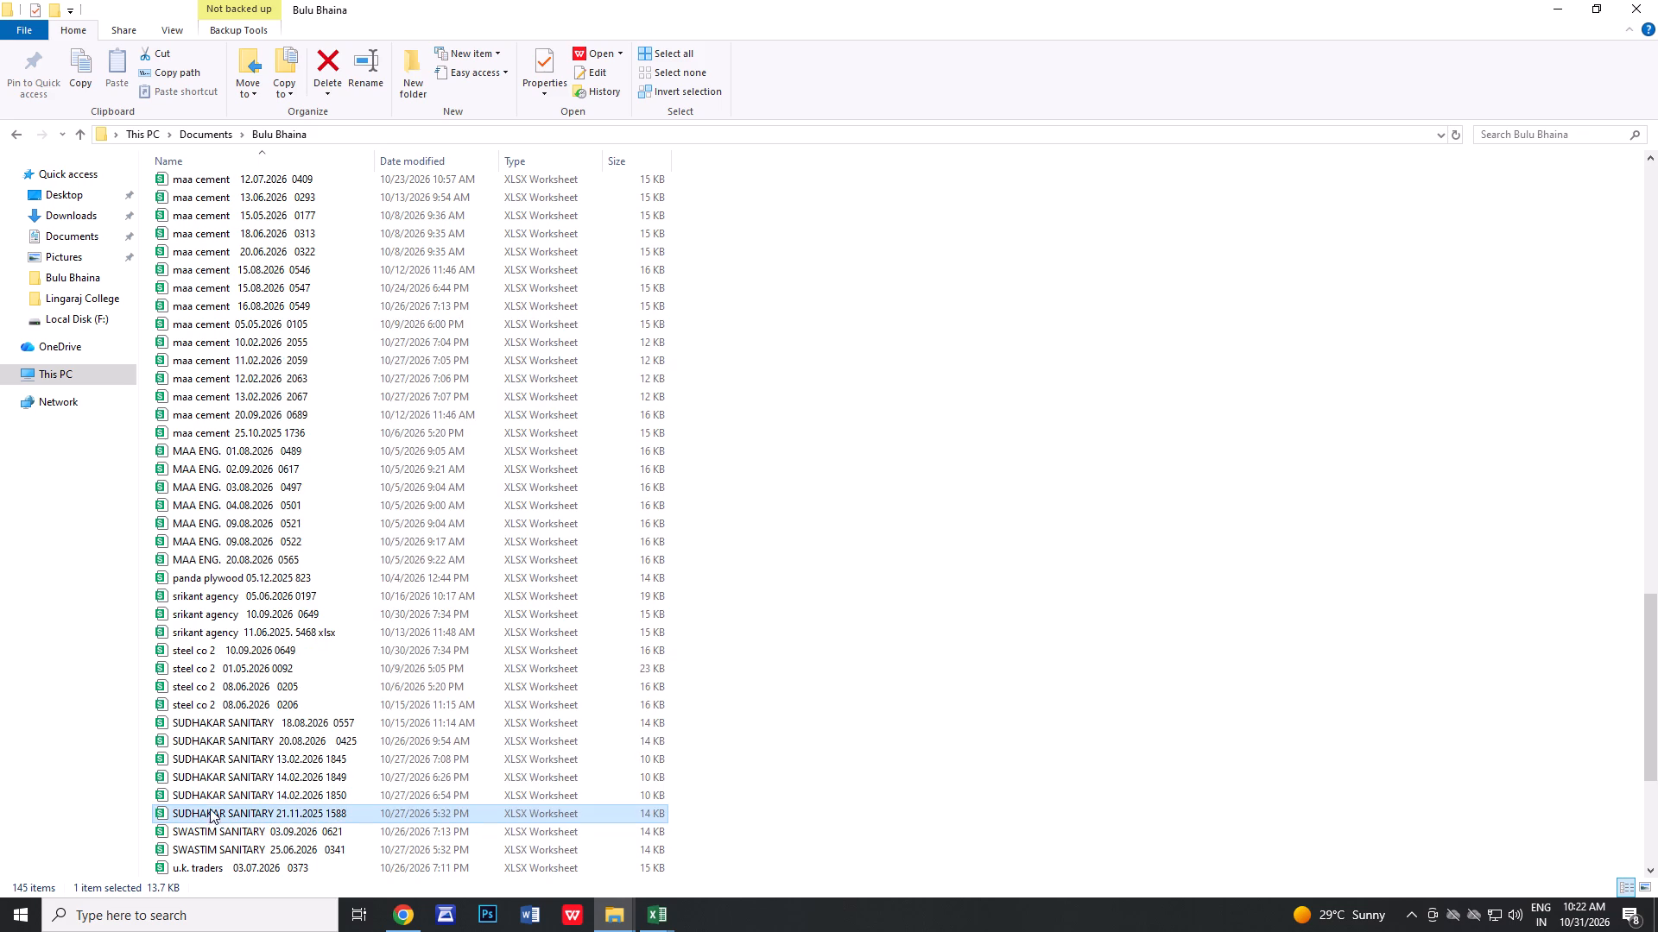
click(295, 476)
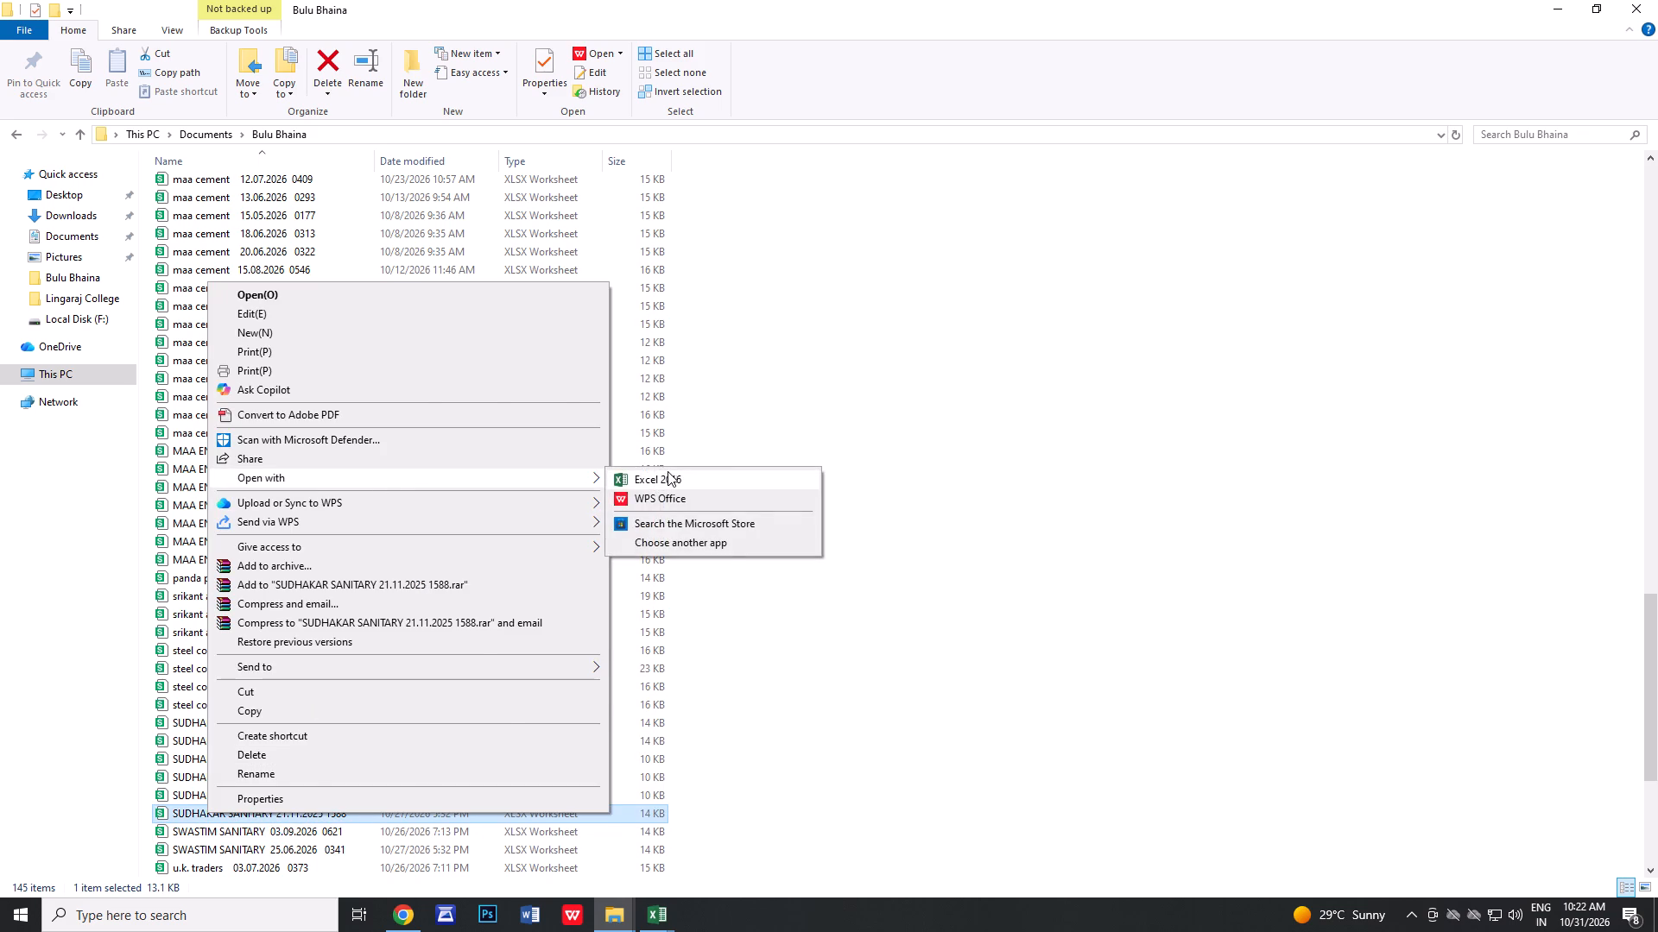
click(667, 472)
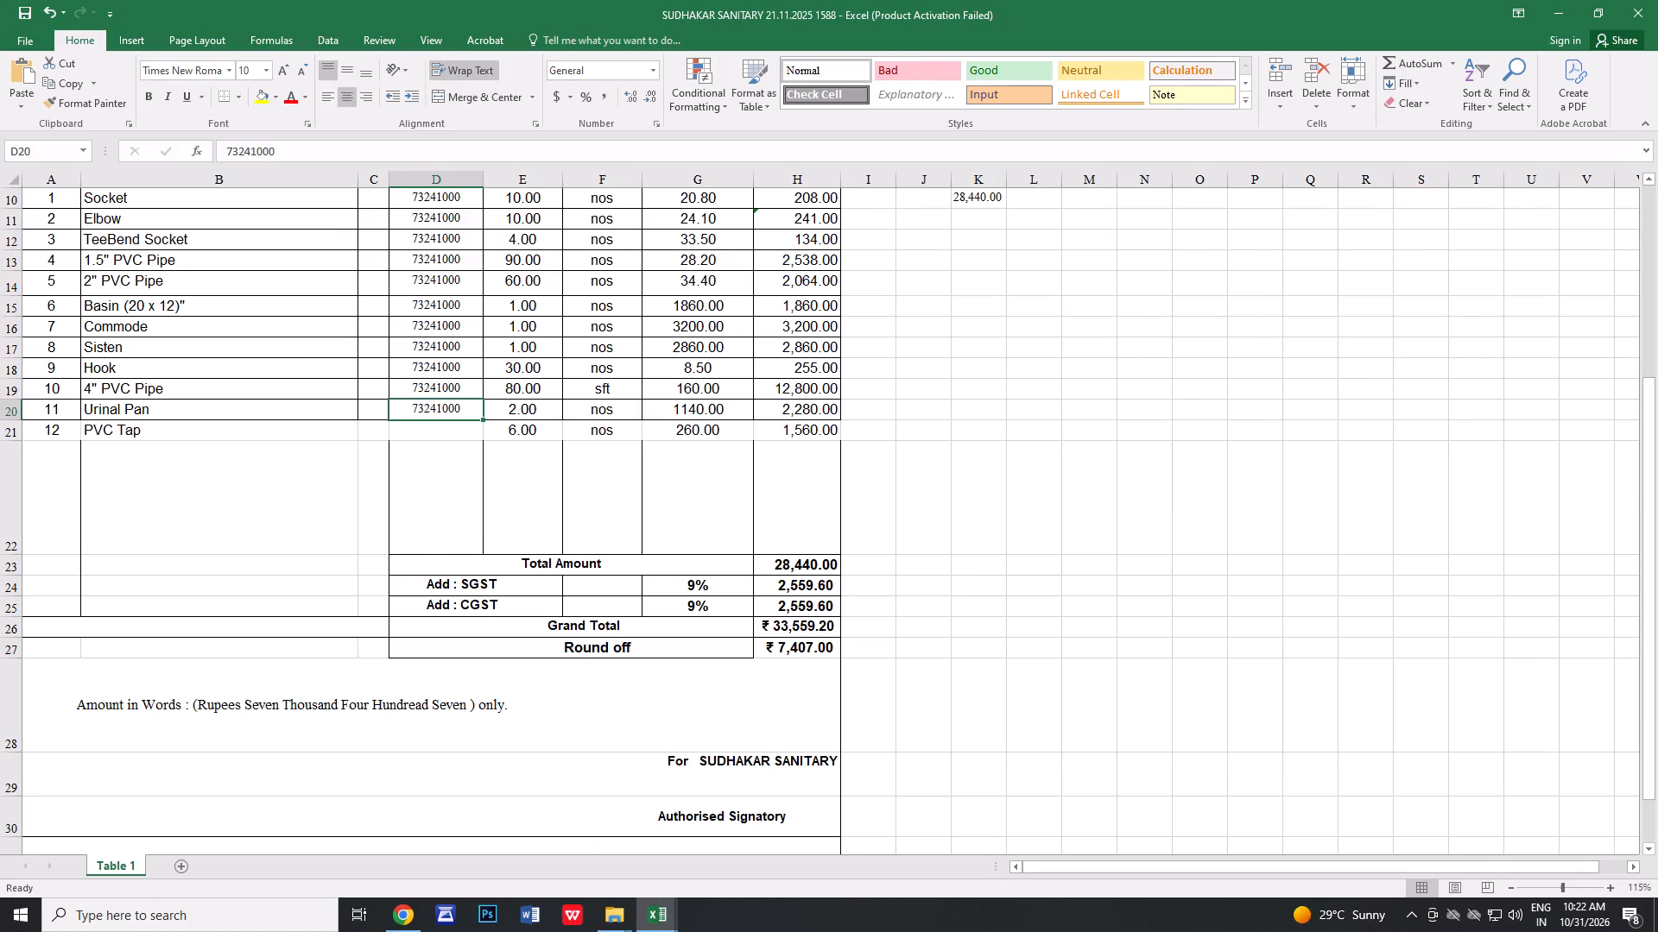
Set the quantities of Socket to 5, Elbow to 5, TeeBend Socket to 3, 1.5" PVC Pipe to 46 and 2" PVC Pipe to 30.
scroll(1057, 603, up, 1)
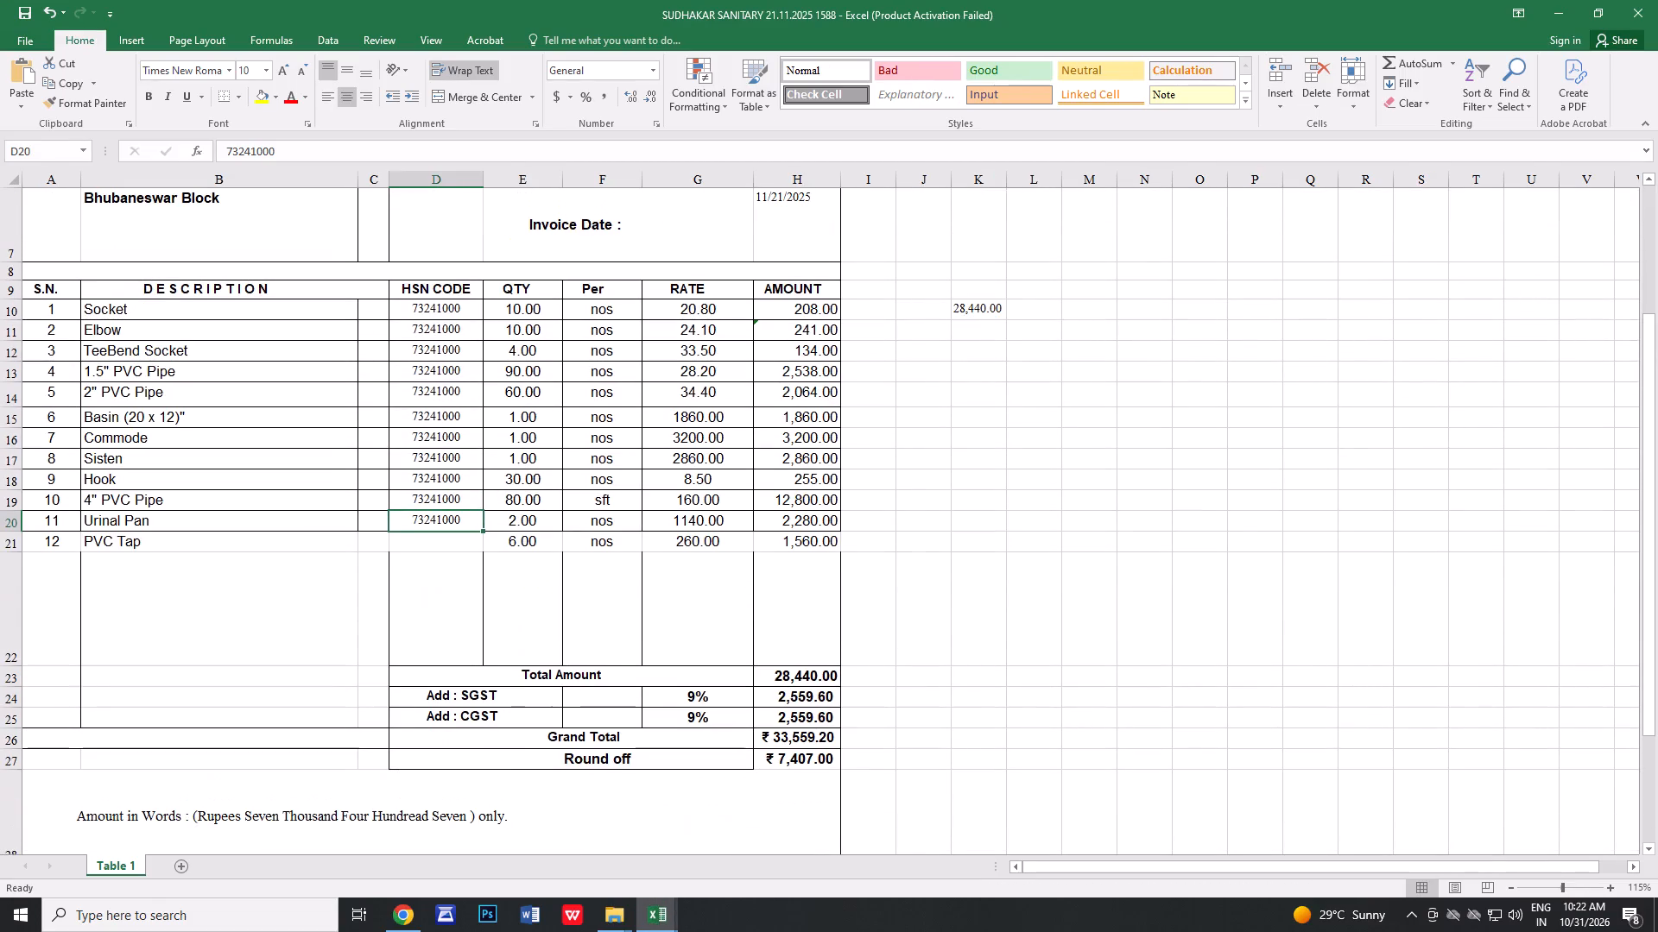
scroll(1057, 603, up, 3)
scroll(1057, 603, down, 1)
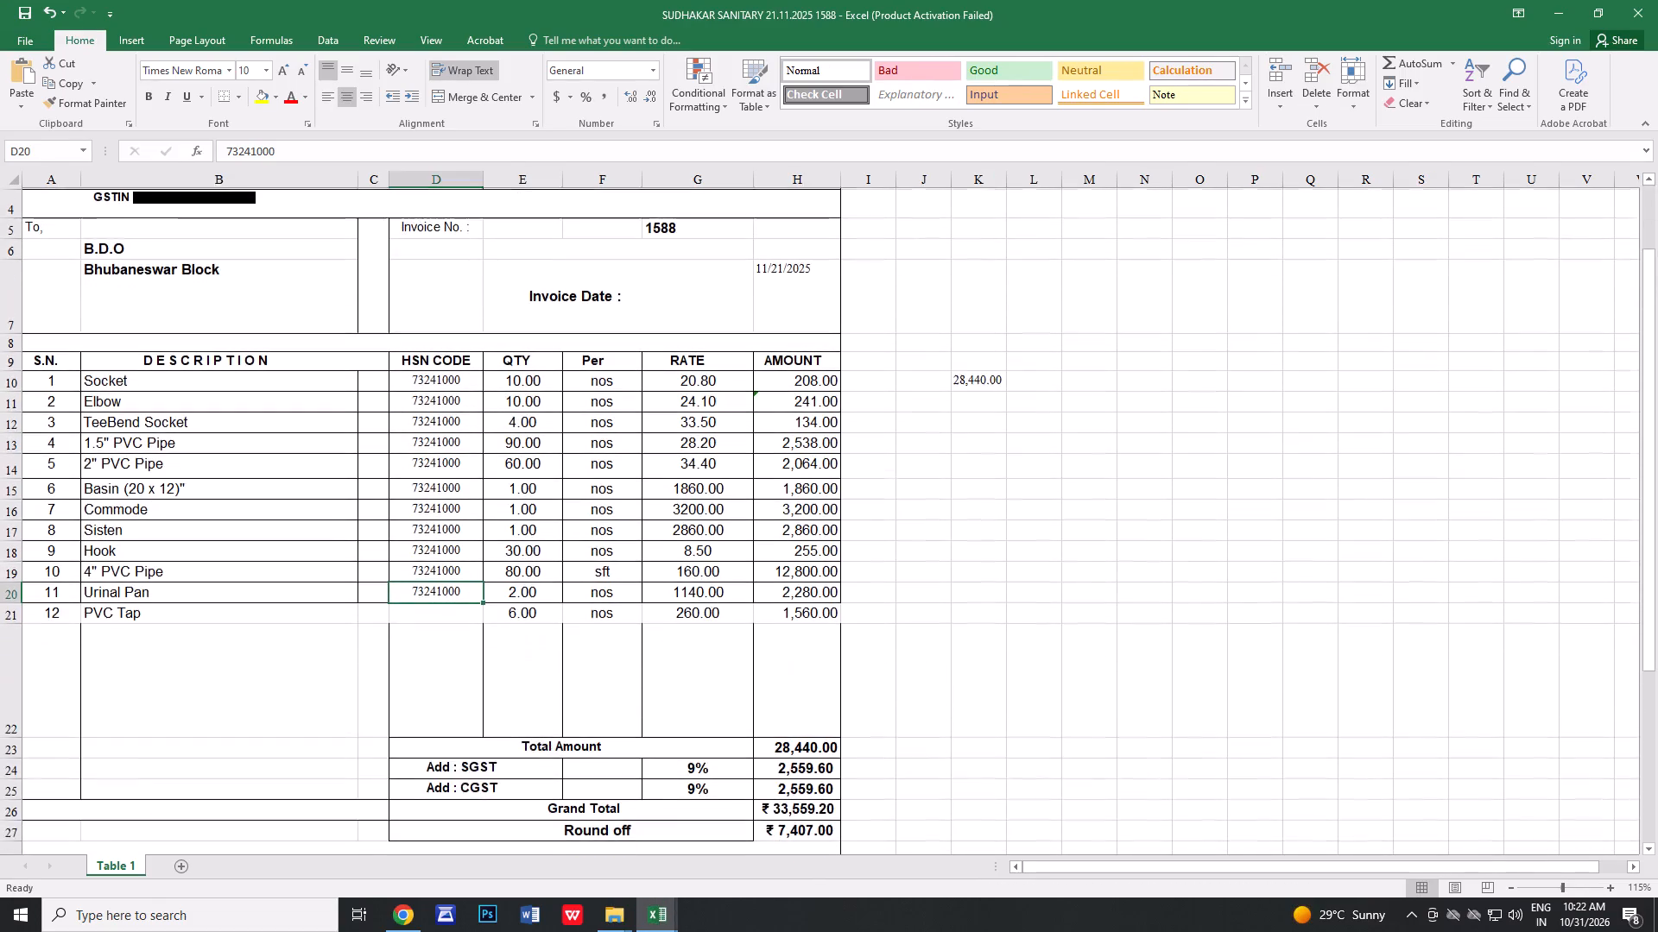
scroll(1057, 603, down, 1)
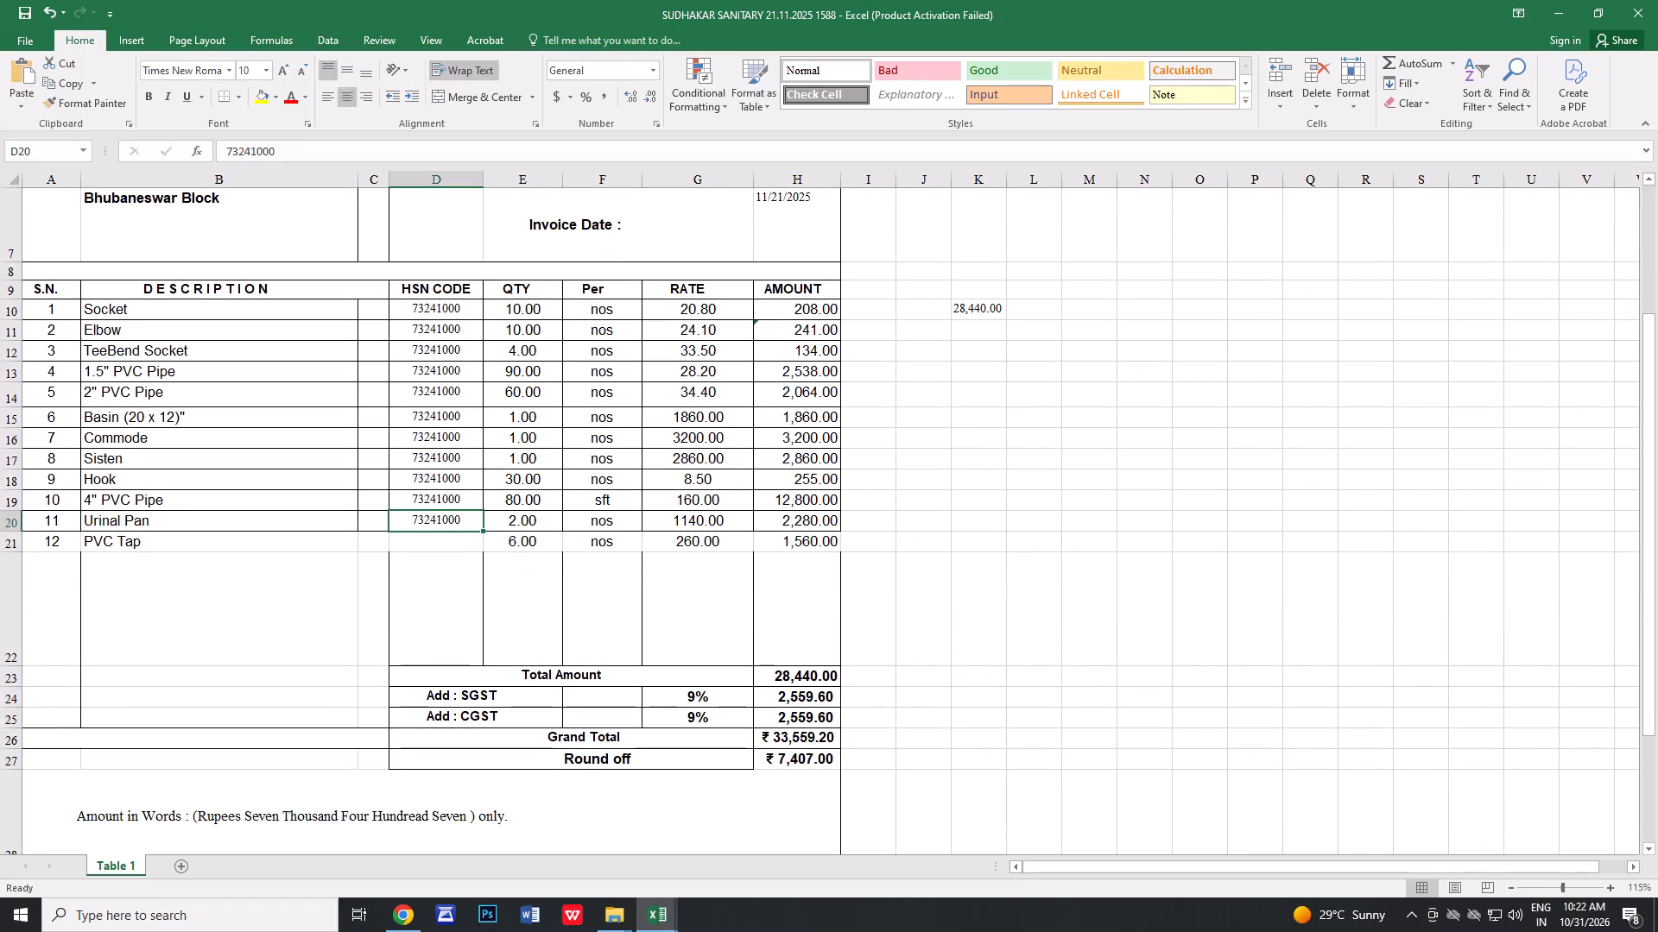
click(527, 314)
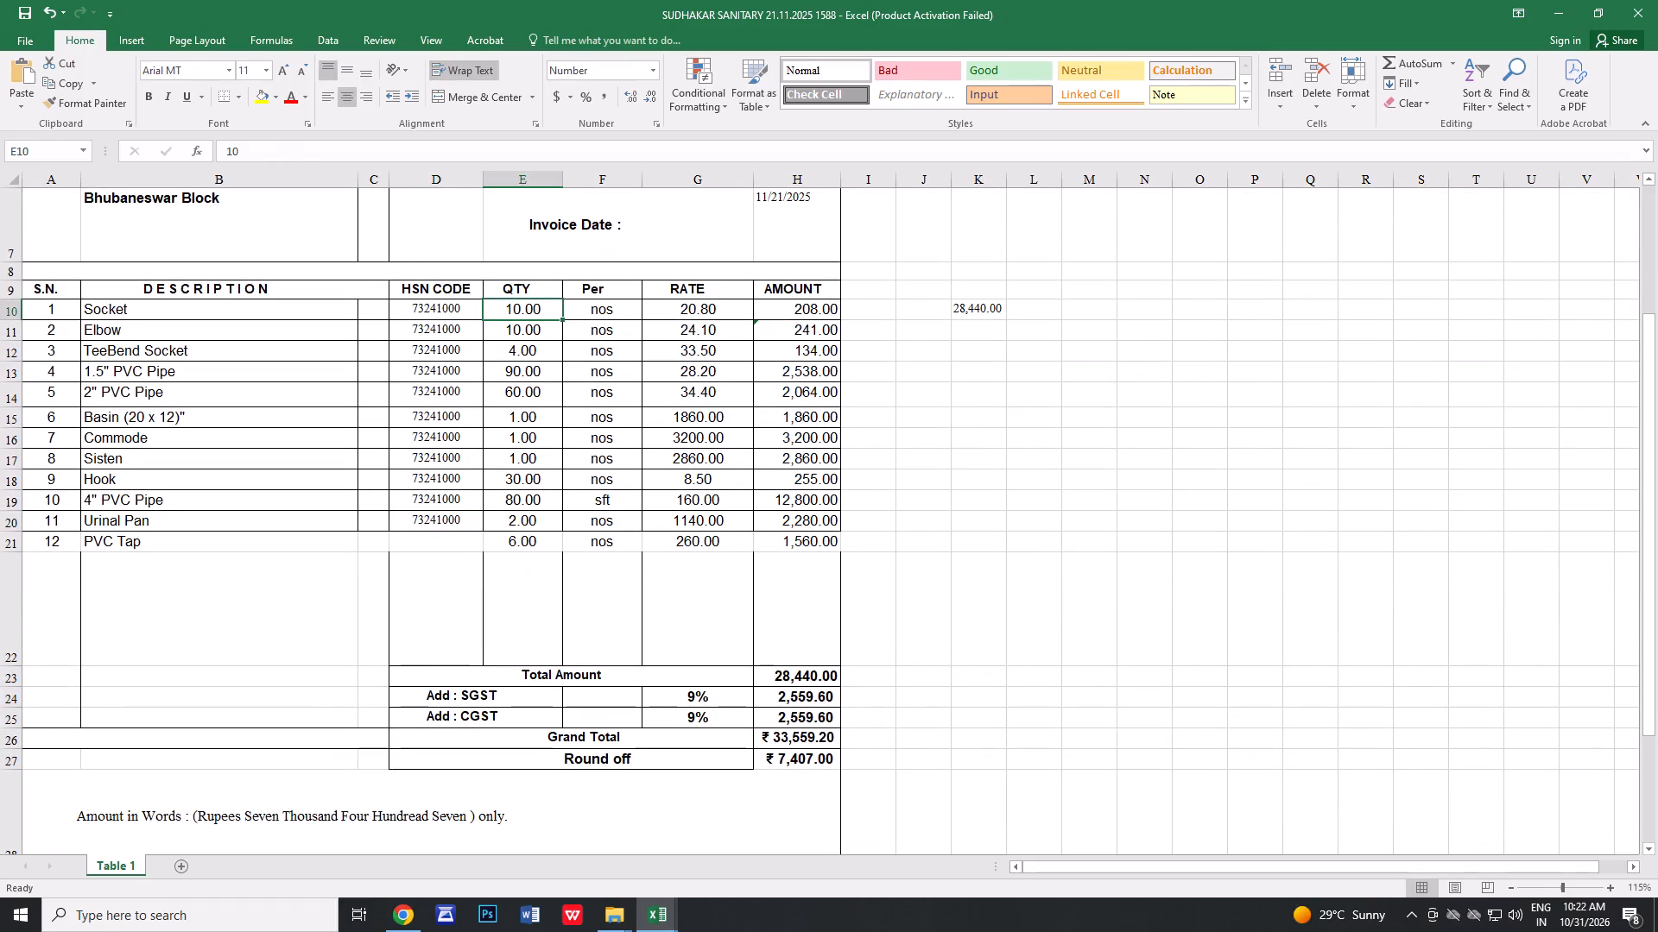
key(5)
key(Down)
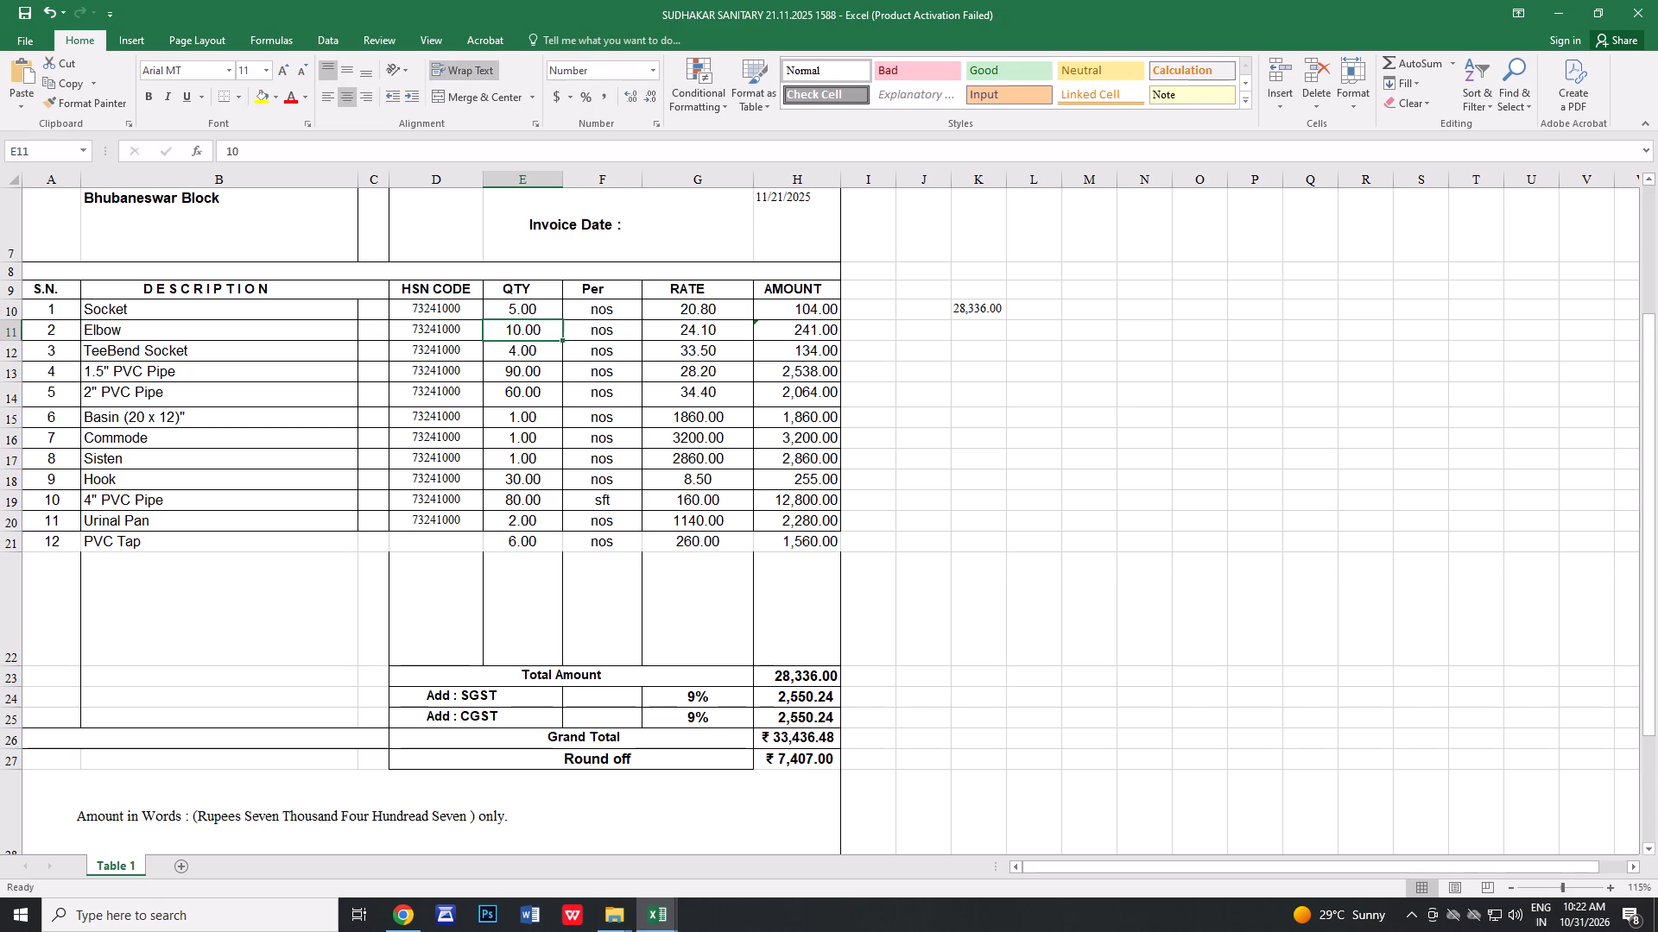
key(5)
key(Down)
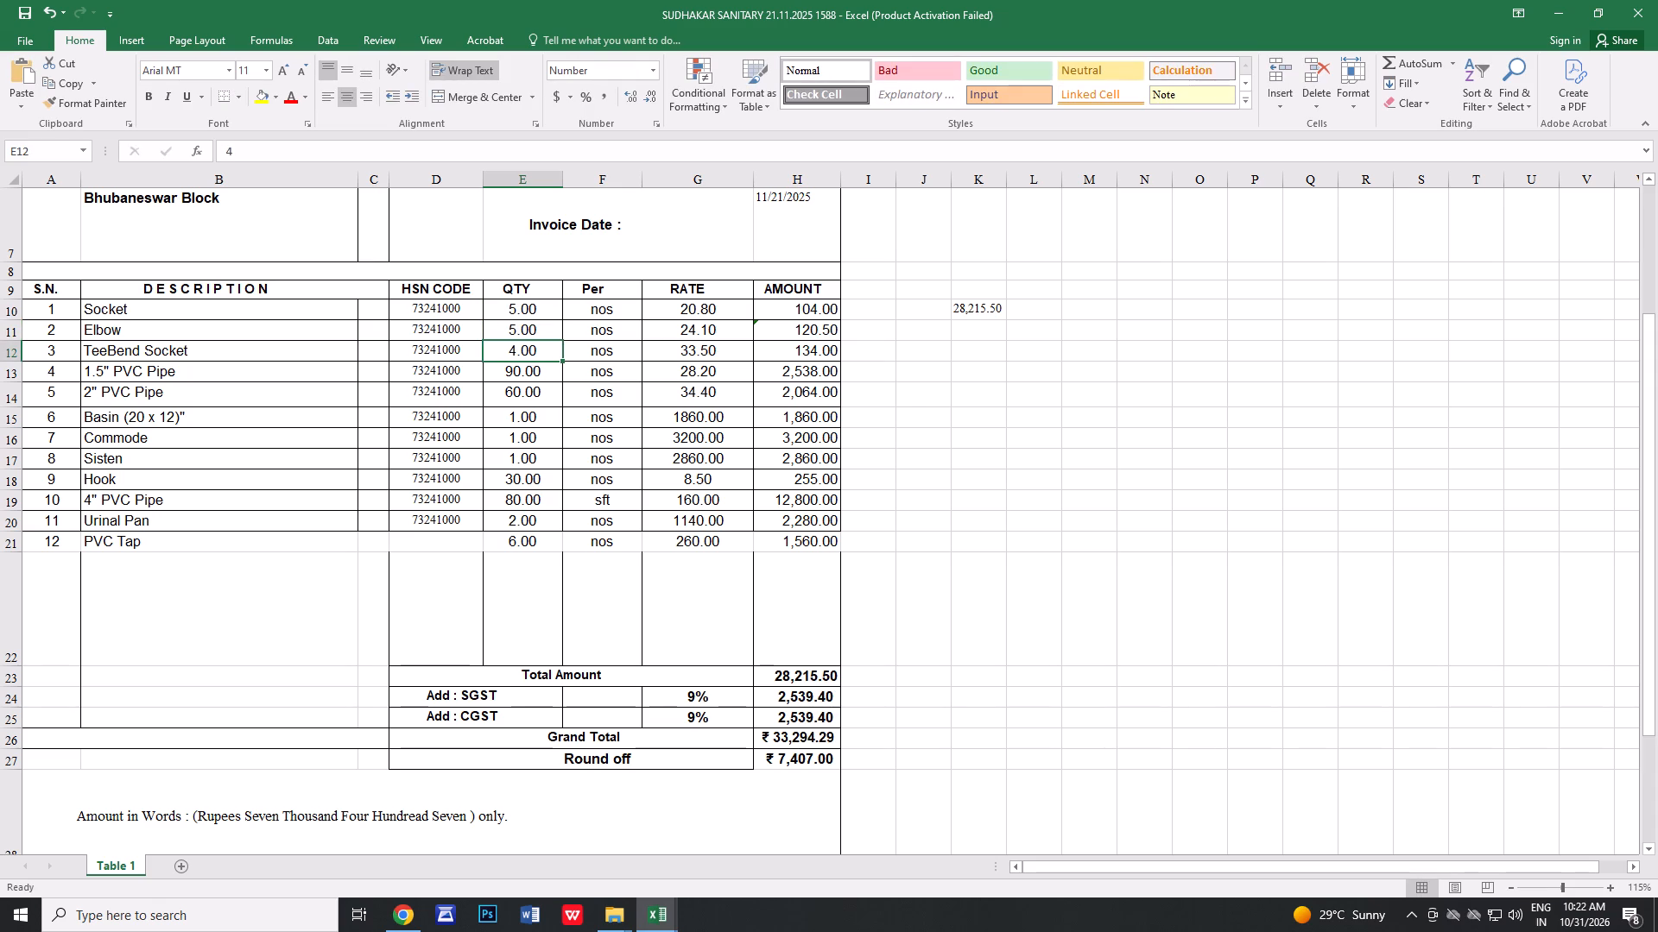
key(3)
key(Down)
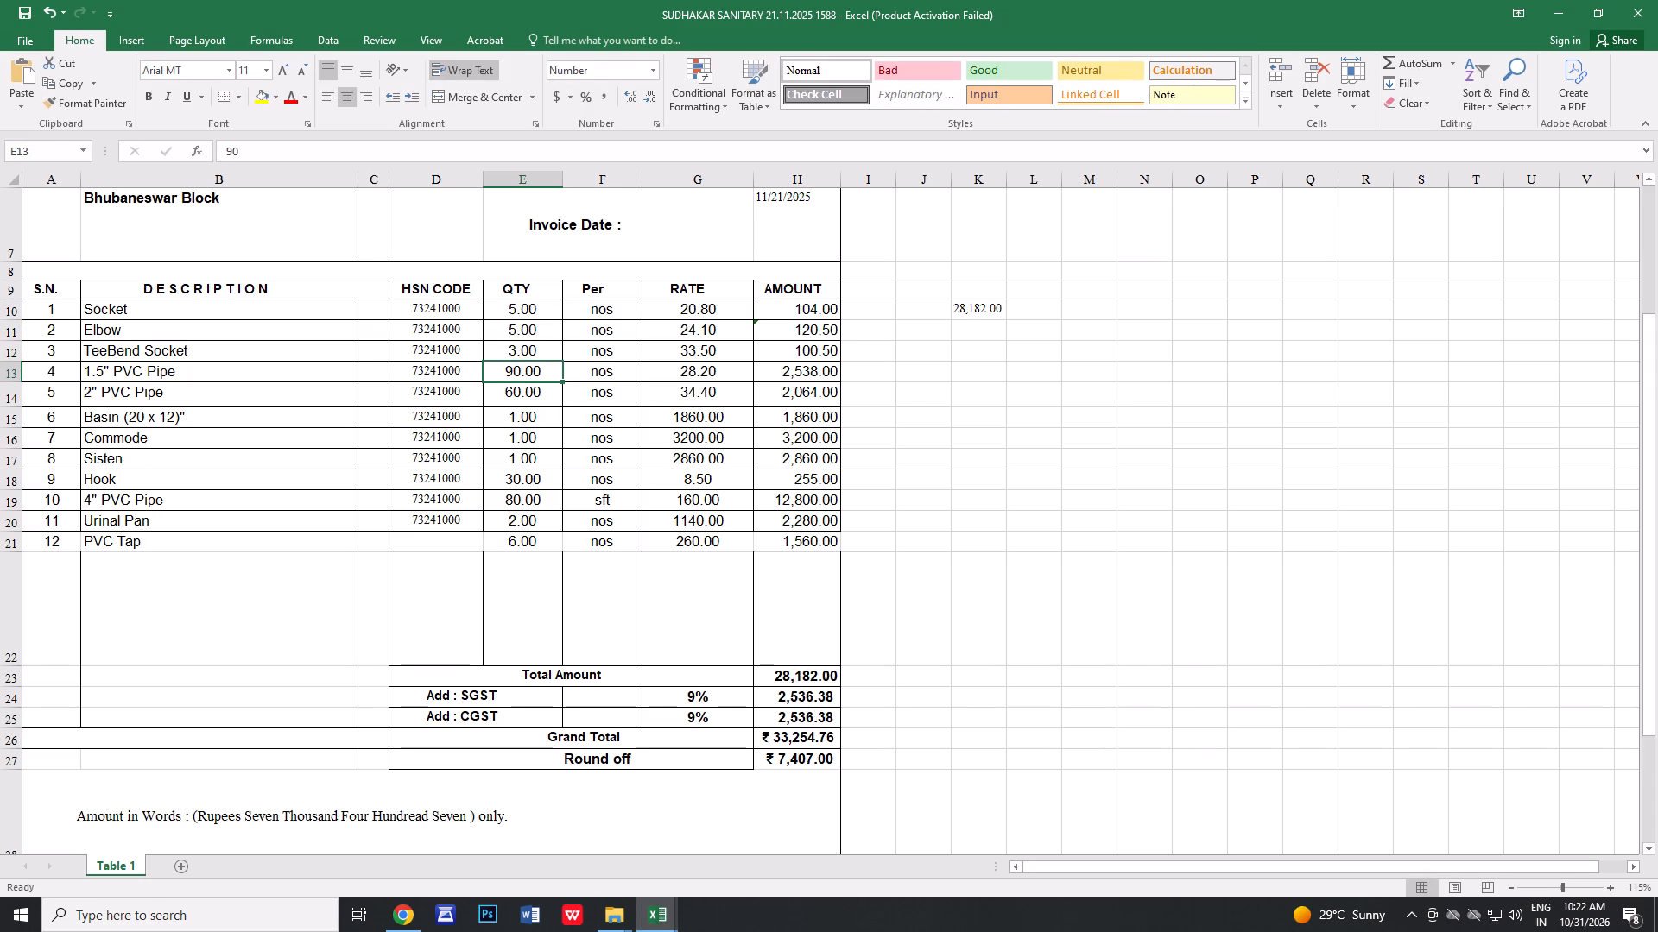
text(46)
key(Down)
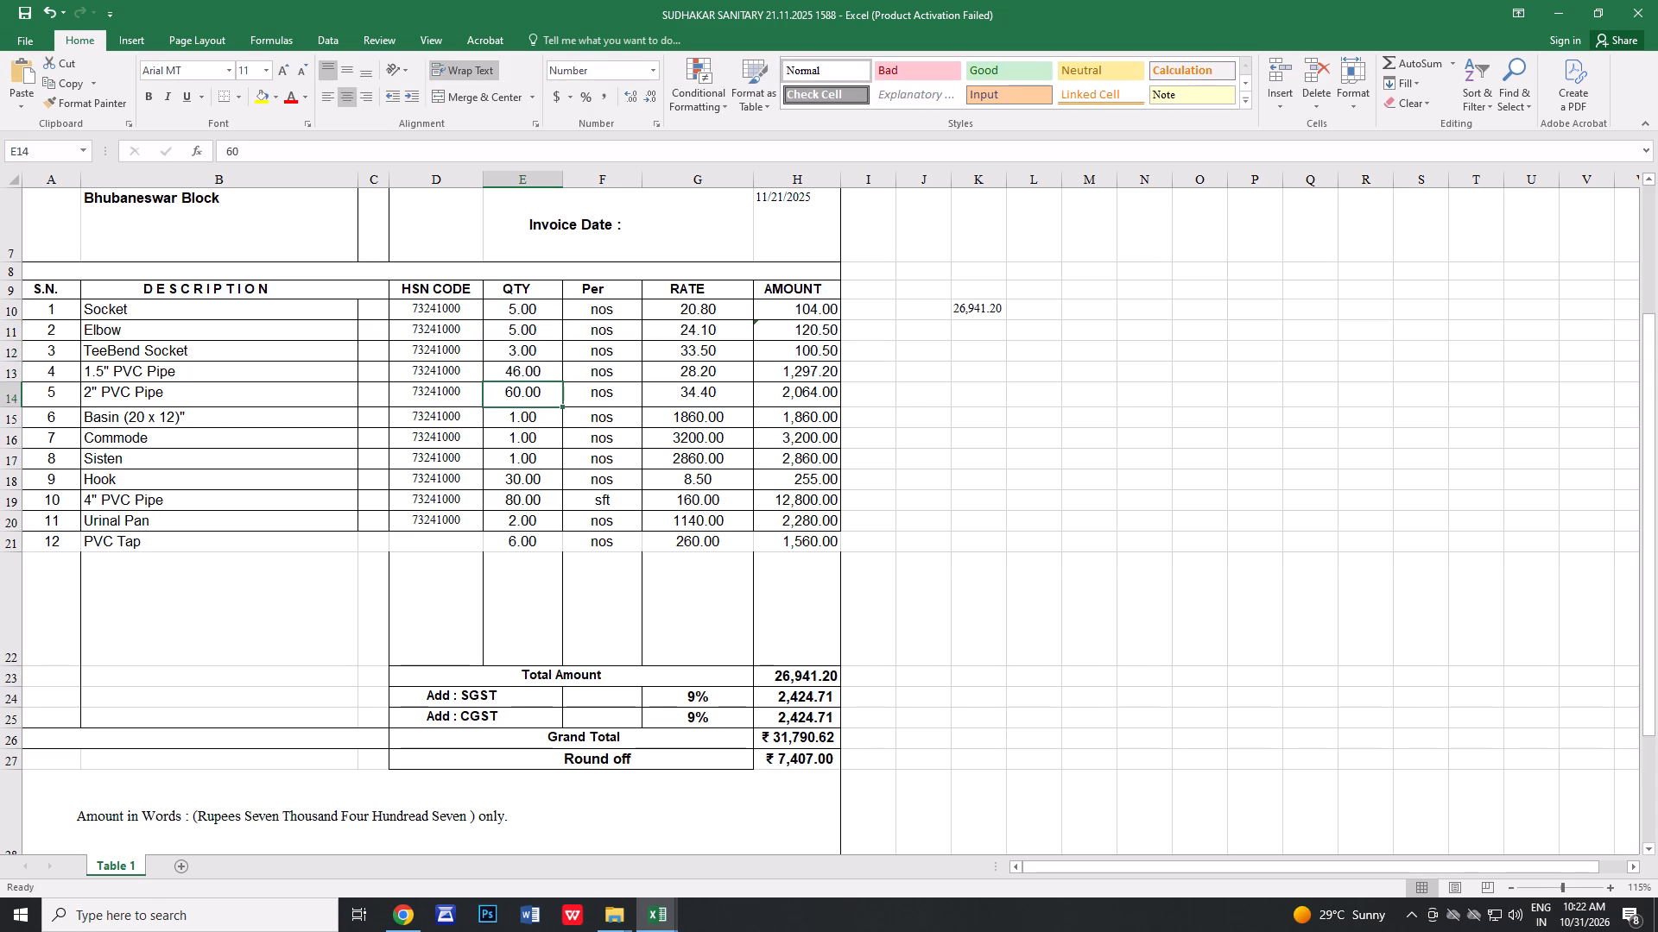
text(30)
key(Down)
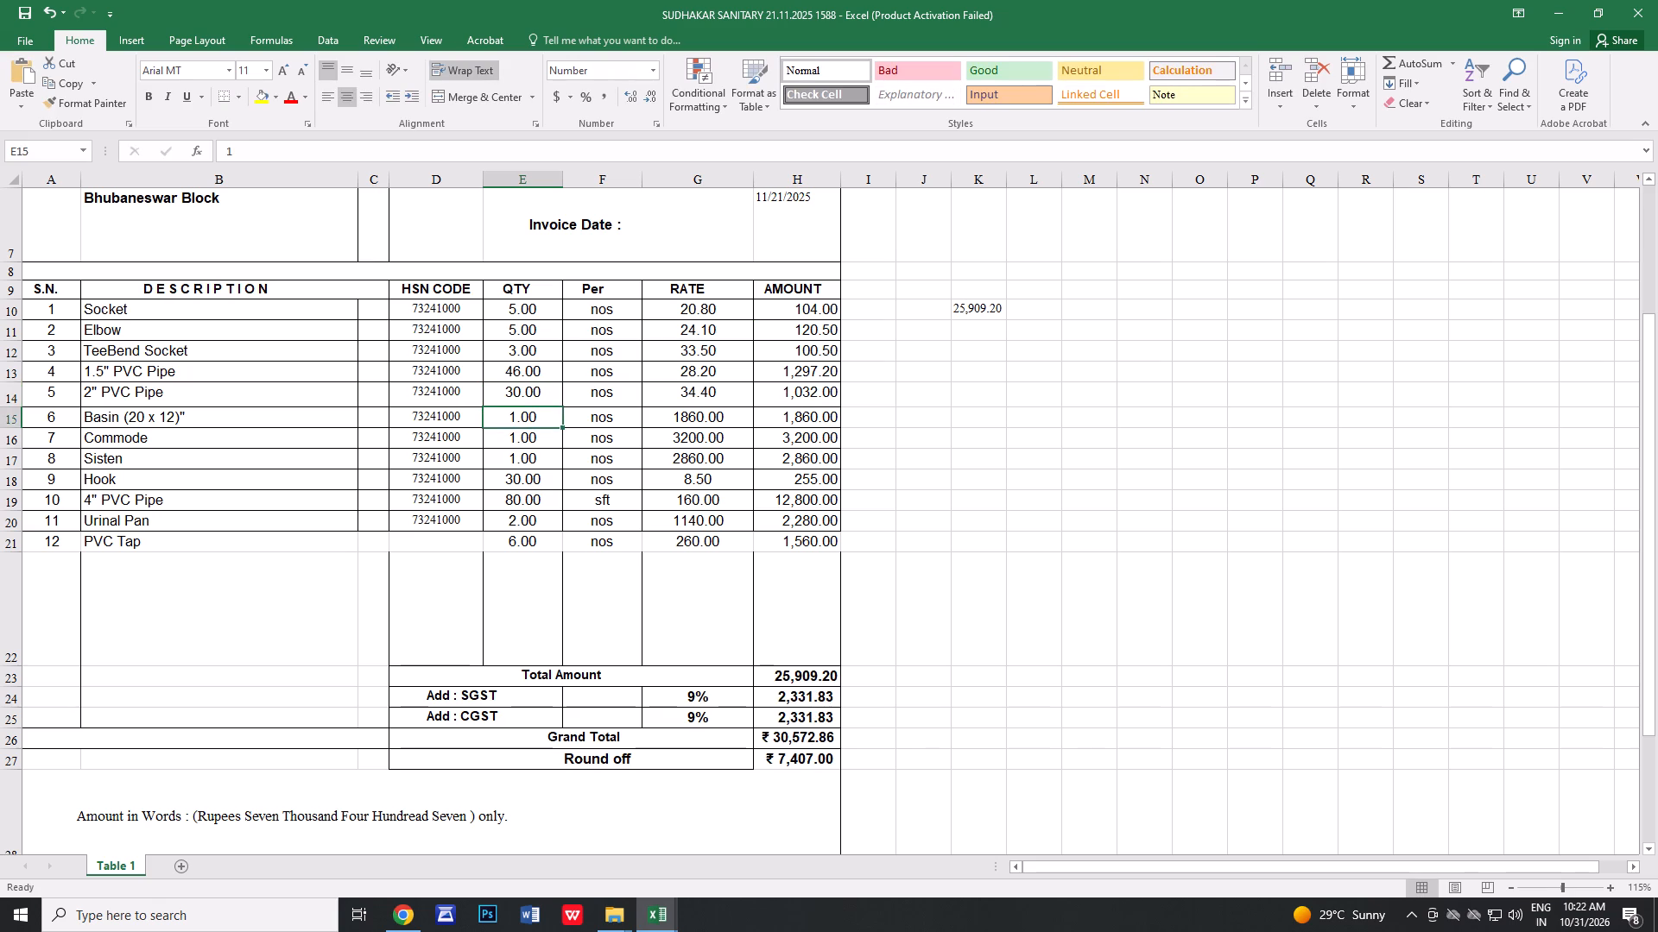
Set the quantities of Hook to 15, 4" PVC Pipe to 40 and PVC Tap to 3.
key(Down)
key(Down)
key(Down)
text(15)
key(Down)
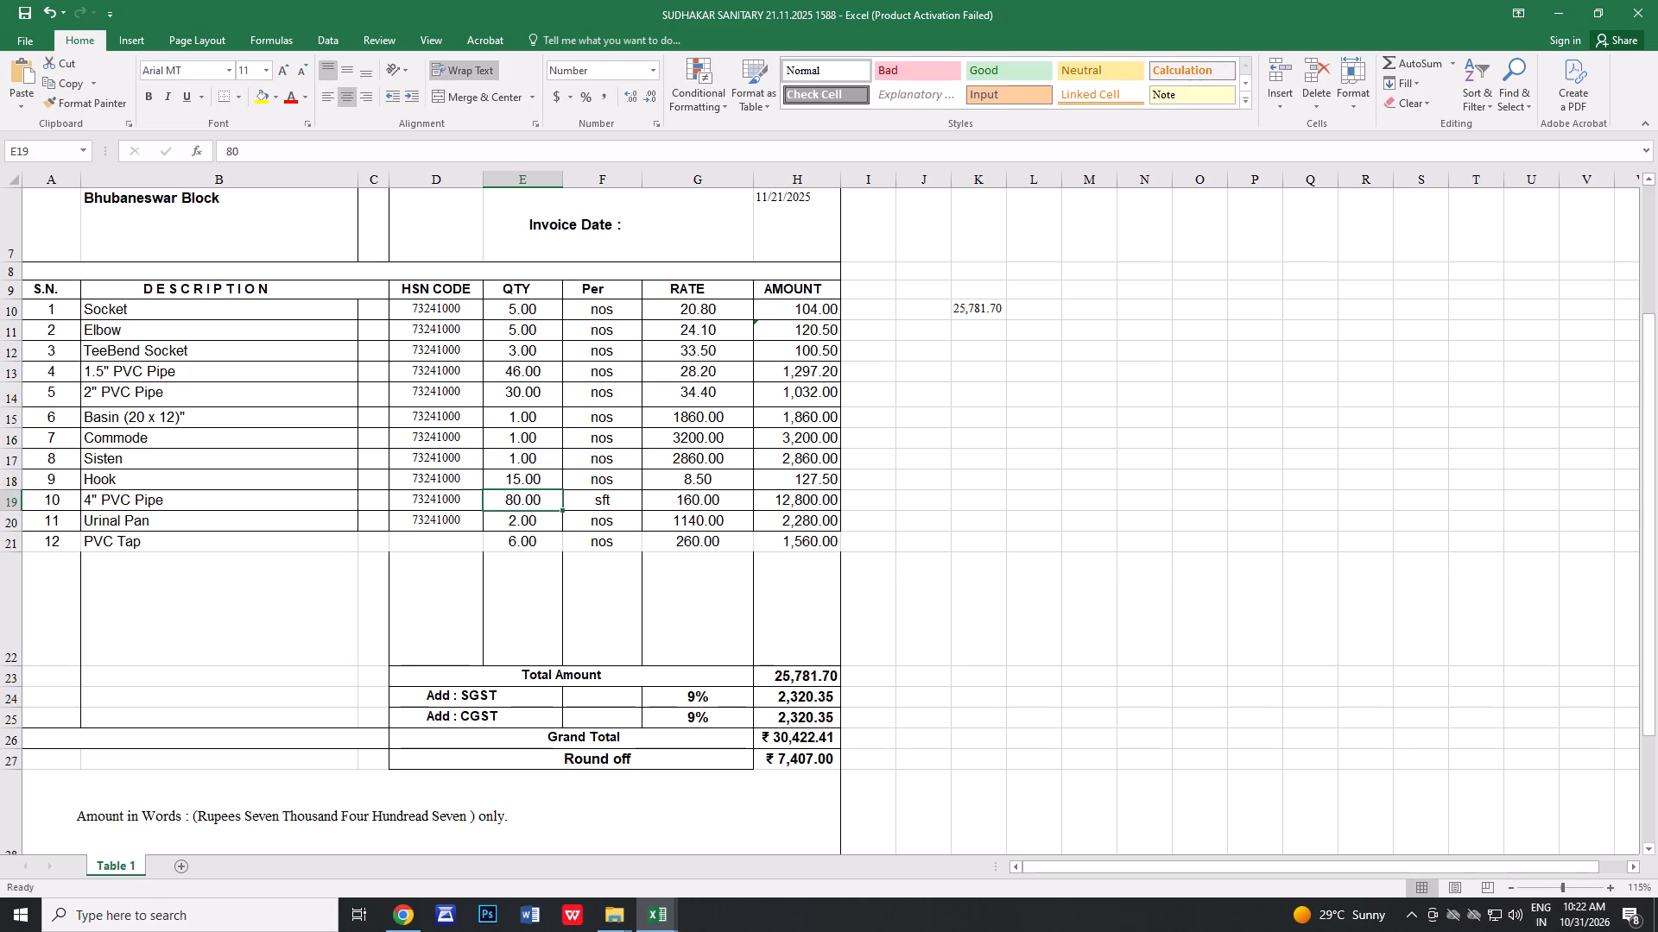
text(40)
key(Down)
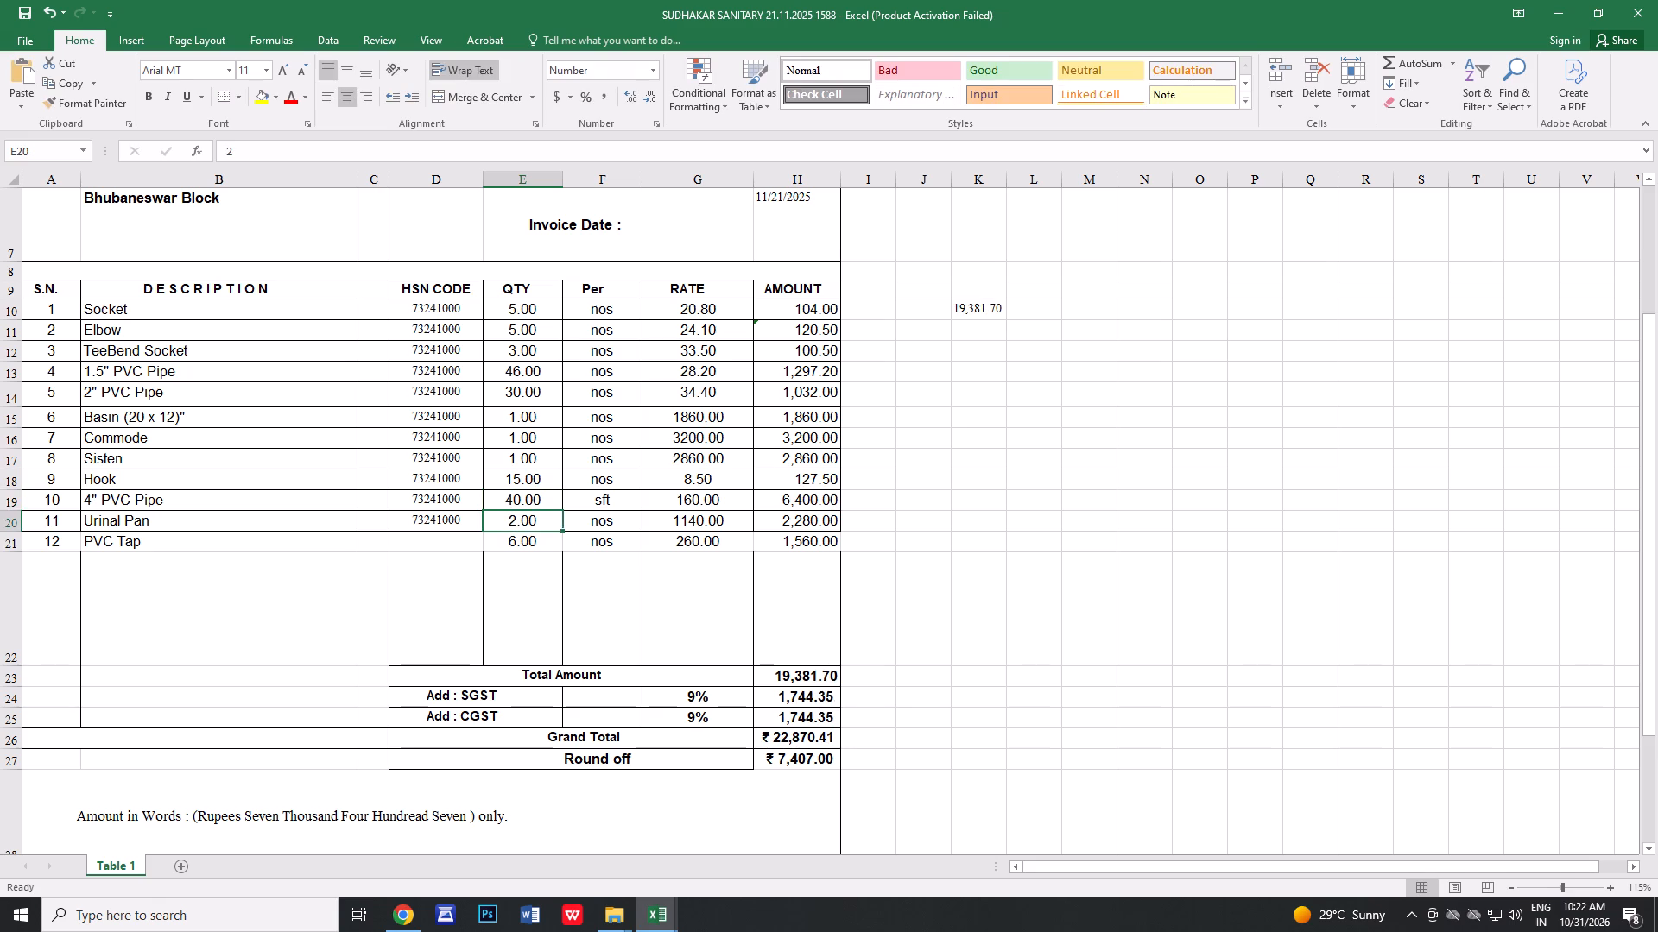
key(Down)
key(3)
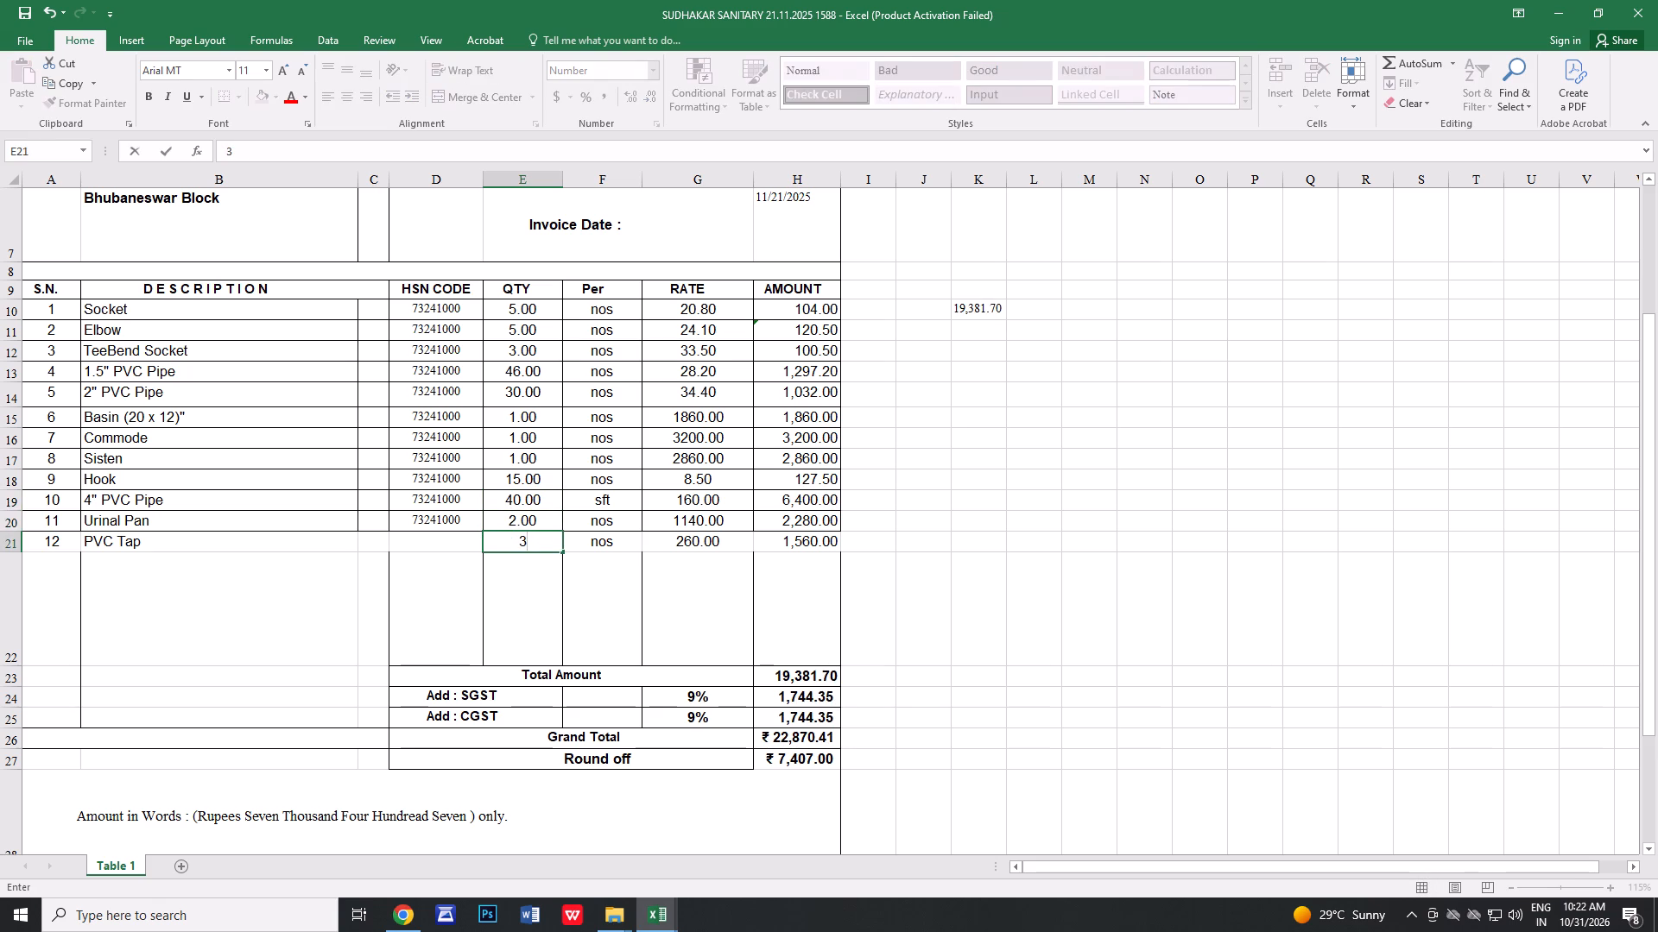
key(Up)
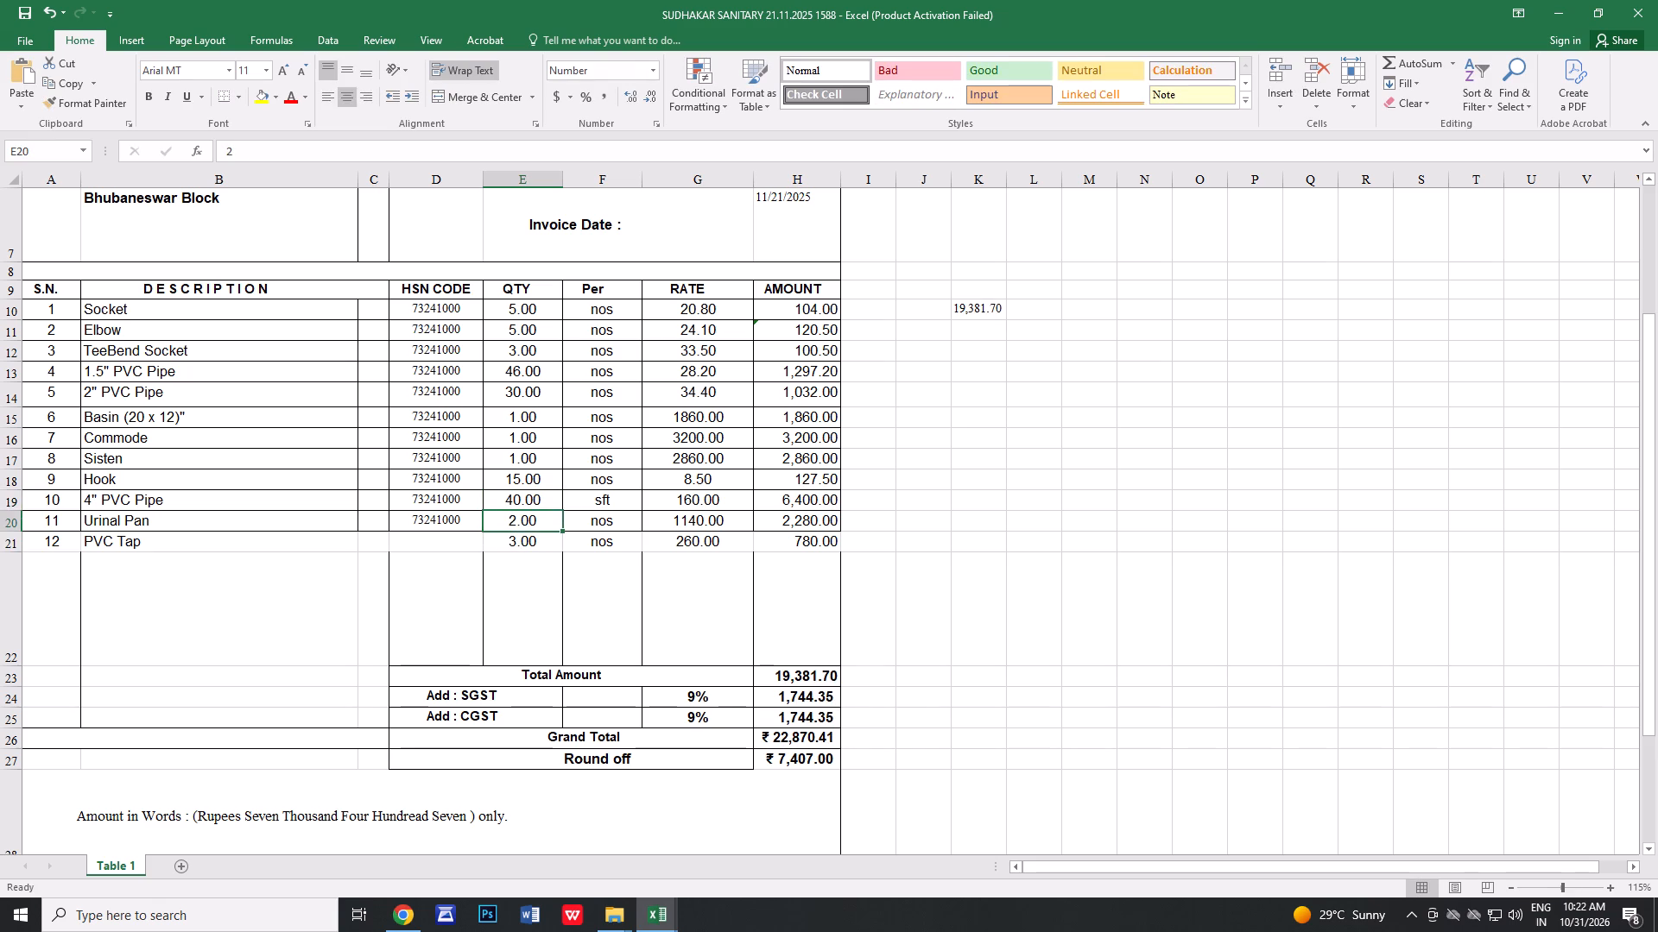
Replace the item 6 basin description with "Socket".
click(143, 426)
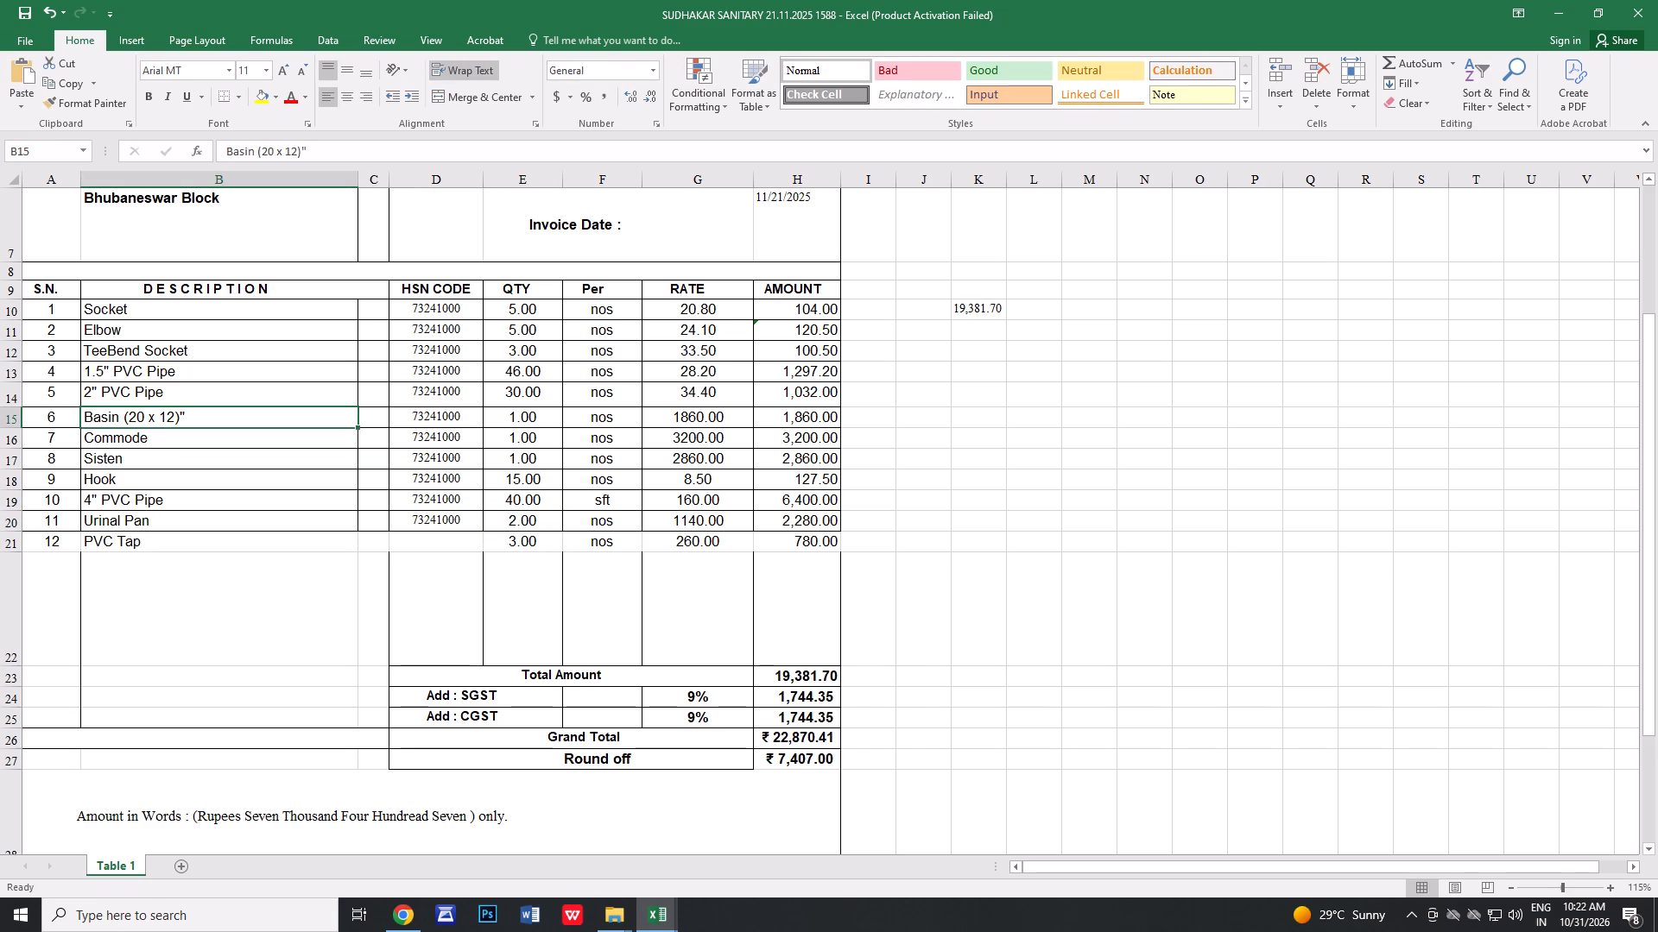
text(OCKET)
key(BackSpace)
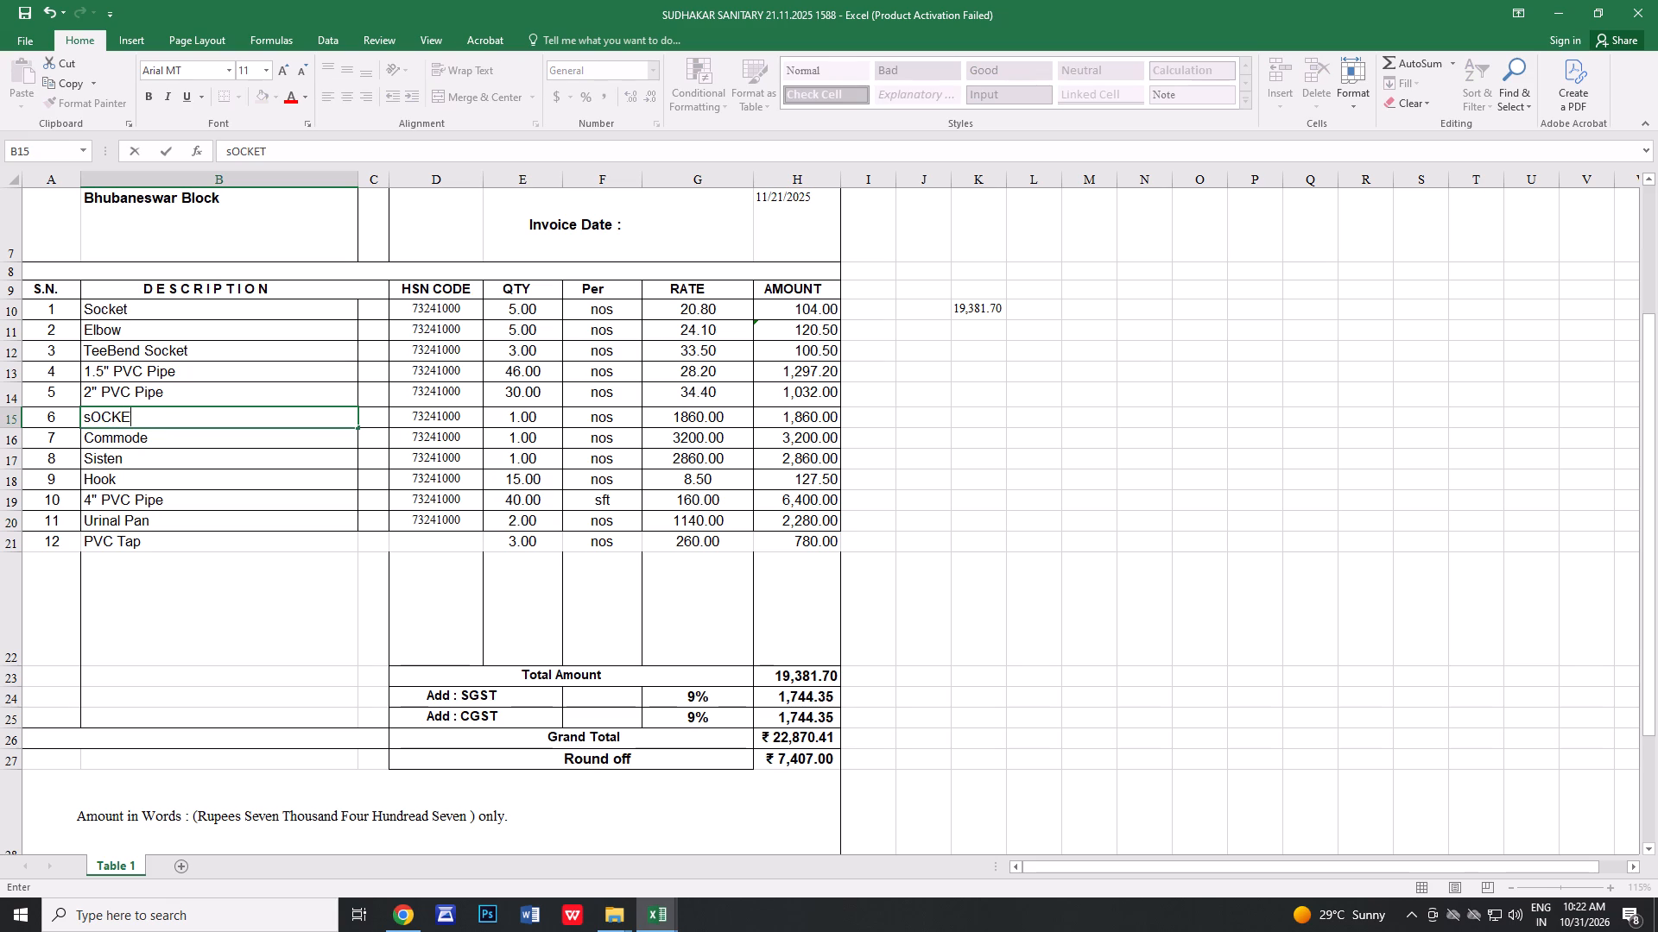
key(BackSpace)
key(BackSpace)
key(BackSpace)
key(BackSpace)
key(BackSpace)
key(s)
key(p)
key(BackSpace)
text(ocket)
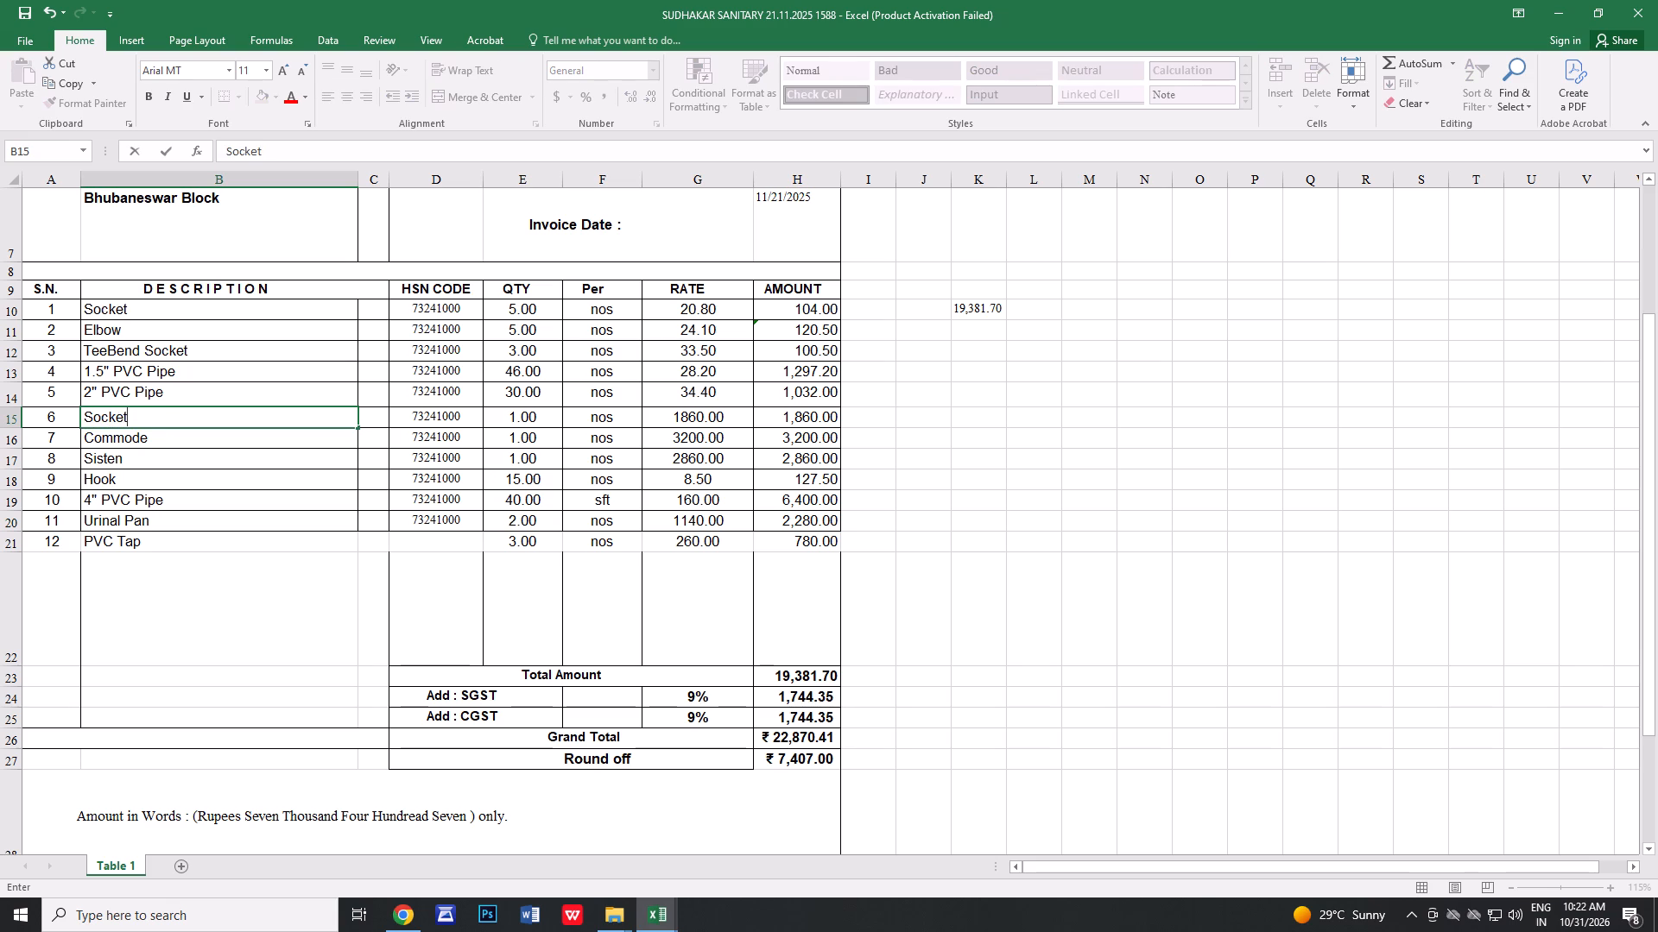
Give the item 6 Socket row a quantity of 10 and a rate of 85.
click(450, 421)
click(500, 419)
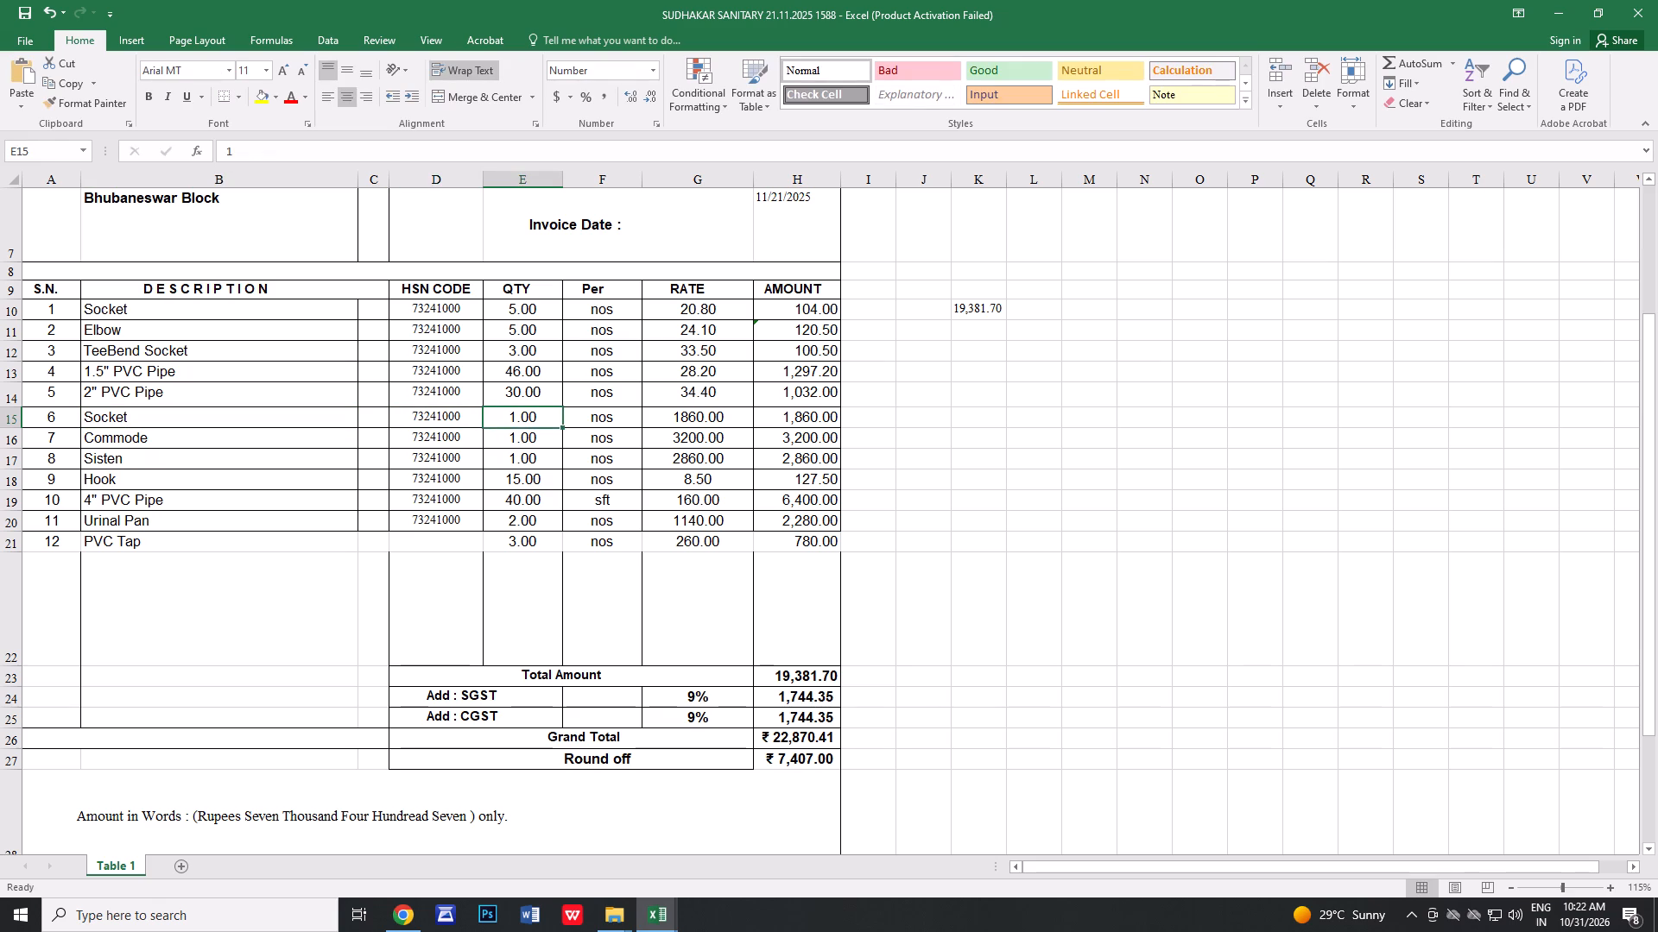
text(10)
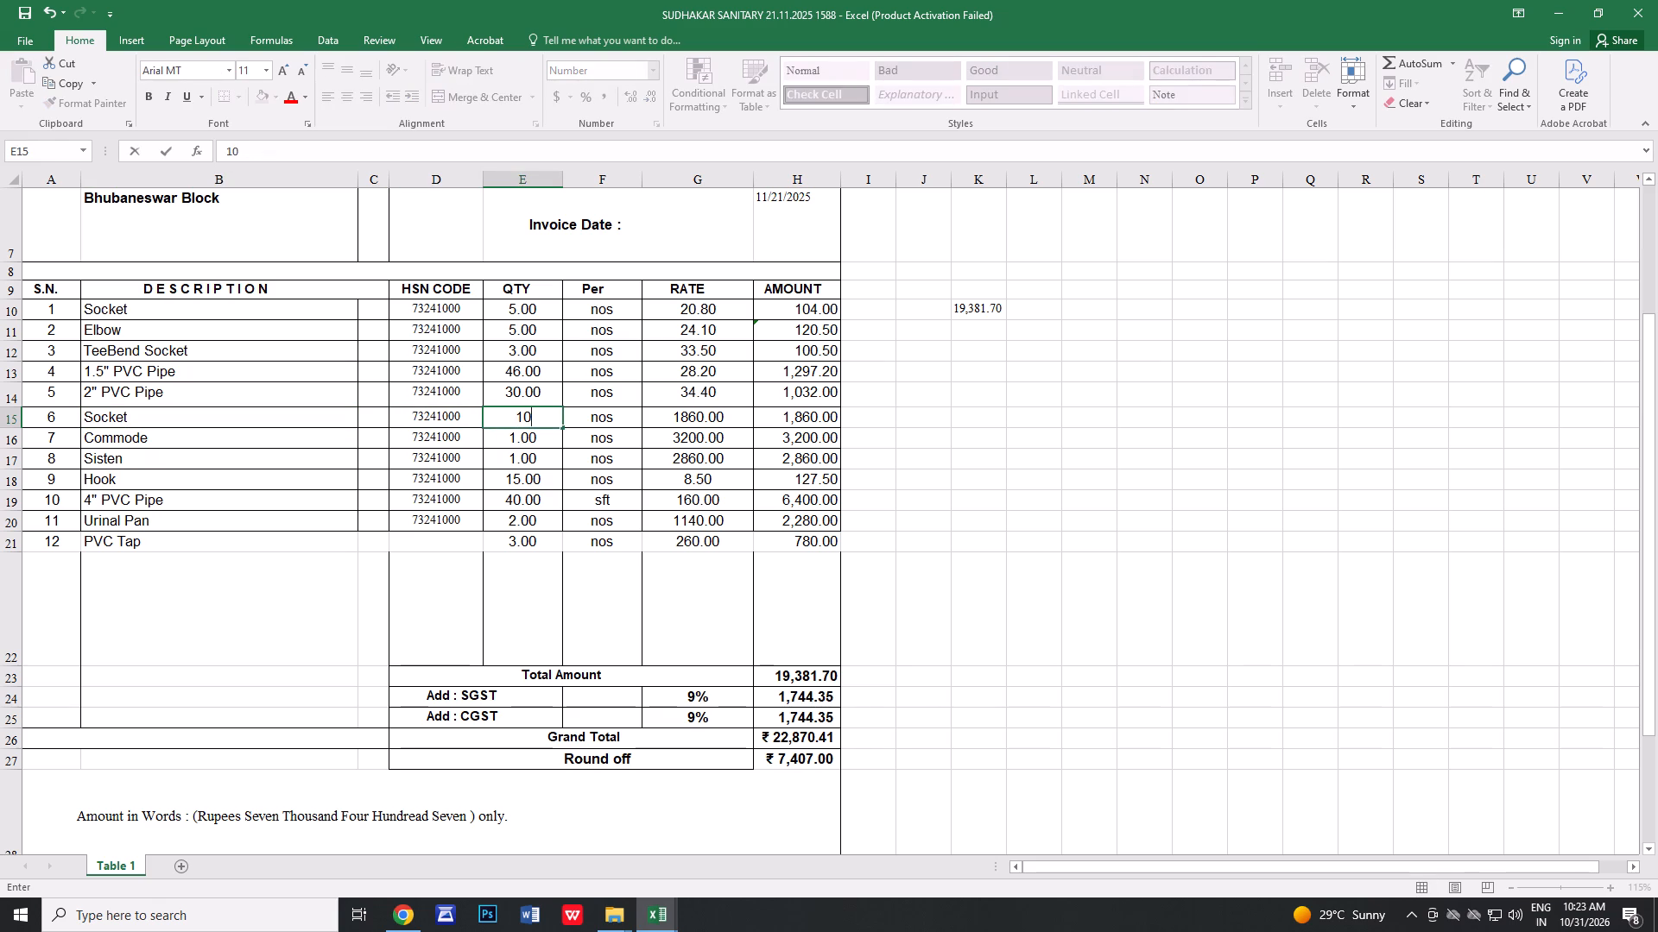
click(716, 413)
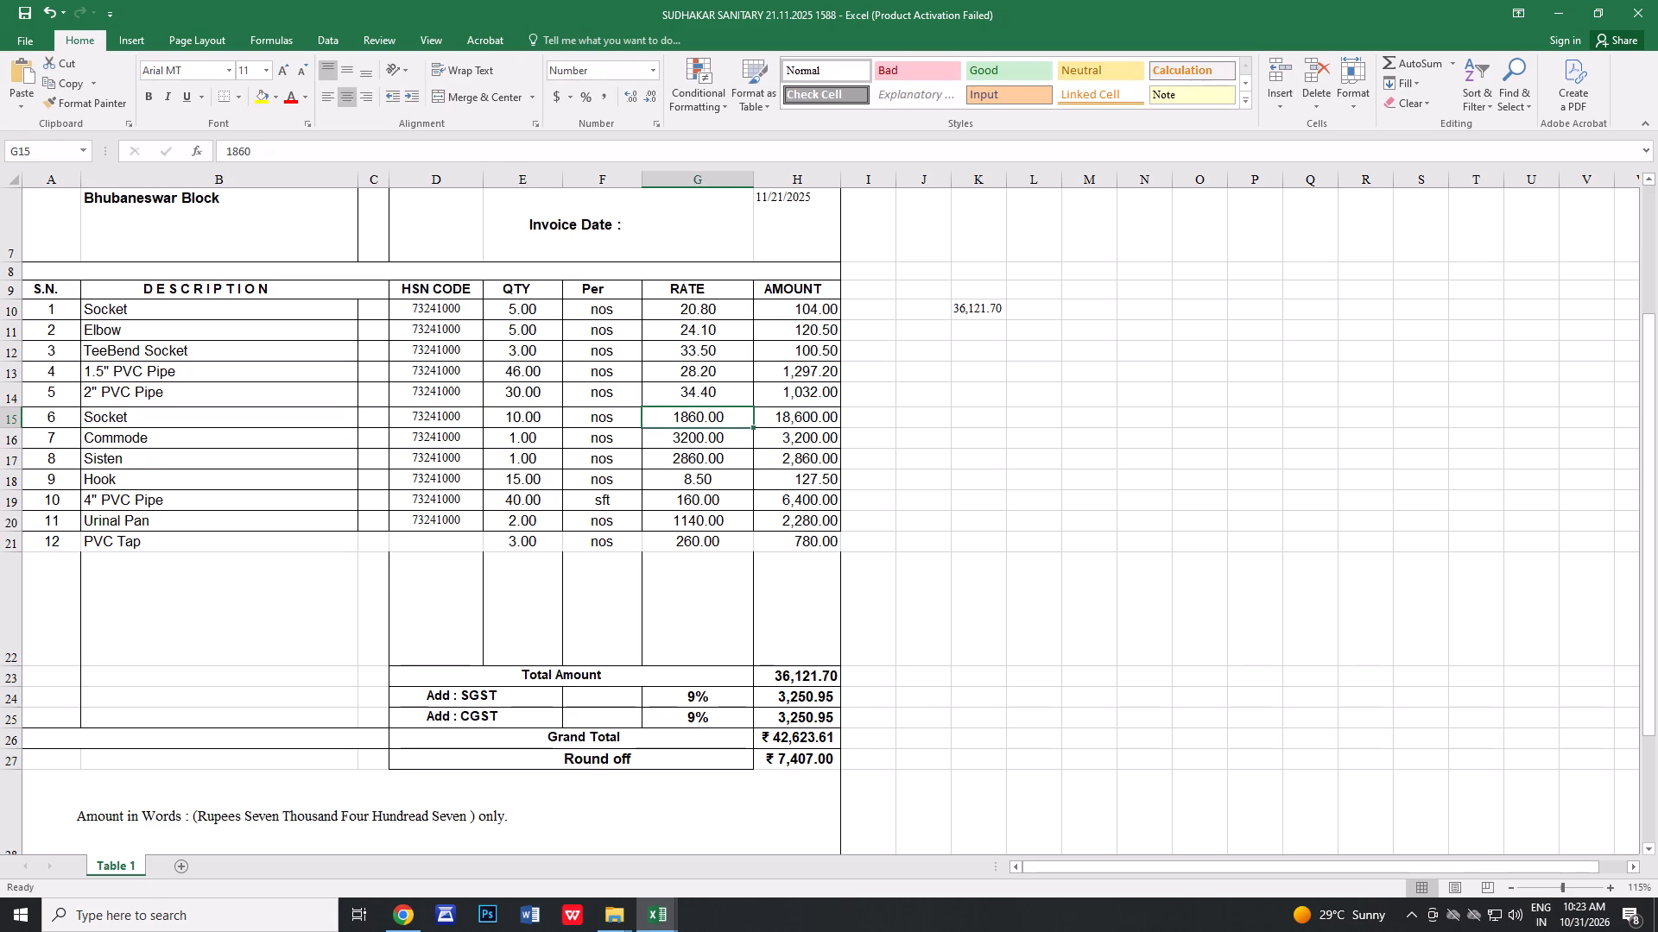
text(85)
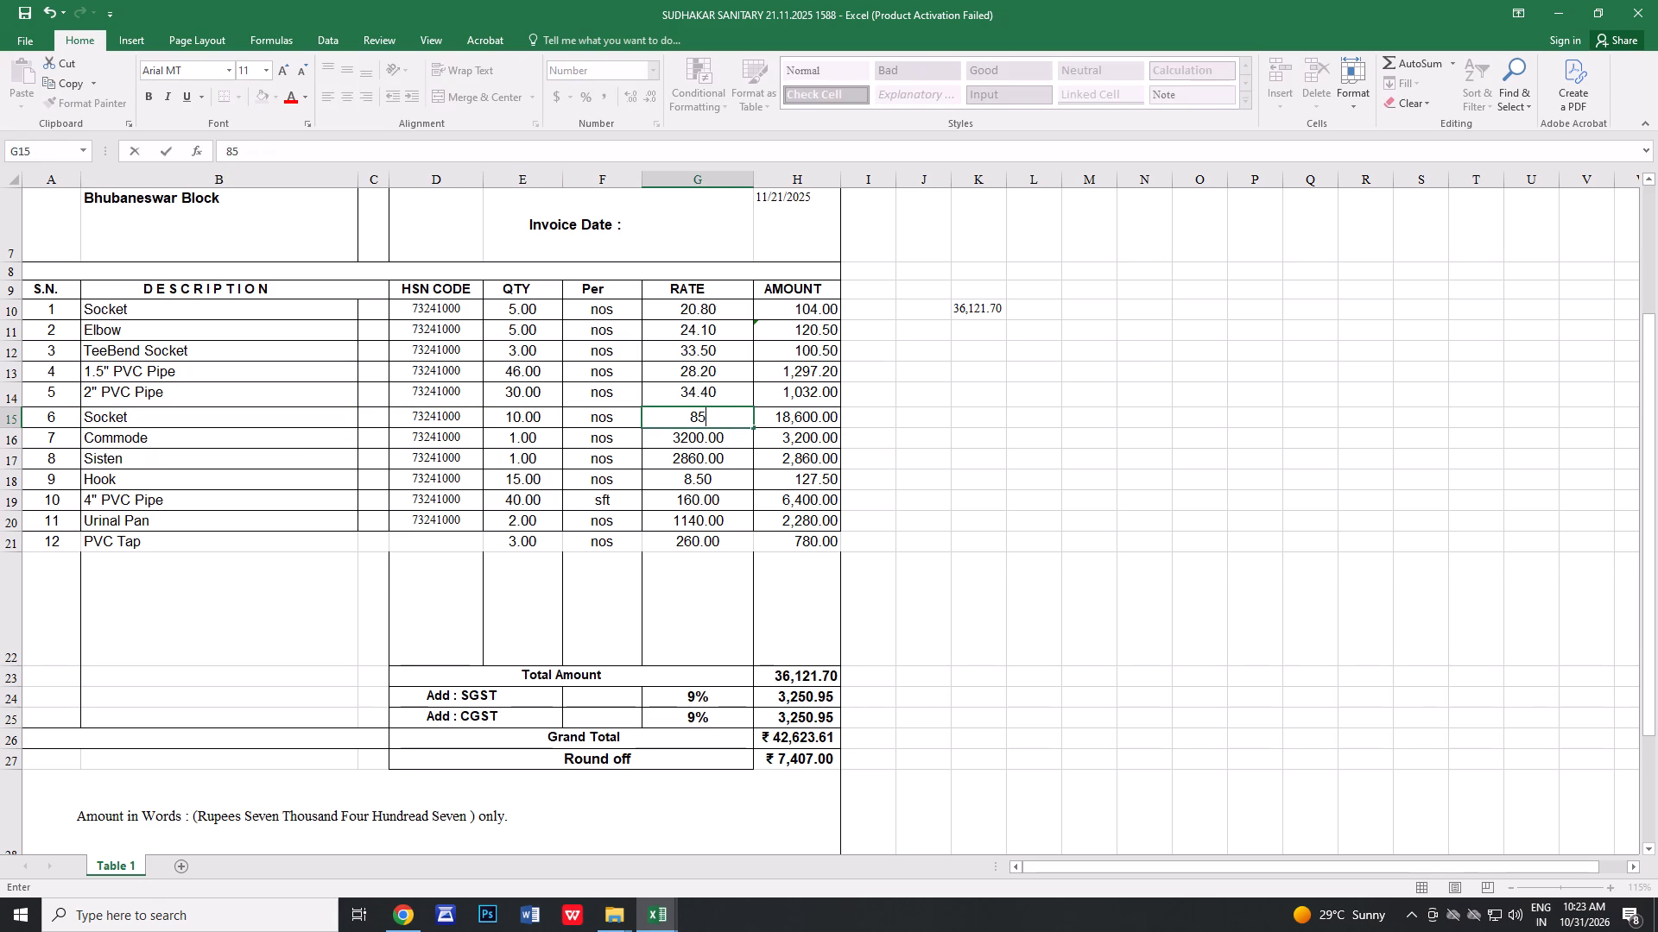
click(600, 427)
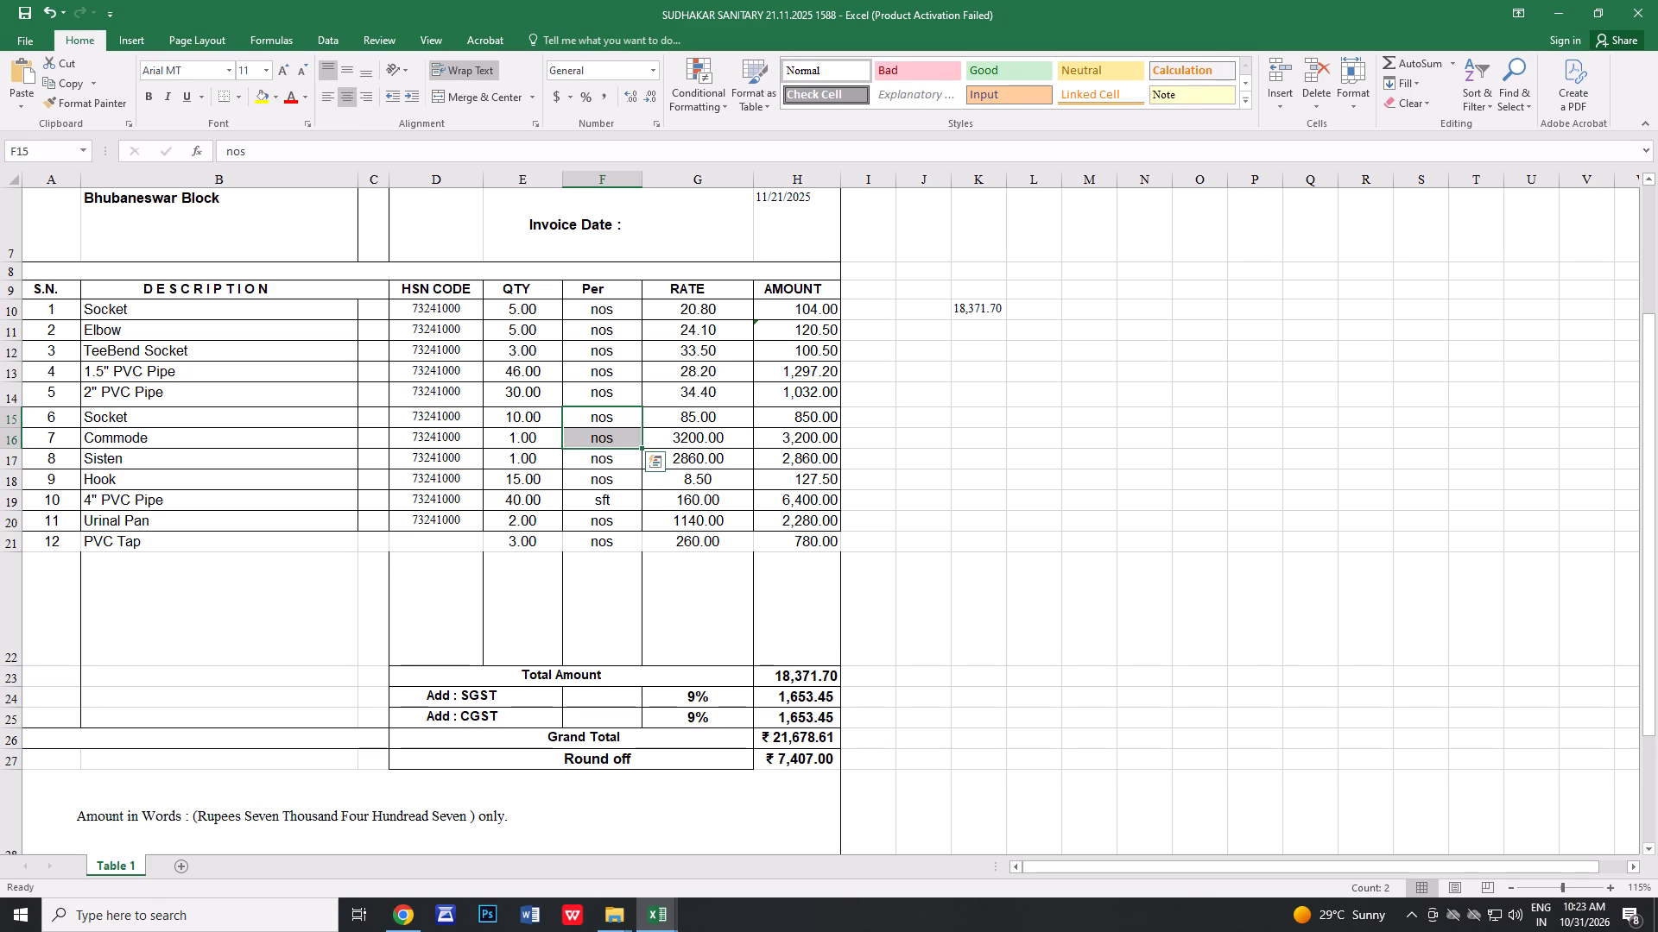
Replace the item 7 Commode description with "Tbend Socket".
click(117, 437)
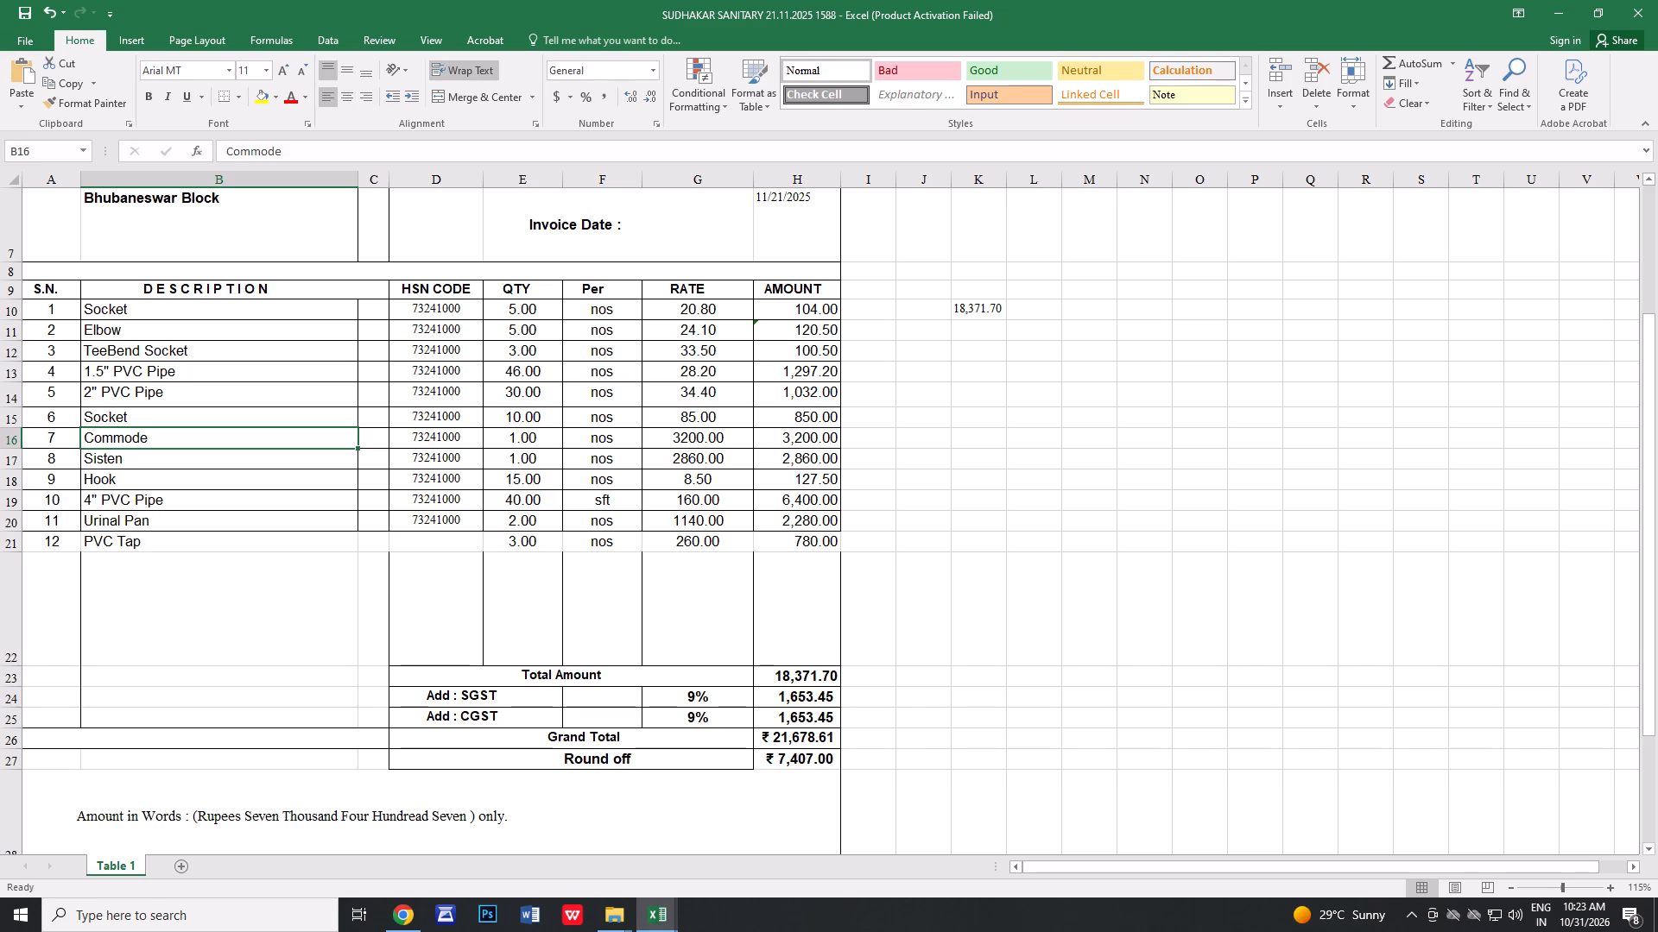
key(t)
text(bend)
key(space)
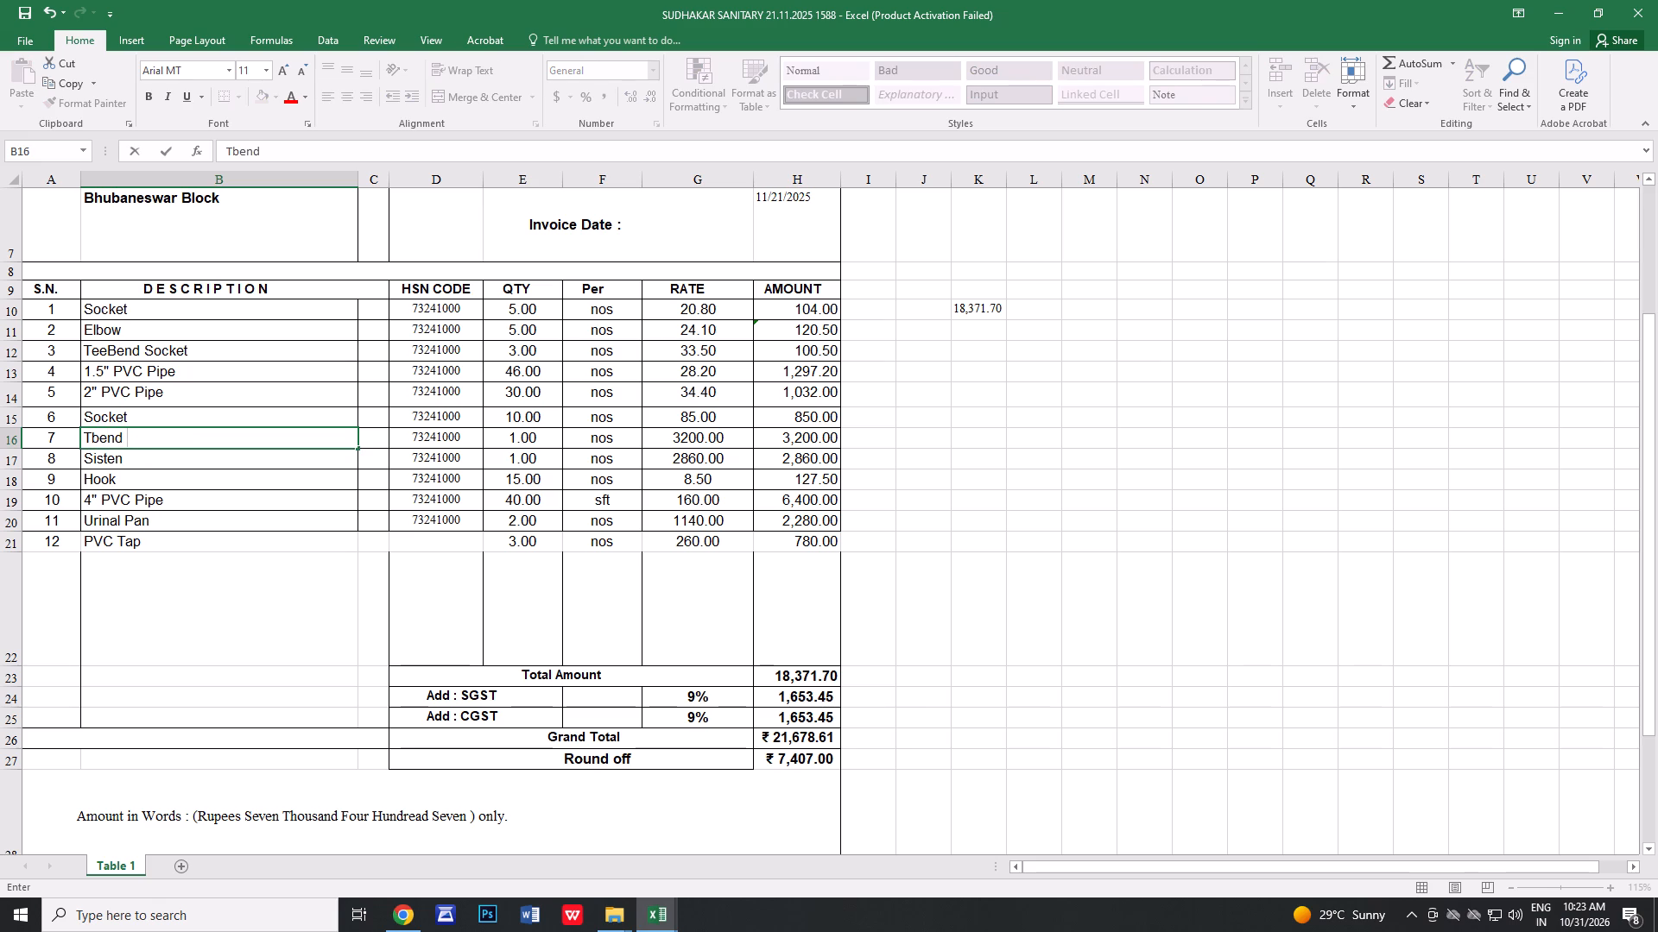
key(s)
text(ocket)
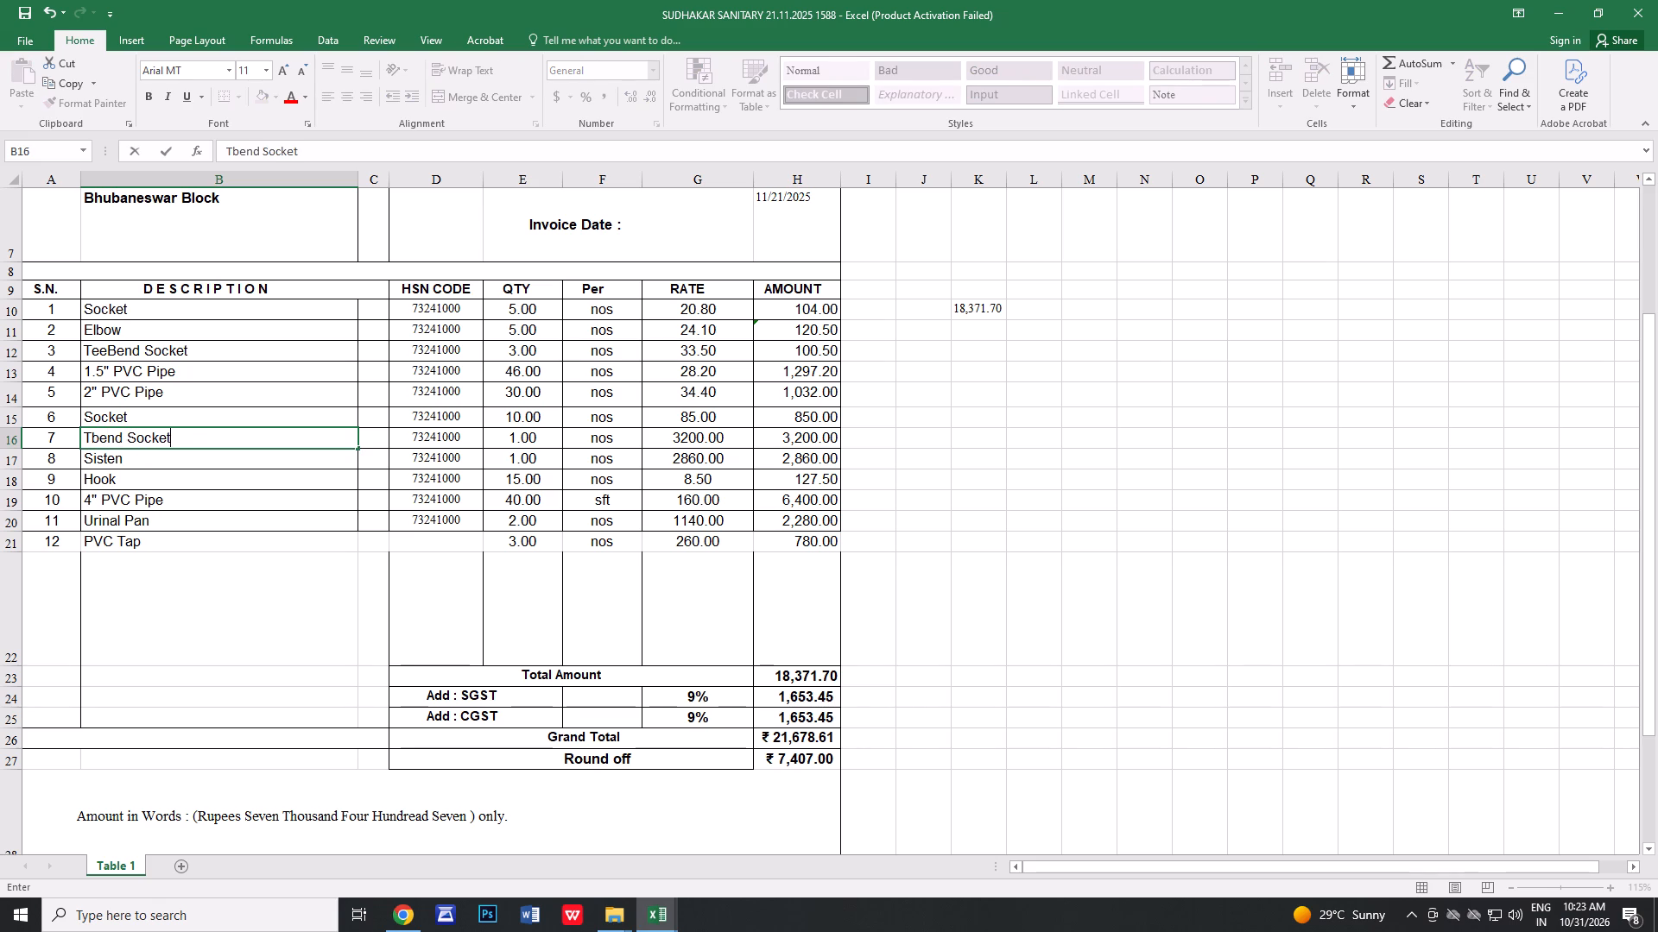
Give the item 7 Tbend Socket row a quantity of 10 and a rate of 95.
click(529, 439)
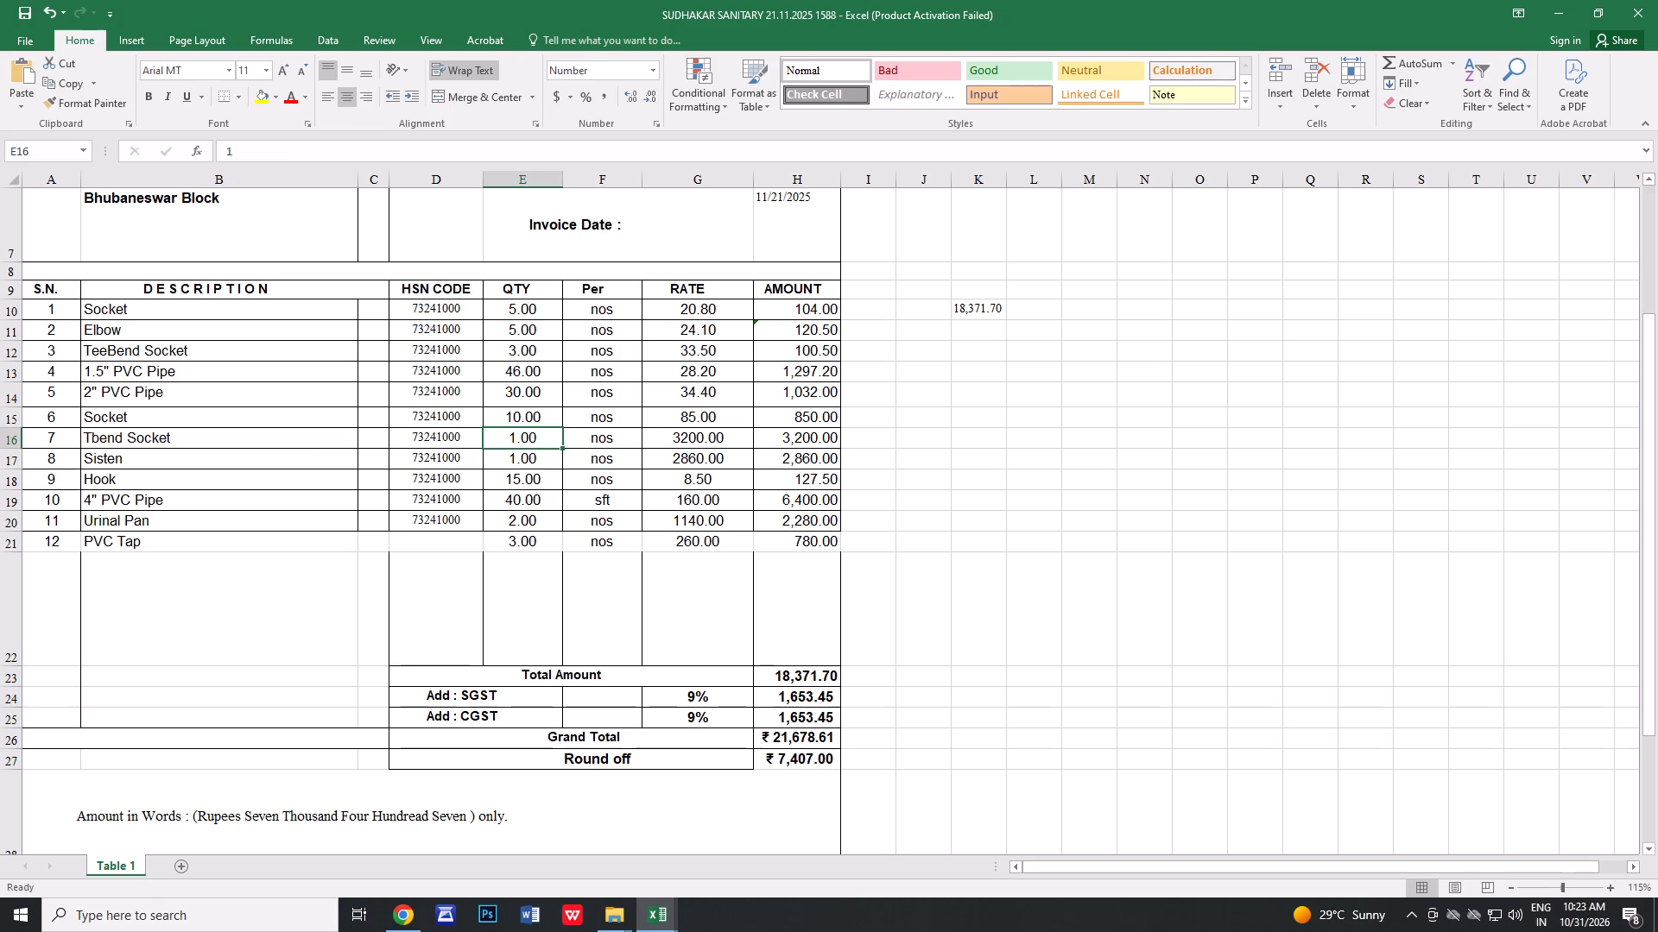
text(10)
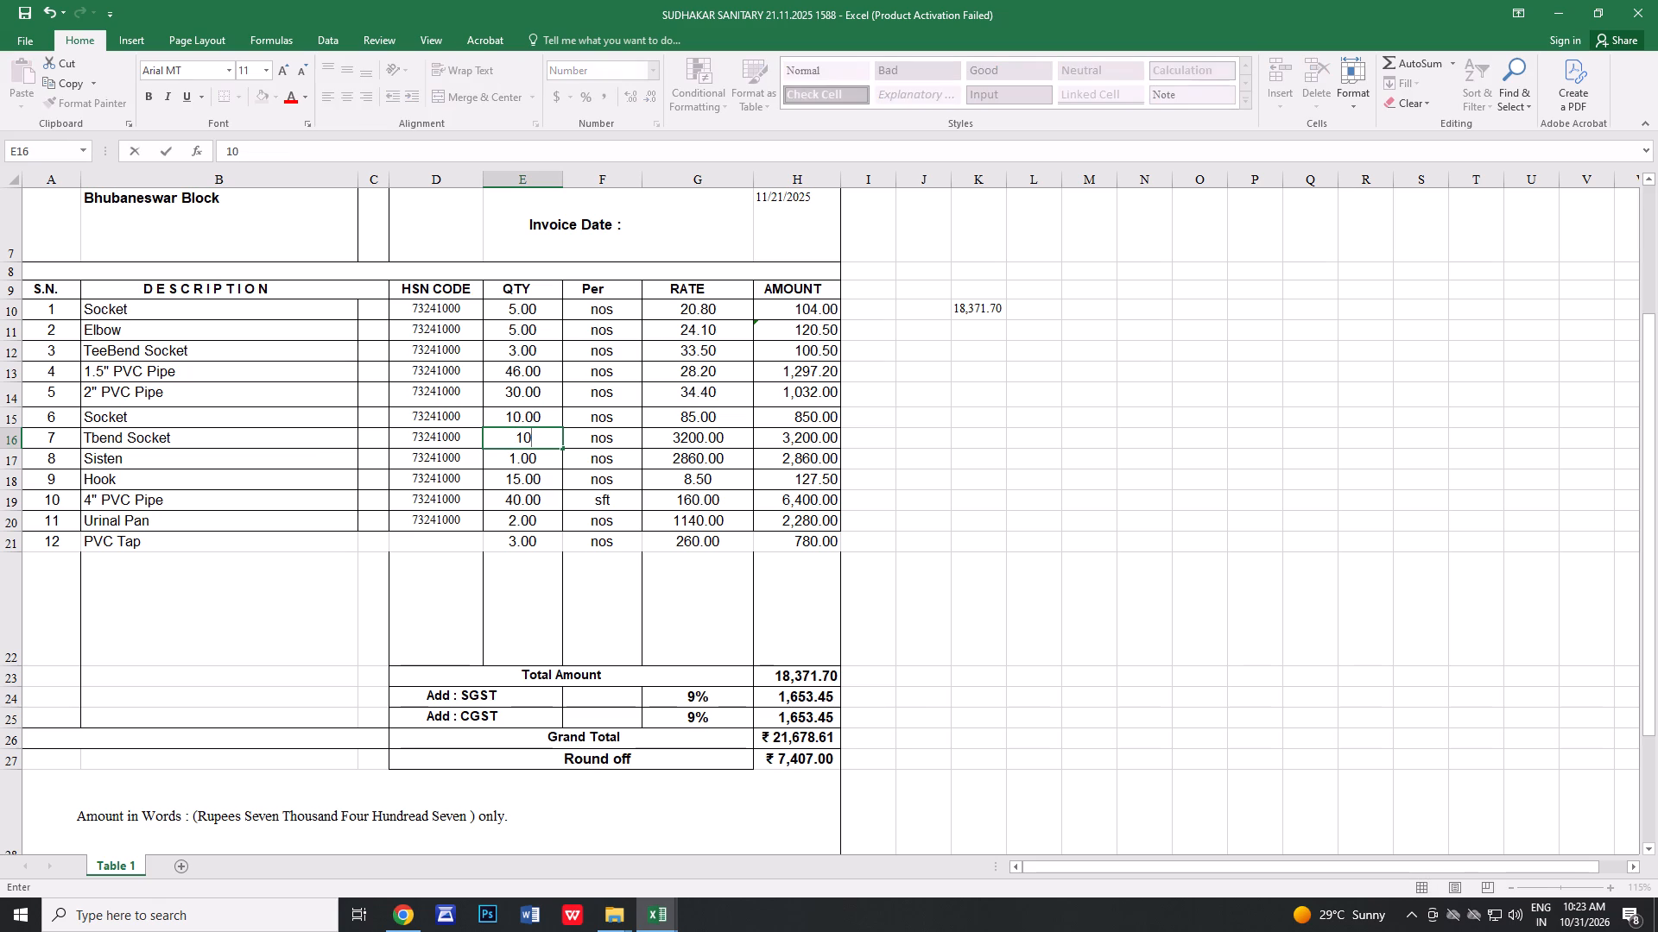
click(594, 439)
click(691, 444)
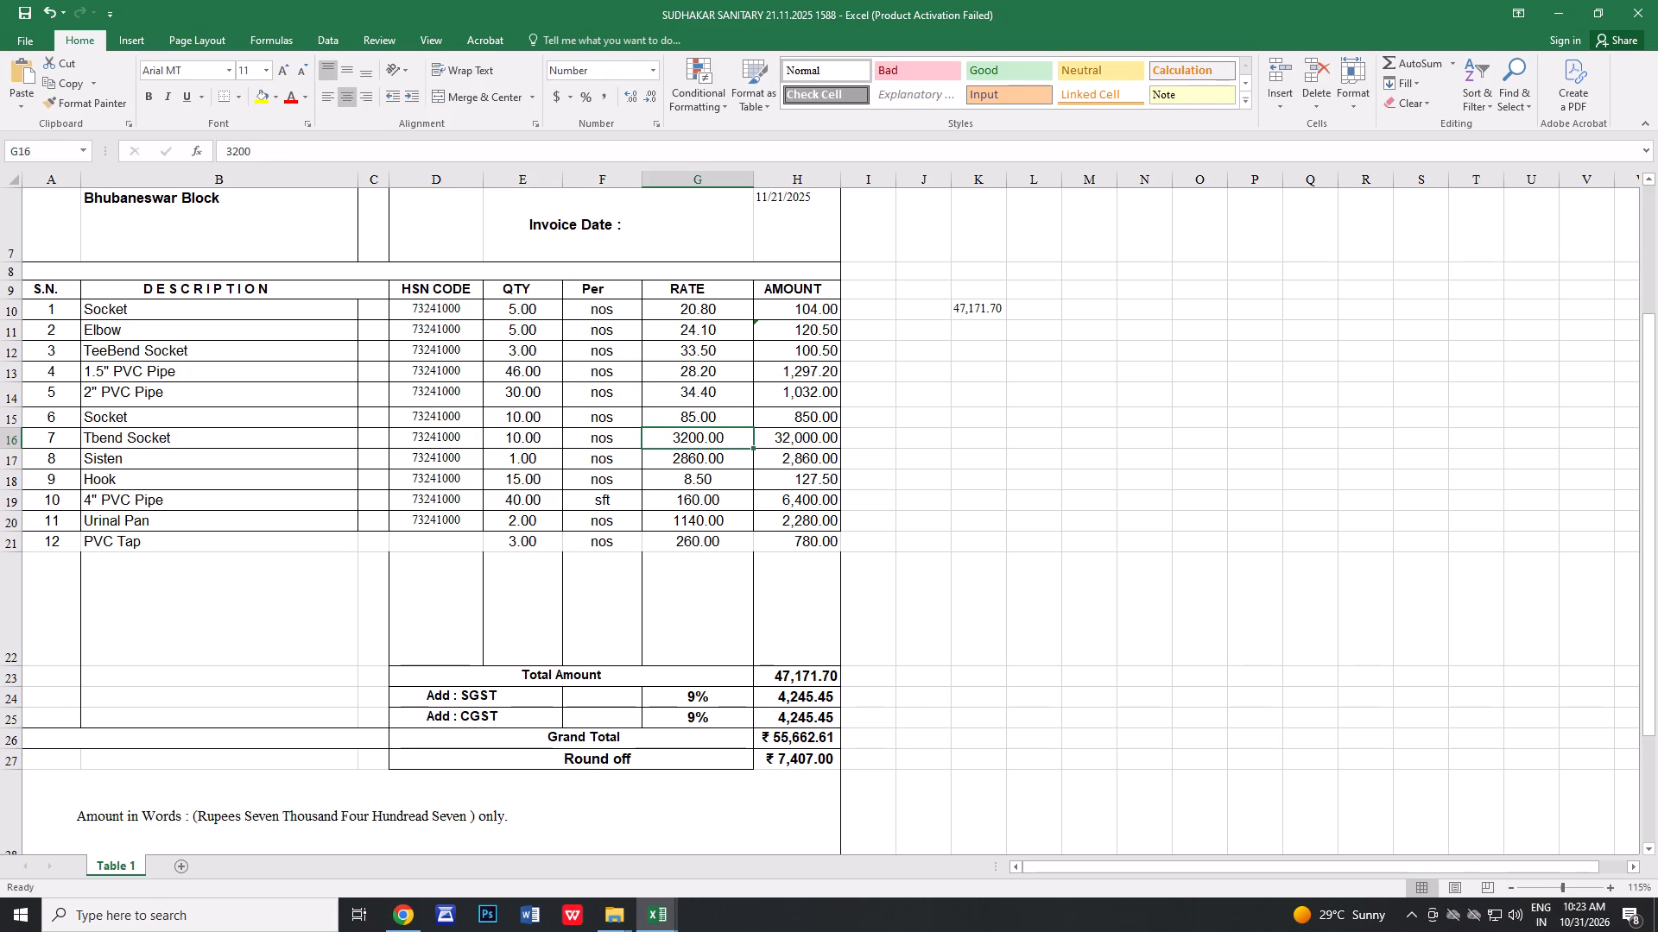
text(95)
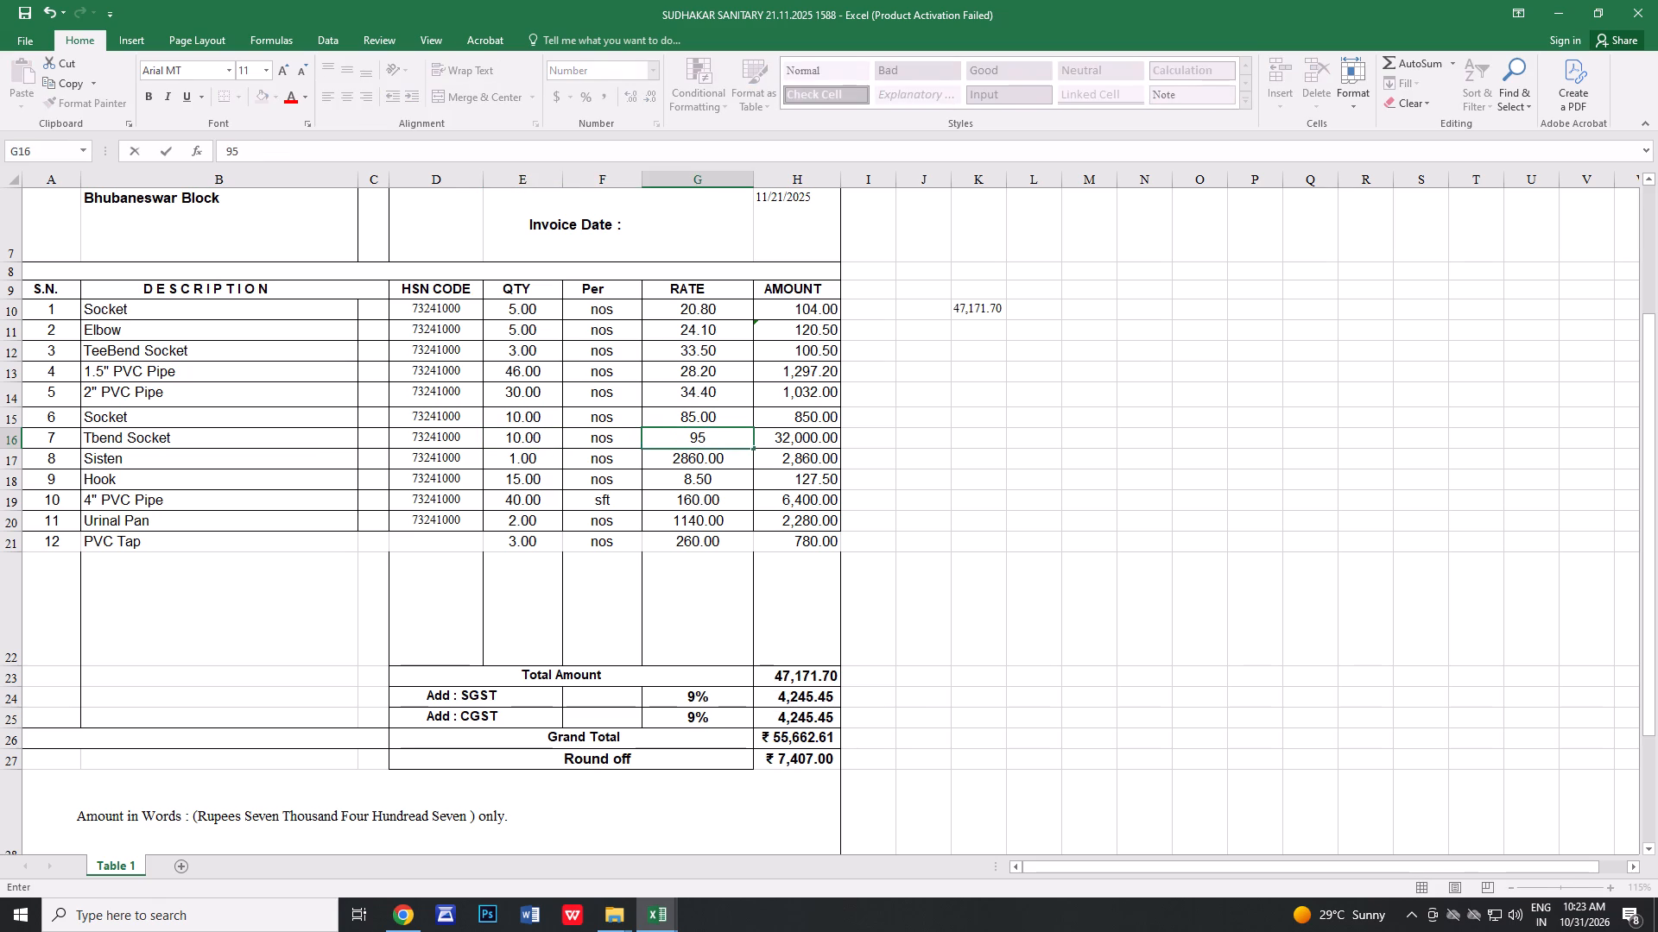
click(813, 448)
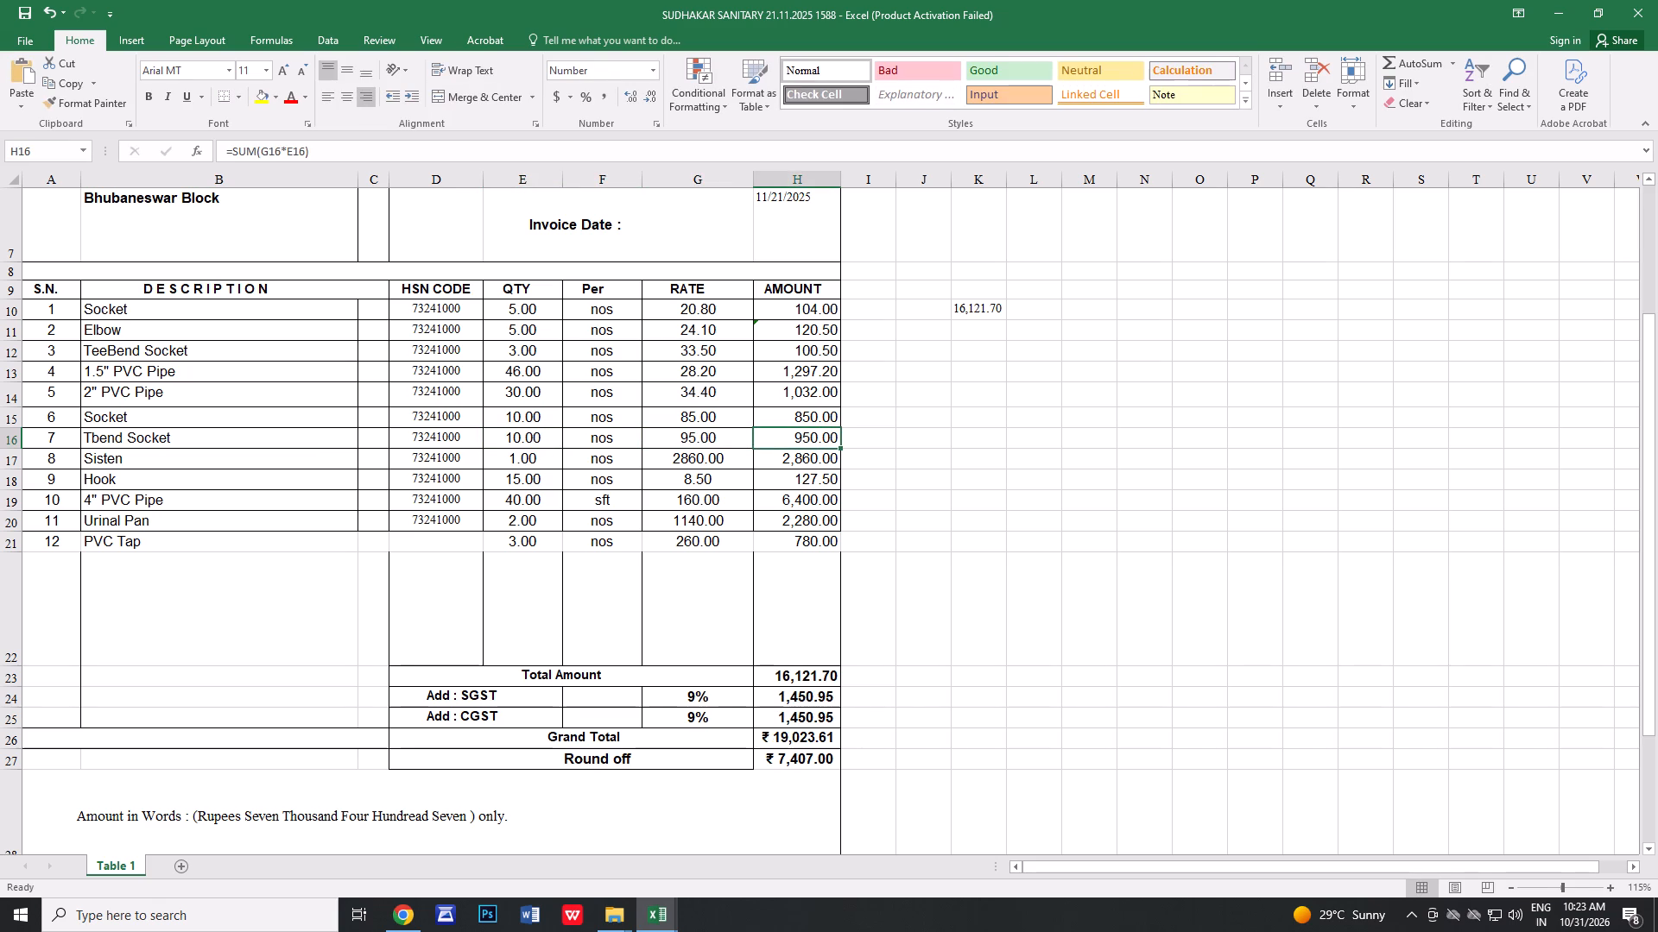
Change item 8 from Sisten to "Elbow" with a quantity of 2 and a rate of 420.
click(121, 473)
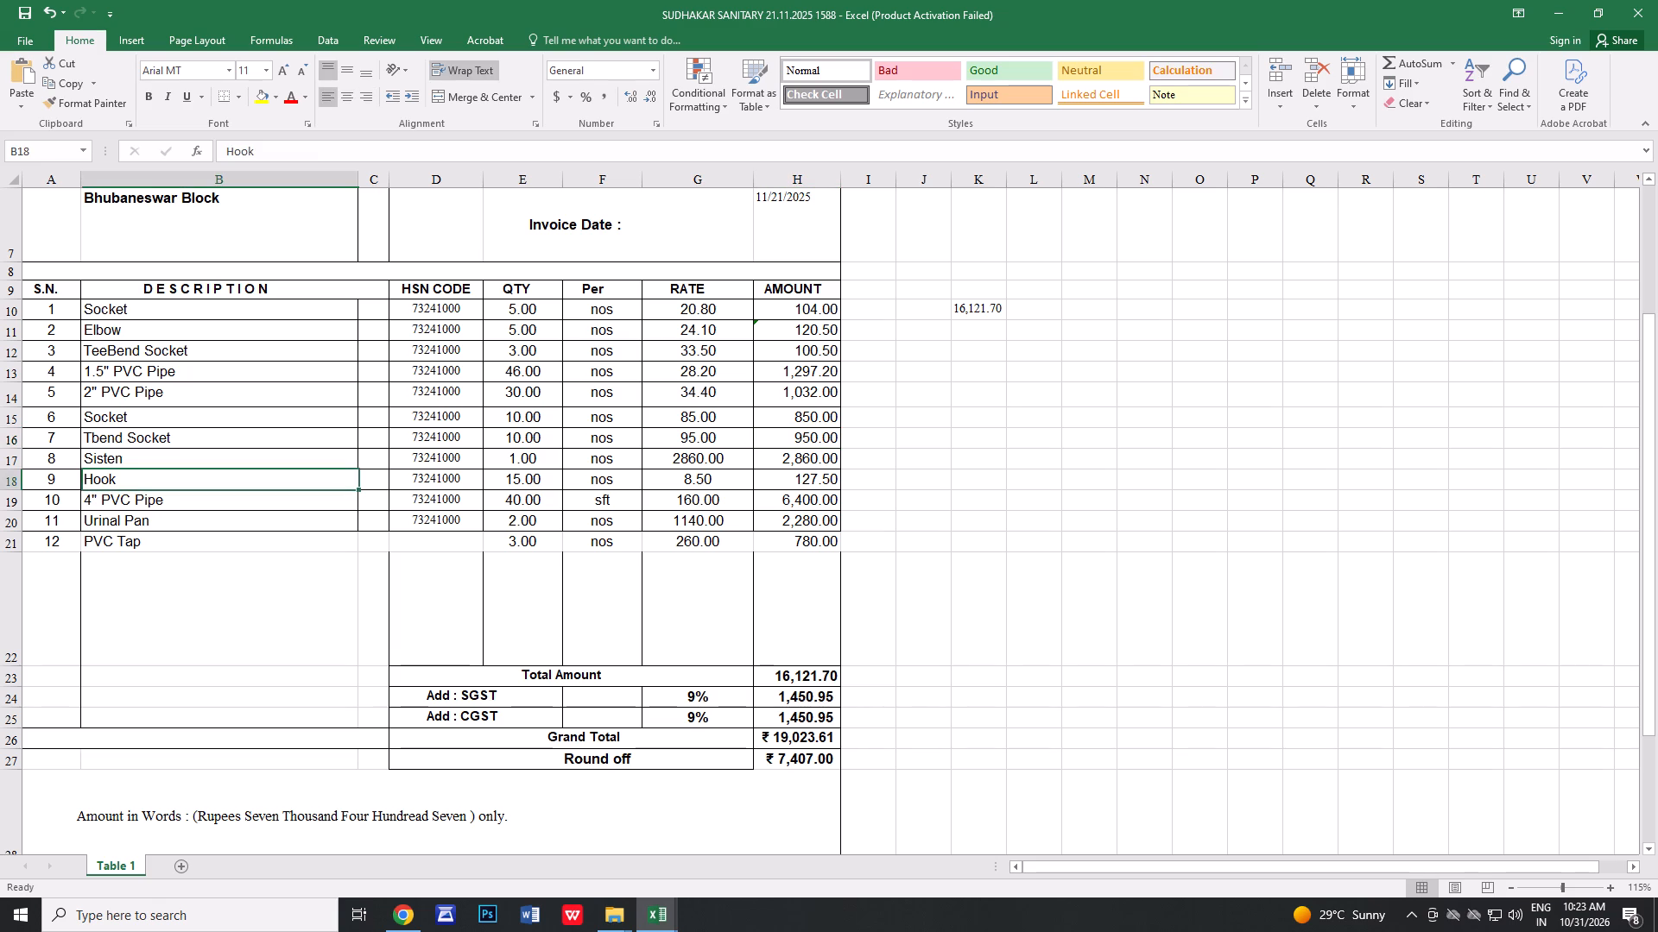
click(150, 461)
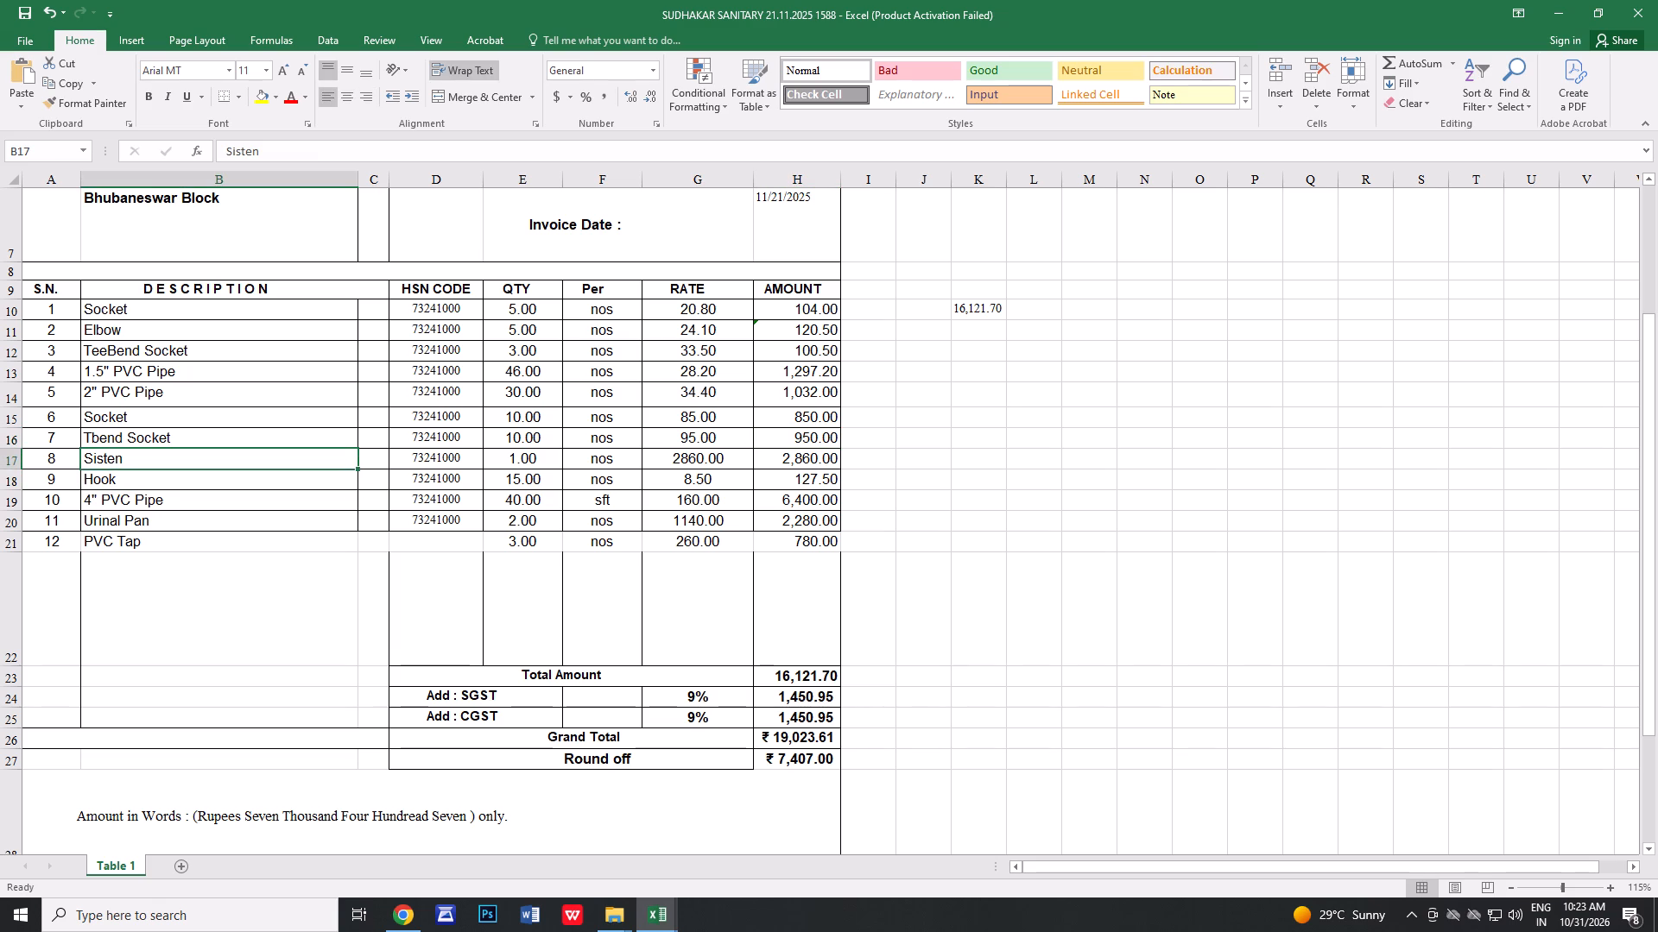
key(e)
text(lbow)
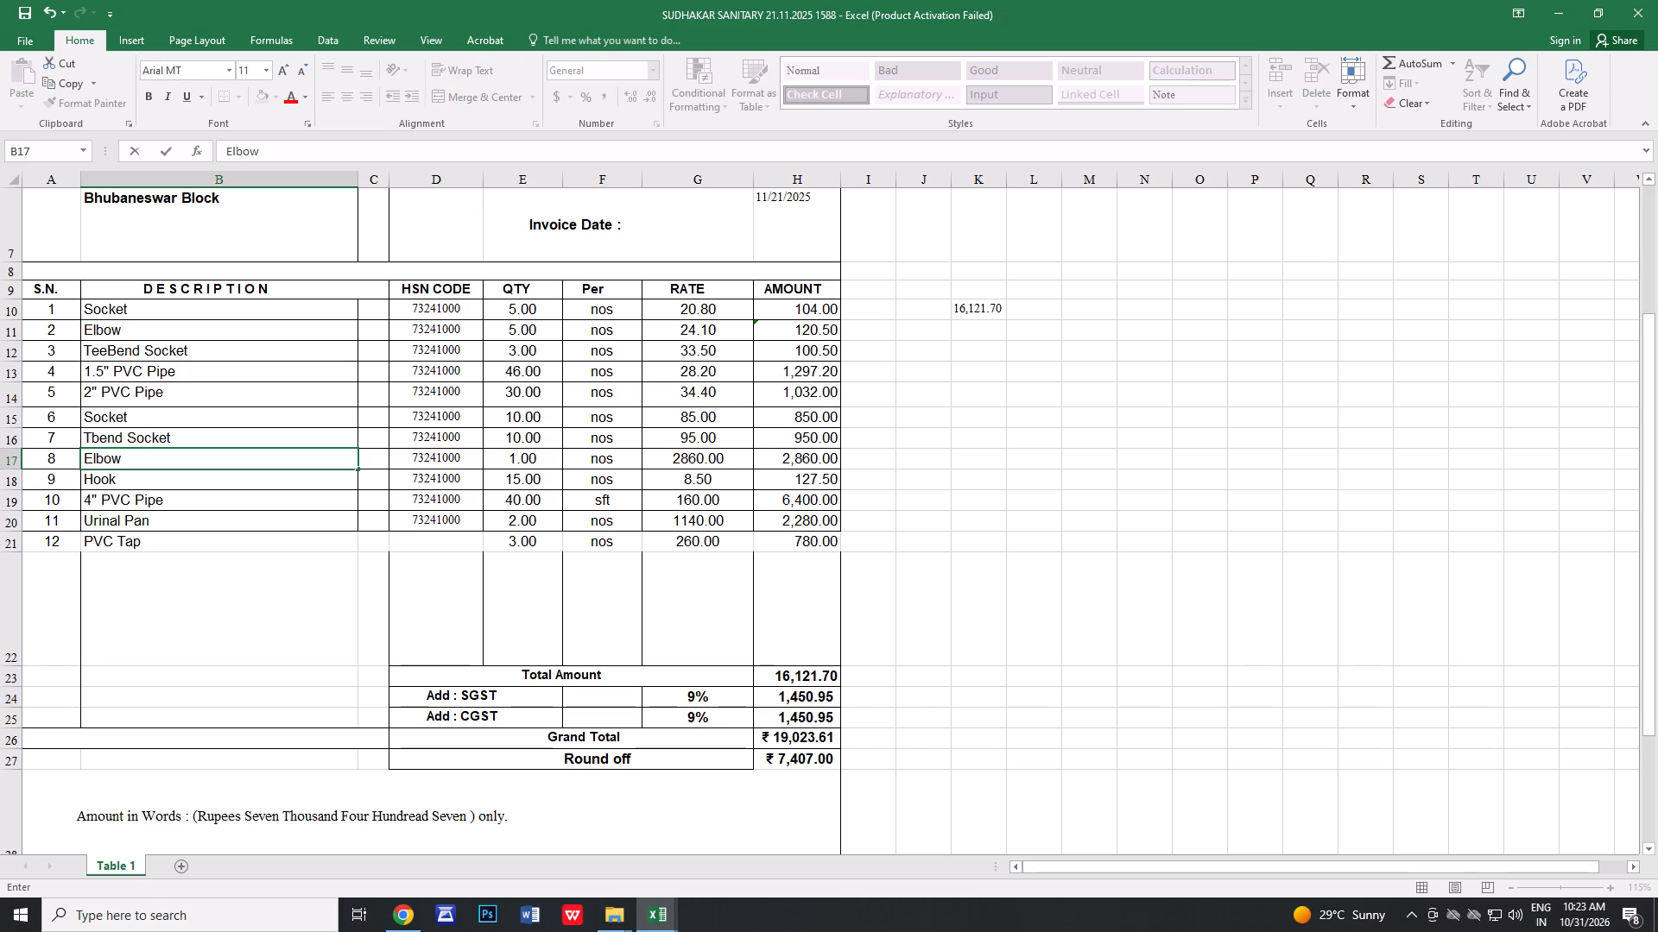
click(550, 450)
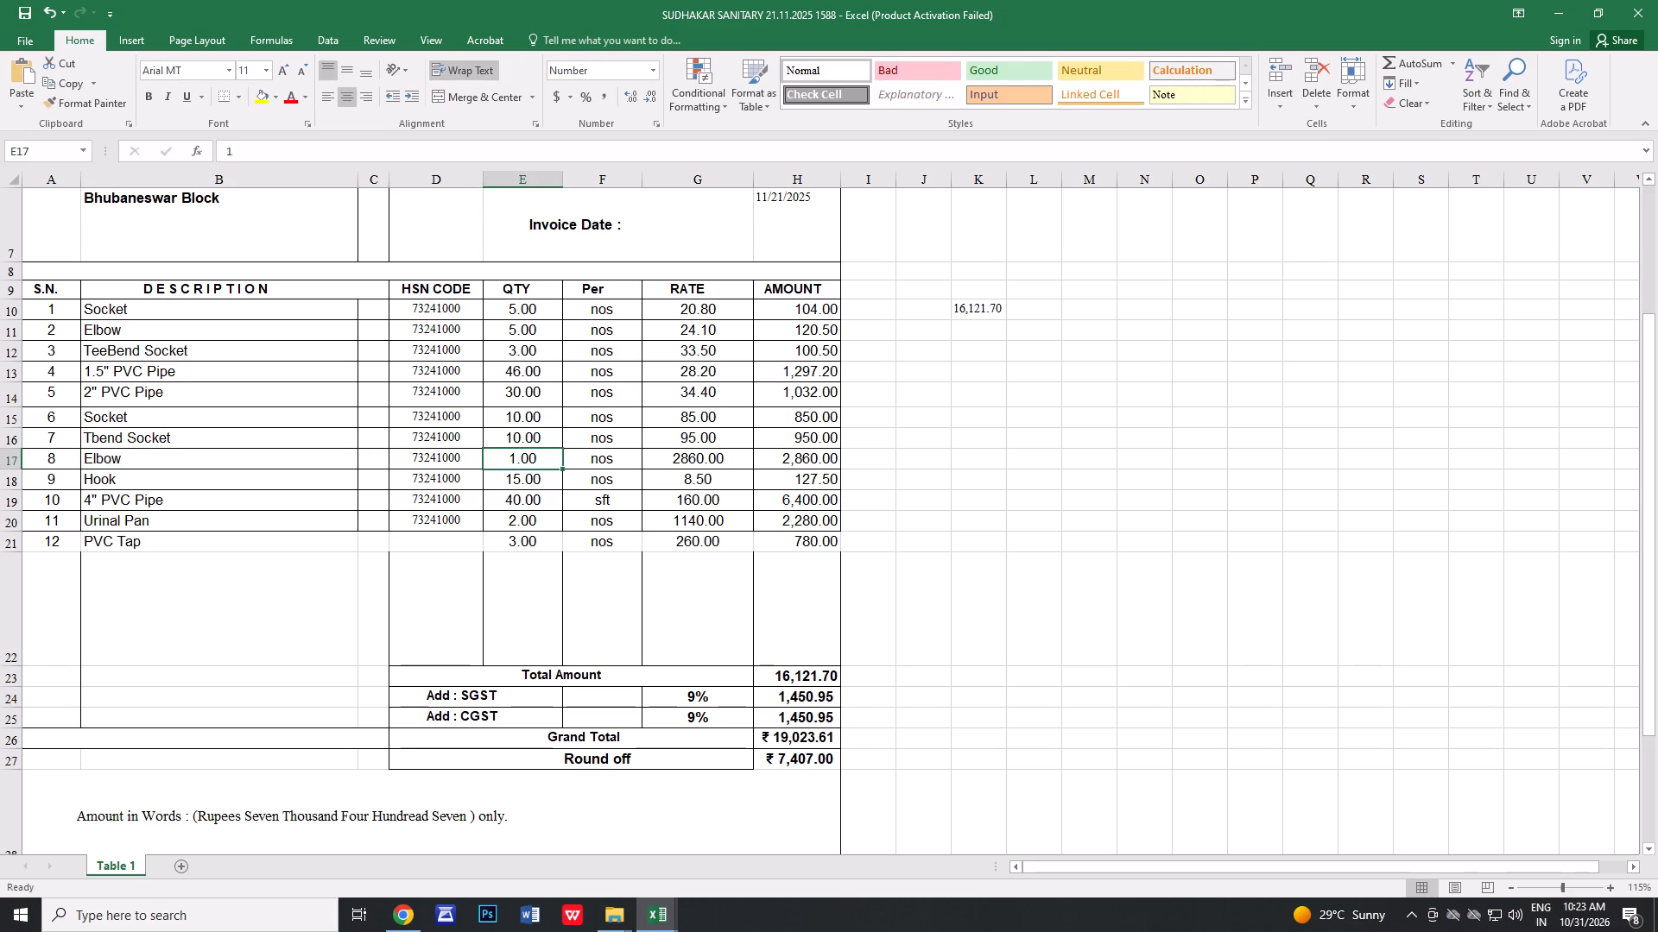
key(2)
click(708, 462)
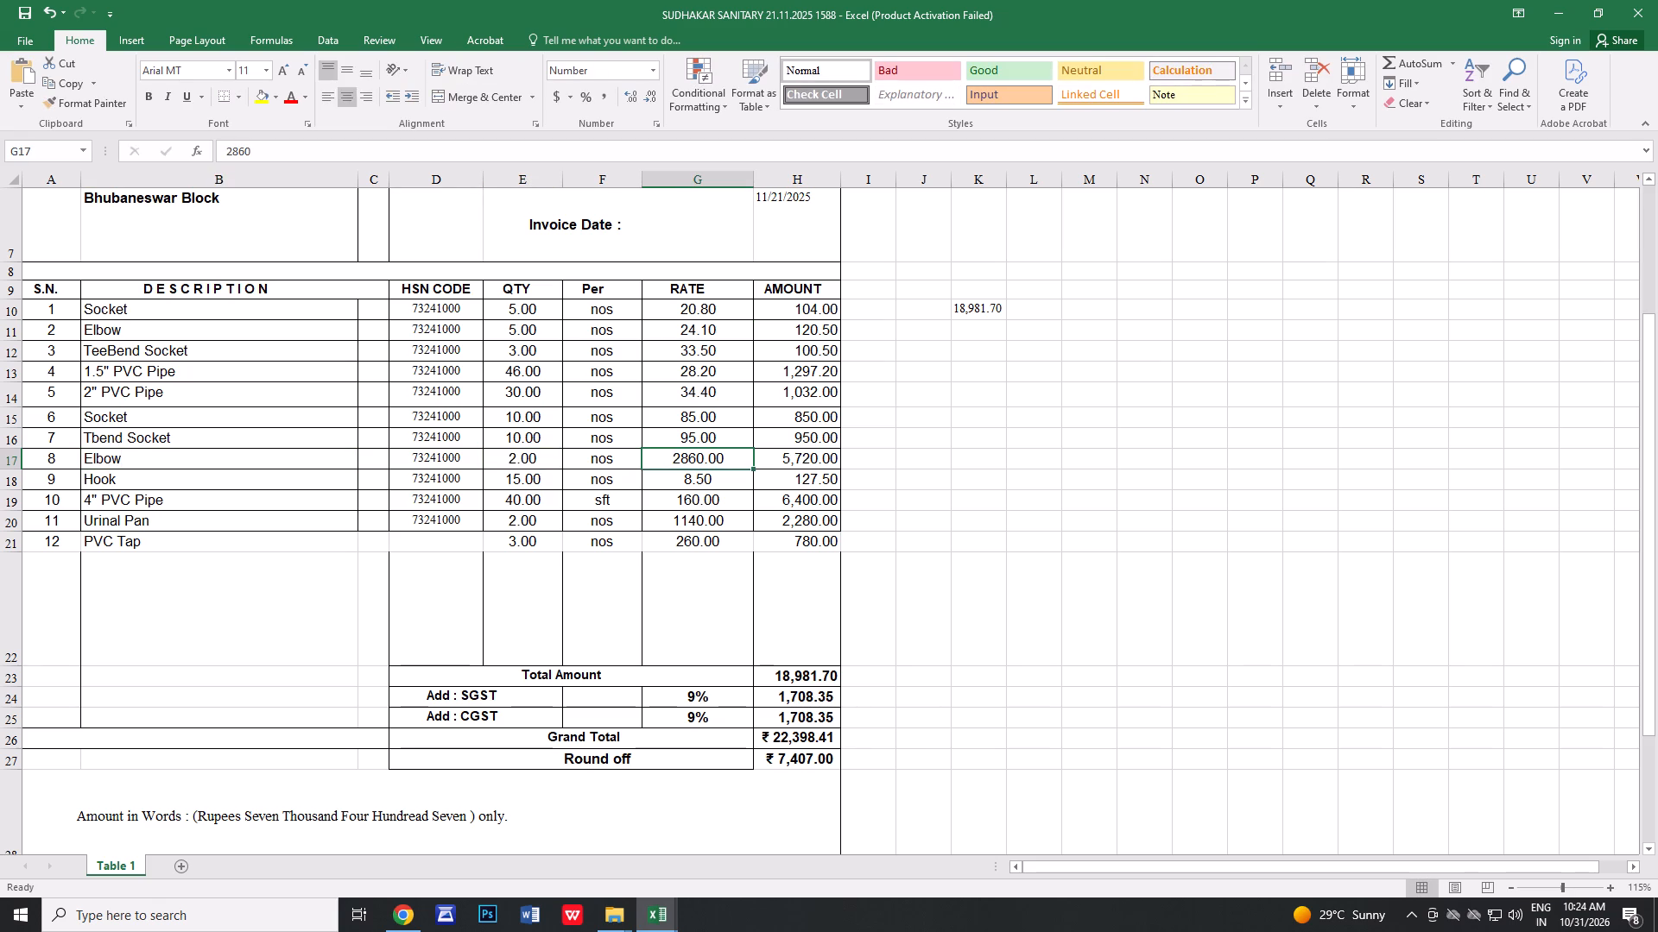
text(420)
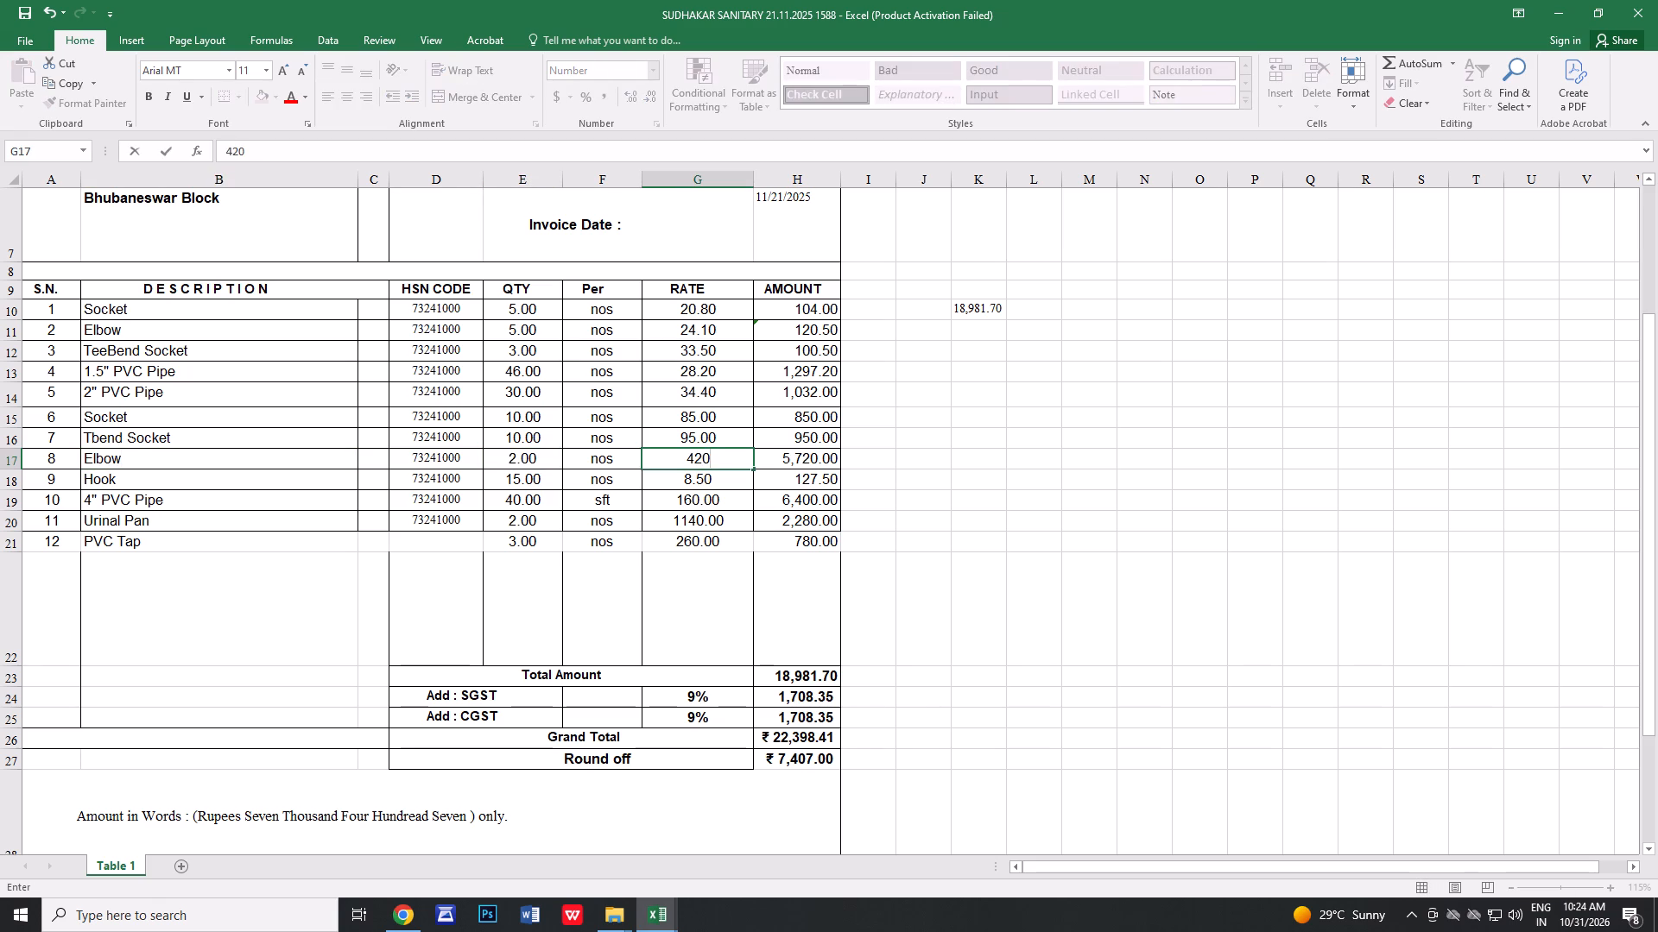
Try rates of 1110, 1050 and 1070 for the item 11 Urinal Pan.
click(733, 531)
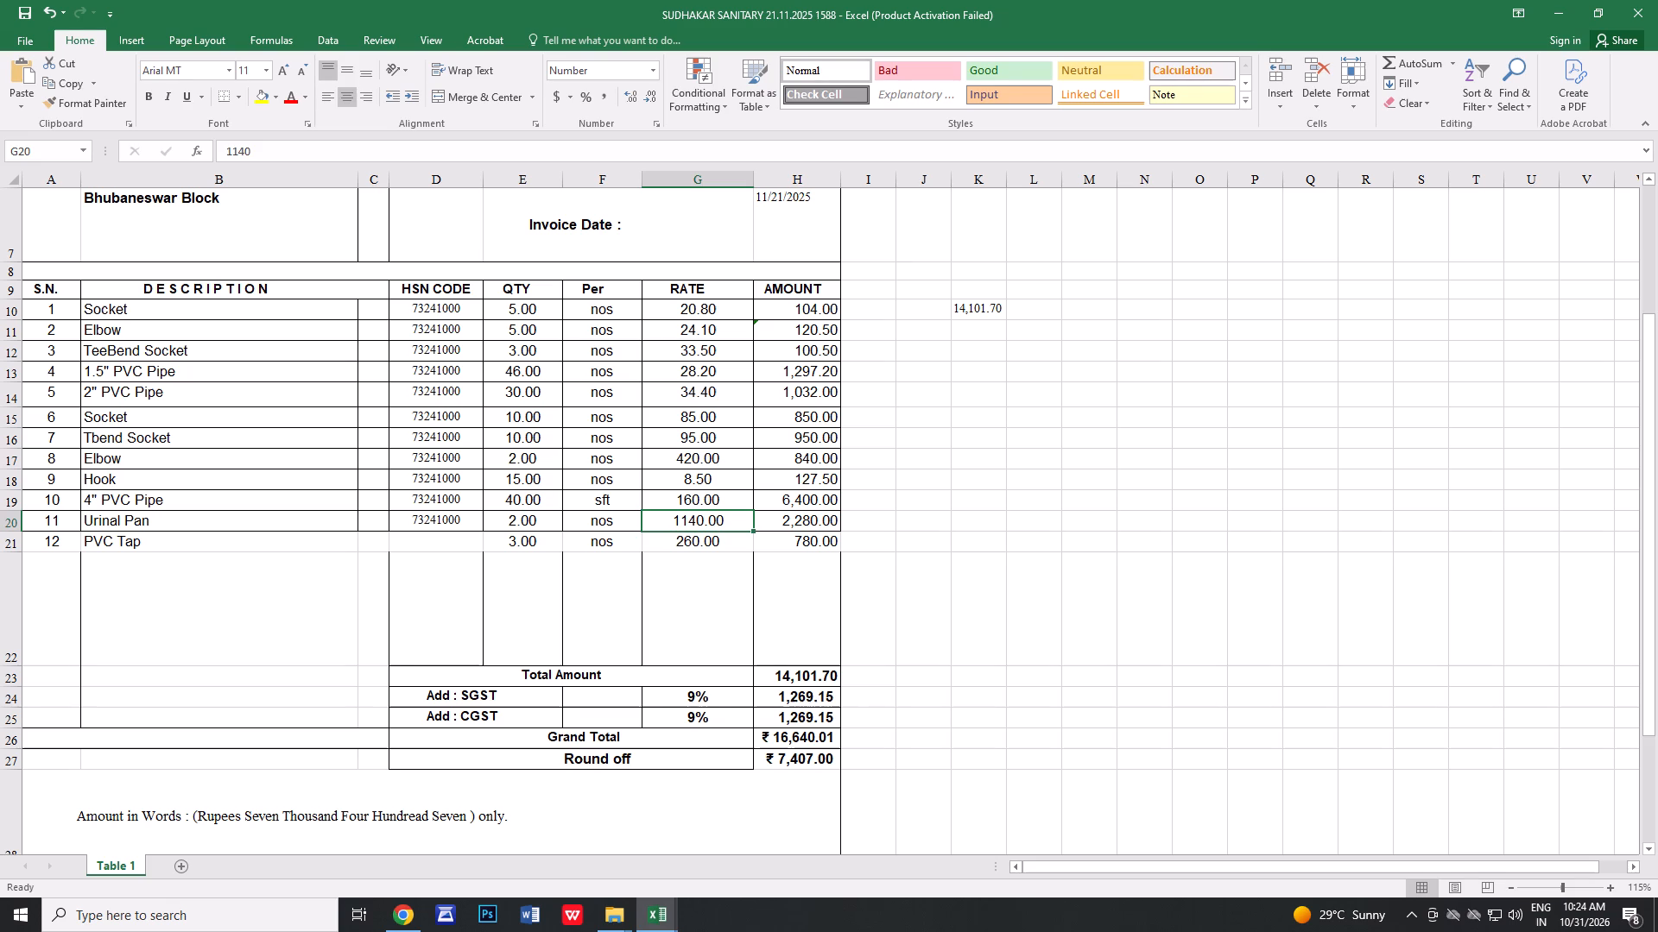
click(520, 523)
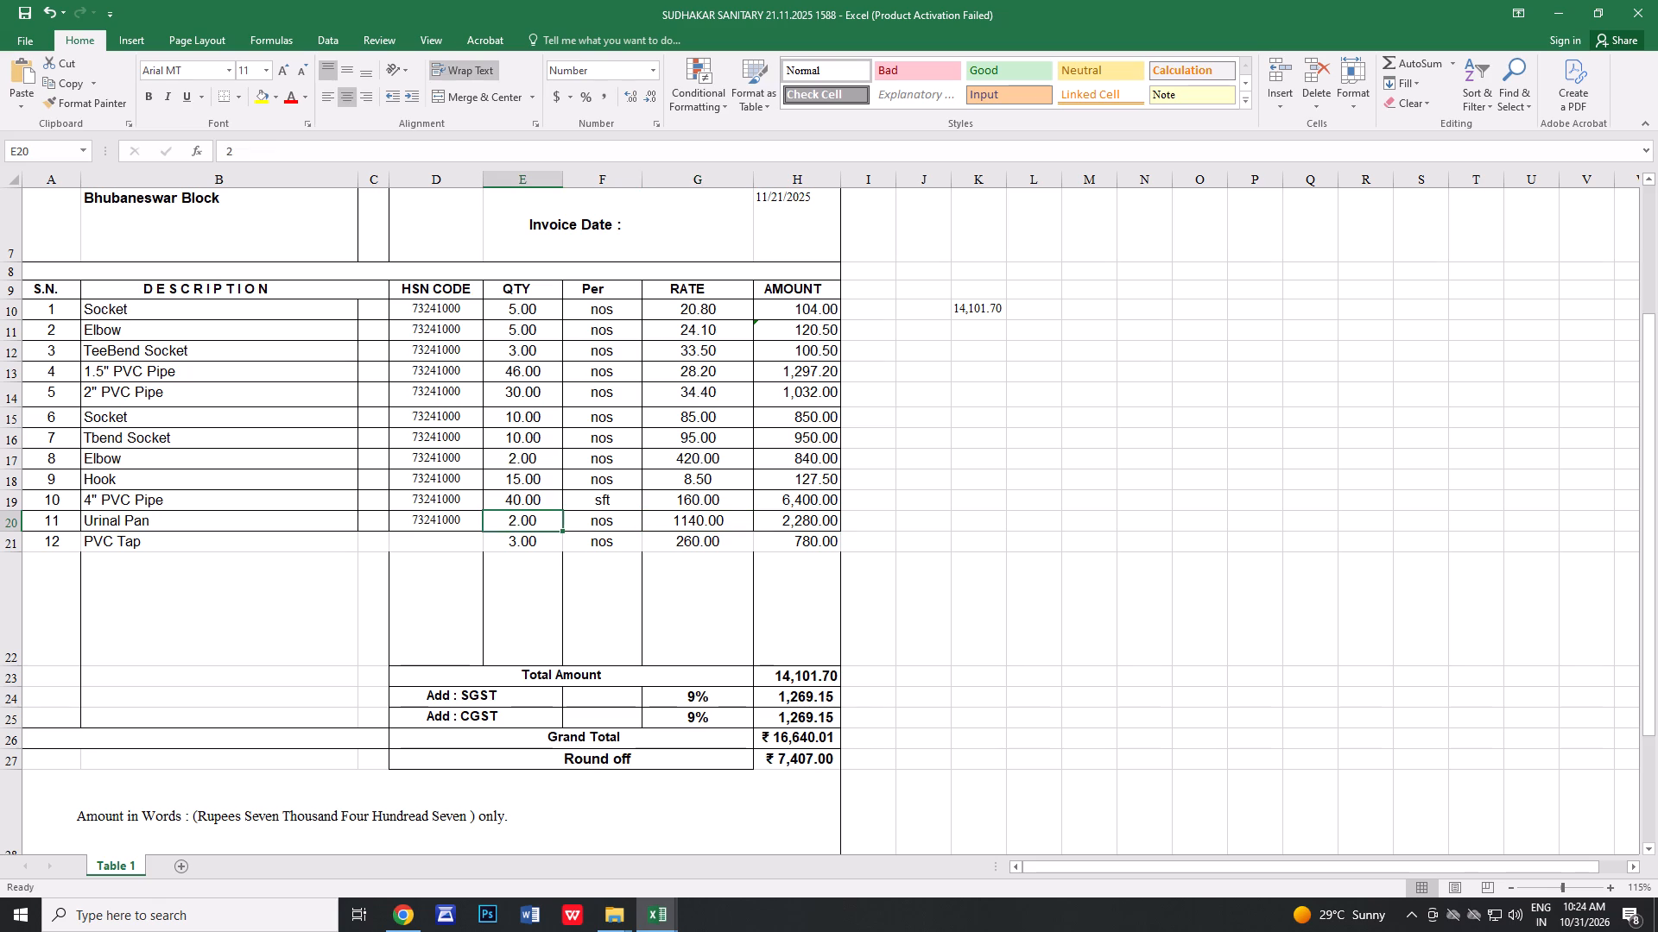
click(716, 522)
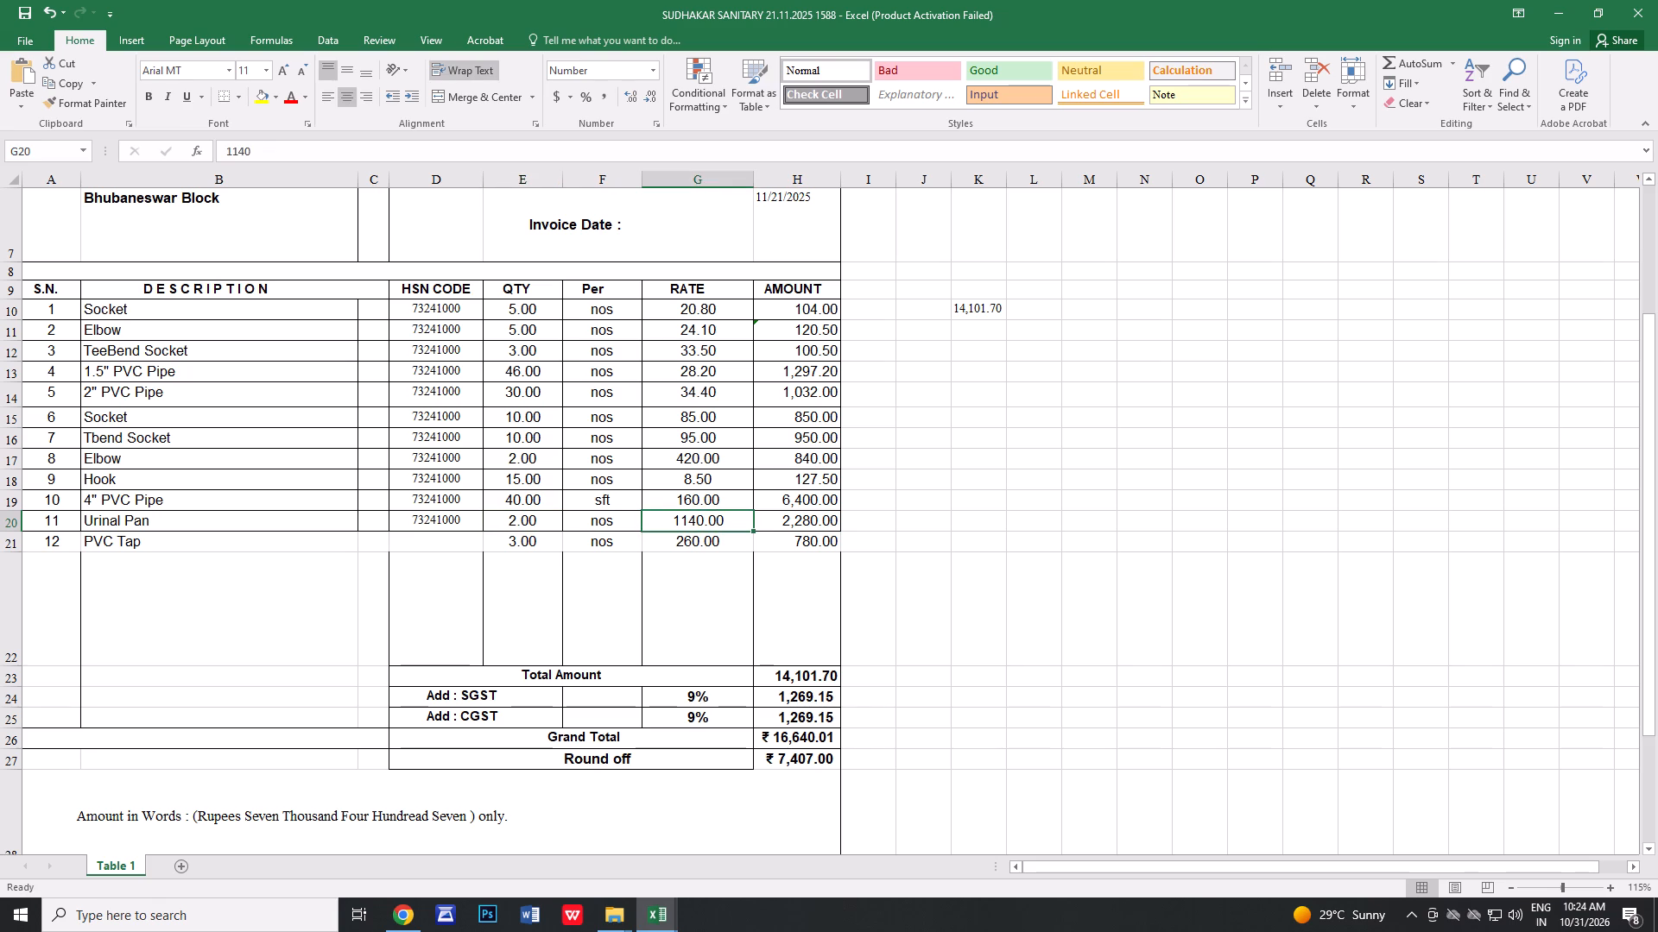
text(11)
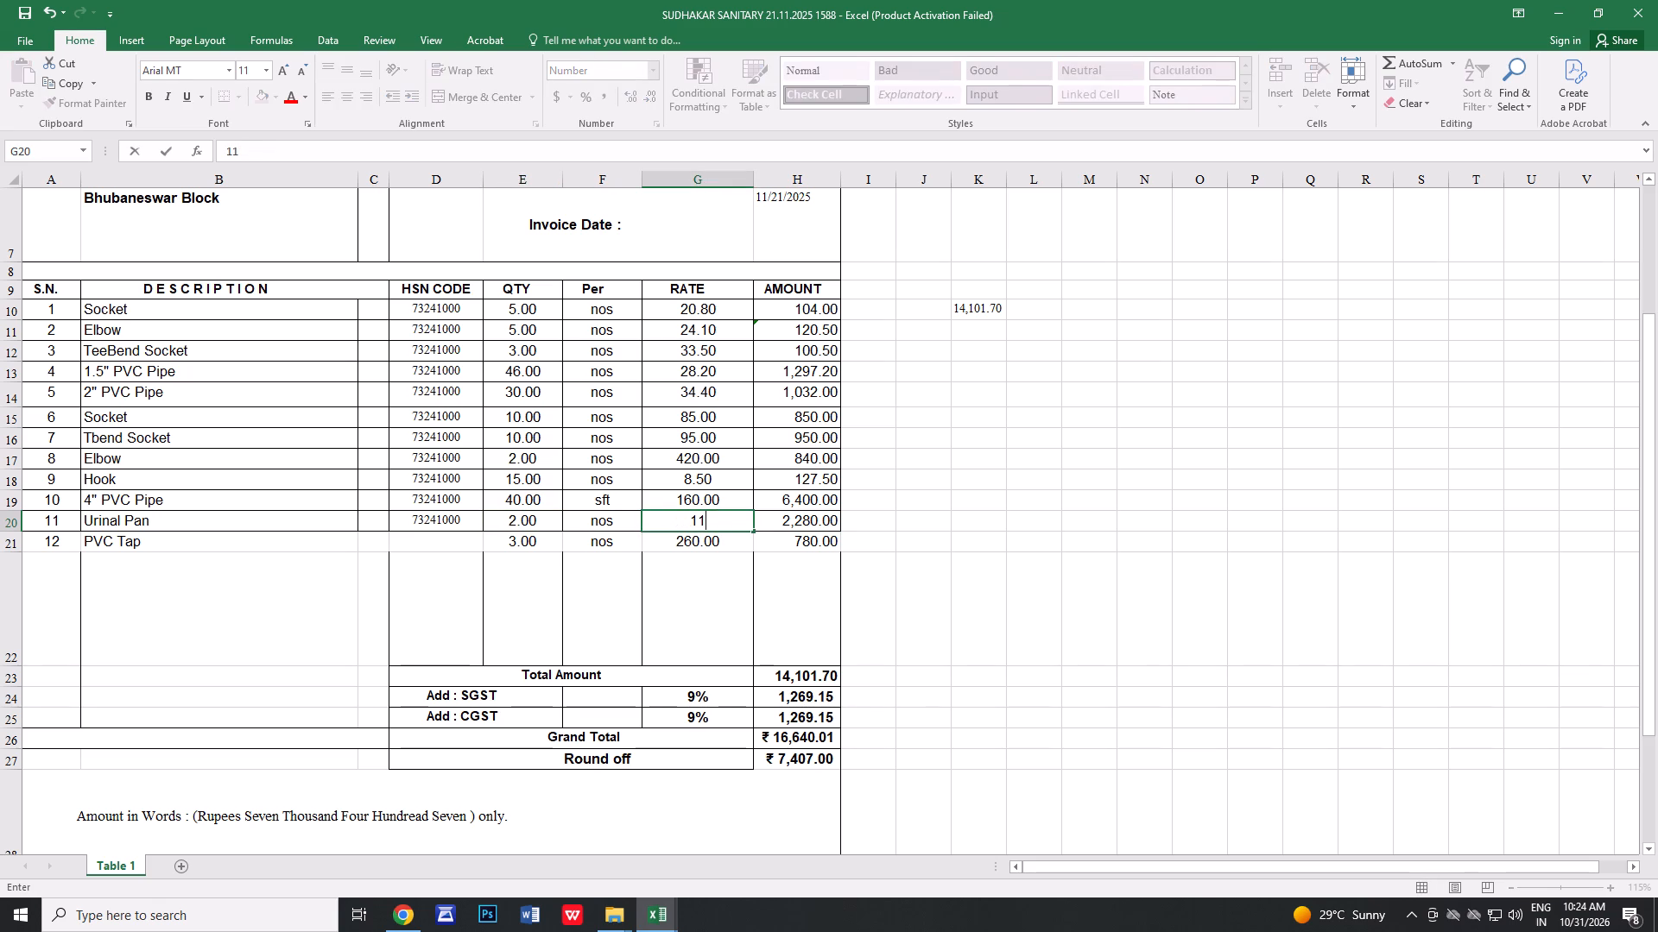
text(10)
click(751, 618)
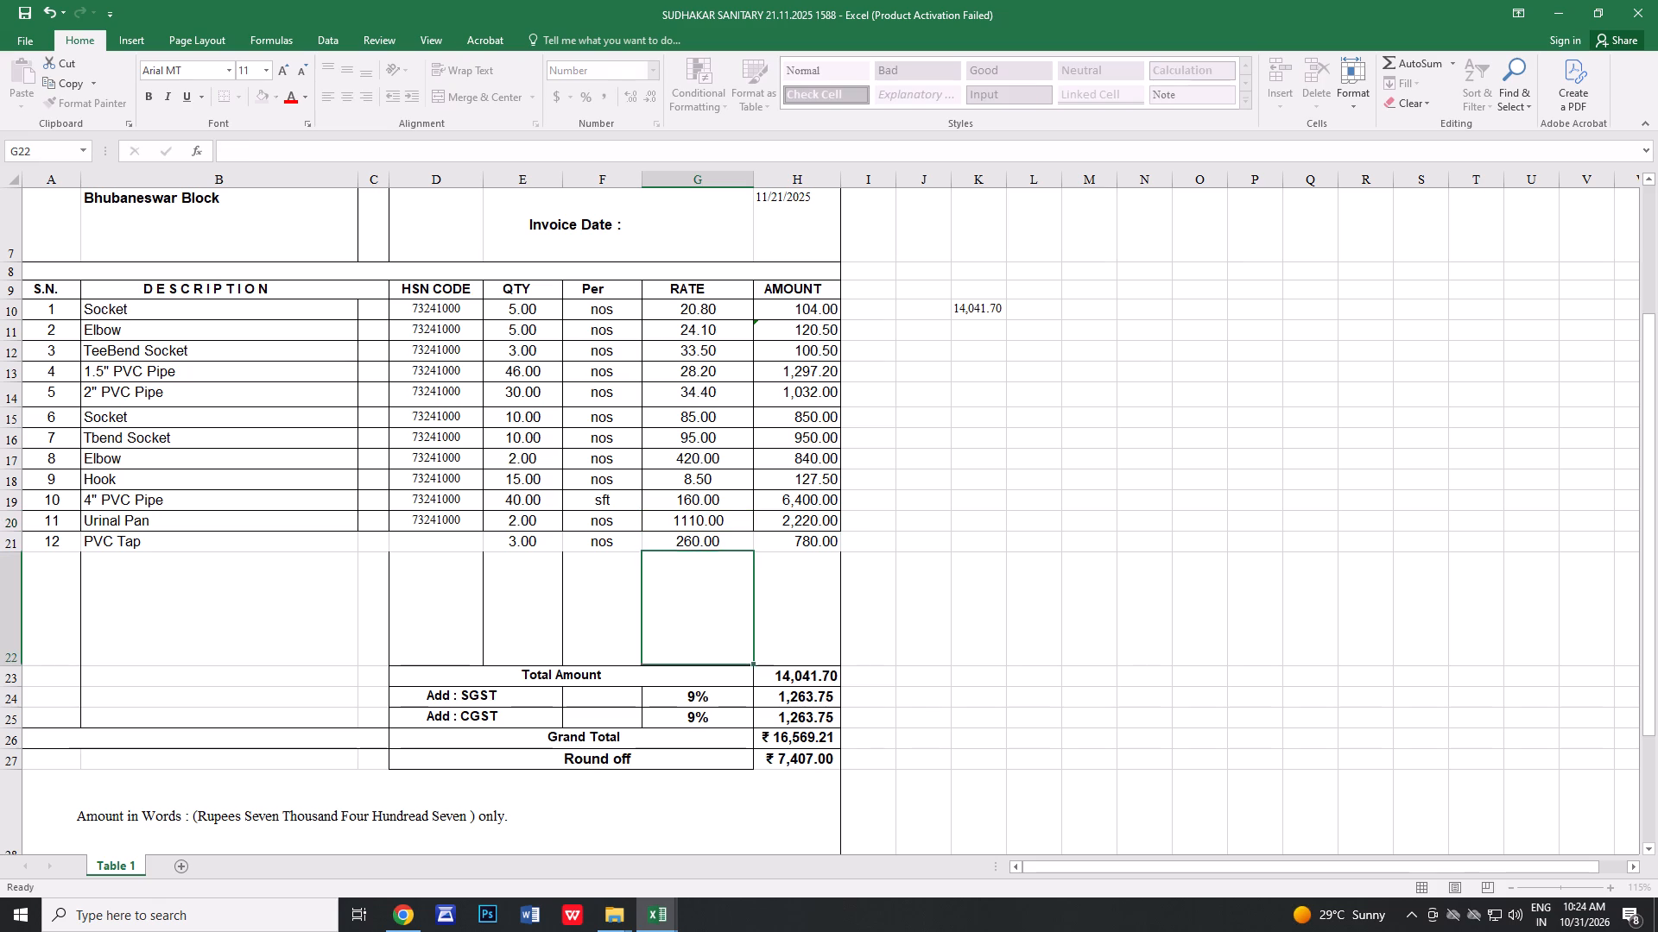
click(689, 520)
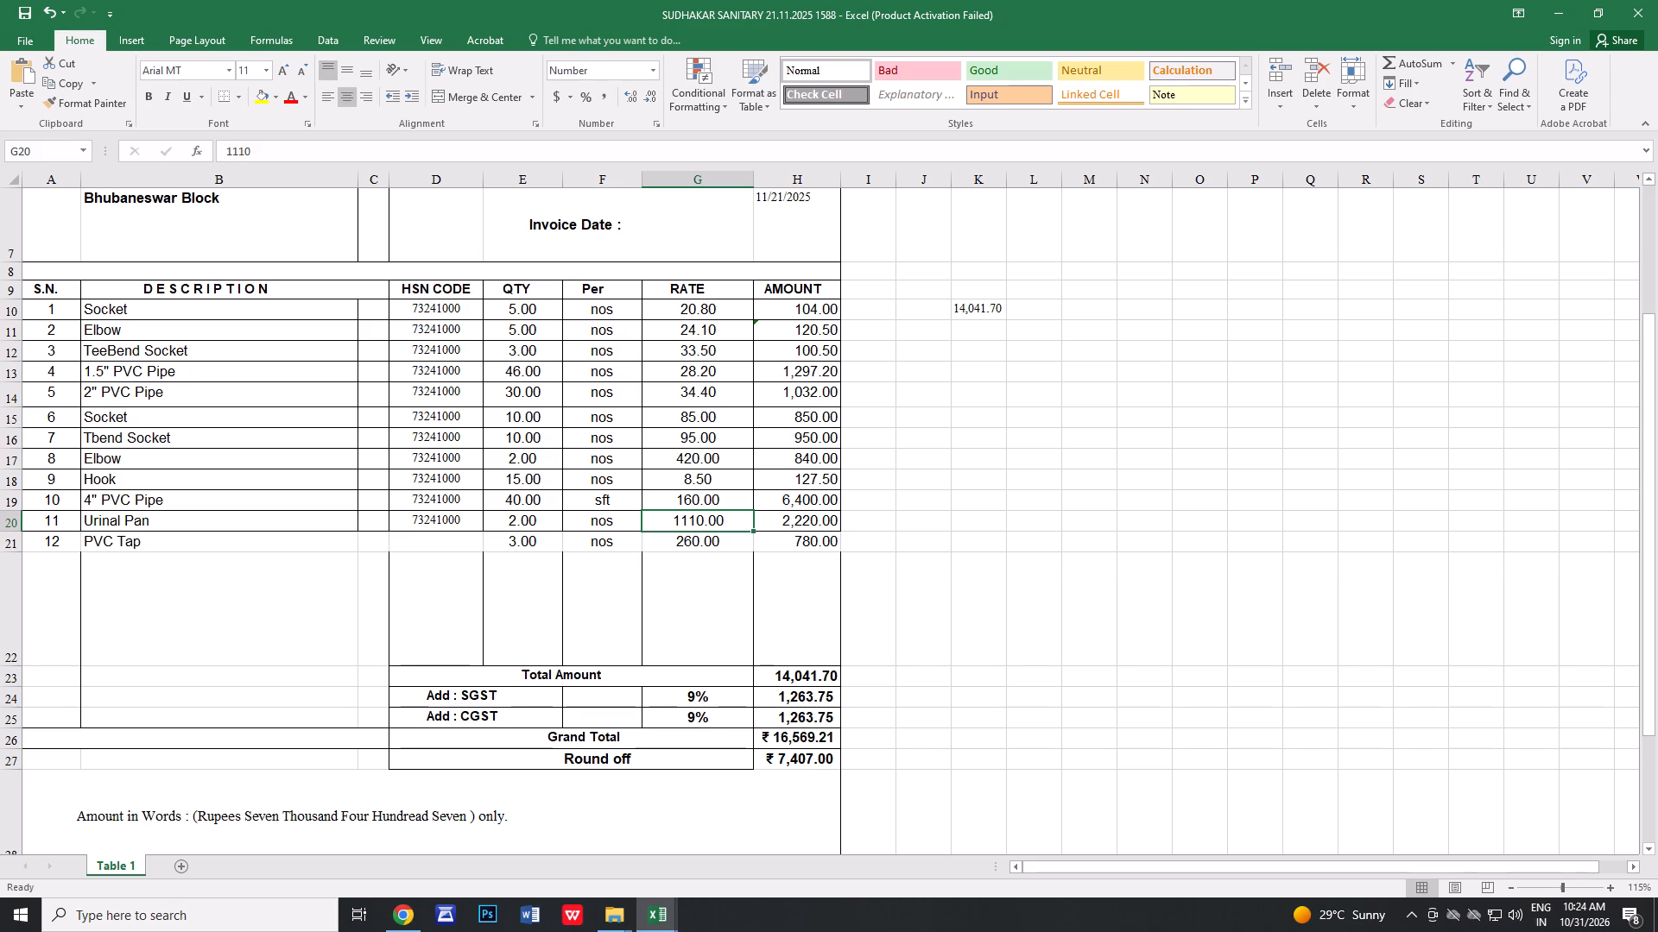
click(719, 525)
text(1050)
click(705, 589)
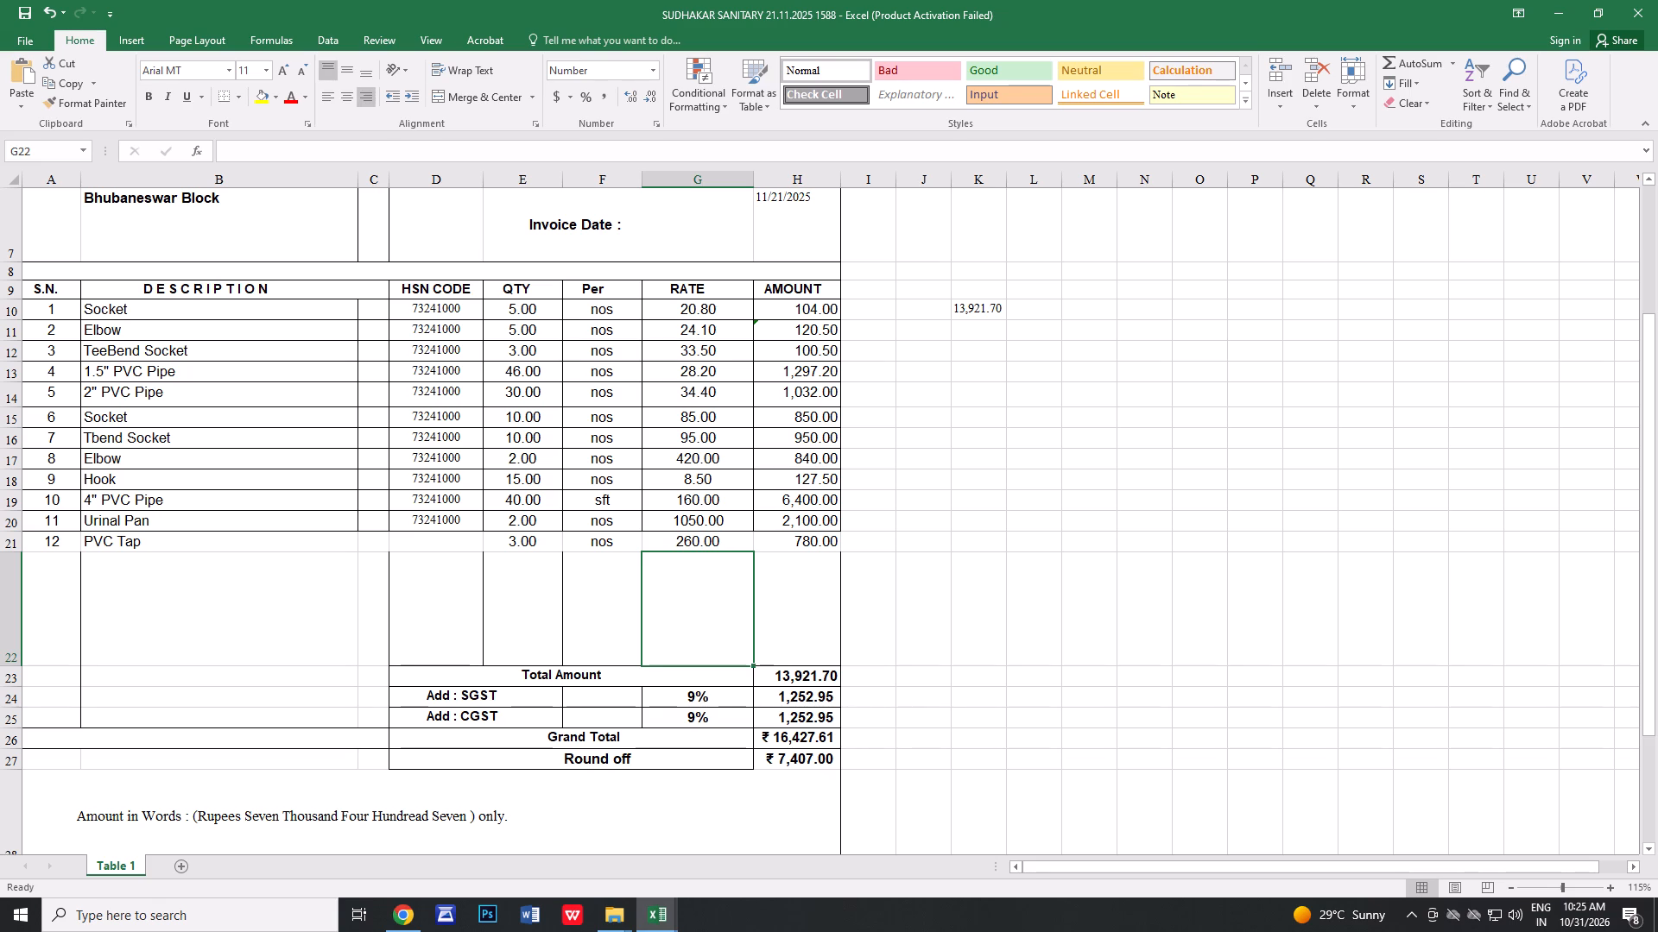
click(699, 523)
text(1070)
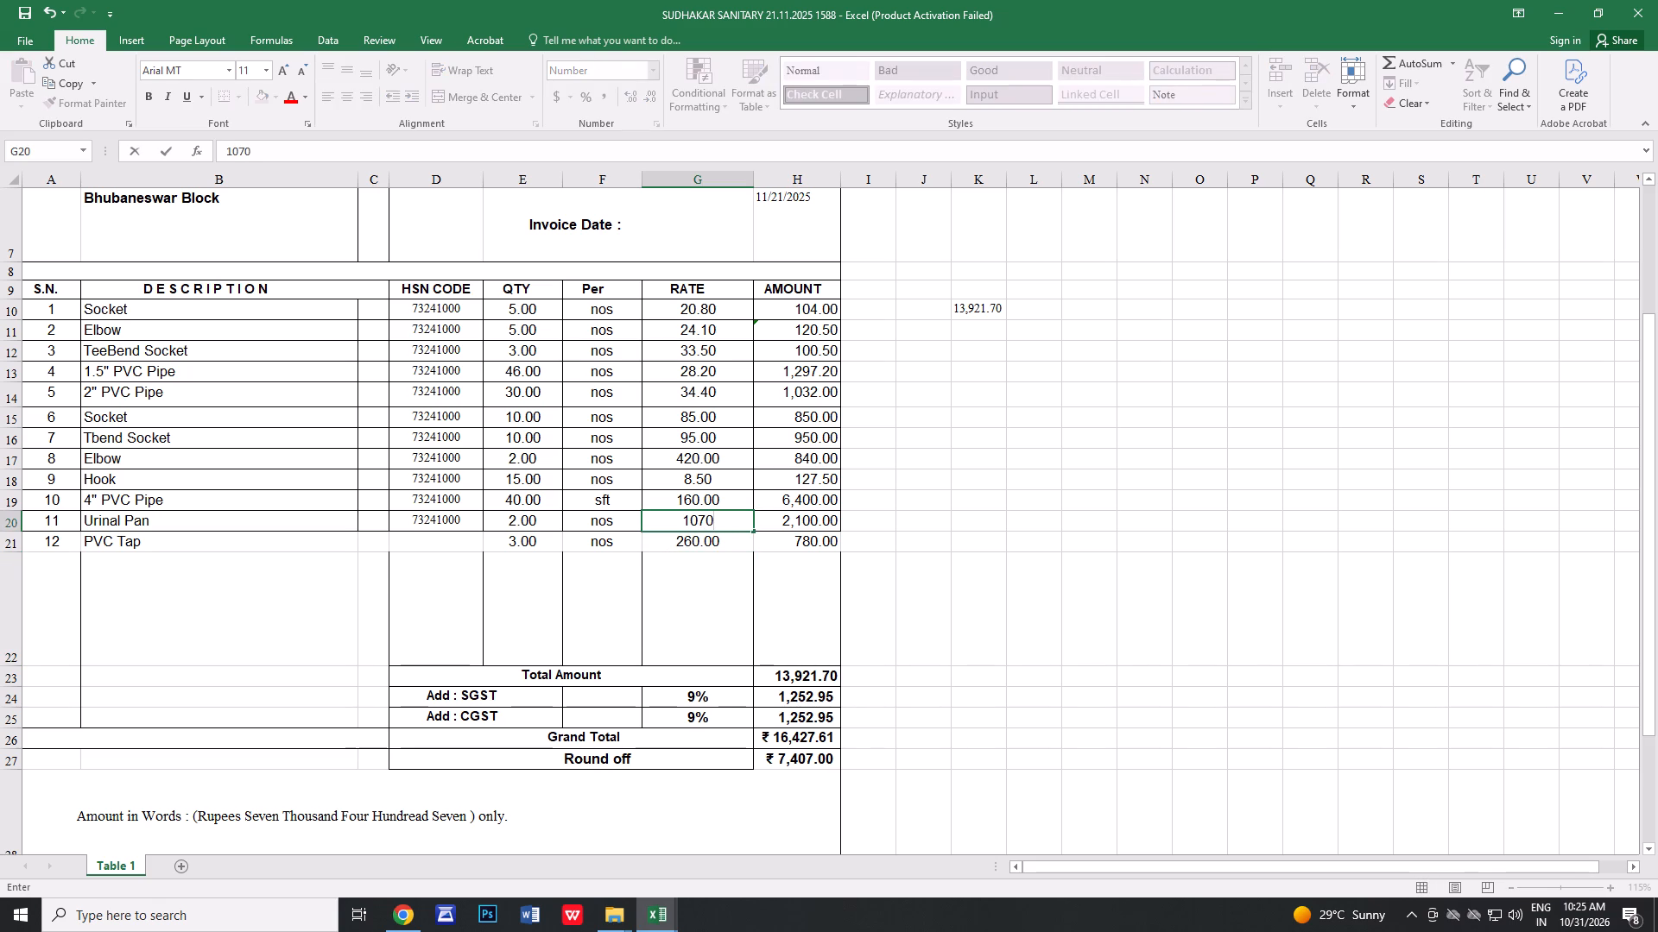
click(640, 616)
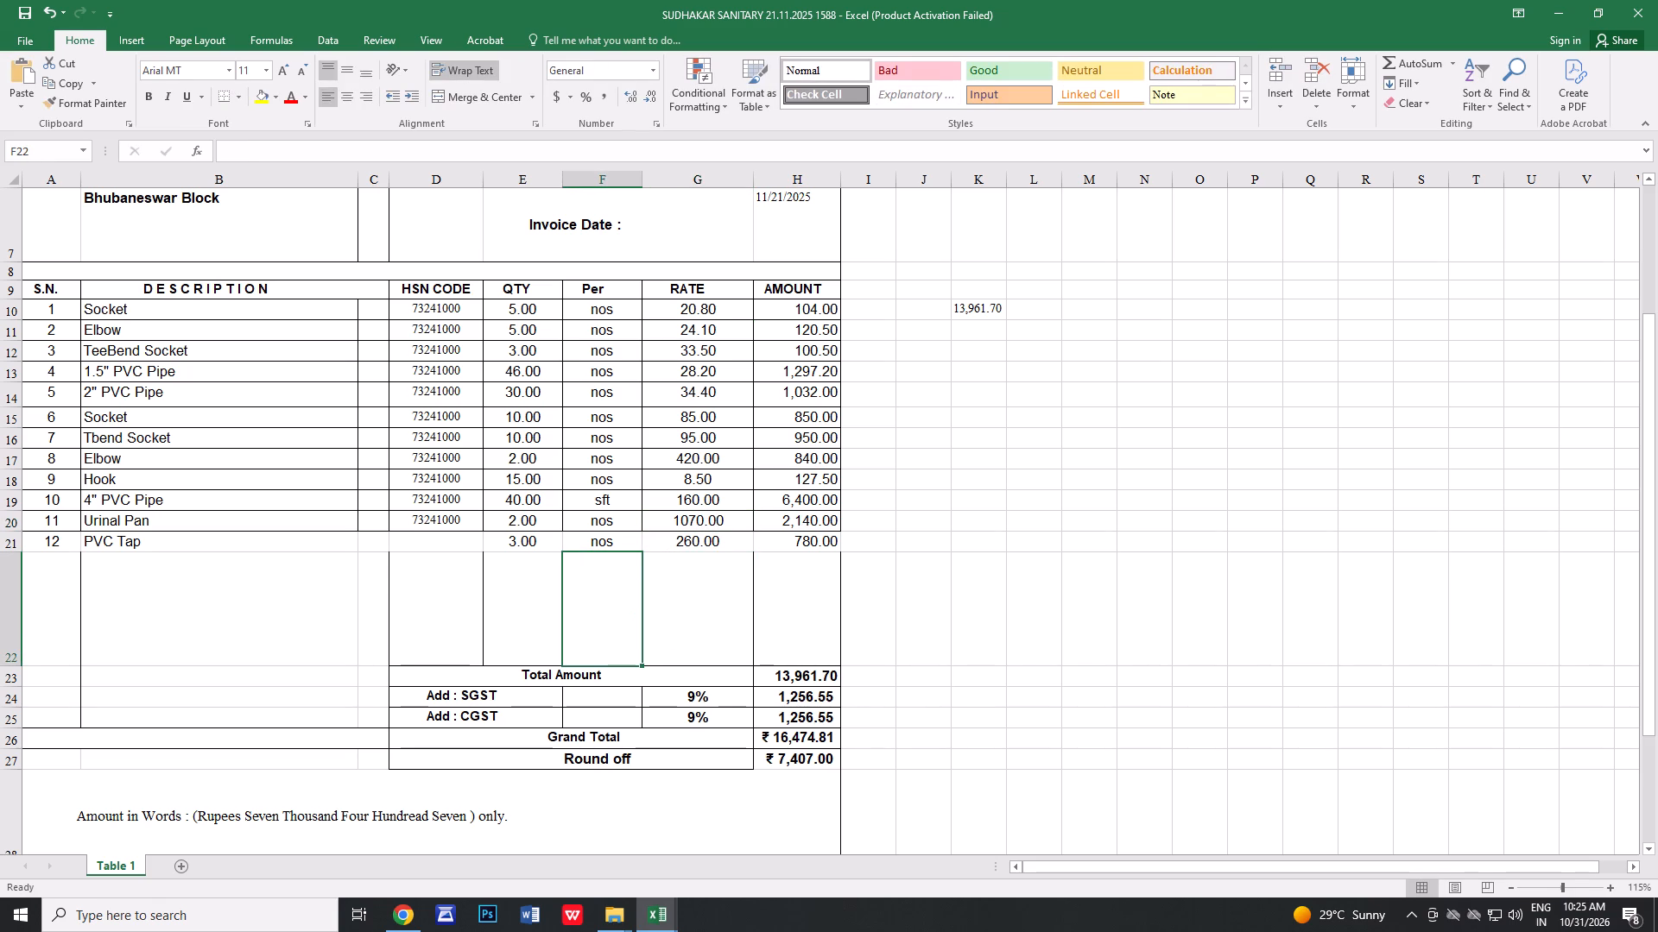
Set the Urinal Pan rate to 1080 and refine it to 1080.60.
click(700, 522)
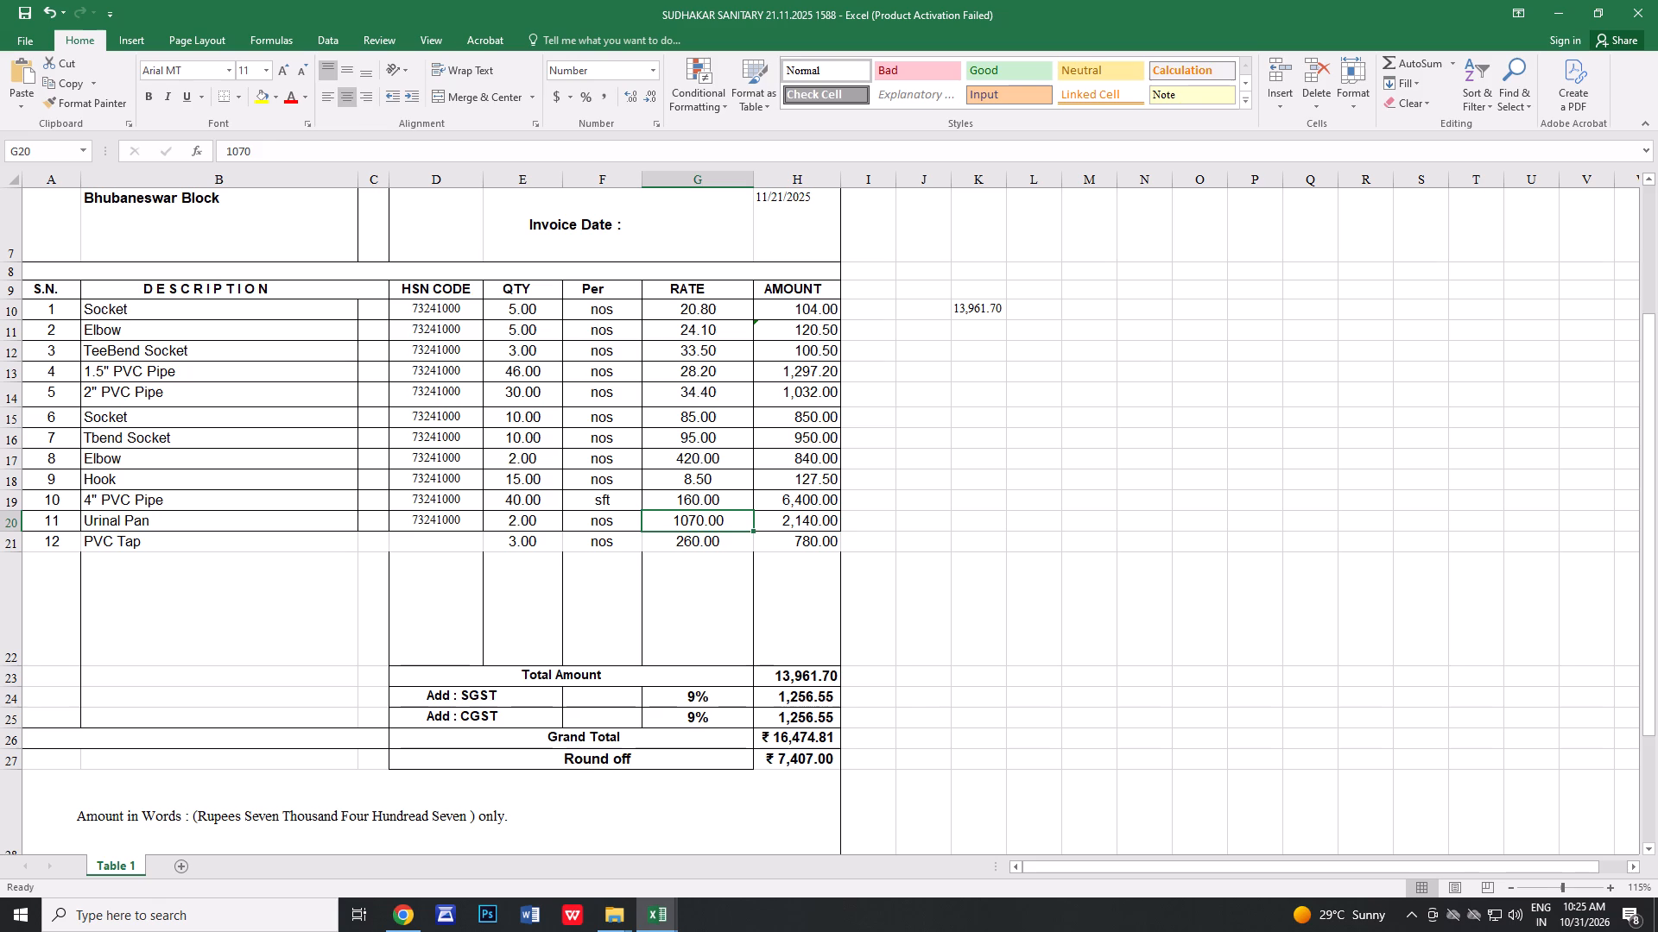
click(243, 156)
key(BackSpace)
key(8)
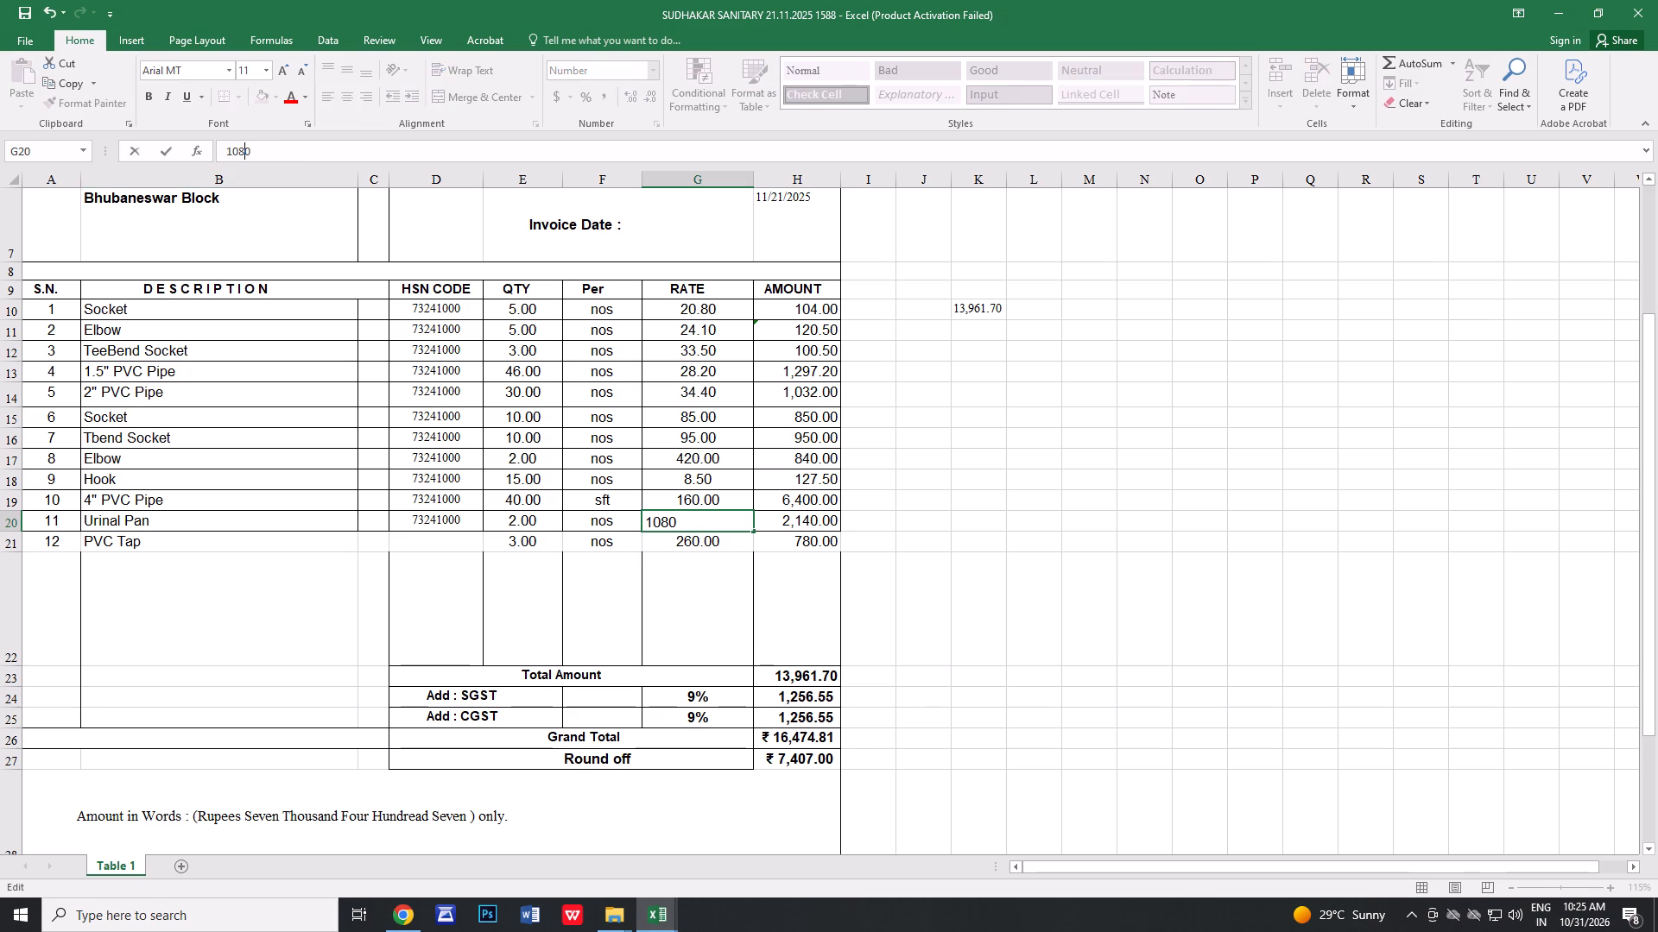
click(532, 354)
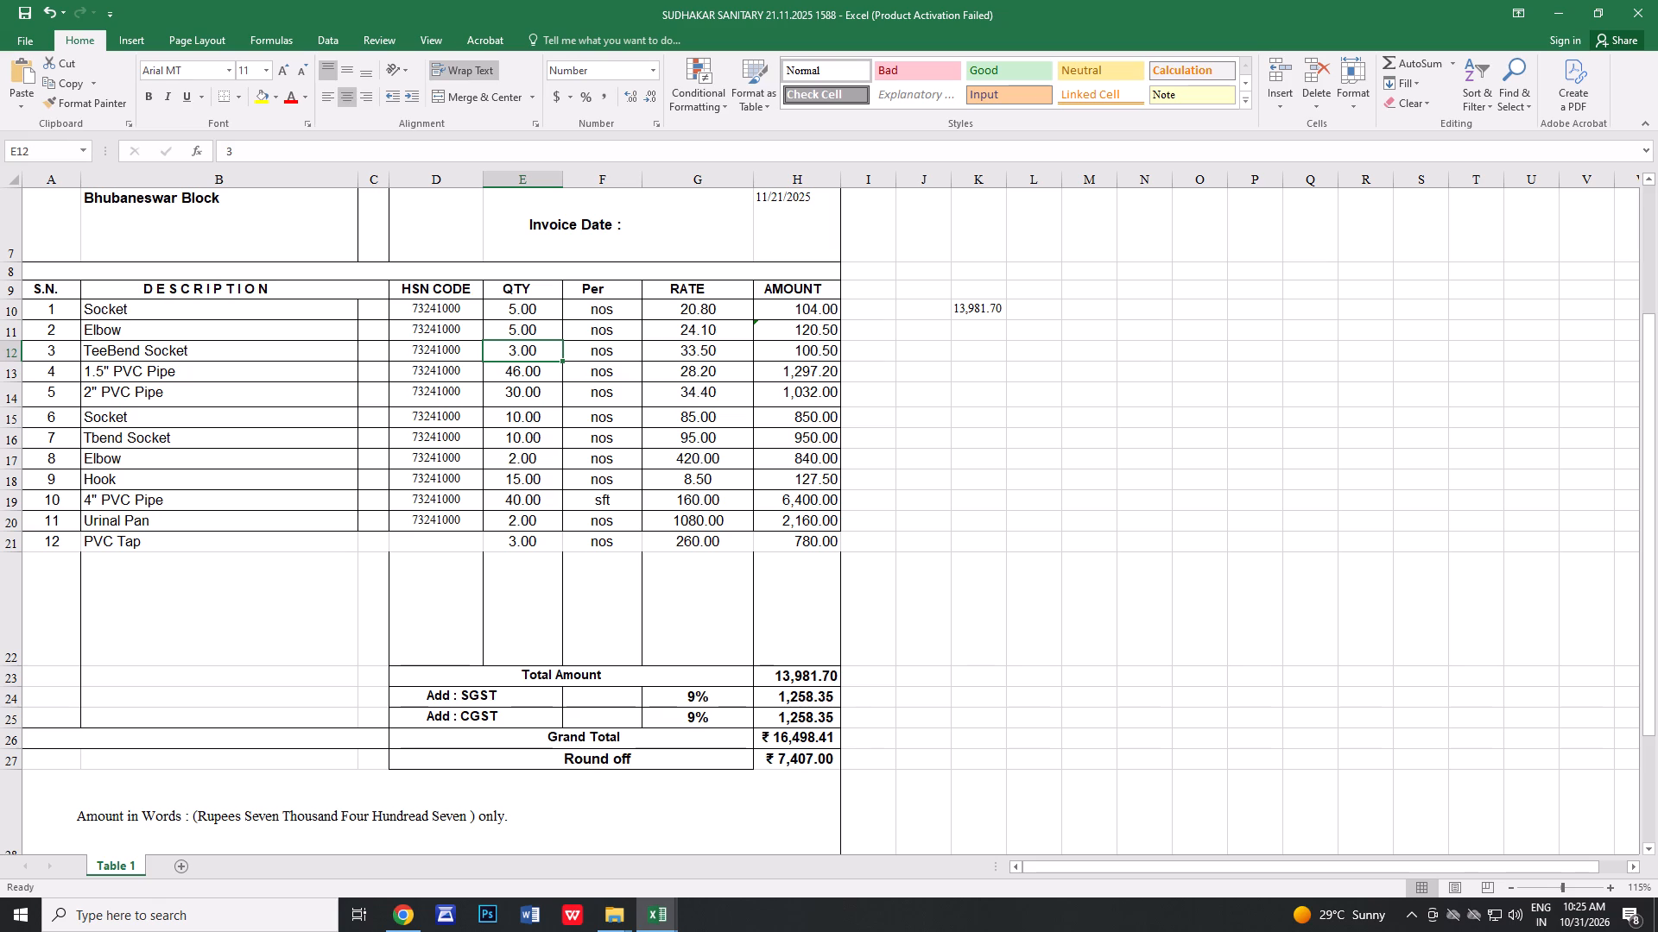
click(711, 521)
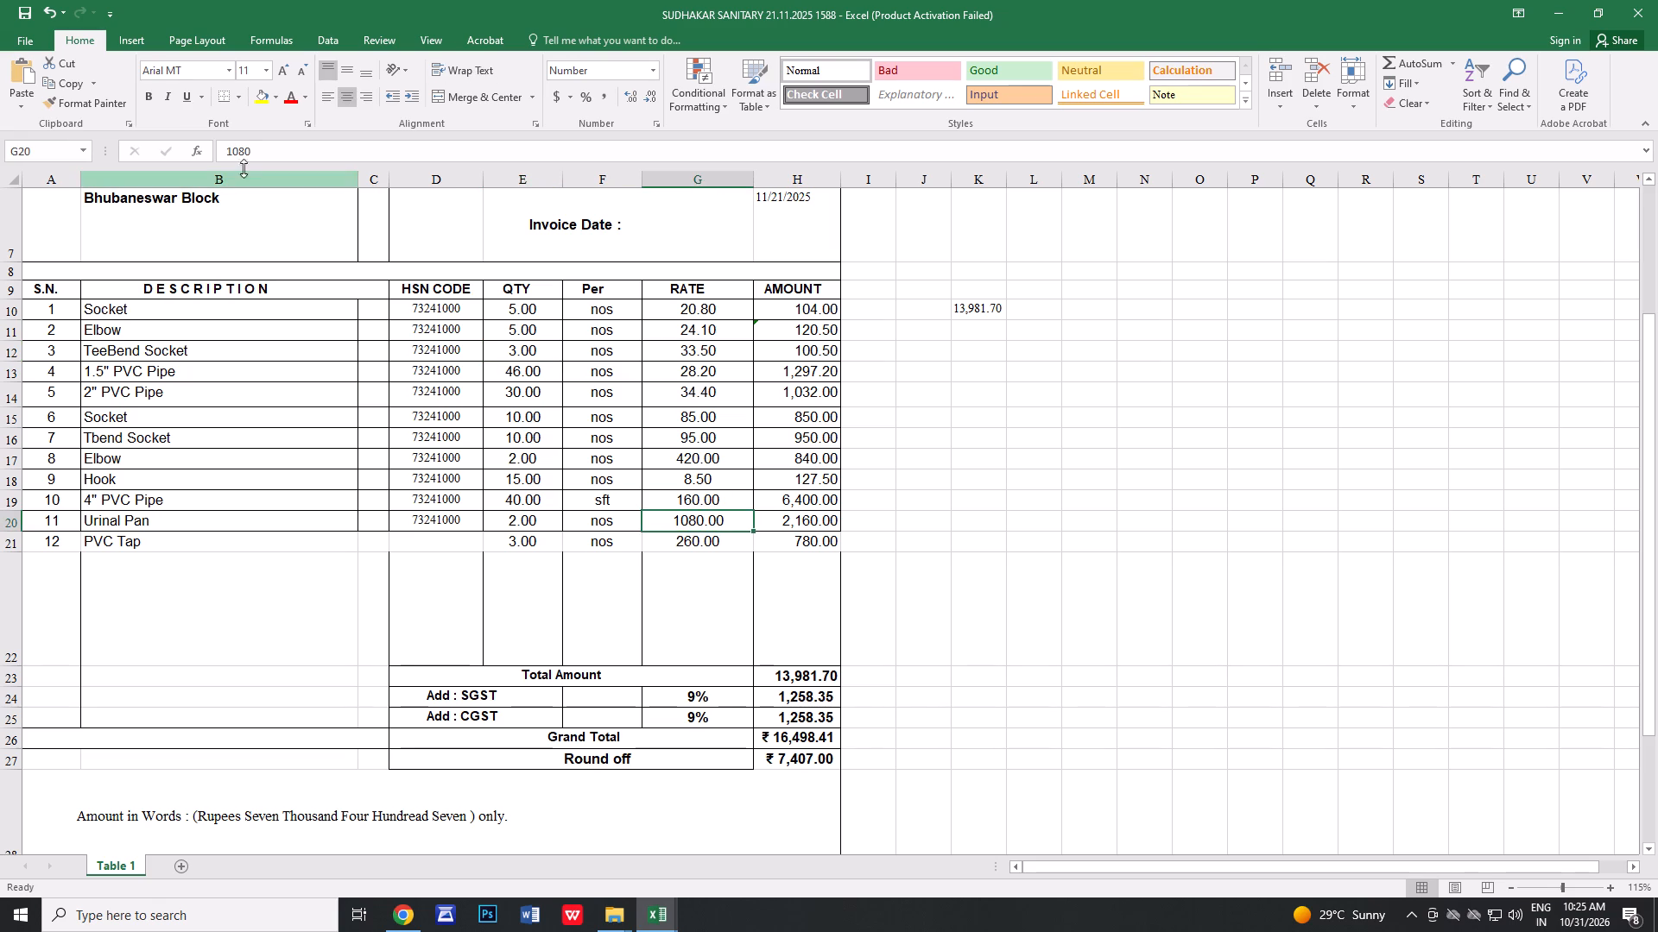
click(293, 157)
key(period)
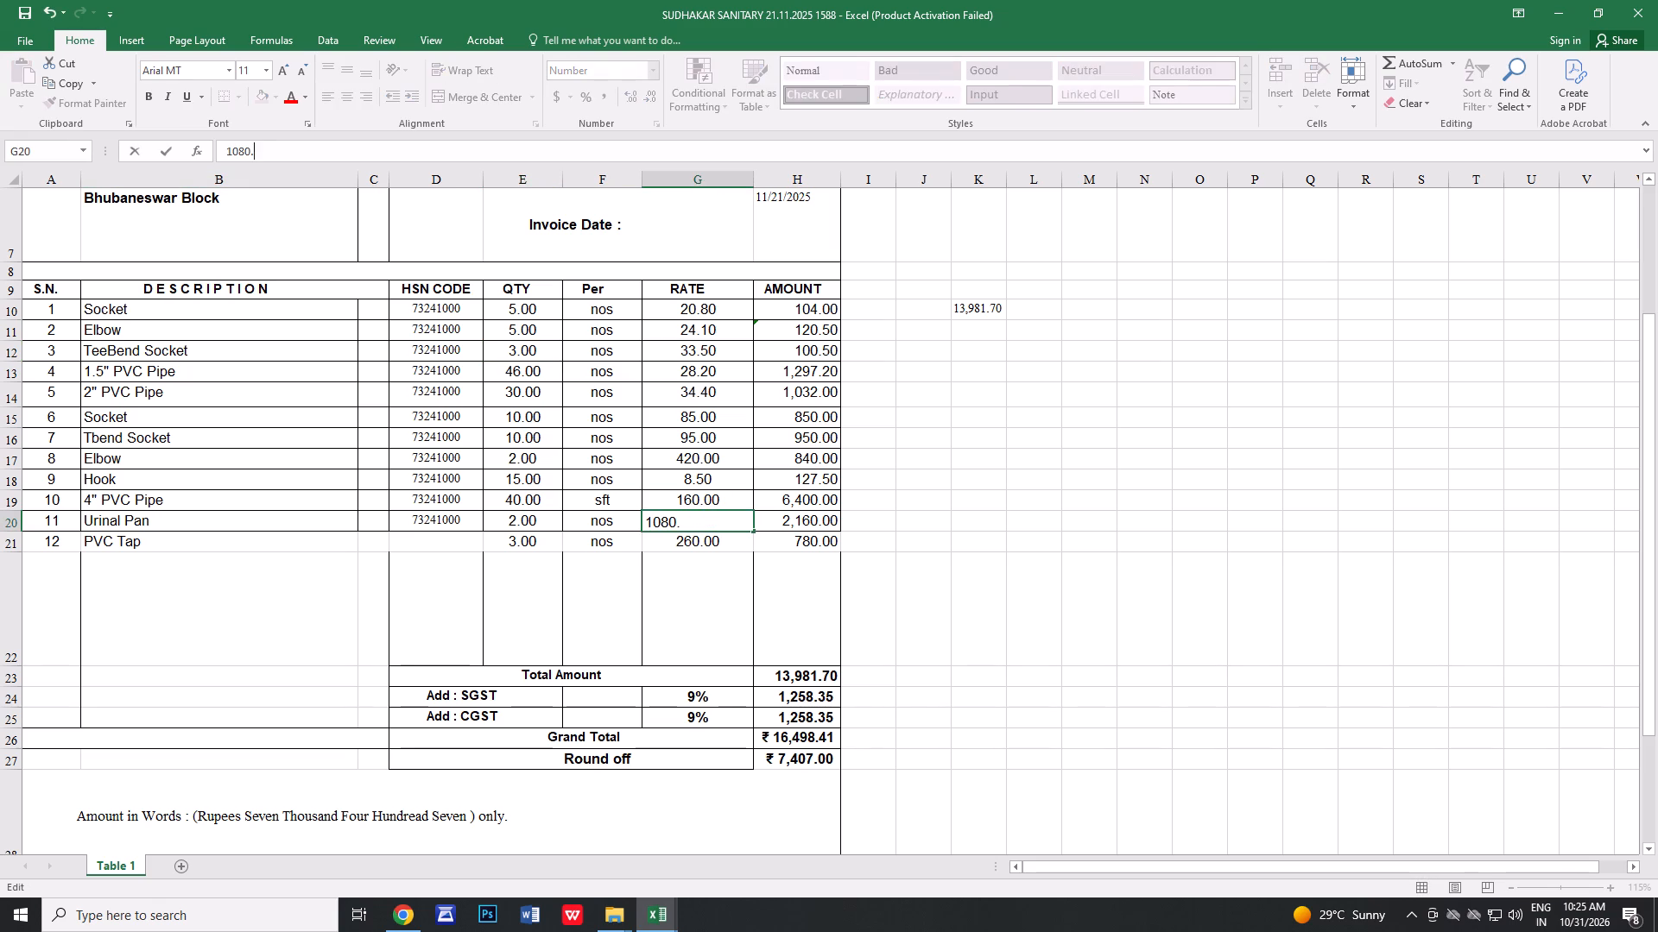
text(60)
click(549, 506)
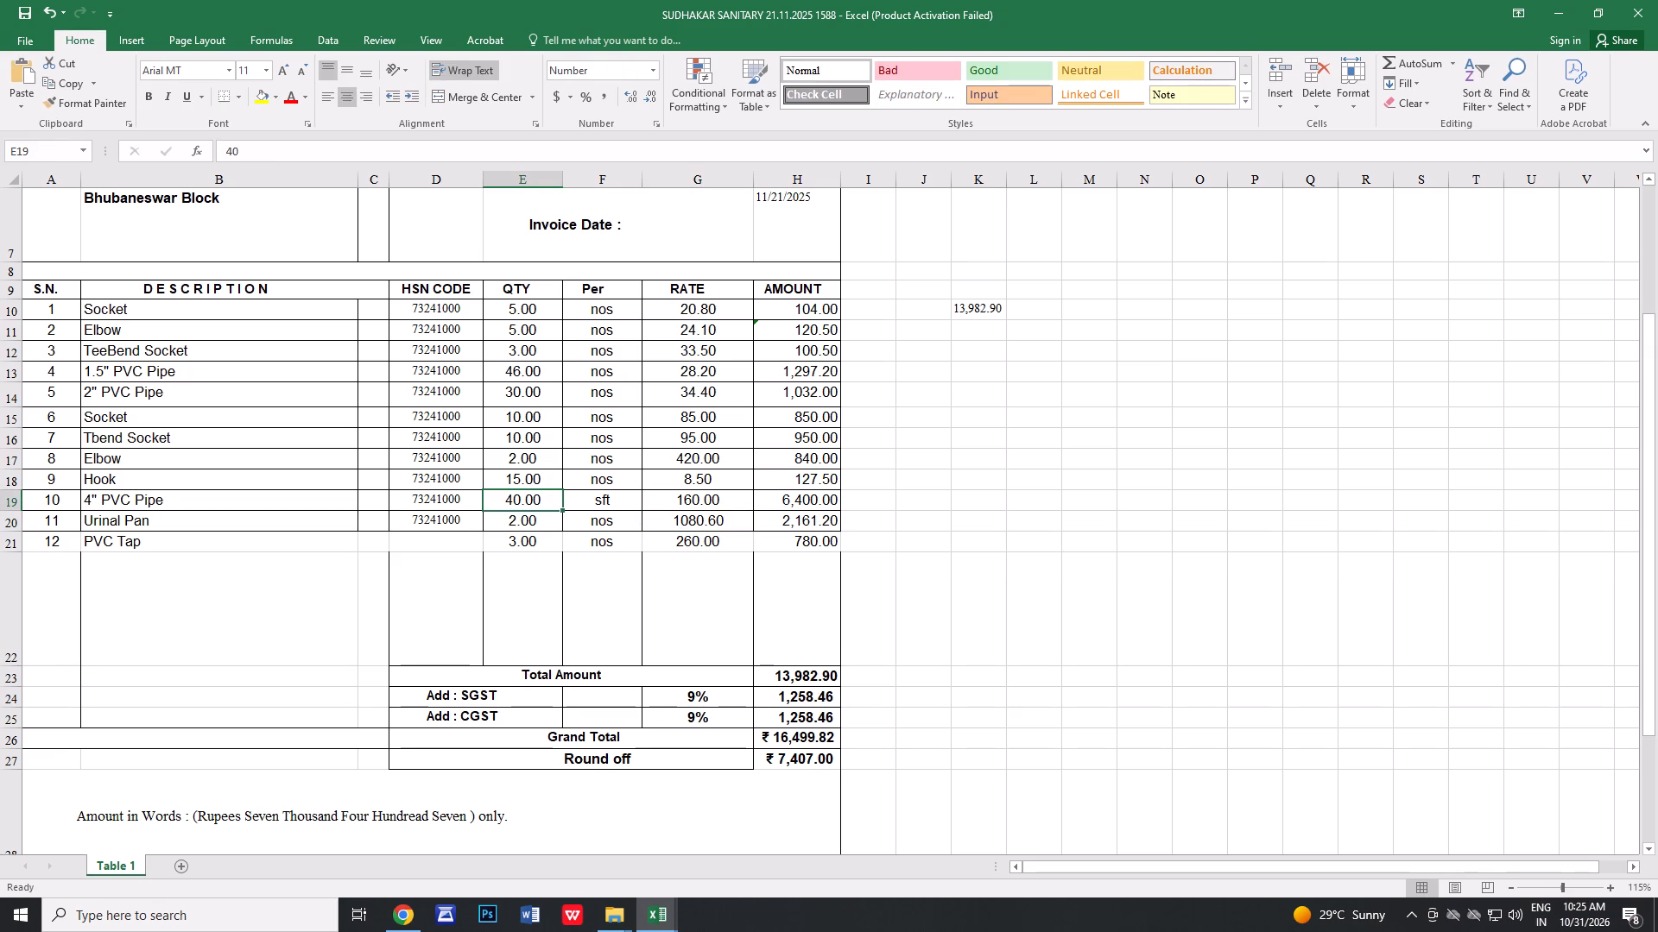
Set the invoice's Round off amount to 16500.
click(789, 760)
text(16)
text(500)
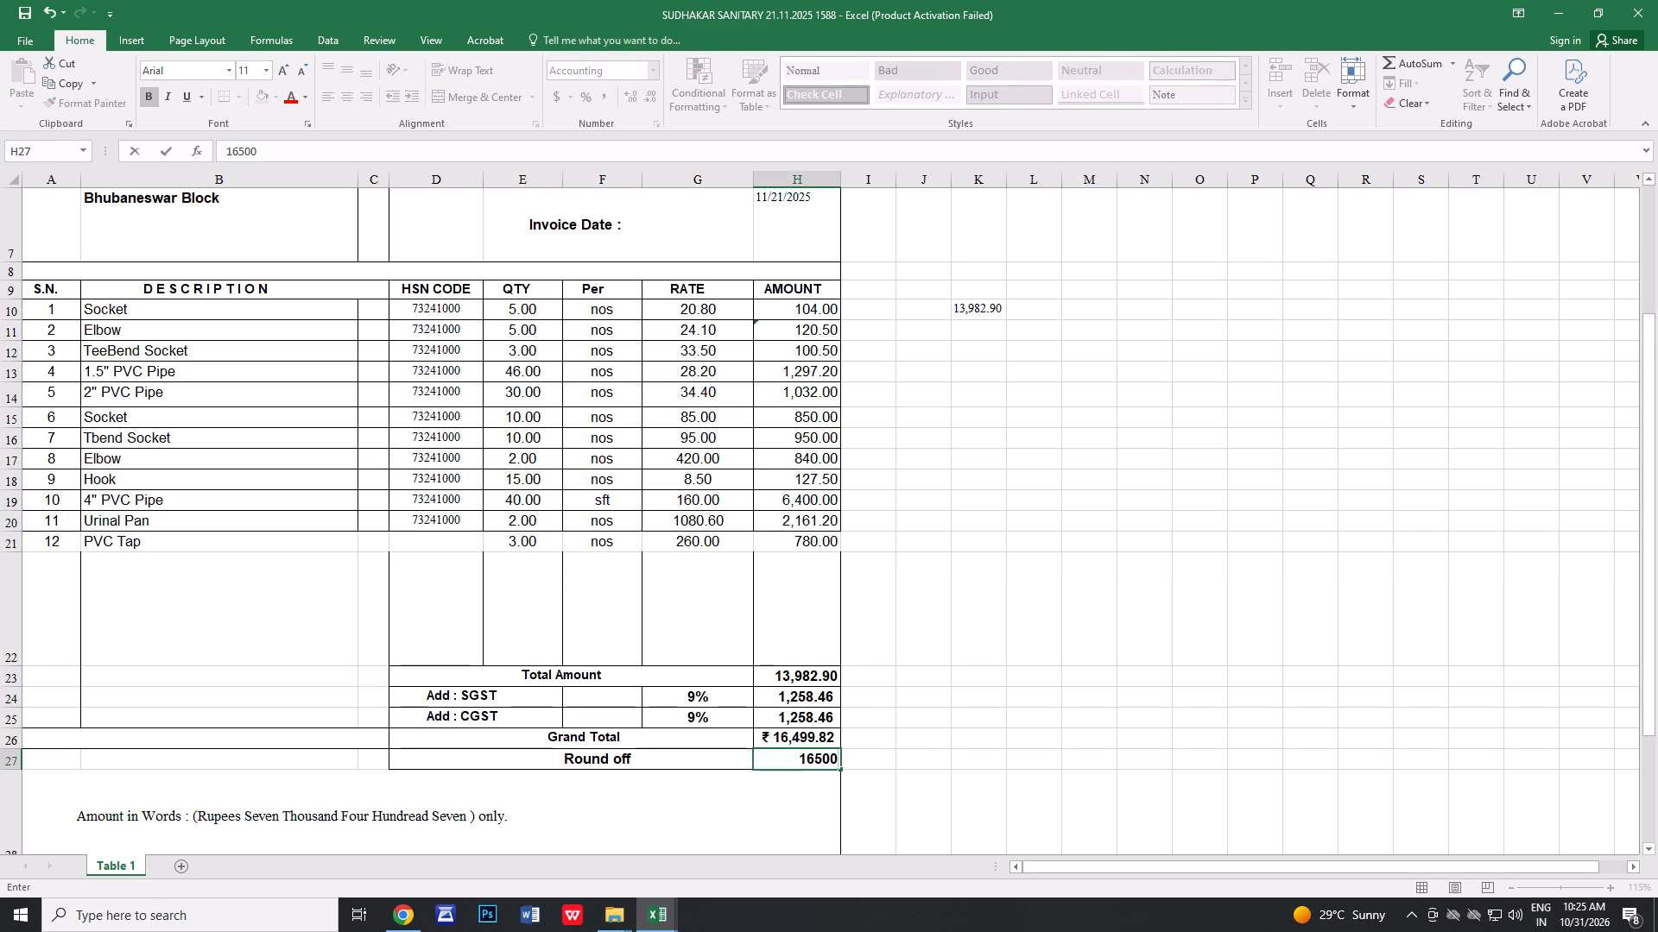
click(955, 719)
Change the invoice recipient from B.D.O, Bhubaneswar Block to "PEO", "Dadha GP".
scroll(956, 720, up, 2)
click(127, 378)
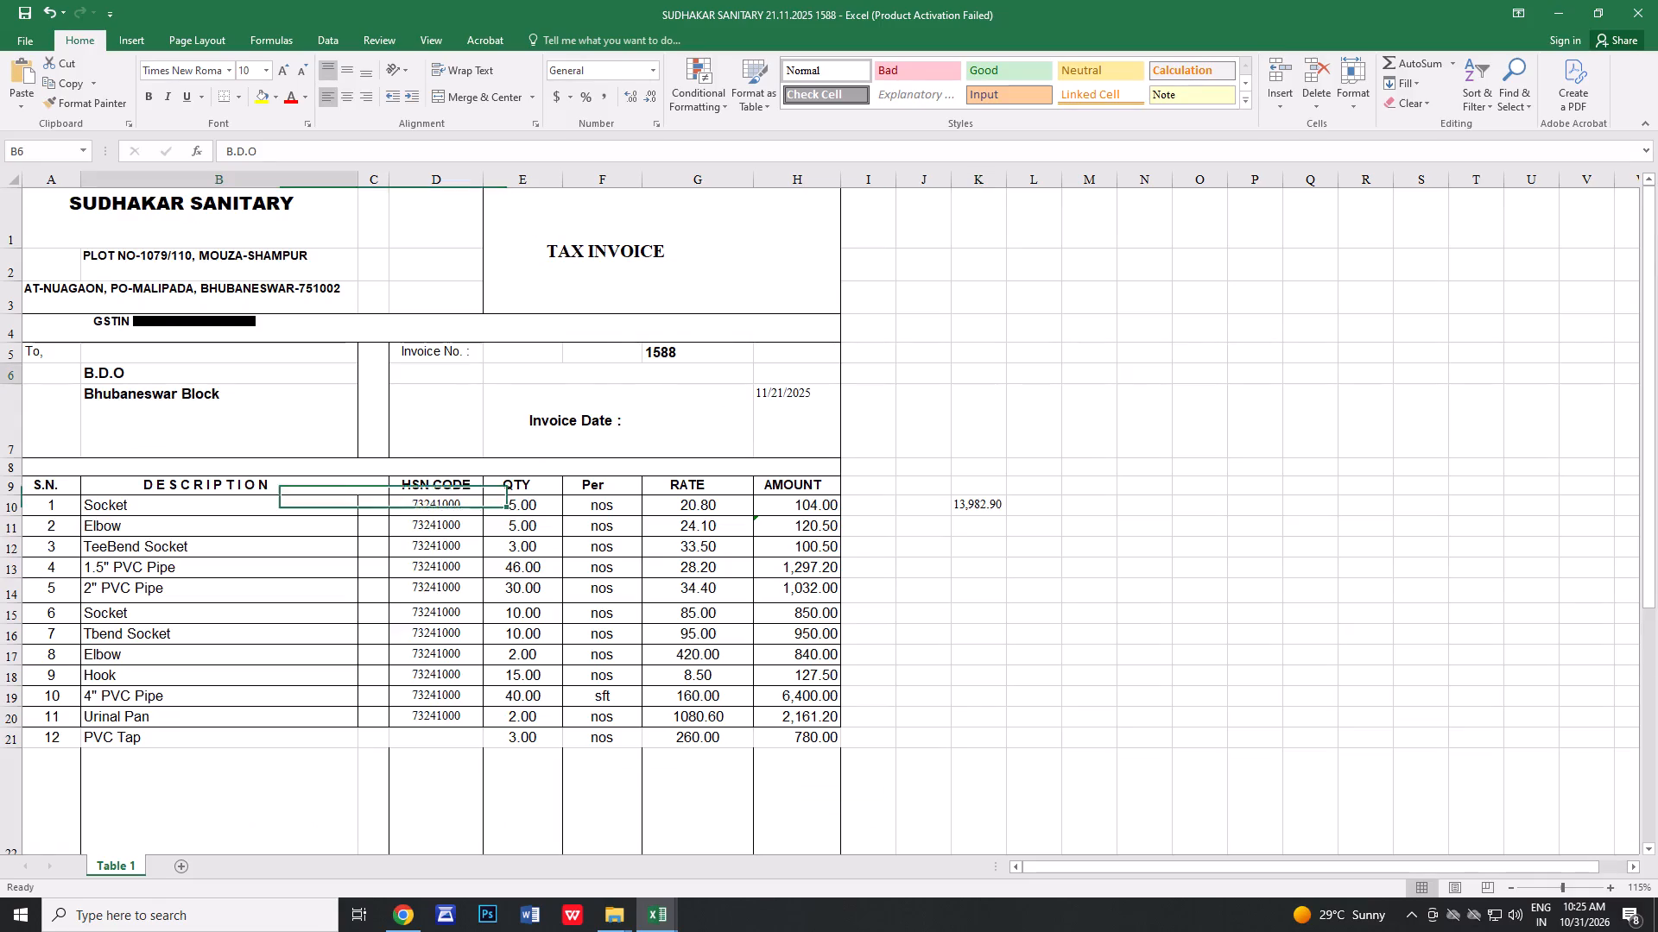
text(PEO)
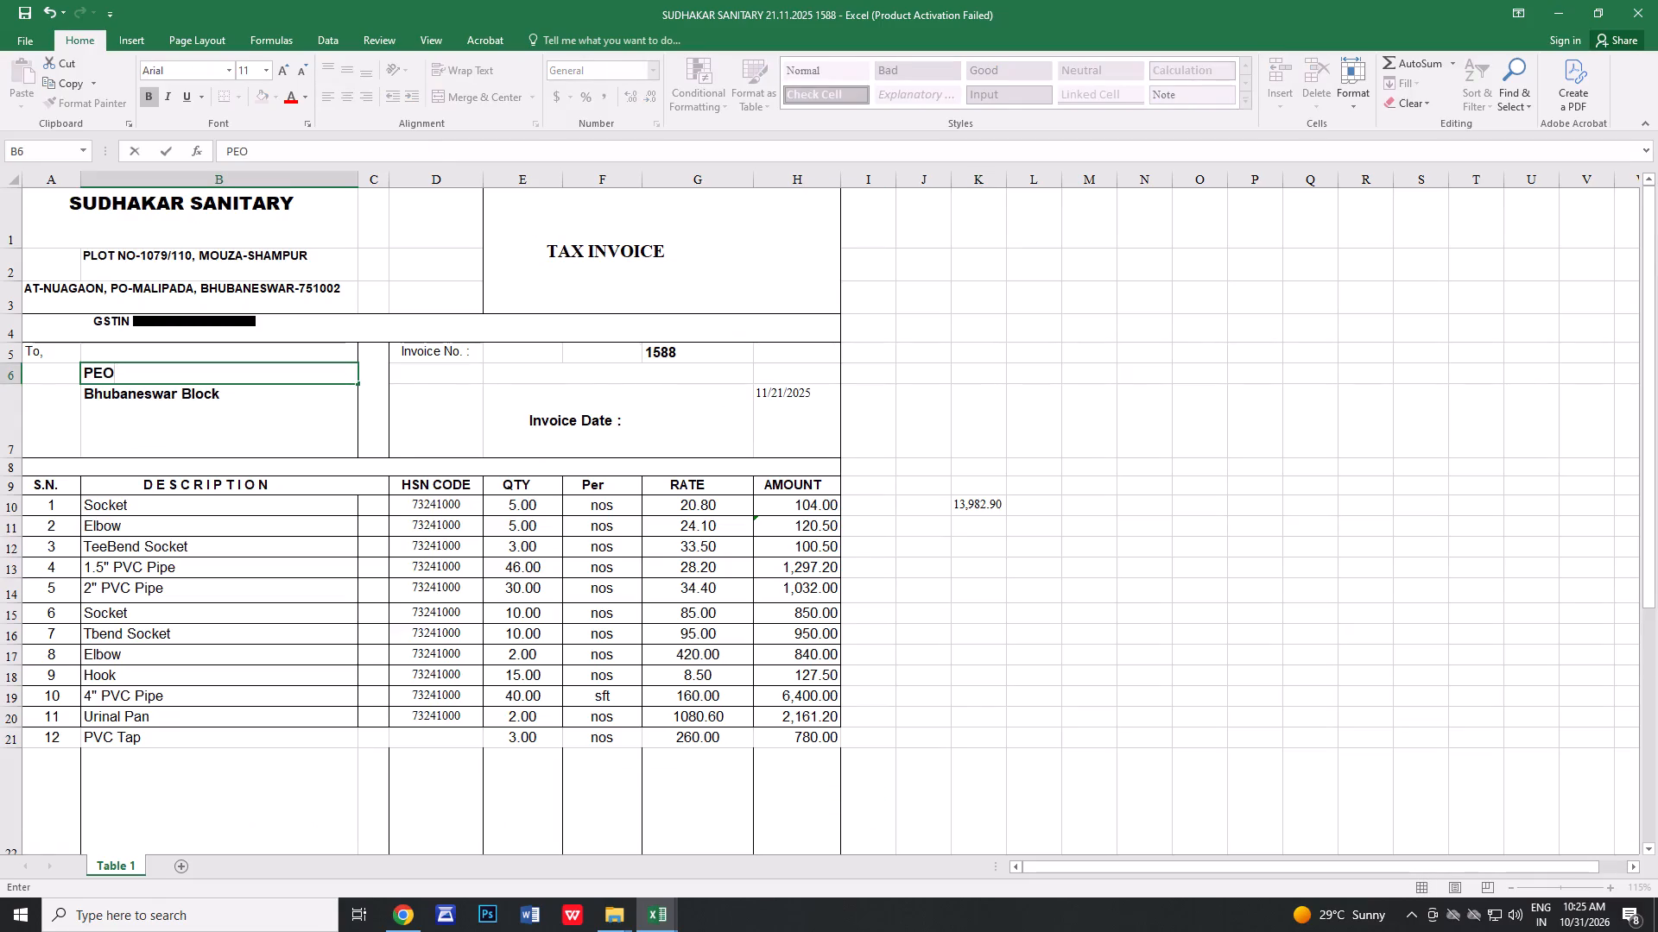
click(232, 406)
key(d)
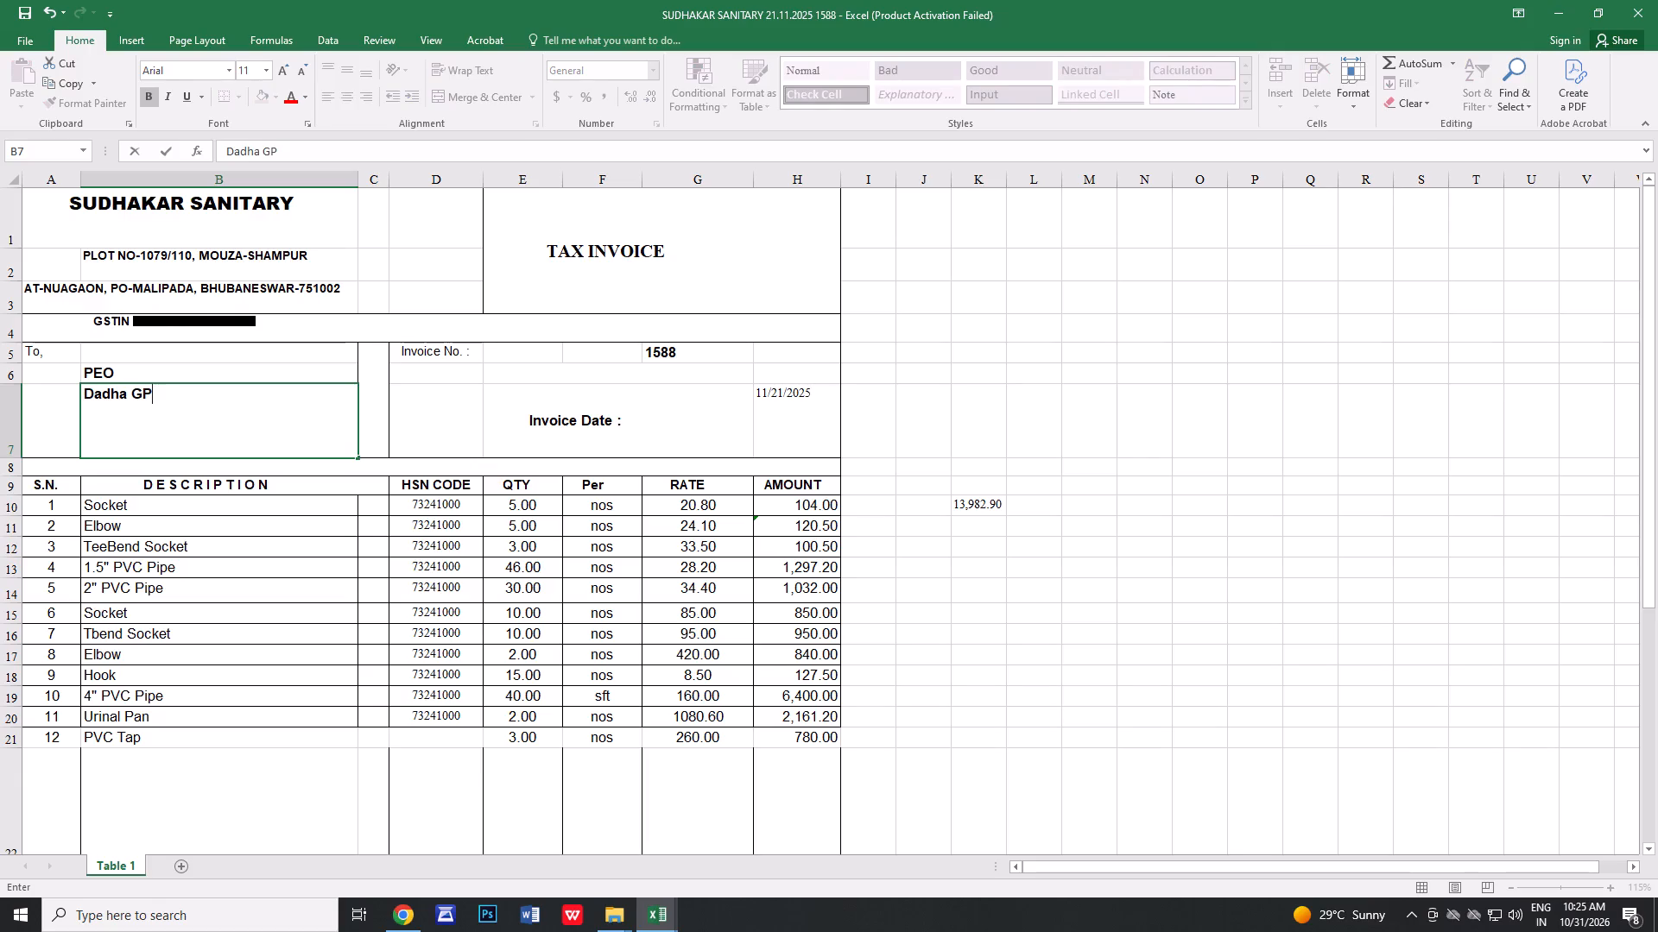
Change the invoice date to 02/14/2026.
double_click(784, 390)
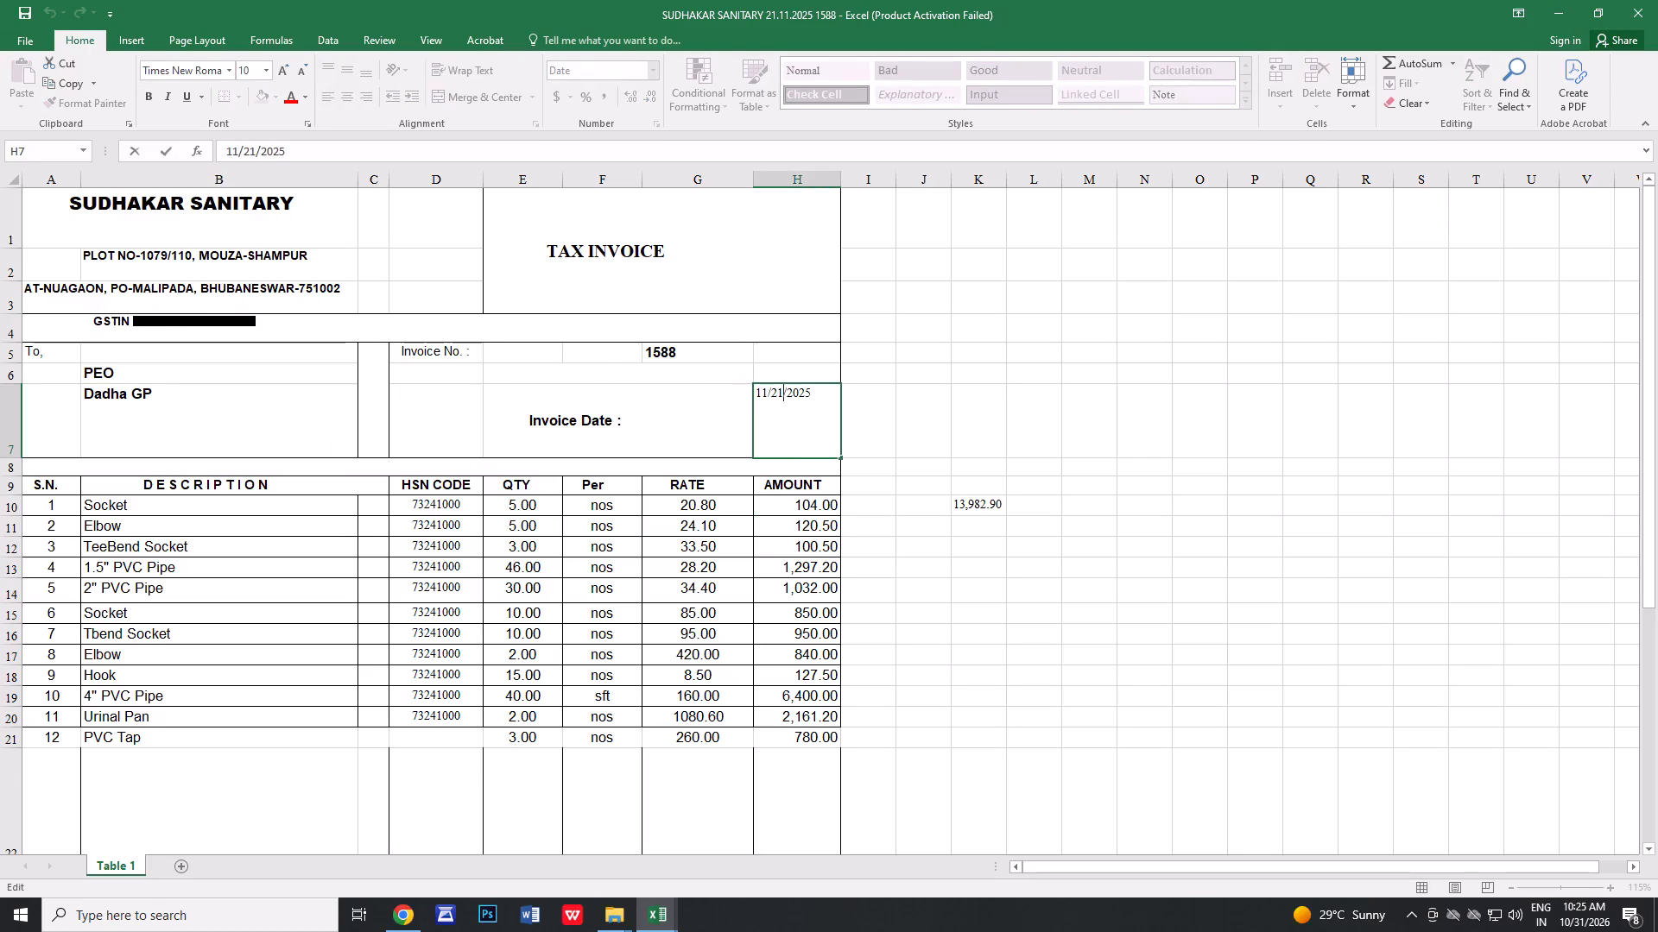
key(BackSpace)
key(BackSpace)
text(14)
key(Left)
key(Left)
key(Left)
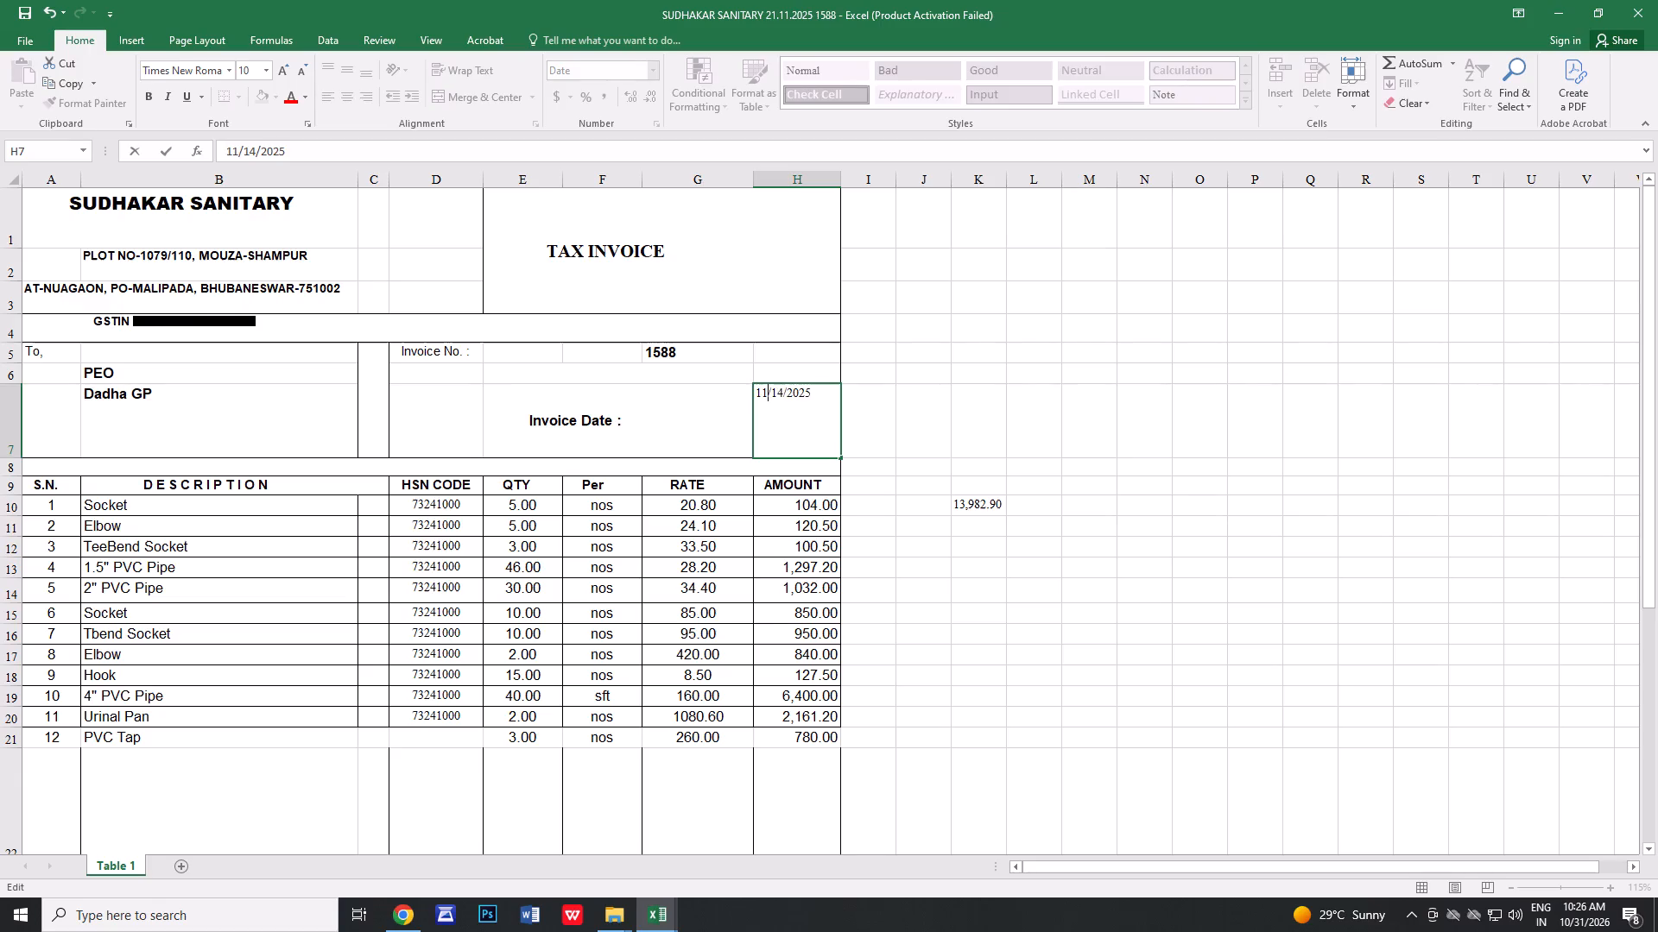
key(BackSpace)
key(BackSpace)
text(02)
key(Right)
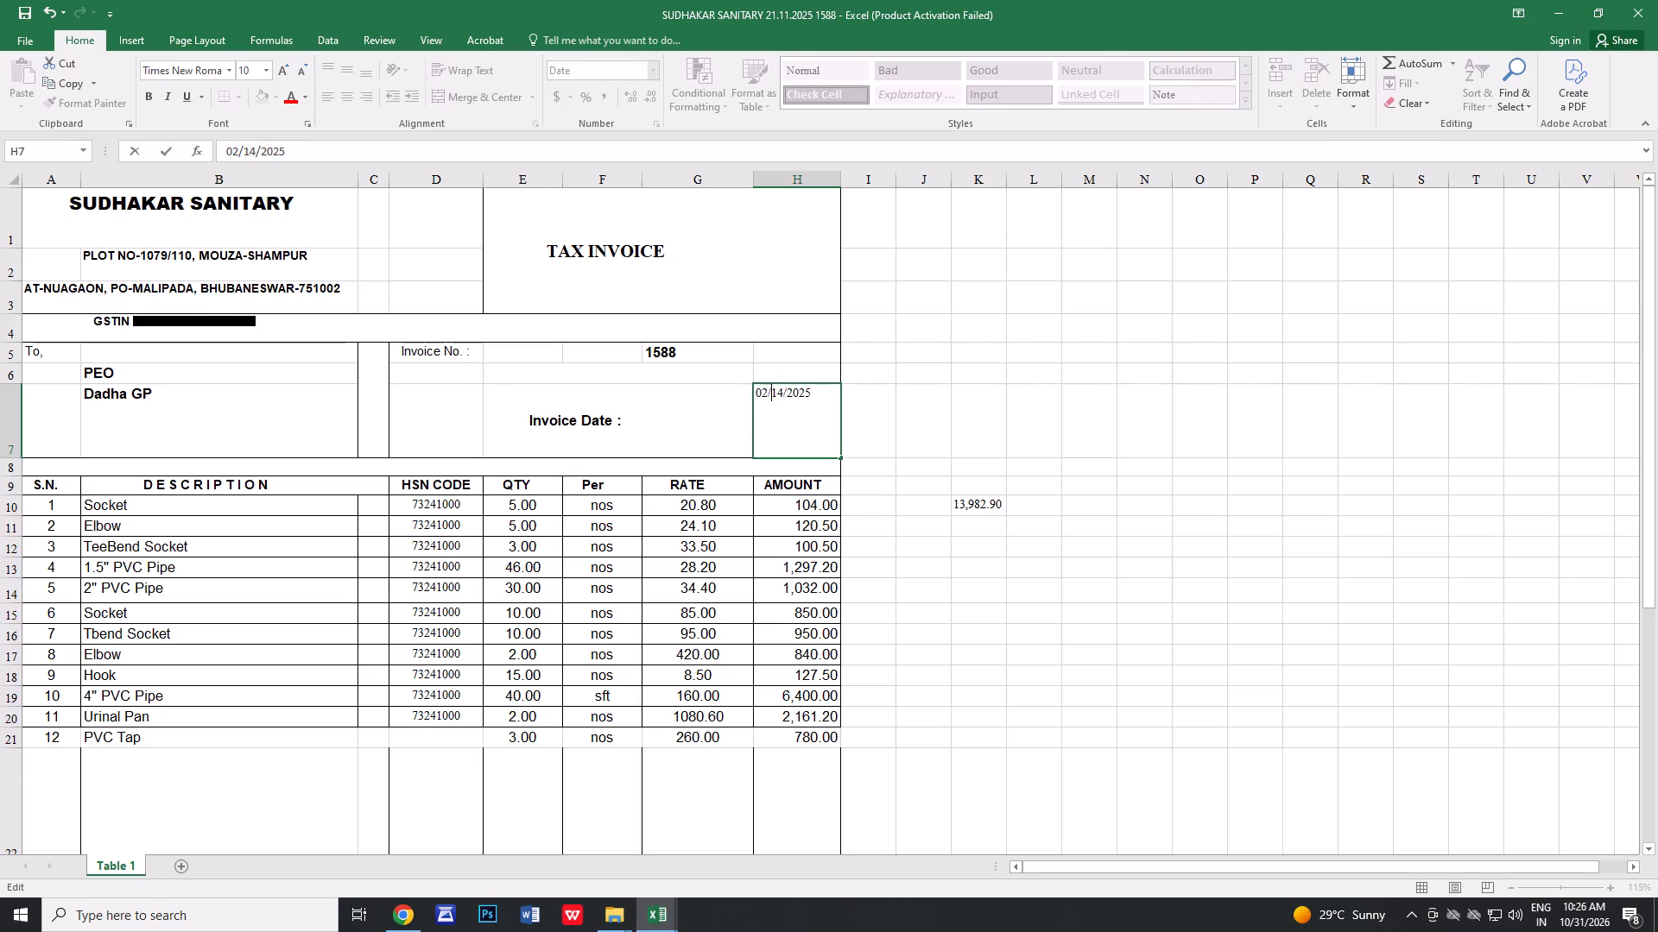
key(Right)
key(Right)
key(Right)
key(Right)
key(Right)
key(Right)
key(Right)
key(BackSpace)
key(6)
click(591, 387)
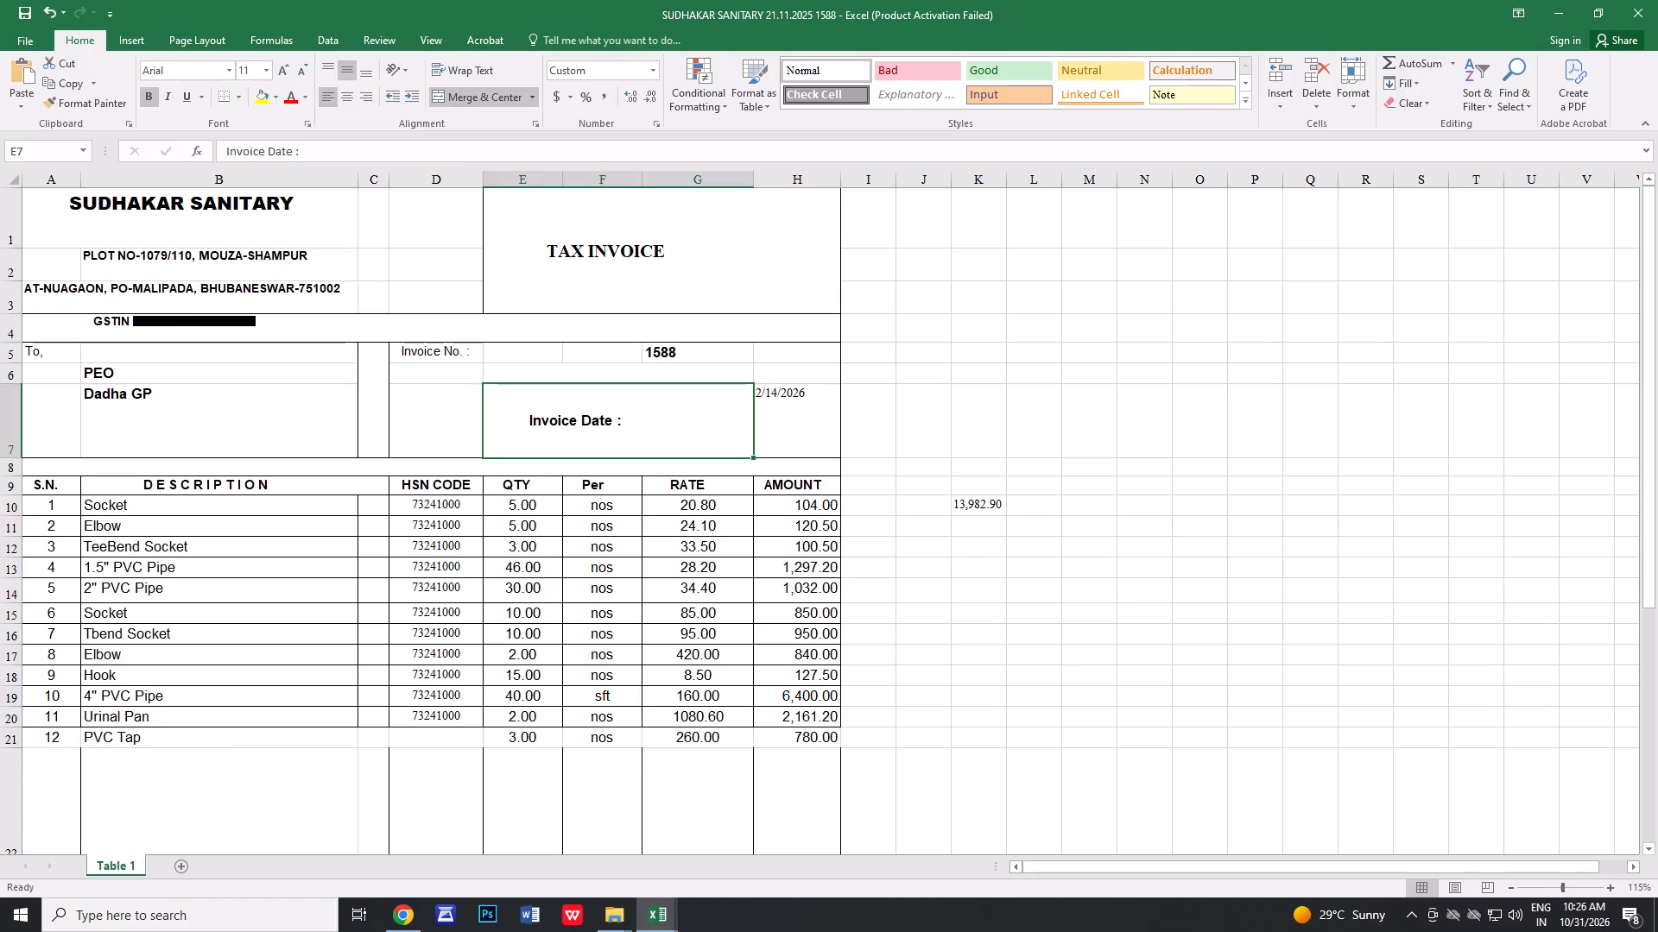
Rewrite the invoice date in day-first order as 14/02/2026.
click(770, 391)
double_click(763, 394)
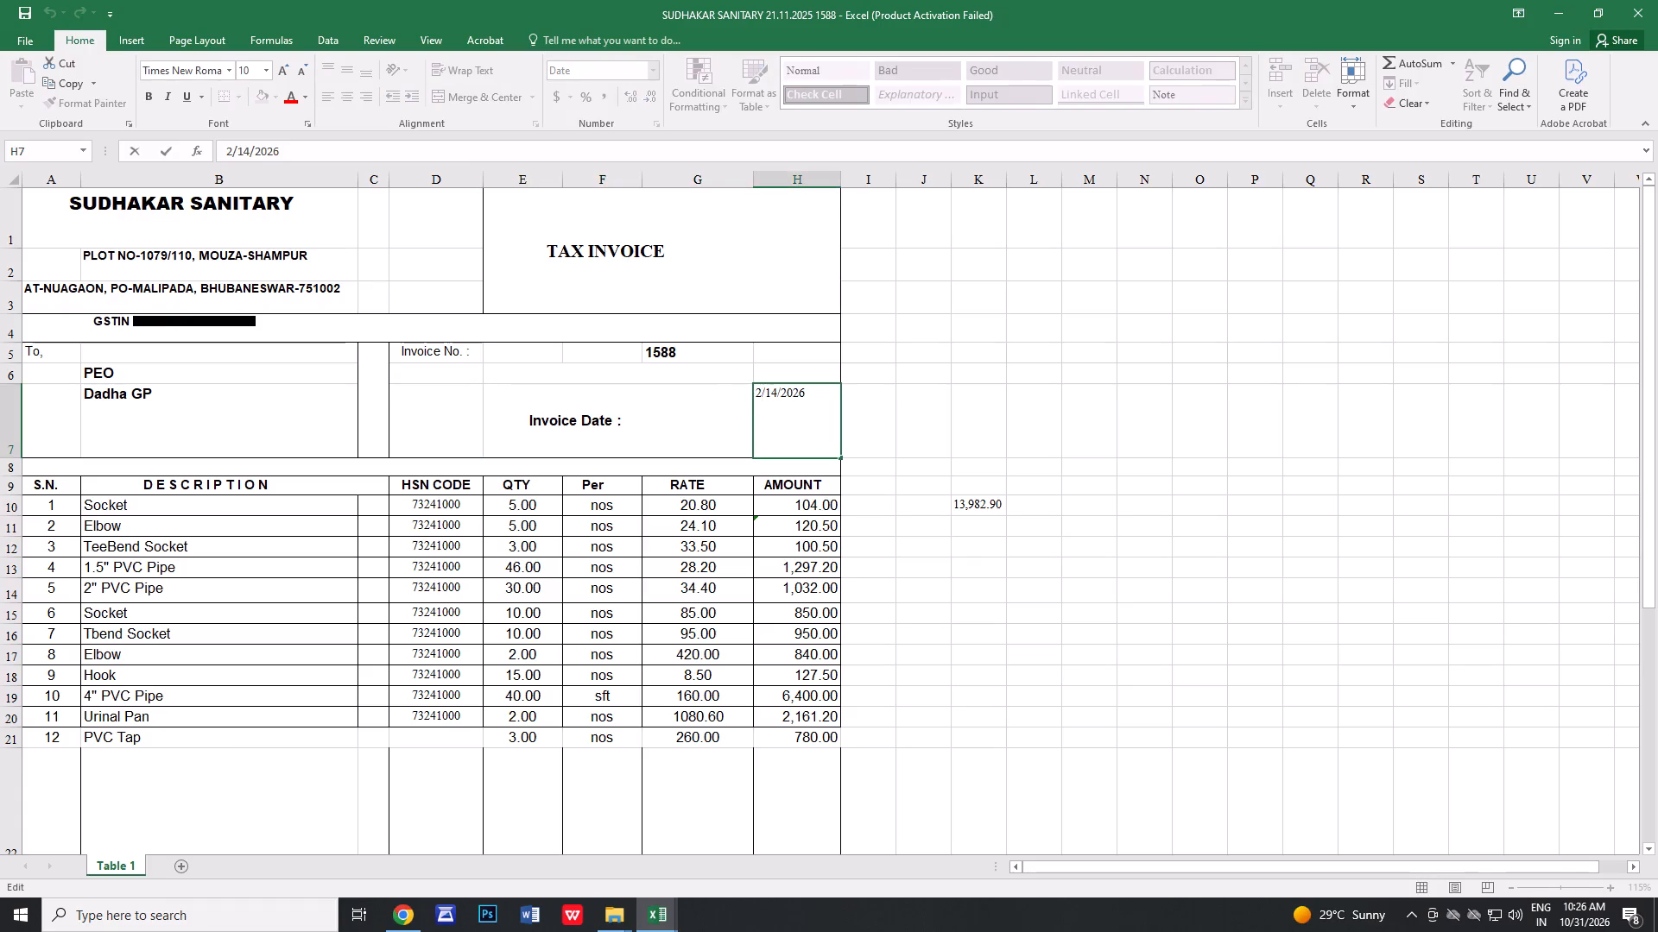
key(BackSpace)
text(14)
key(Right)
key(Right)
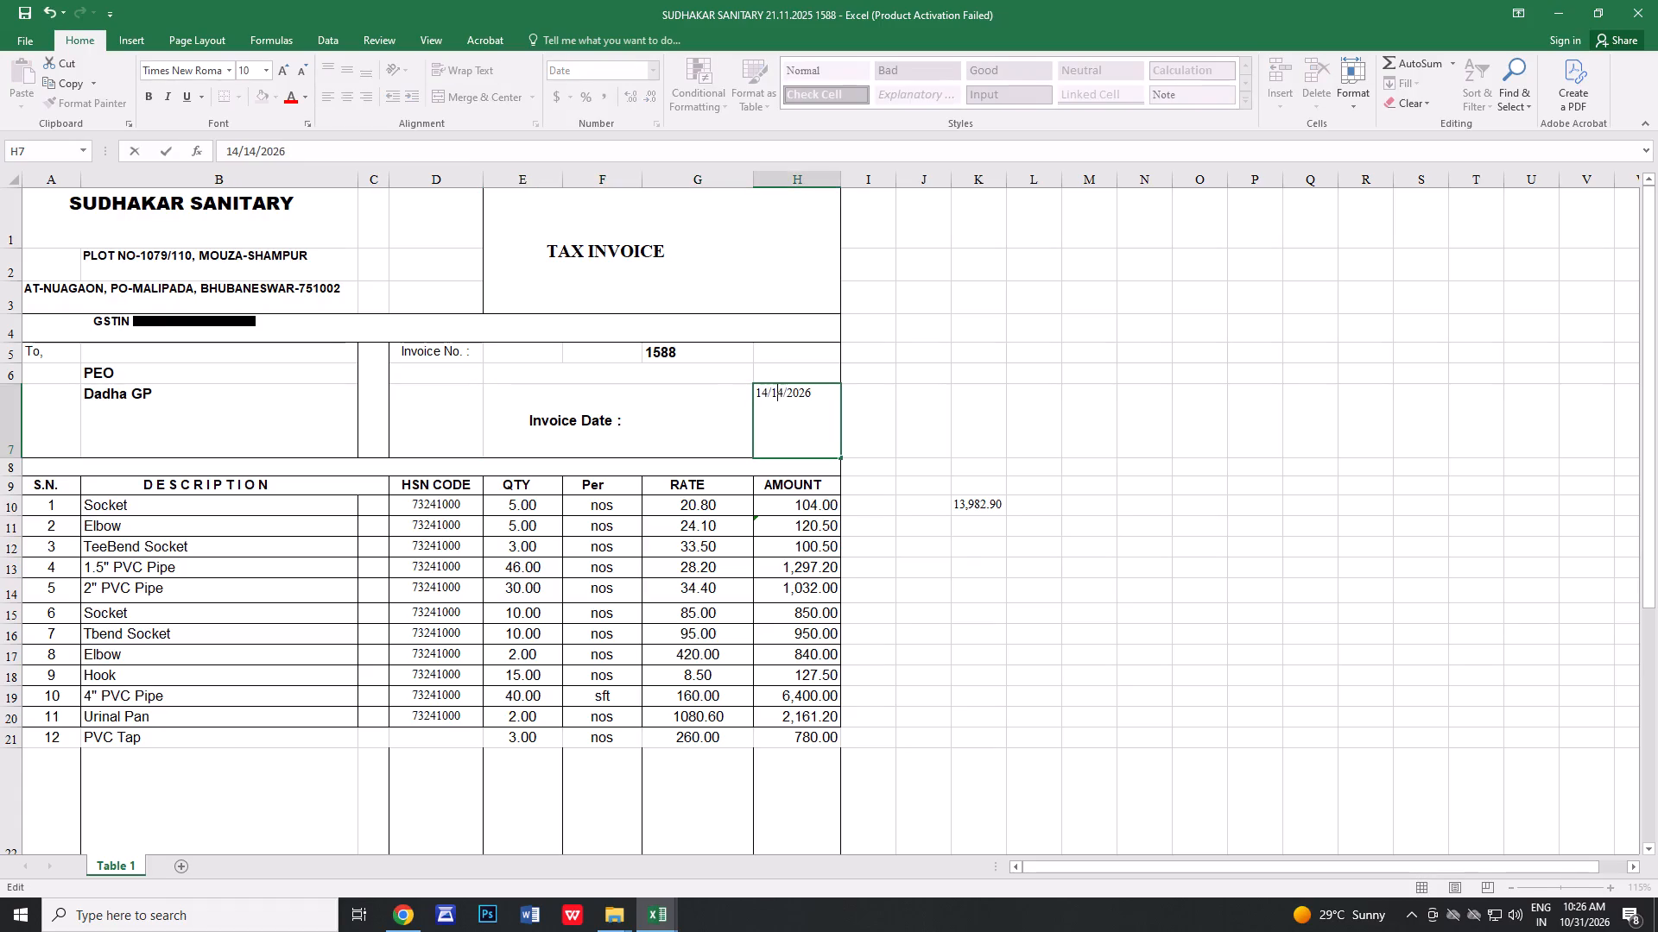
key(Right)
key(BackSpace)
key(BackSpace)
text(02)
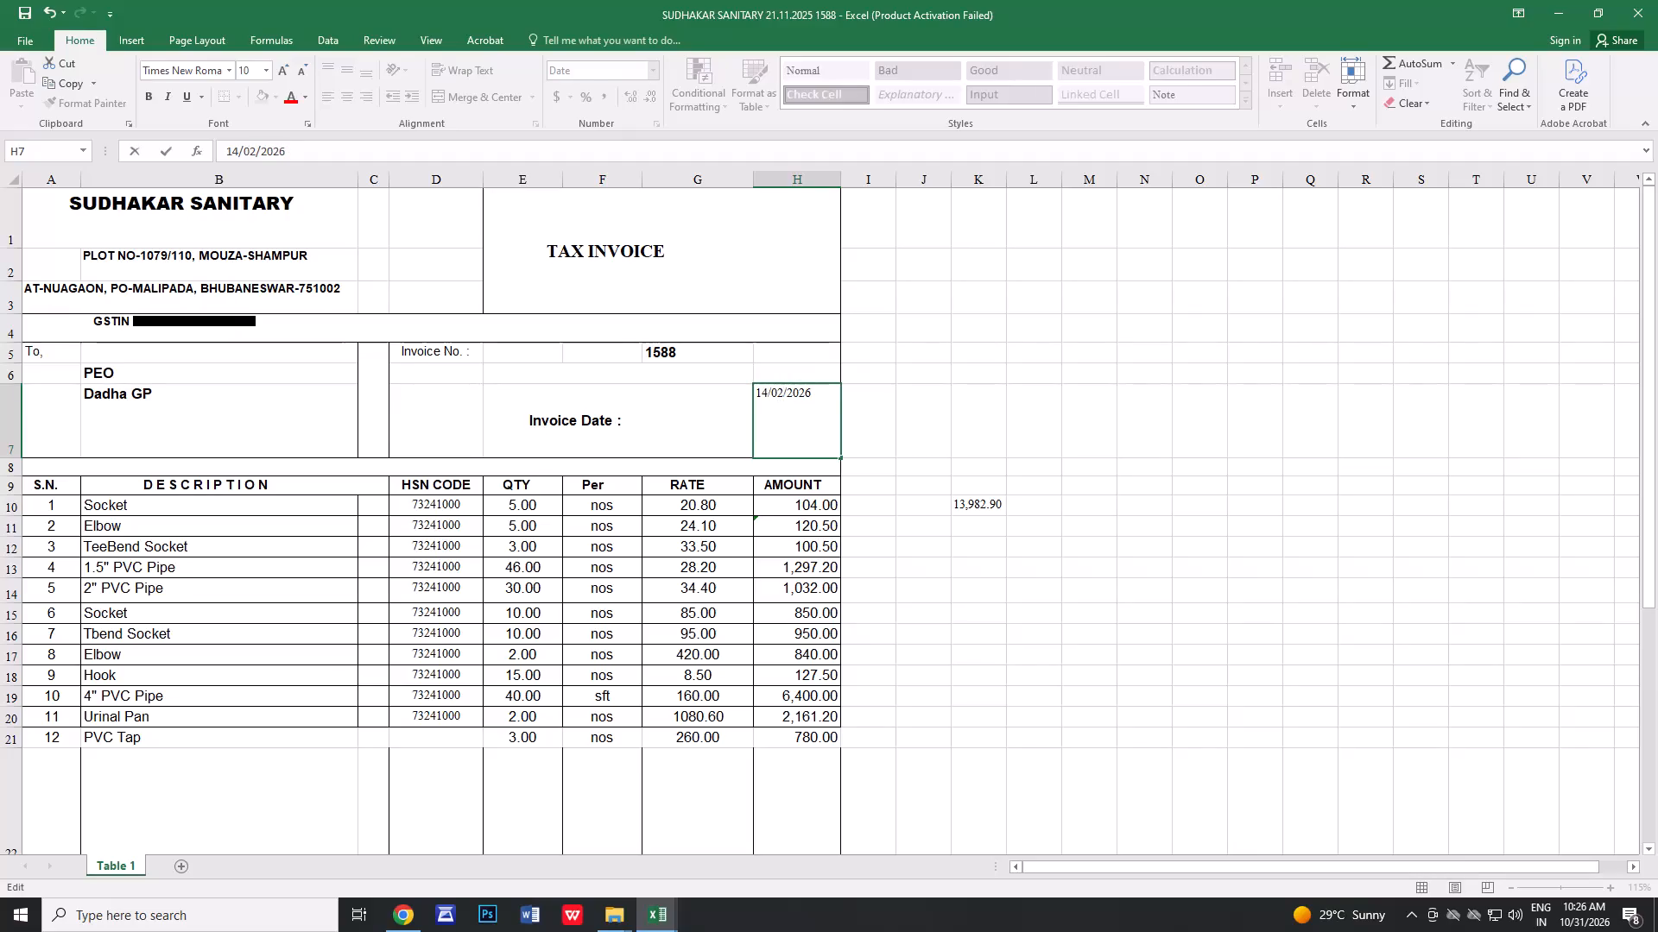
click(571, 324)
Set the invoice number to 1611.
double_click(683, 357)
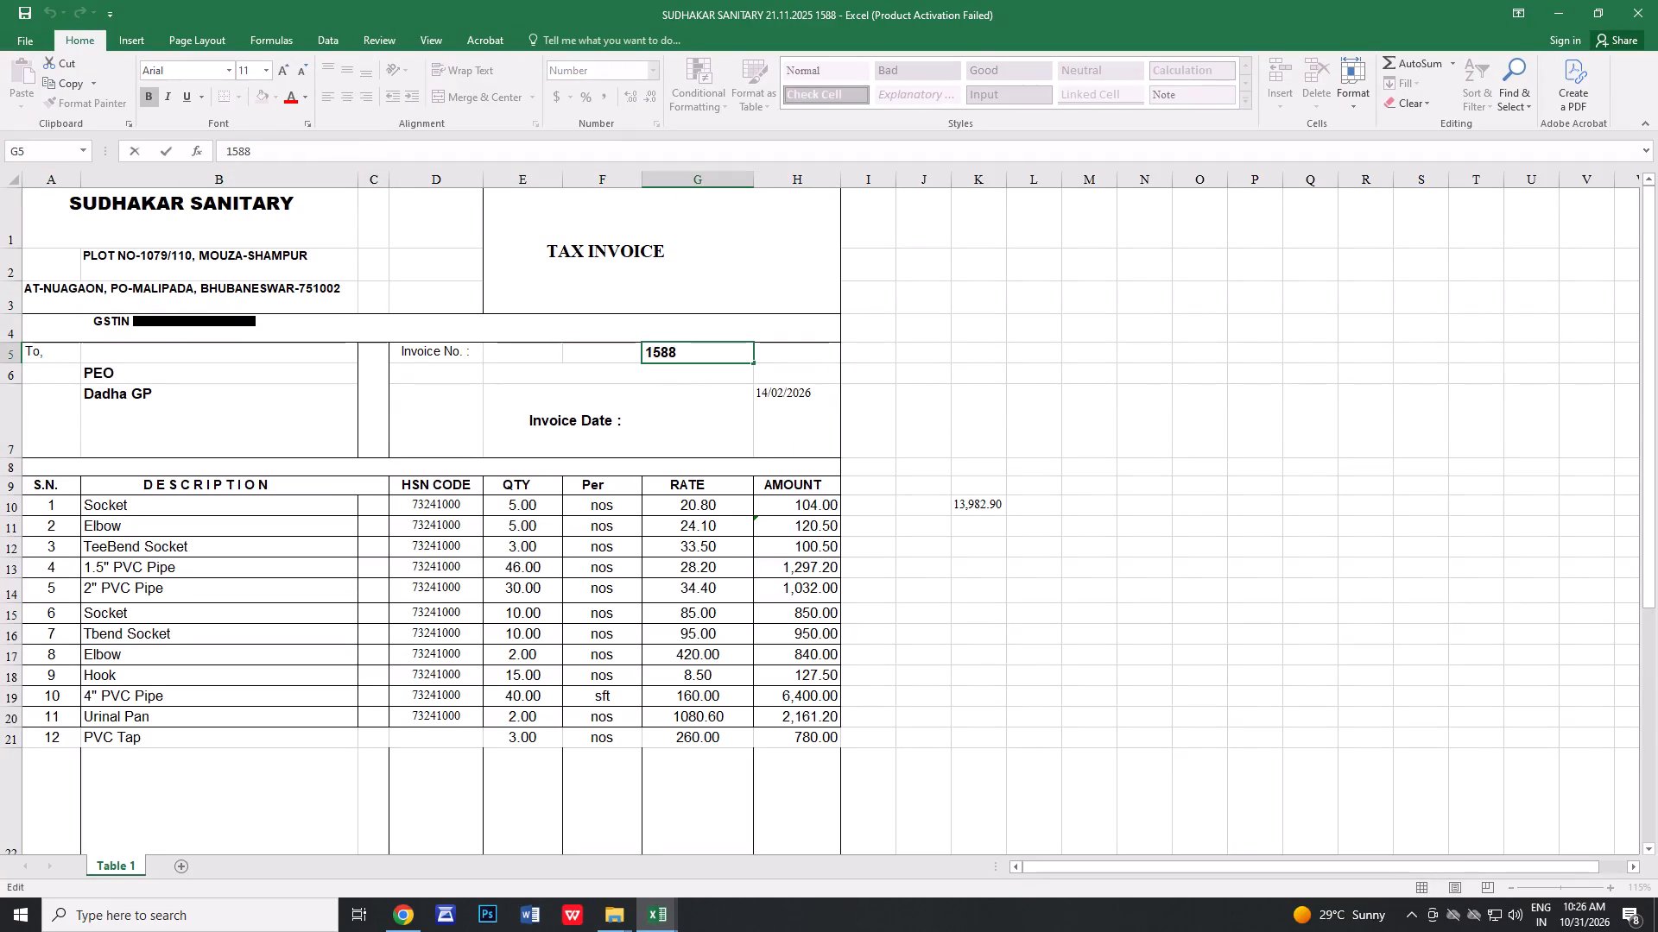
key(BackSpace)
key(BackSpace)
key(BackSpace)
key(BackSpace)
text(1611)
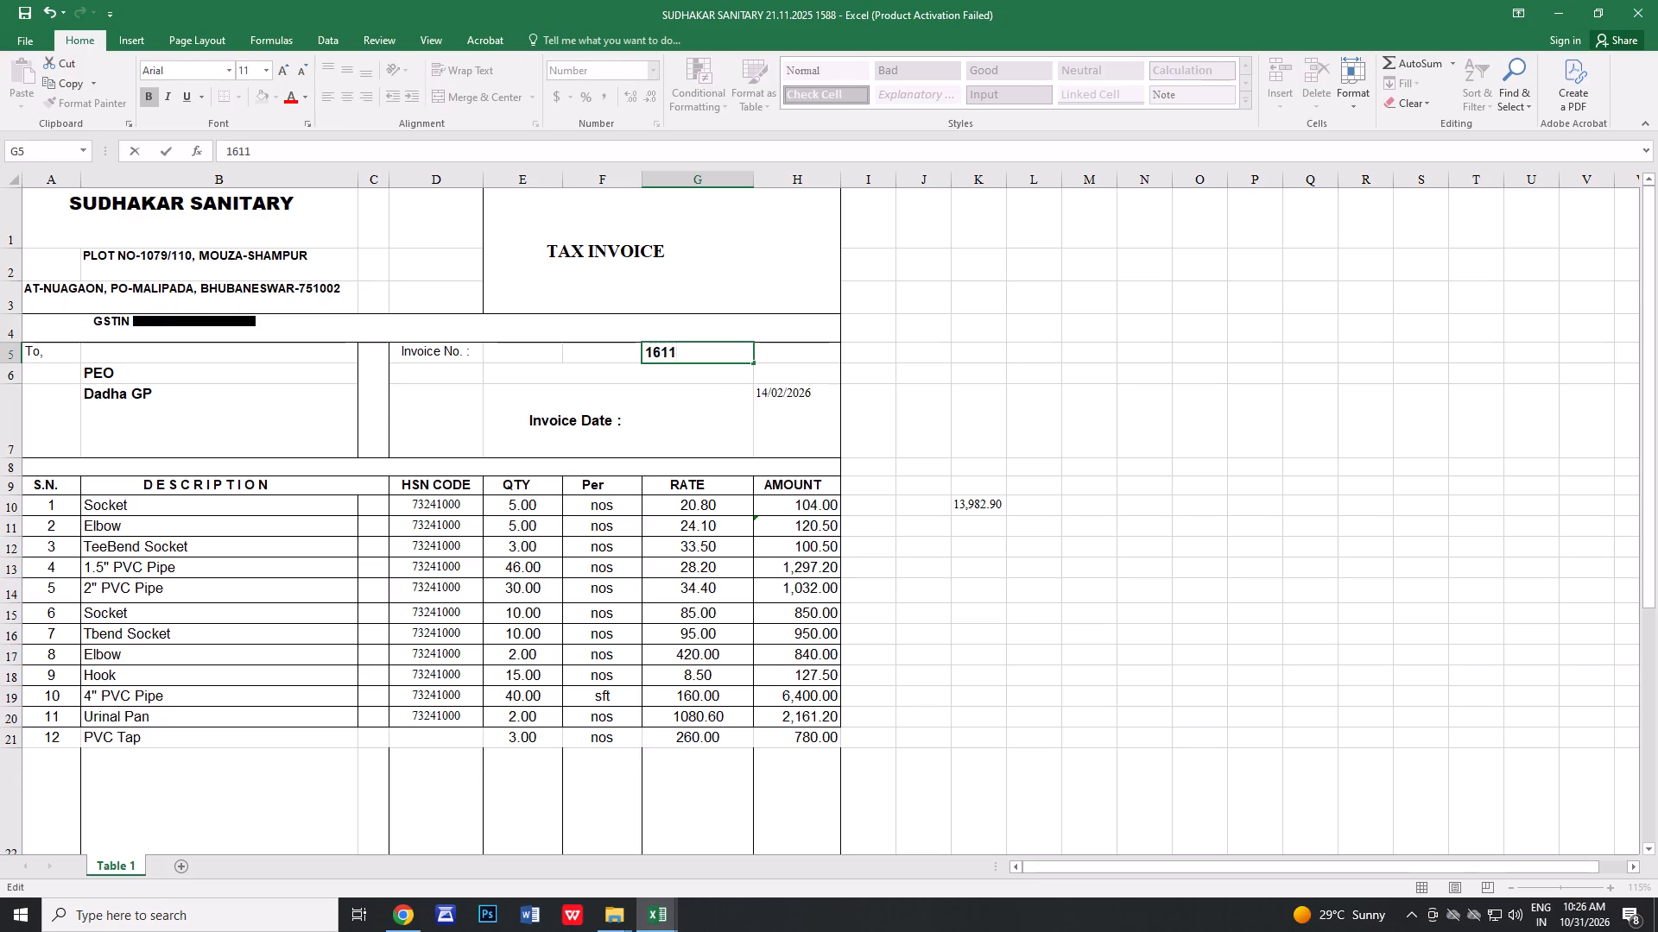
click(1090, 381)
Replace the one-page fit in the print settings with a reduced custom scaling that fits all invoice columns across the A4 page.
key(ctrl+p)
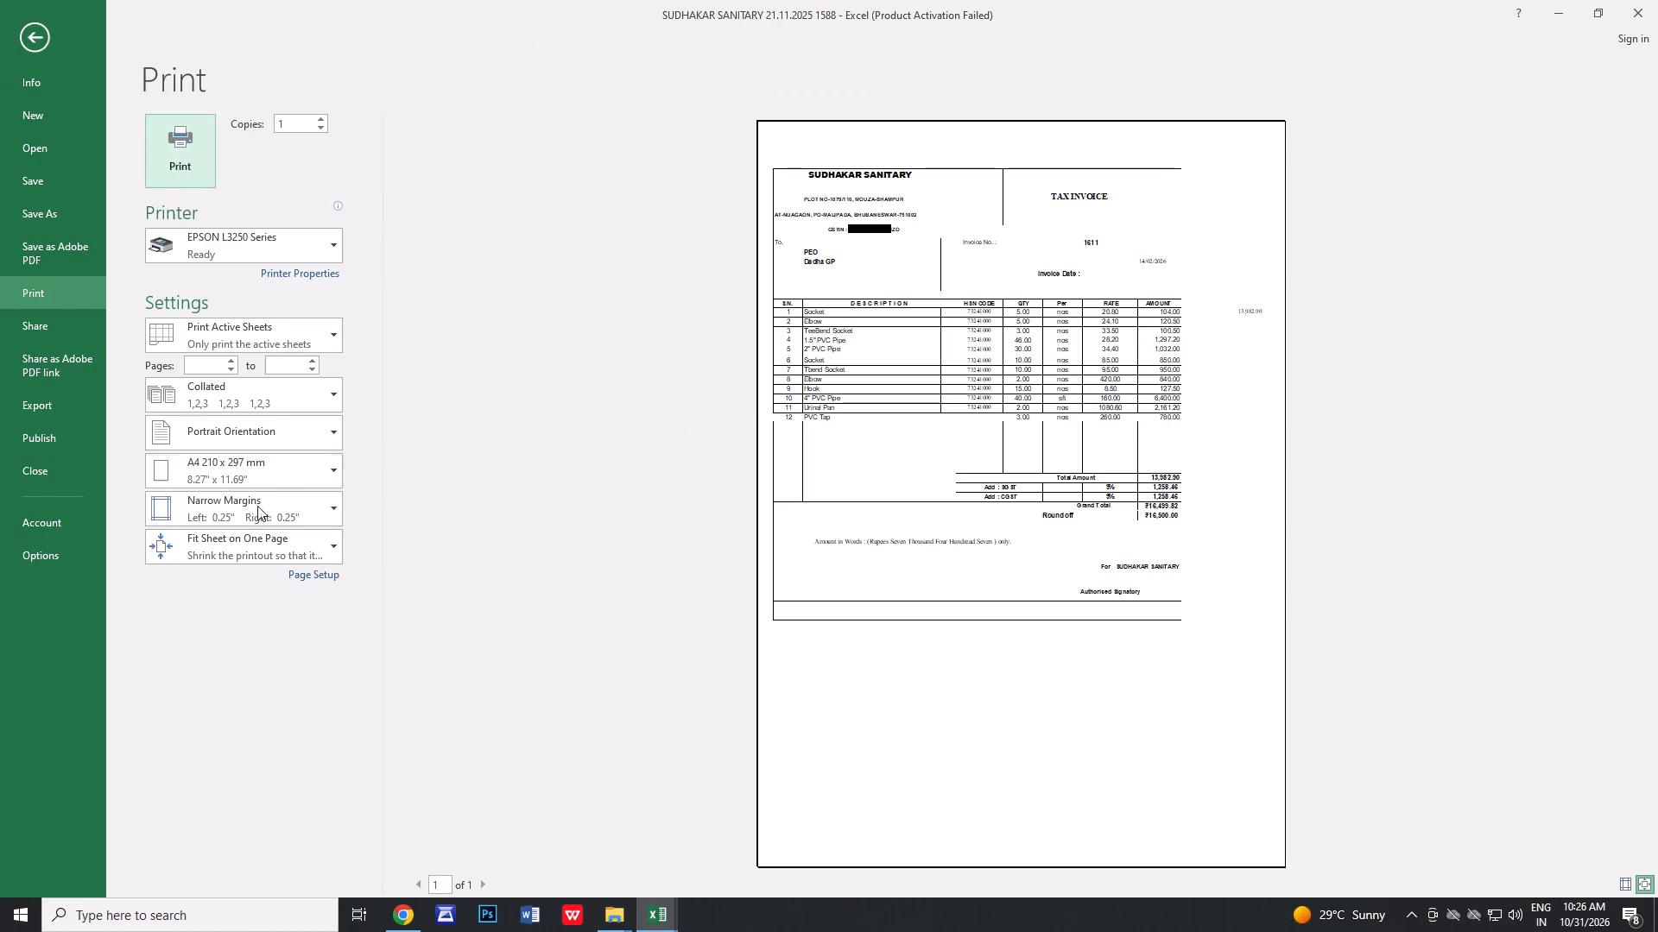
click(246, 546)
click(242, 585)
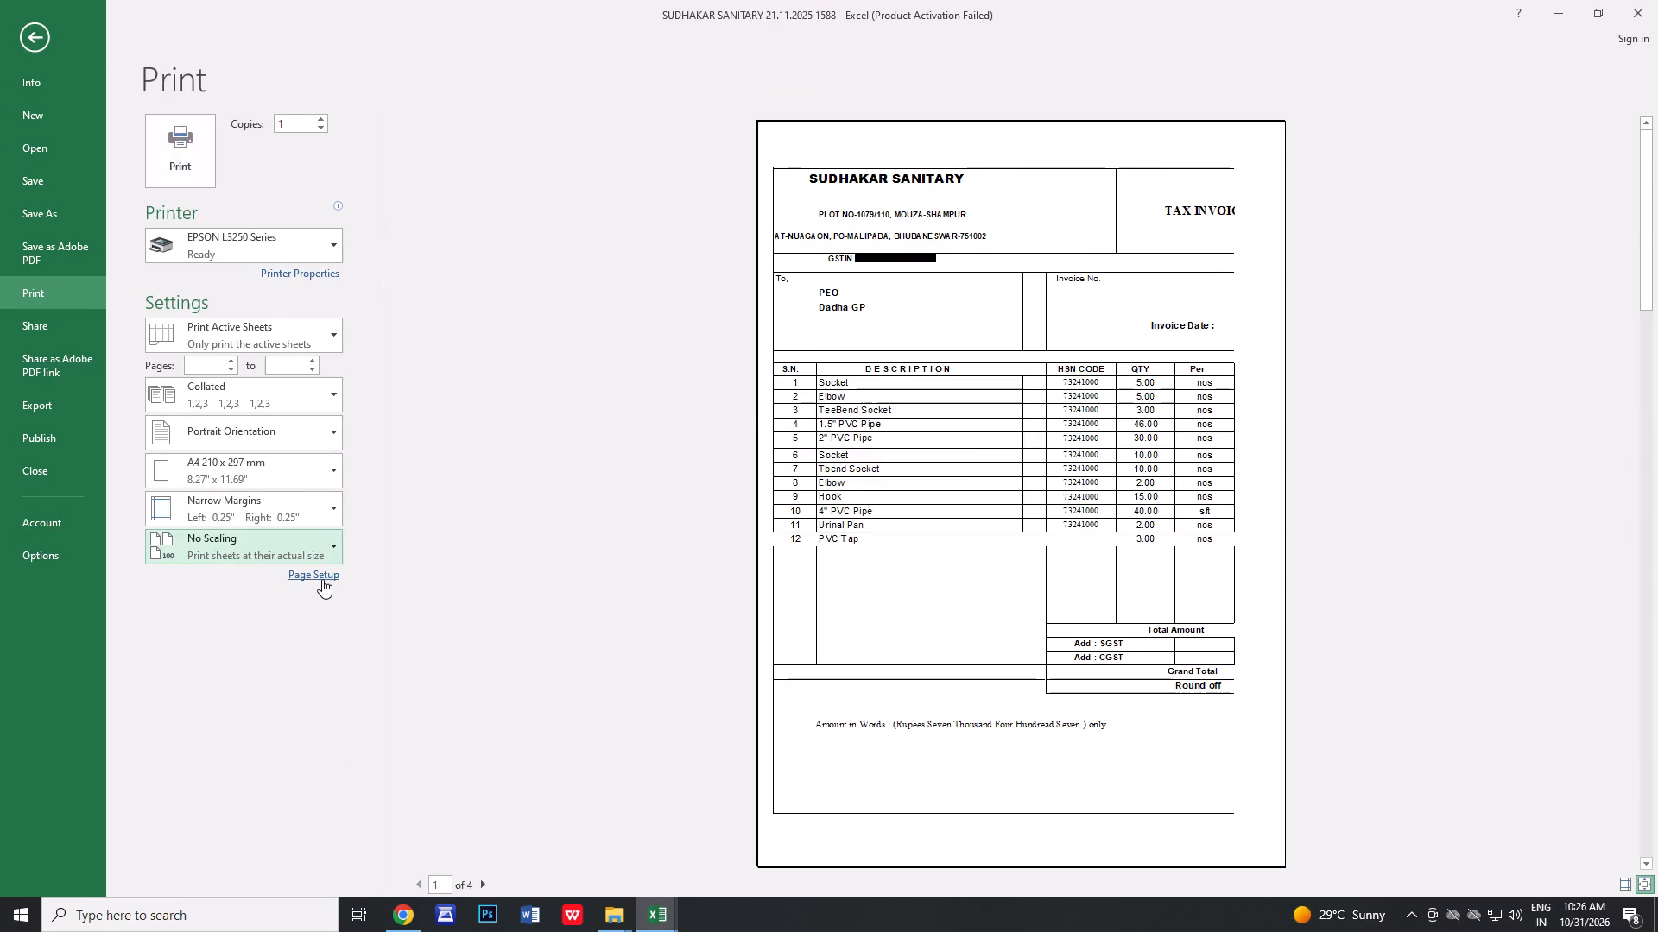
click(323, 579)
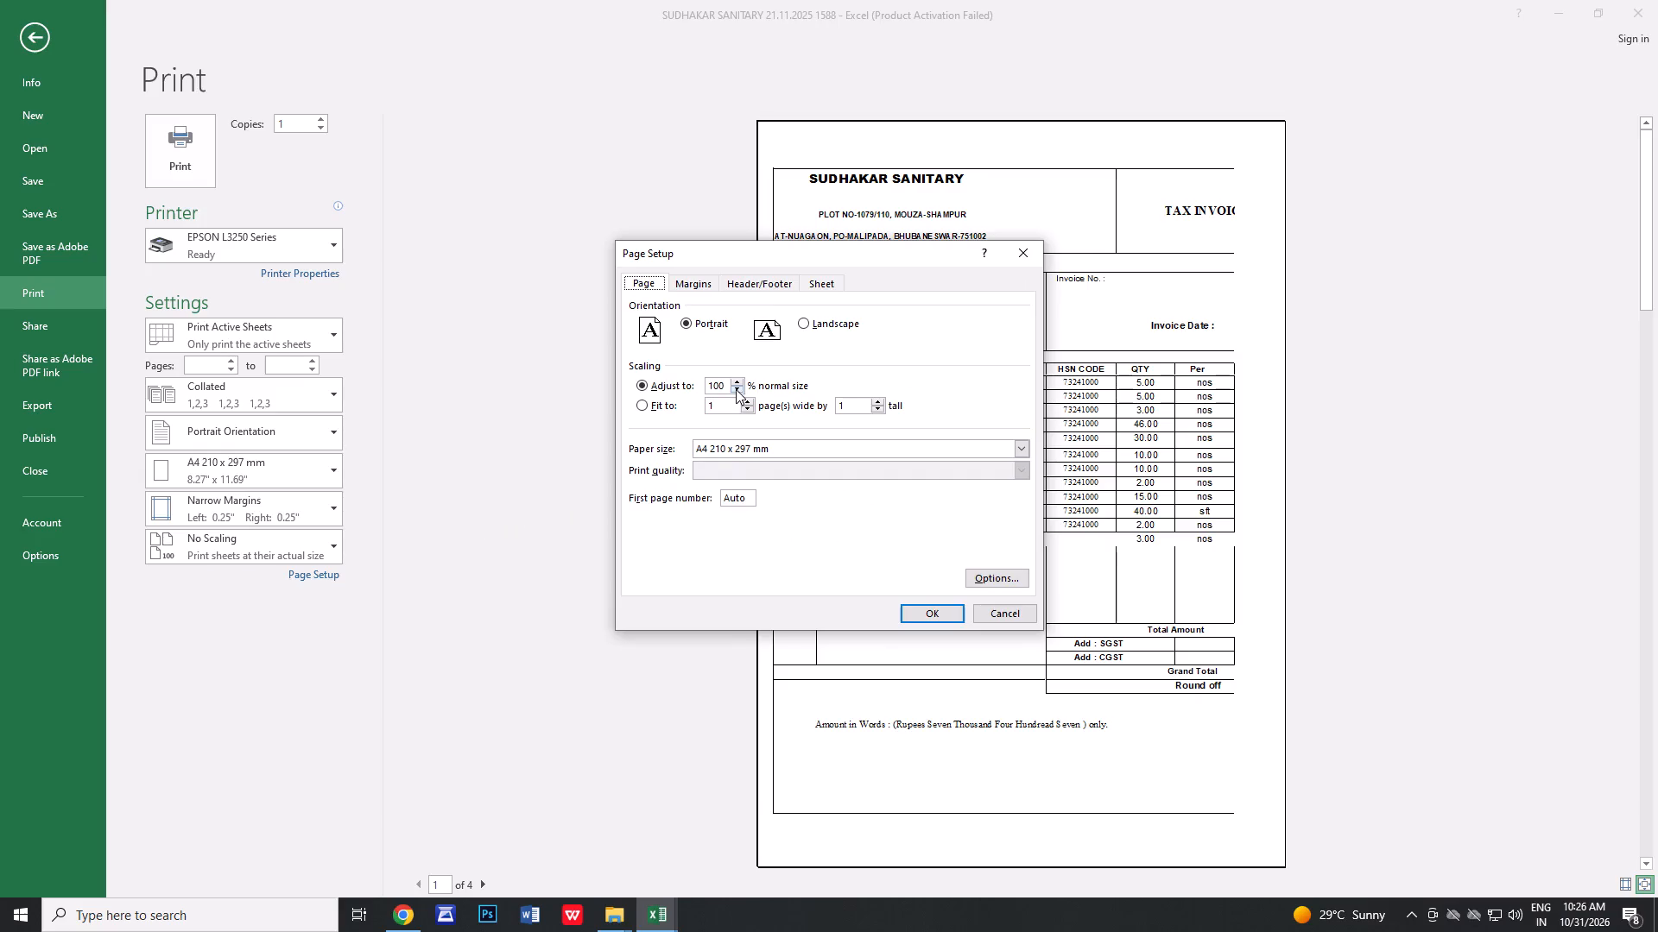
triple_click(736, 387)
click(736, 387)
click(964, 608)
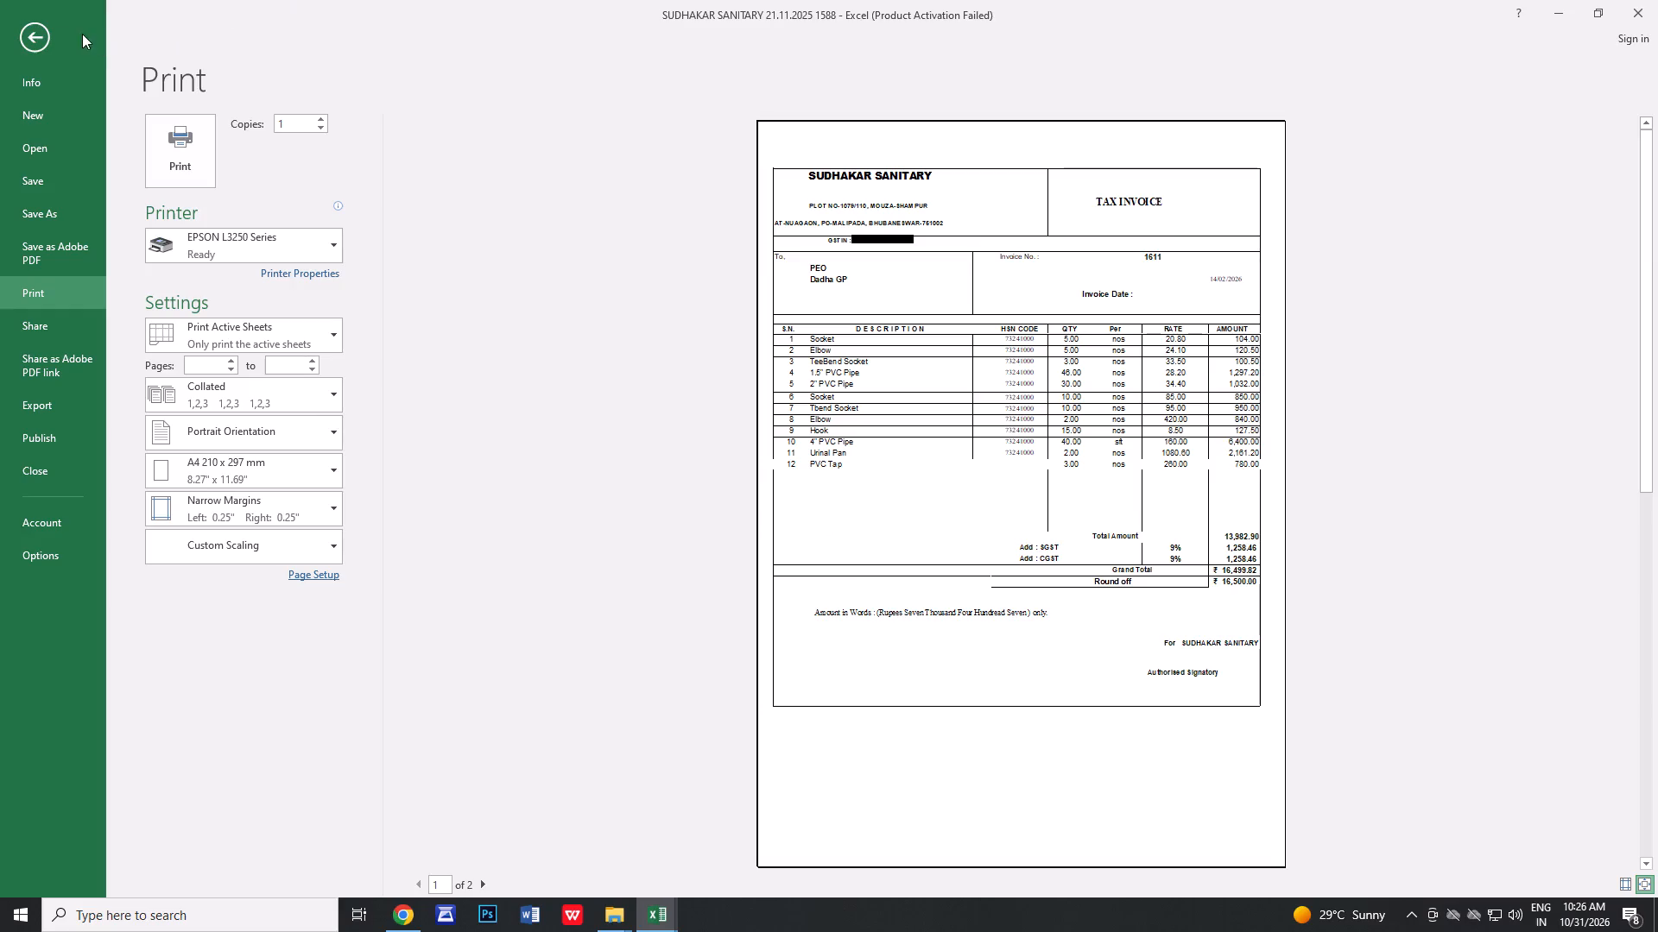
click(43, 32)
Set the invoice number to 1849.
scroll(345, 420, down, 5)
scroll(364, 438, up, 6)
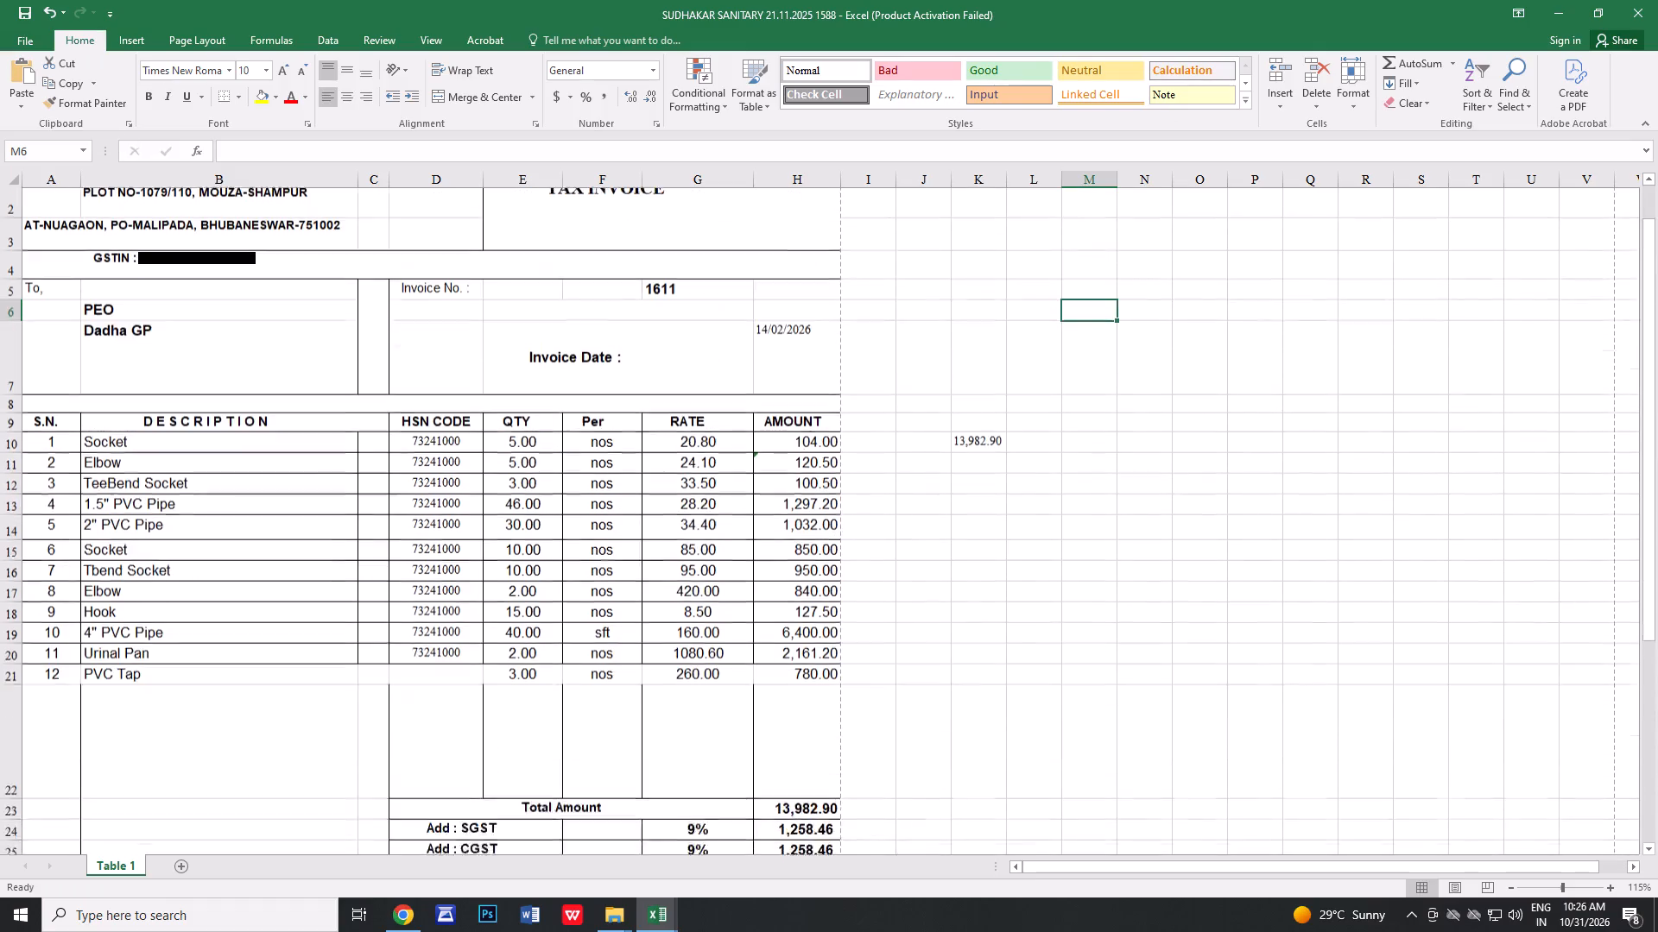
scroll(364, 438, up, 2)
click(667, 353)
text(1849)
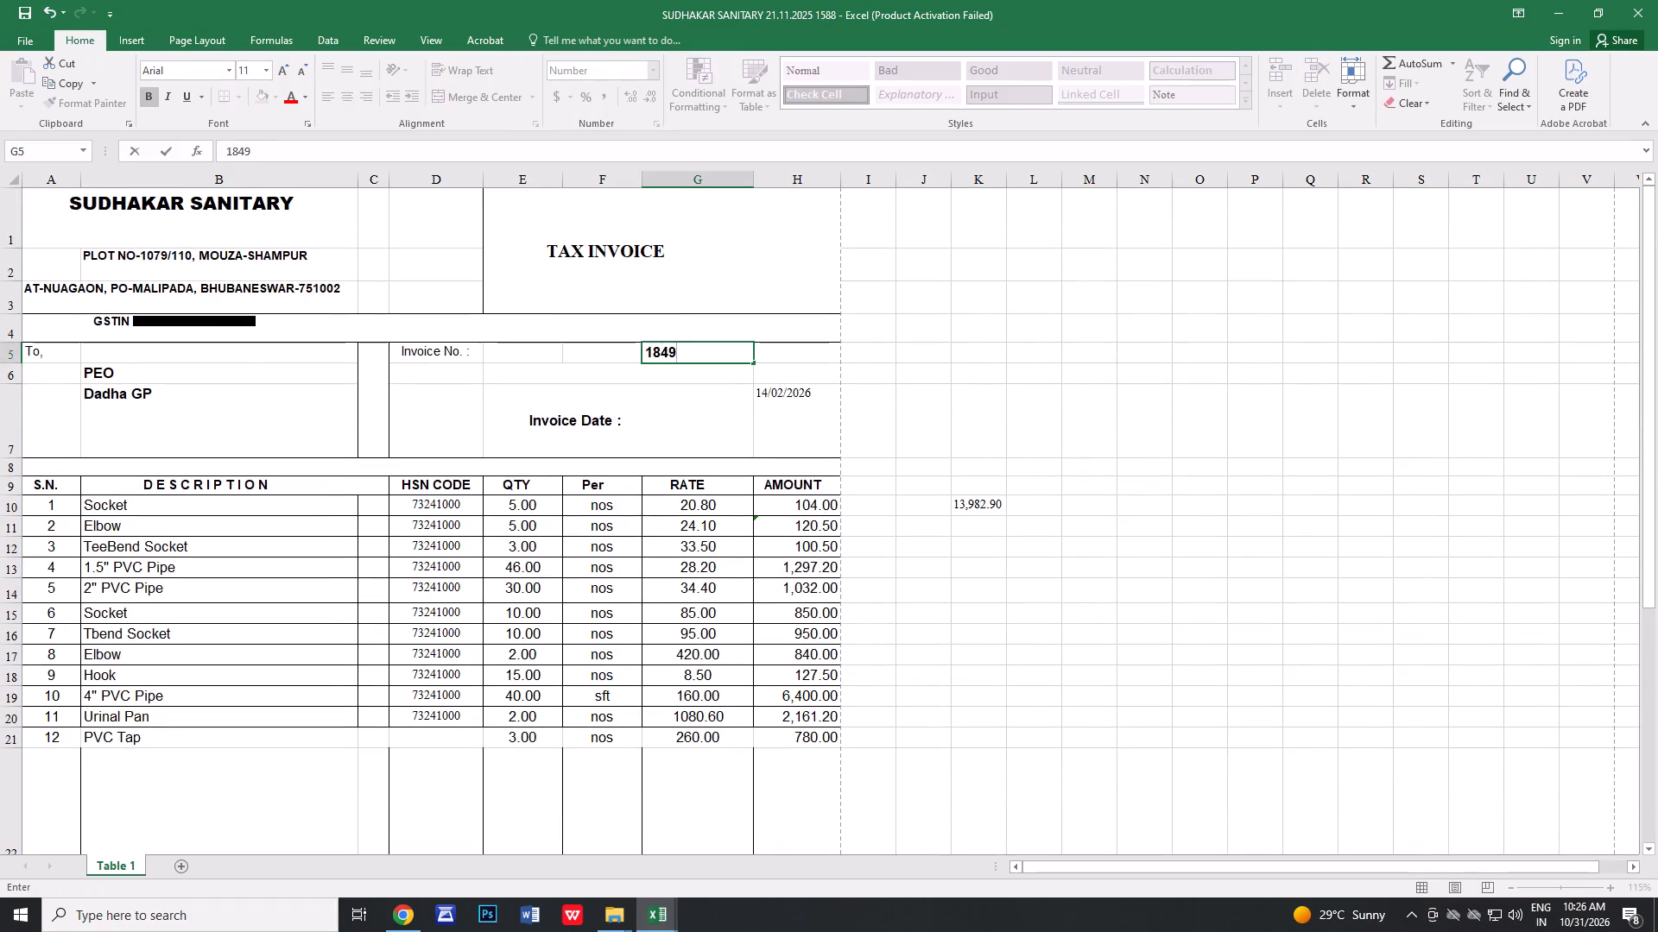
scroll(673, 402, down, 1)
scroll(623, 561, down, 2)
click(522, 765)
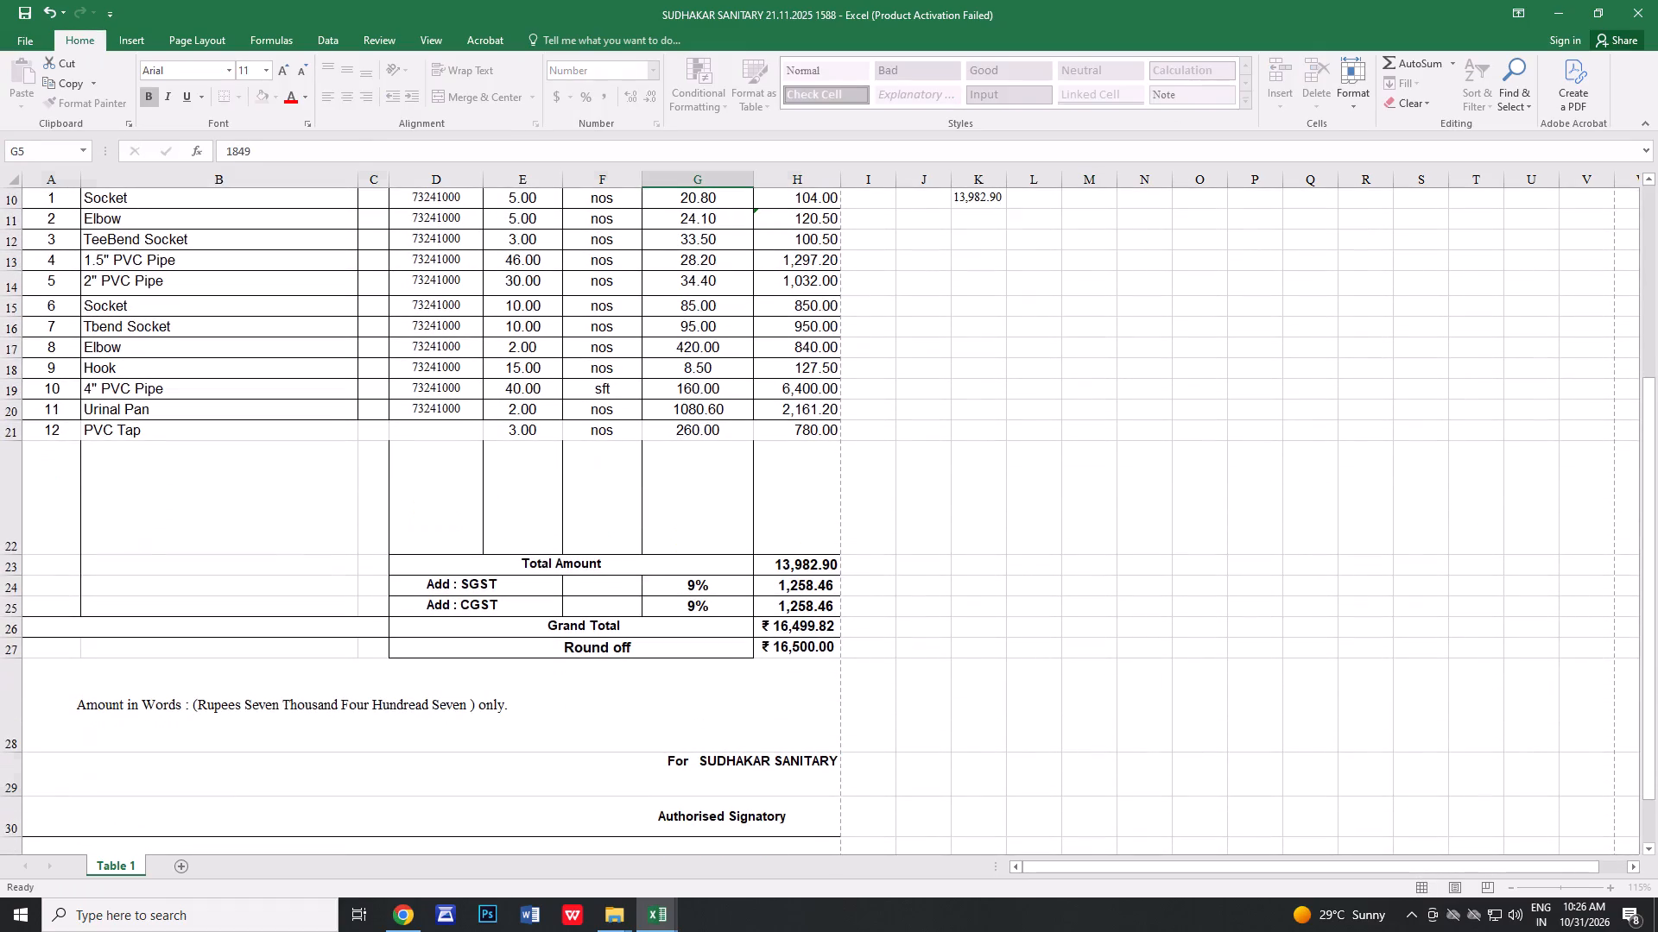
In the amount in words, replace "Seven" before "Thousand" with "Sixteen".
double_click(281, 707)
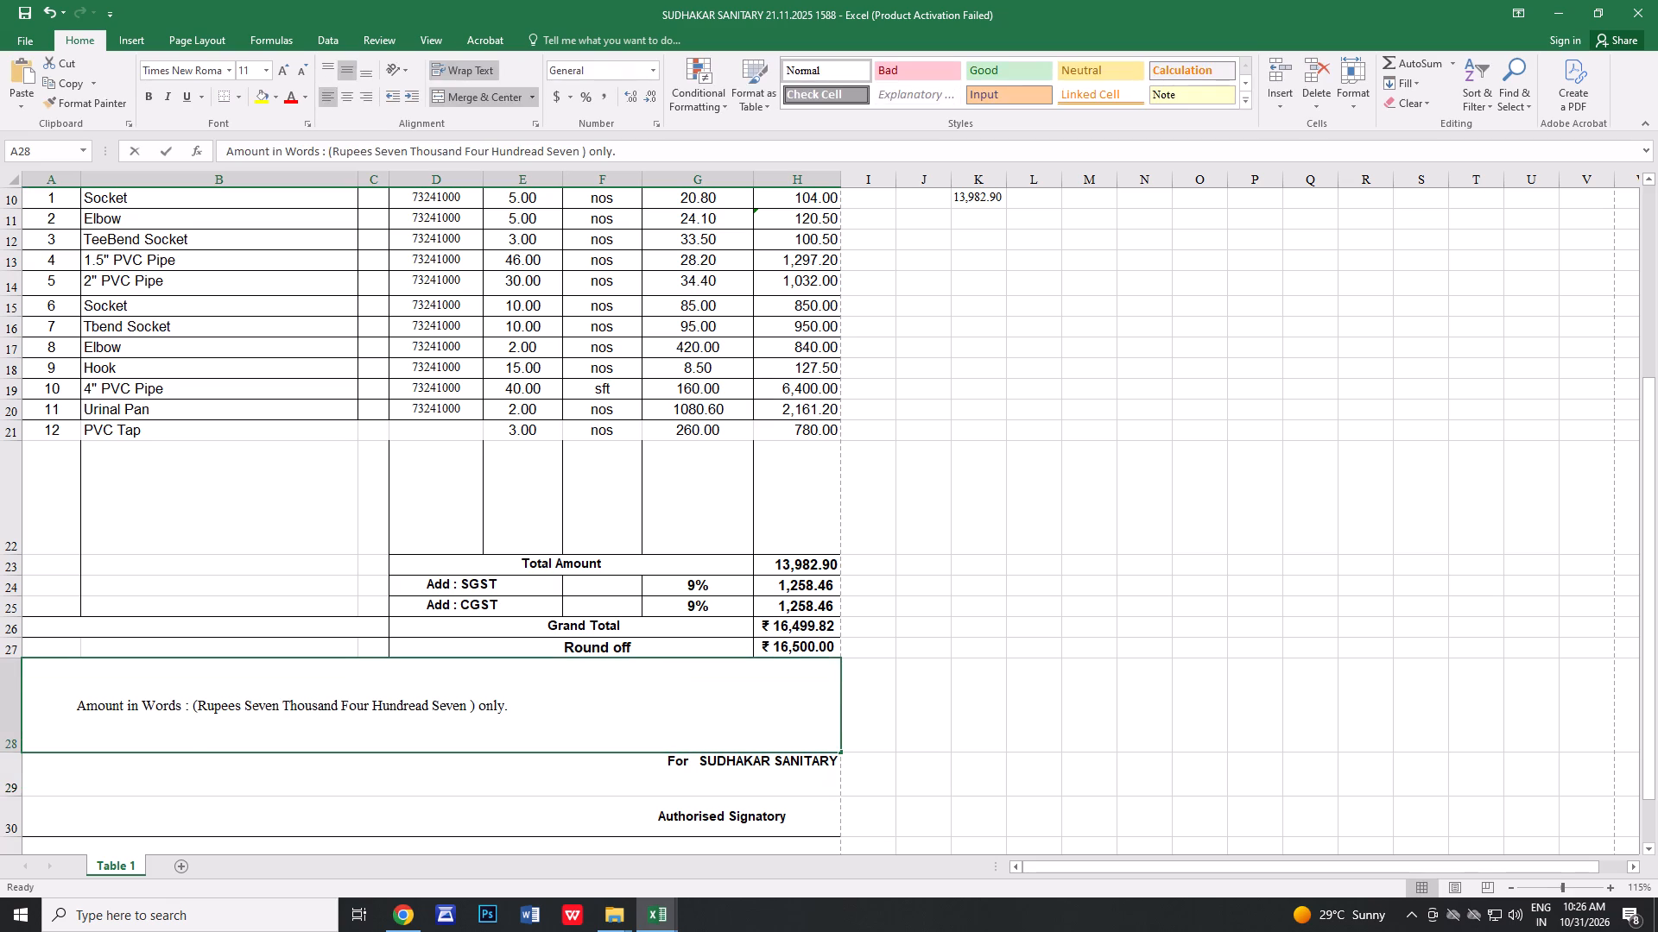
key(BackSpace)
key(BackSpace)
key(BackSpace)
key(BackSpace)
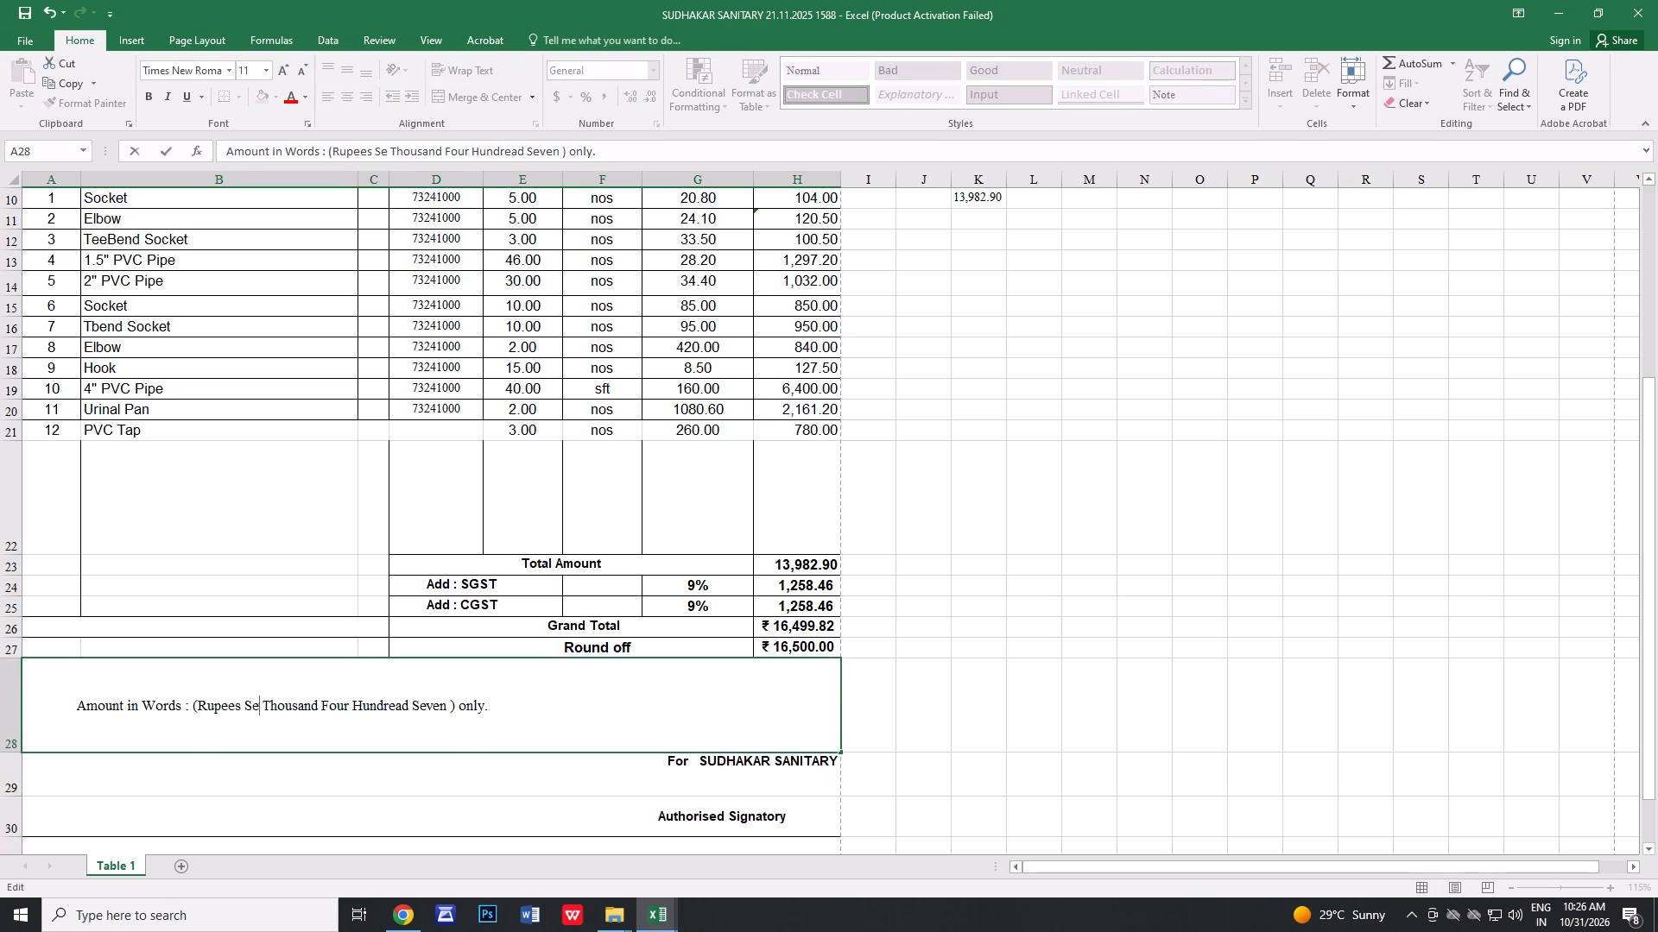
key(i)
text(XTEEN)
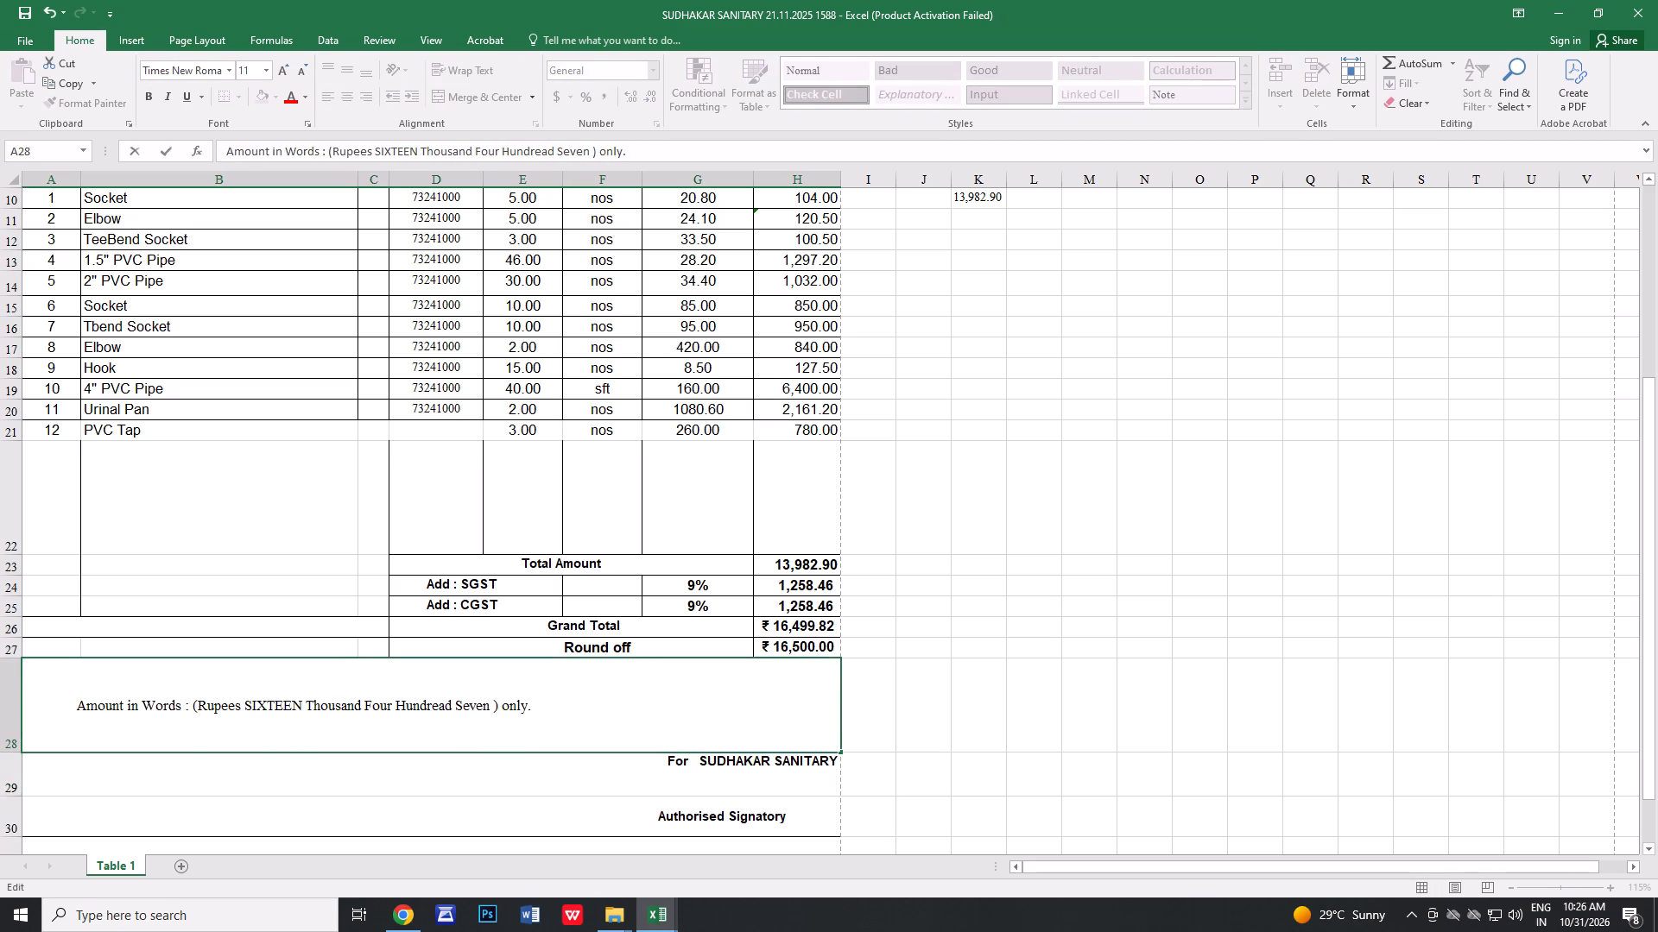
key(BackSpace)
key(BackSpace)
key(BackSpace)
key(BackSpace)
key(BackSpace)
key(BackSpace)
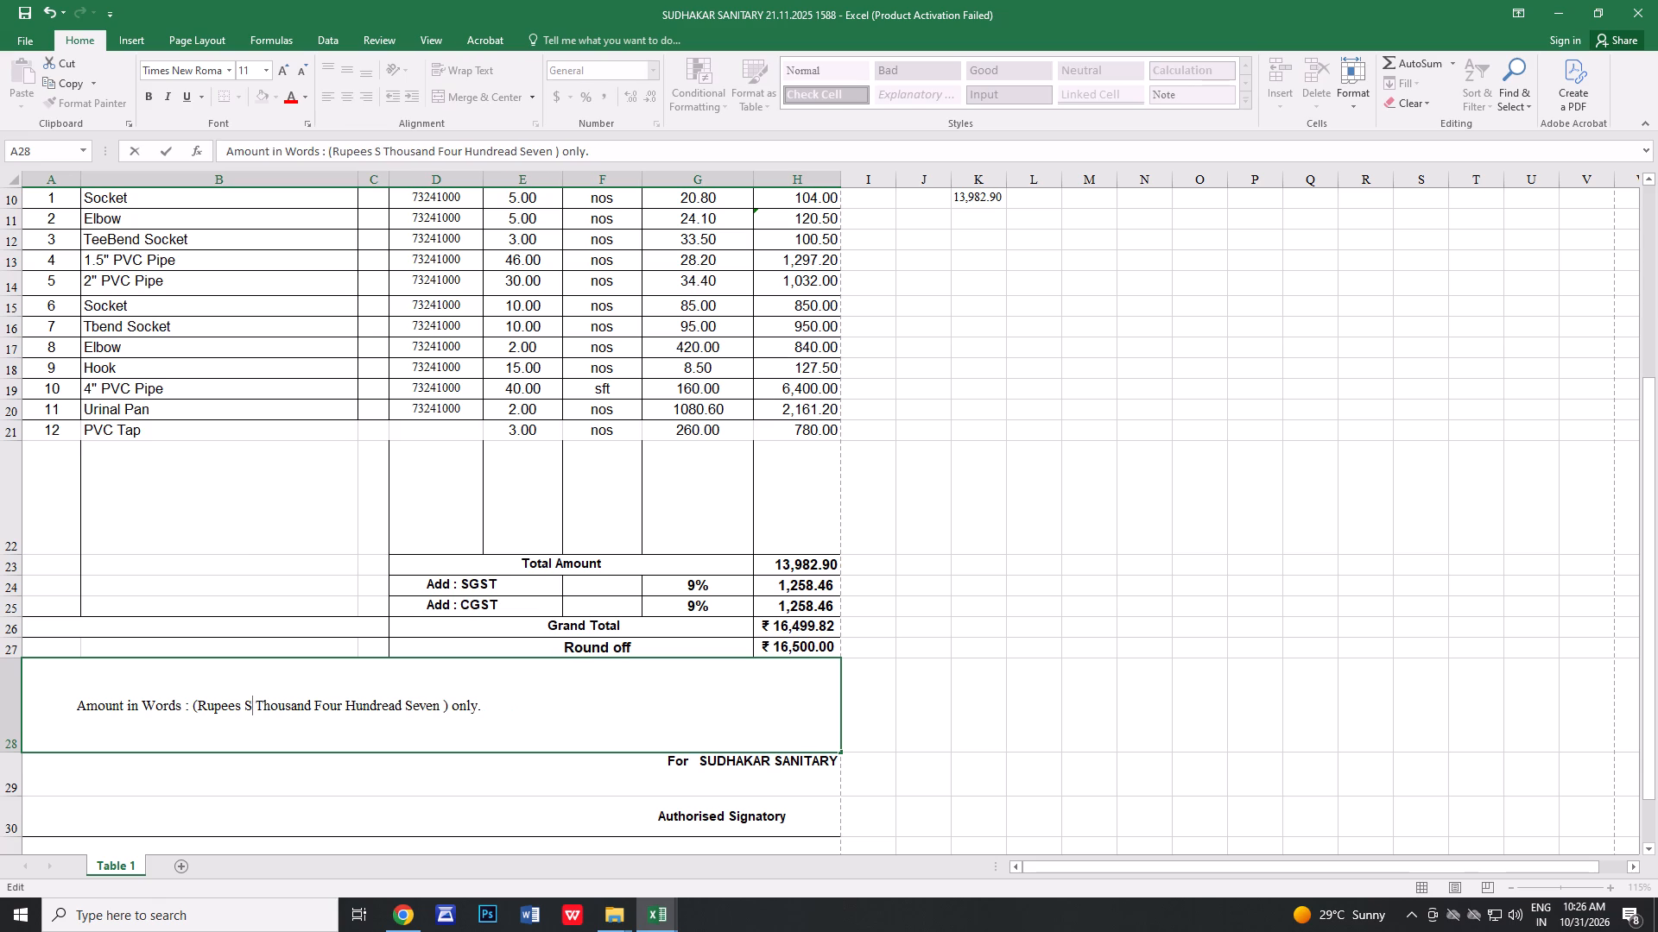
text(ixteen)
In the amount in words, change "Four" to "Five" for the hundreds.
key(Right)
key(Right)
key(Right)
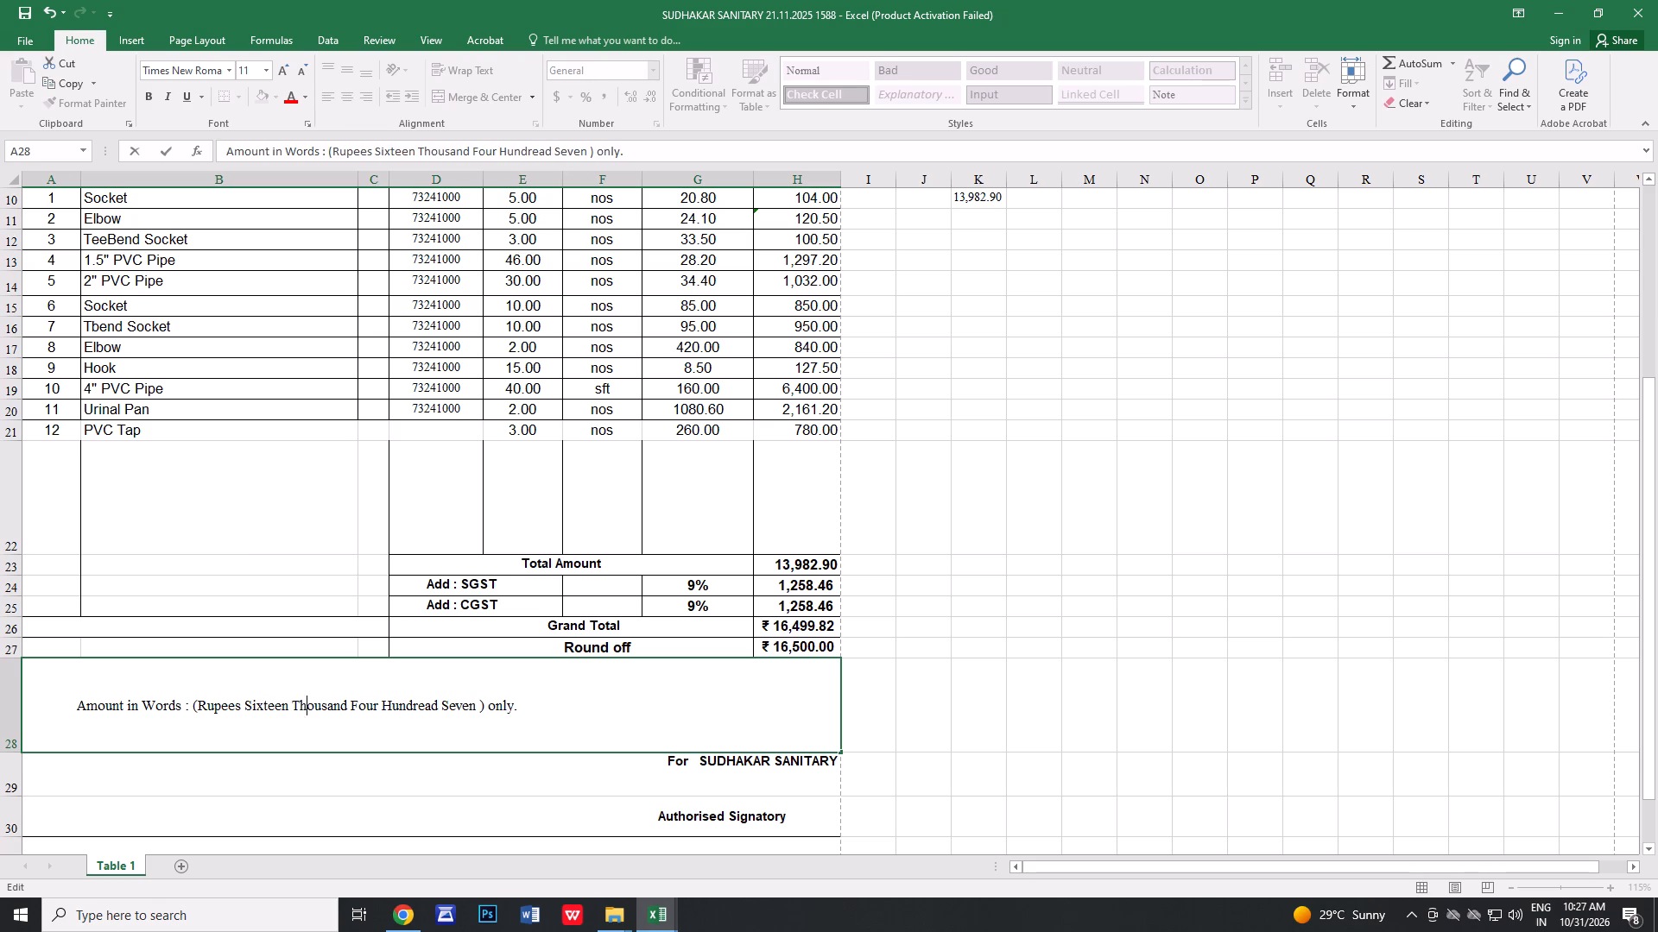
key(Right)
key(Right)
key(Right)
key(Right)
key(Right)
key(Right)
key(Right)
key(Right)
key(Right)
key(Right)
key(Right)
key(BackSpace)
key(BackSpace)
key(BackSpace)
text(ive)
Correct the spelling of "Hundread" to "Hundred" in the amount in words.
key(Right)
key(Right)
key(Right)
key(Right)
key(Right)
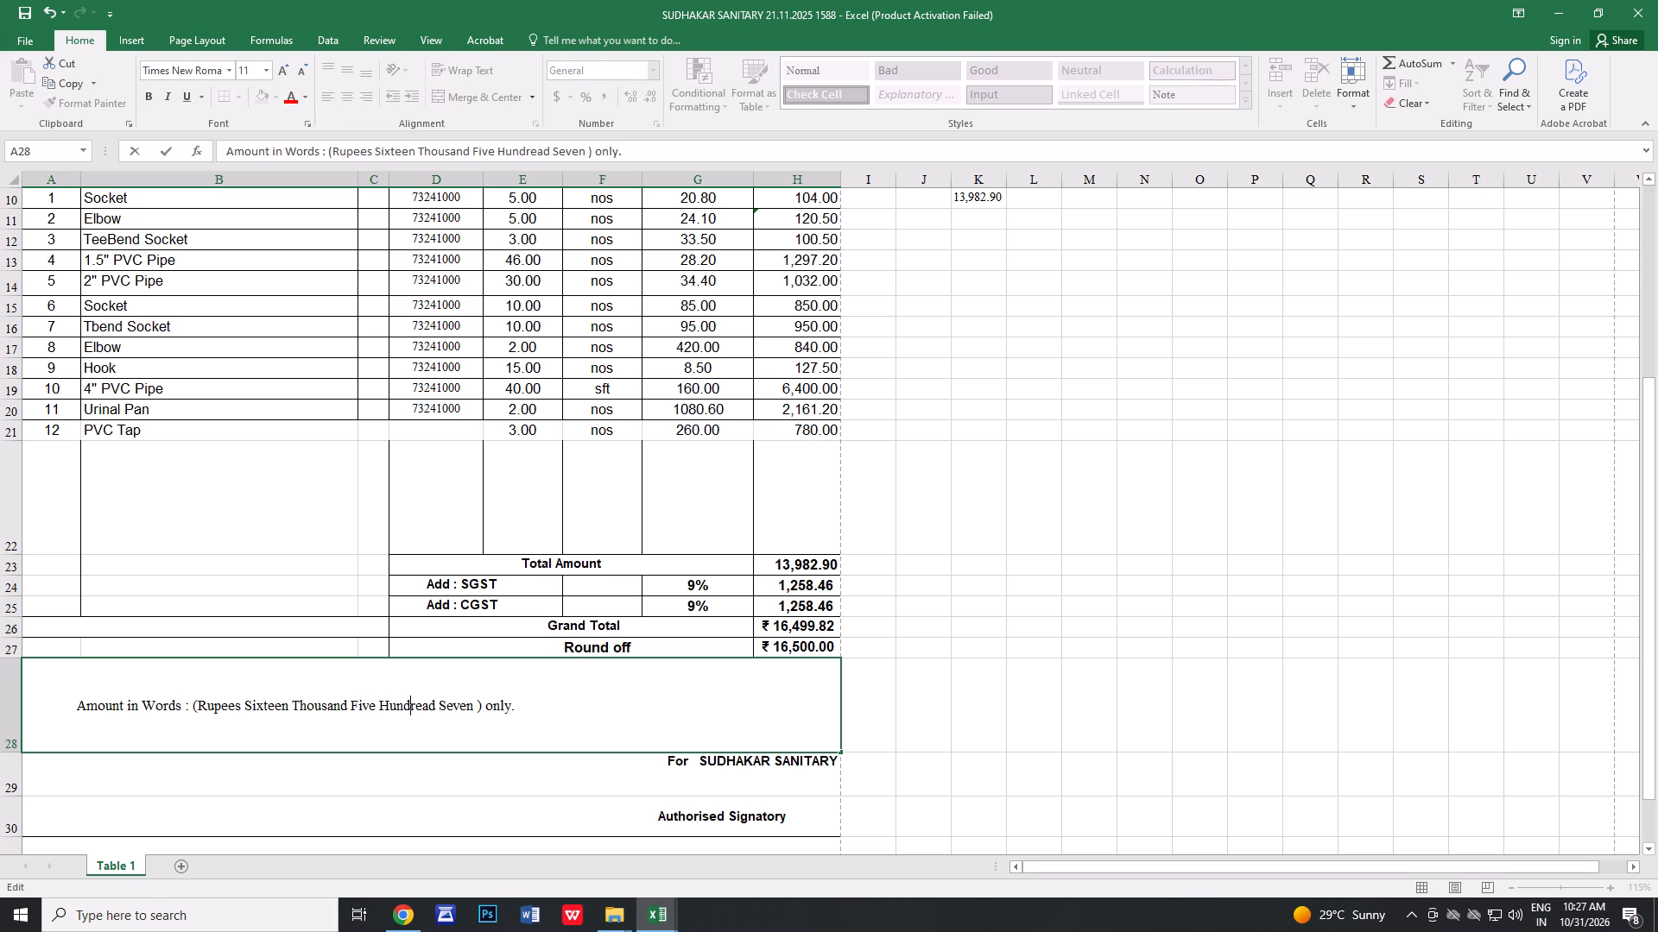
key(Right)
key(Right)
key(Right)
key(BackSpace)
Remove the trailing "Seven" so the amount in words reads "Rupees Sixteen Thousand Five Hundred".
key(Right)
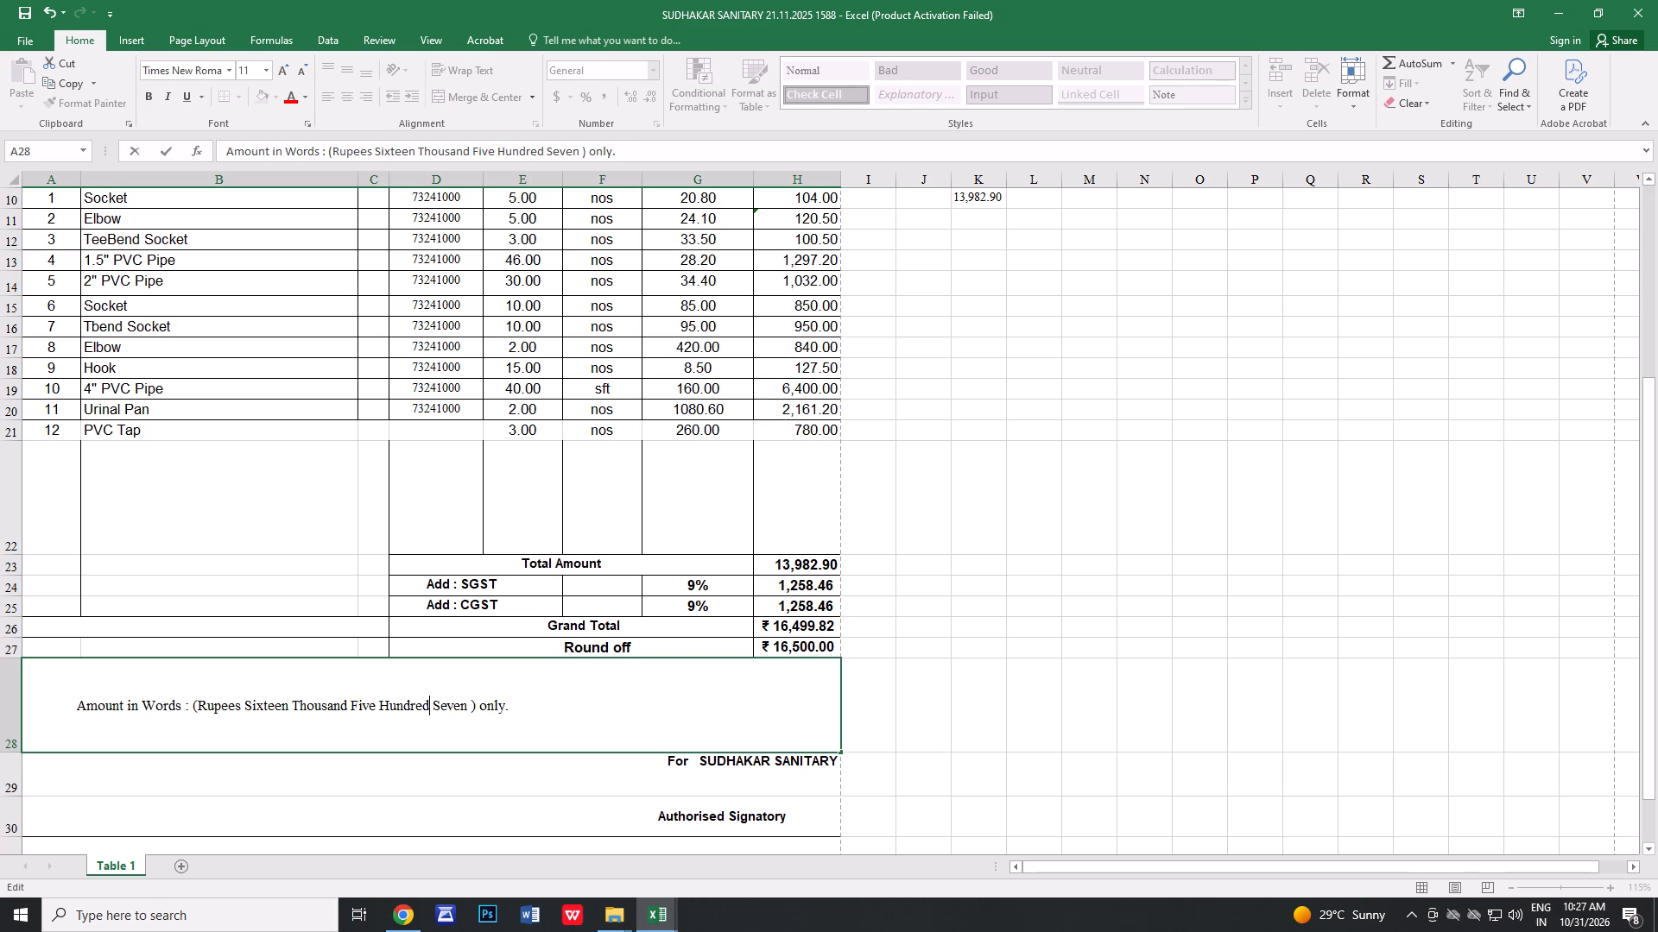
key(Right)
key(Right)
key(Right)
key(Right)
key(Right)
key(Right)
key(BackSpace)
key(BackSpace)
key(BackSpace)
key(BackSpace)
key(BackSpace)
key(BackSpace)
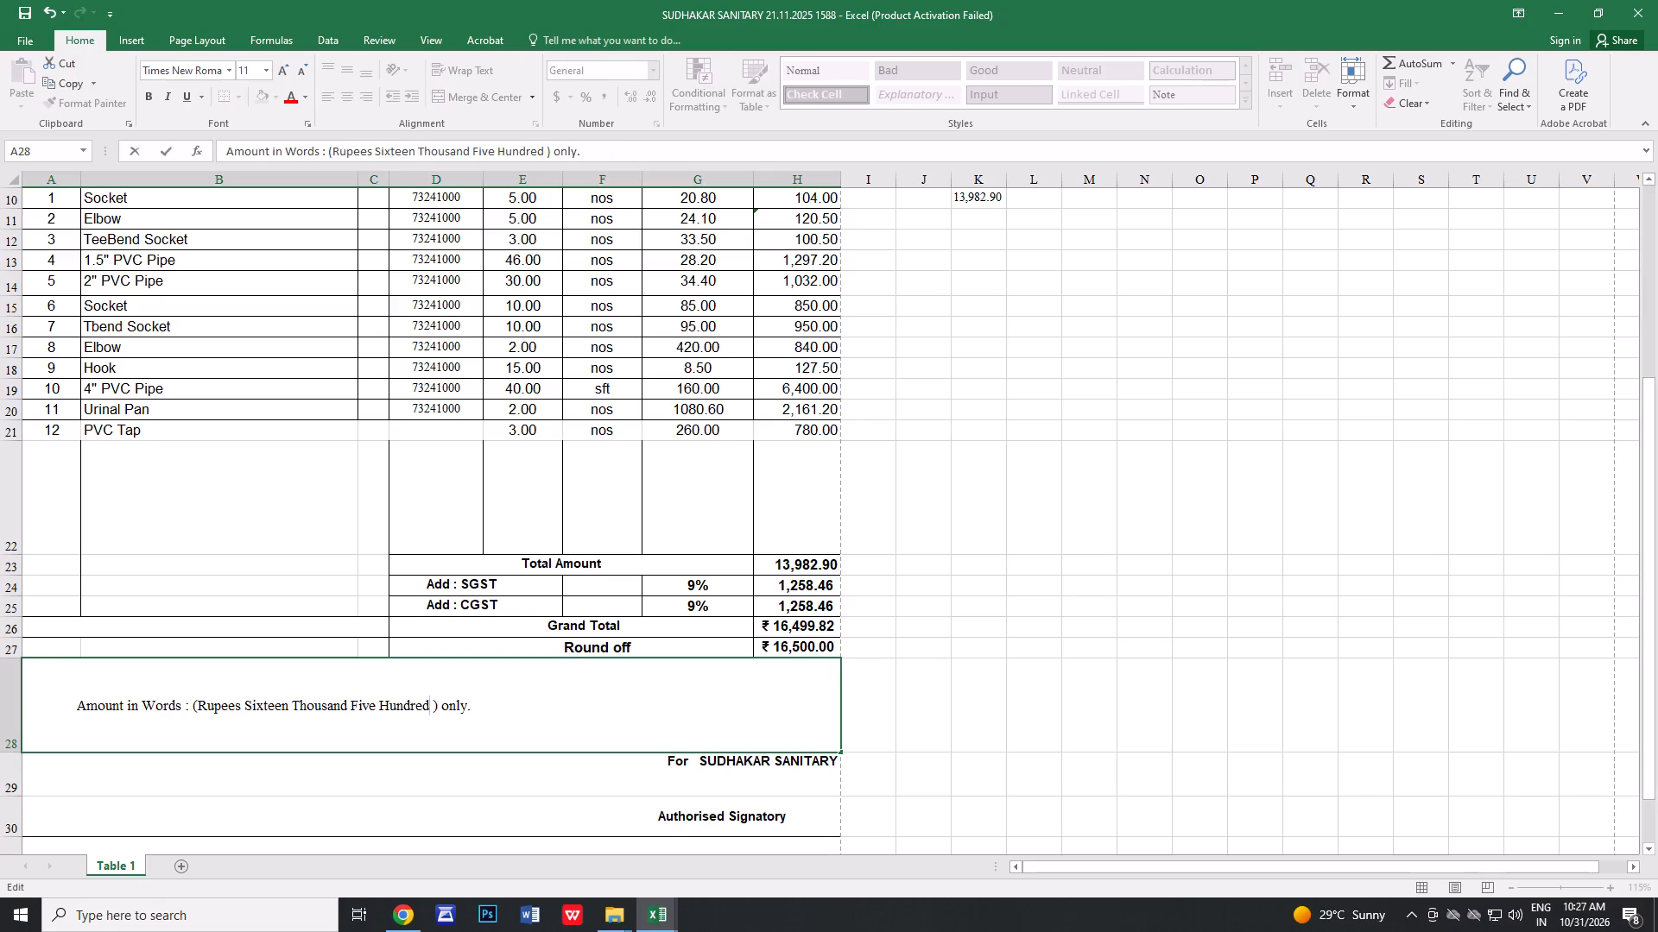
click(629, 689)
click(1106, 579)
Change the invoice number to 1851.
scroll(1058, 545, up, 2)
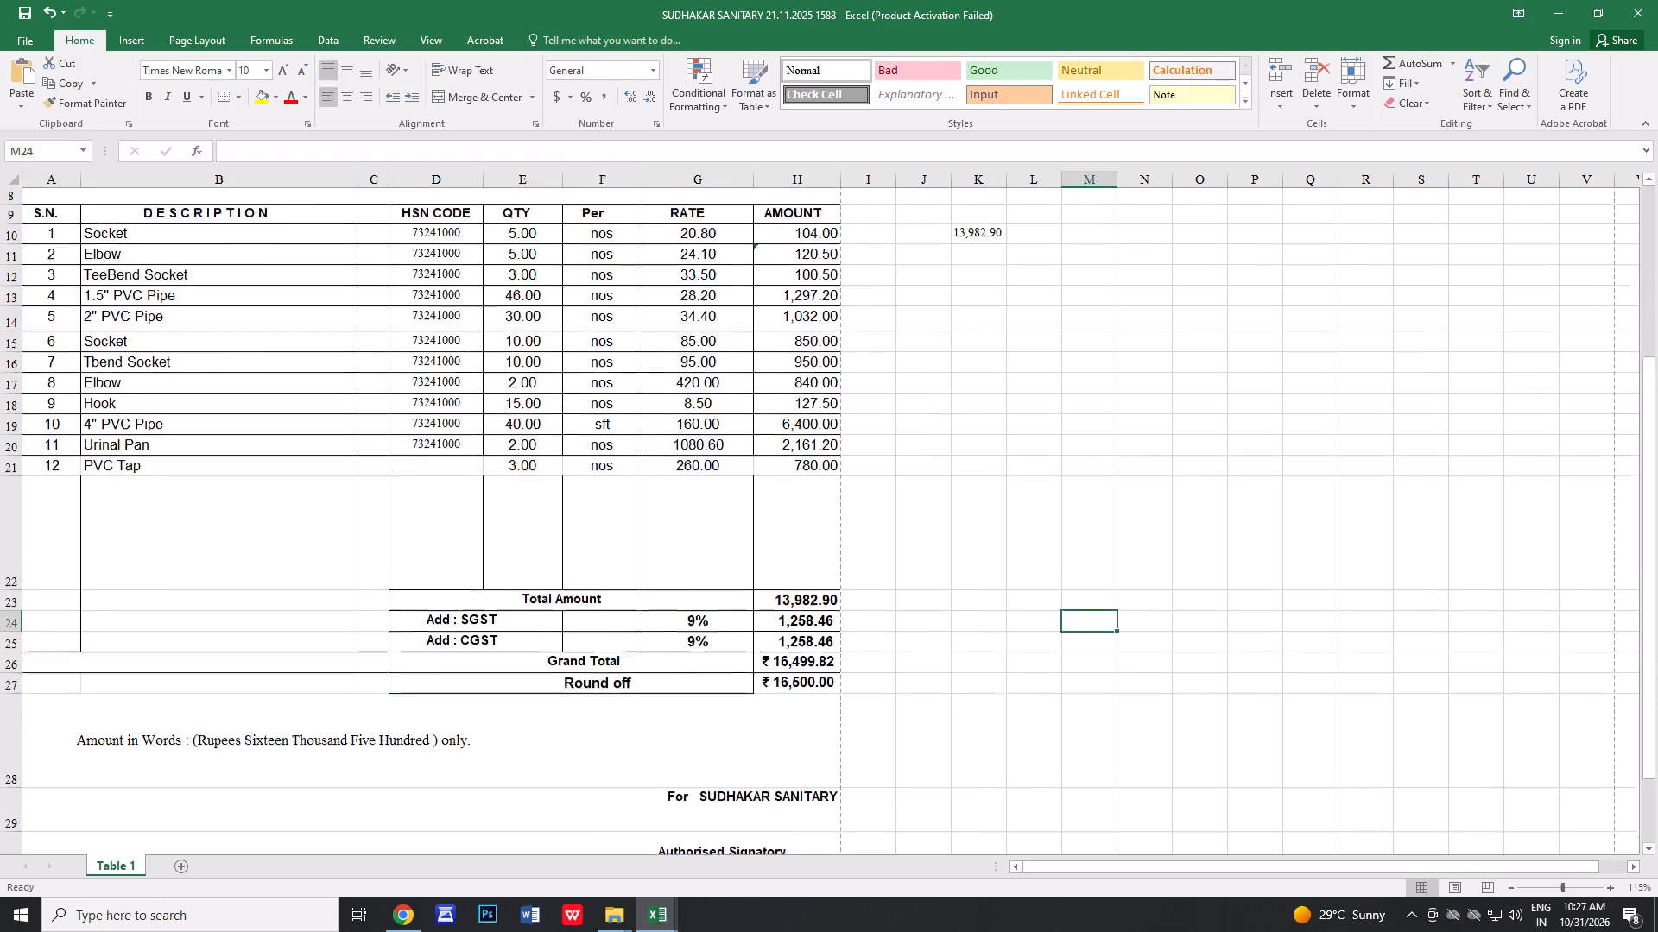
double_click(696, 233)
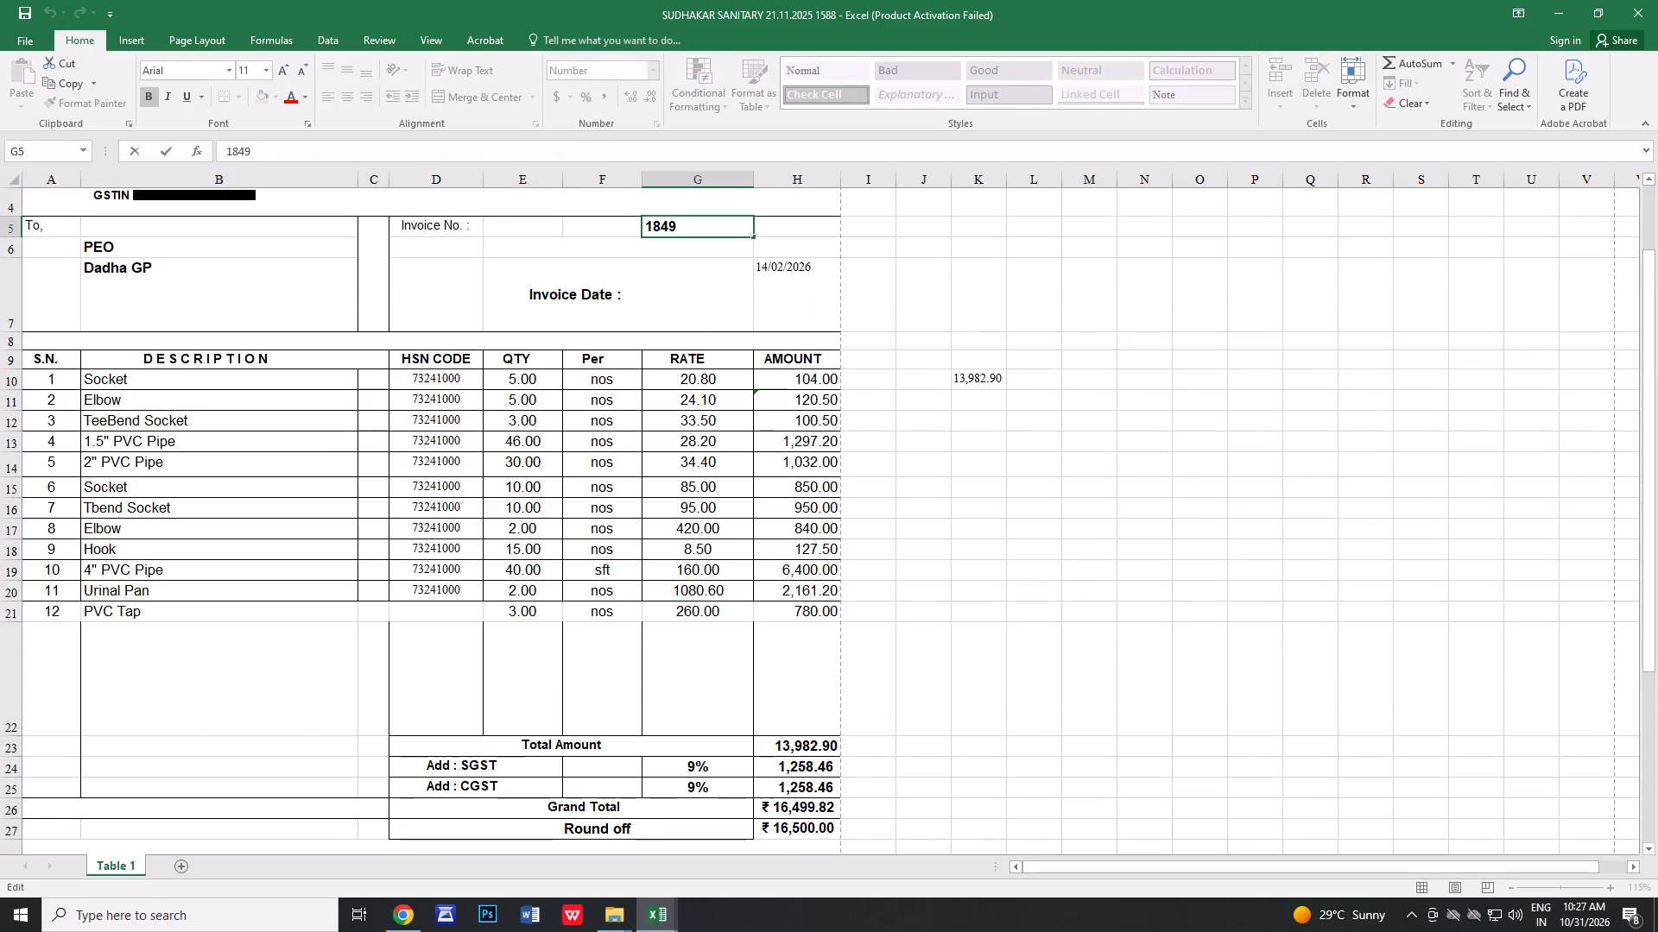
key(BackSpace)
key(BackSpace)
text(51)
click(977, 286)
Change the day in the invoice date to 12, keeping February 2026.
double_click(769, 267)
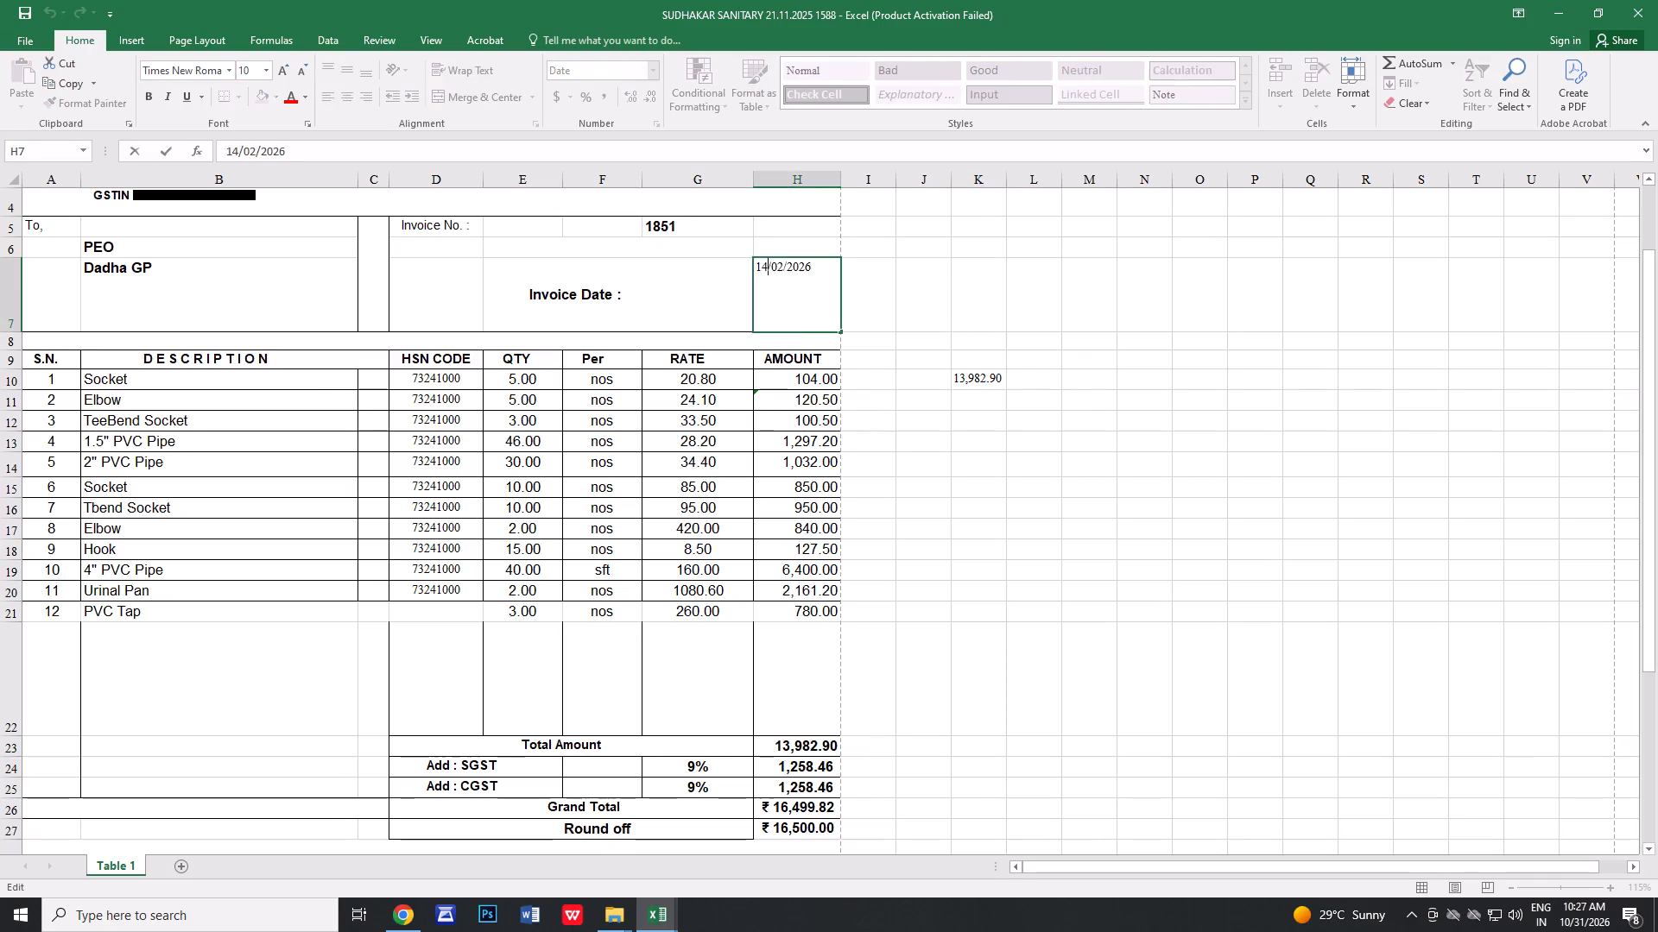
key(BackSpace)
key(2)
click(976, 286)
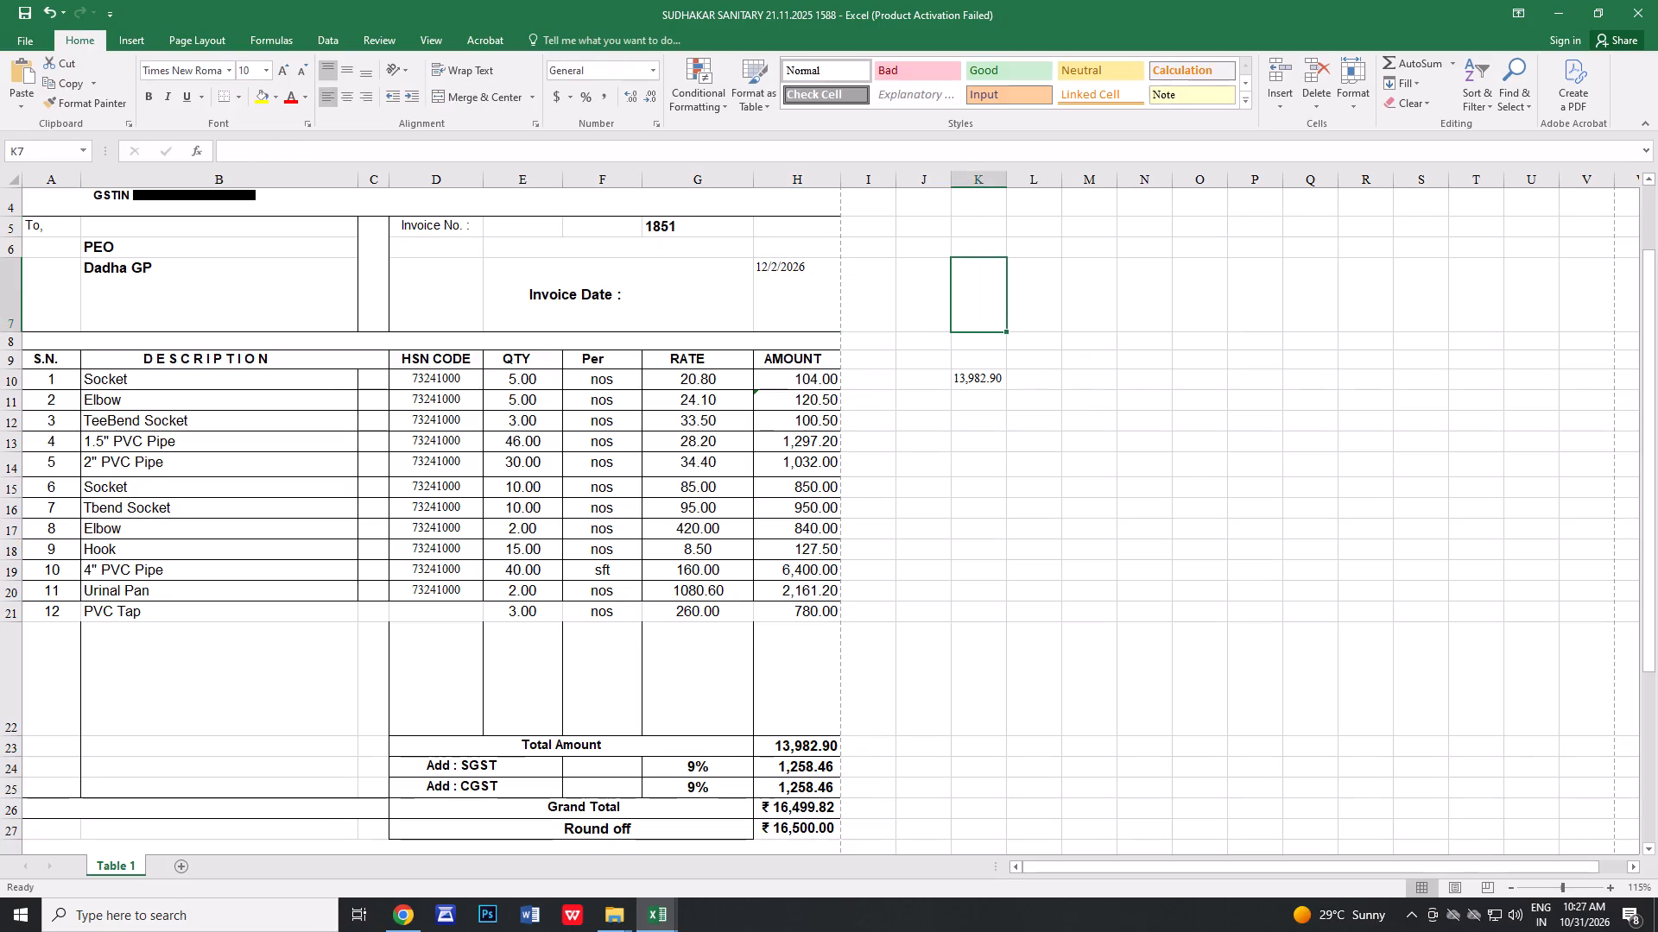
Change the invoice number to 1840.
double_click(691, 223)
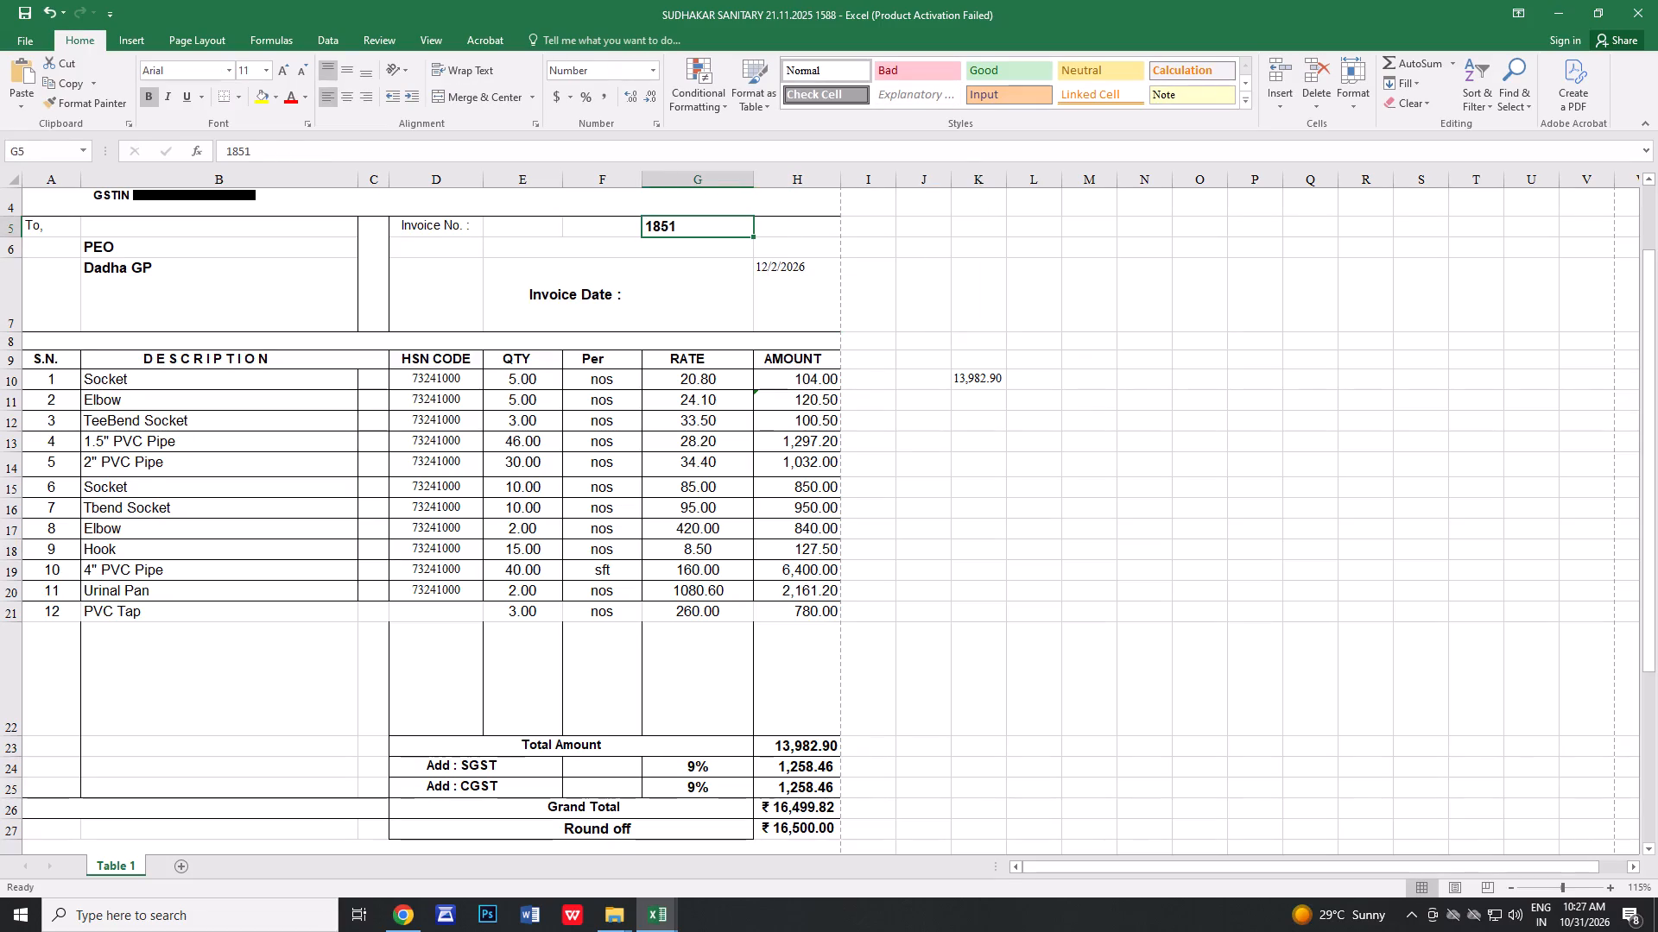
double_click(675, 234)
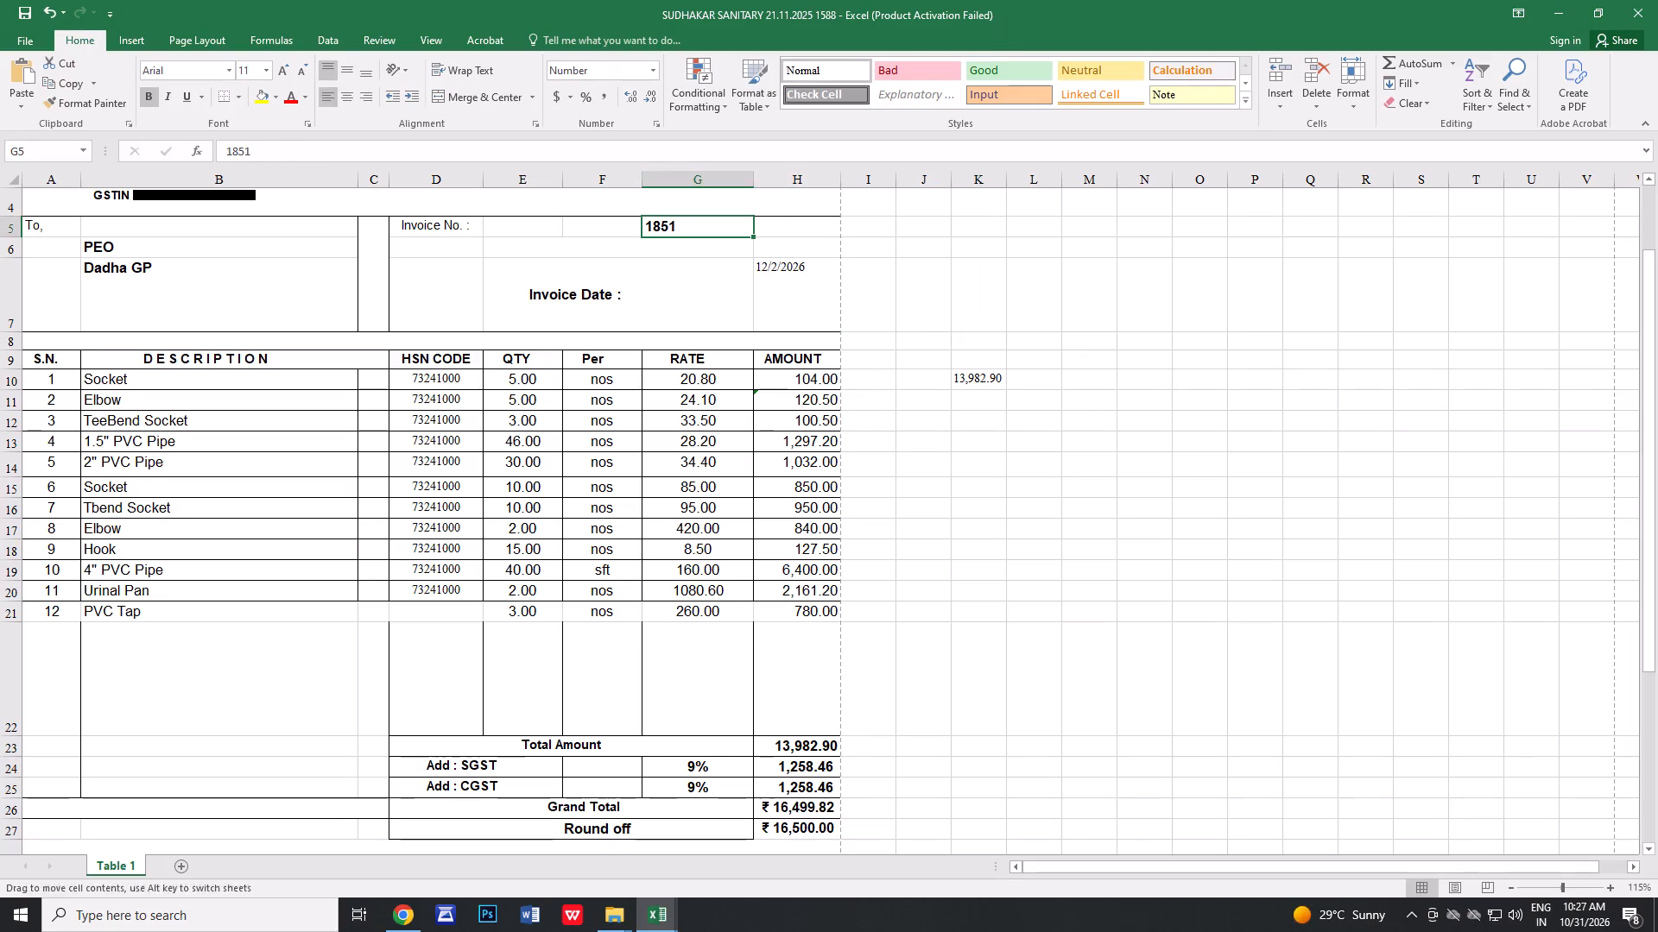
triple_click(680, 227)
key(BackSpace)
key(BackSpace)
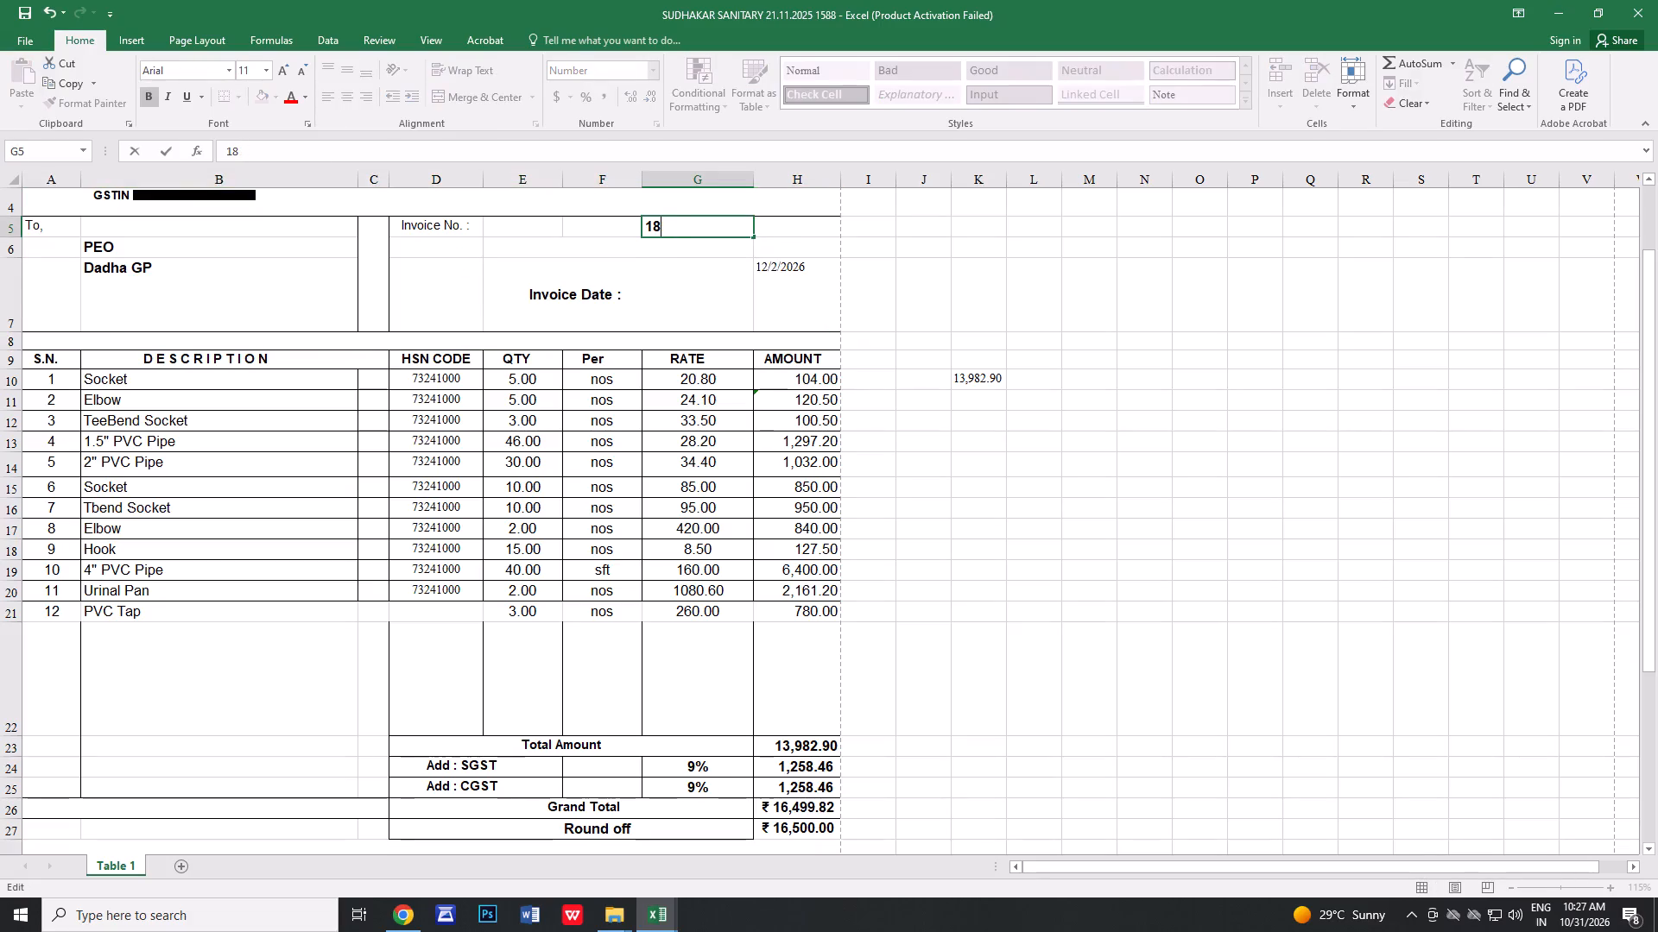
text(40)
click(698, 334)
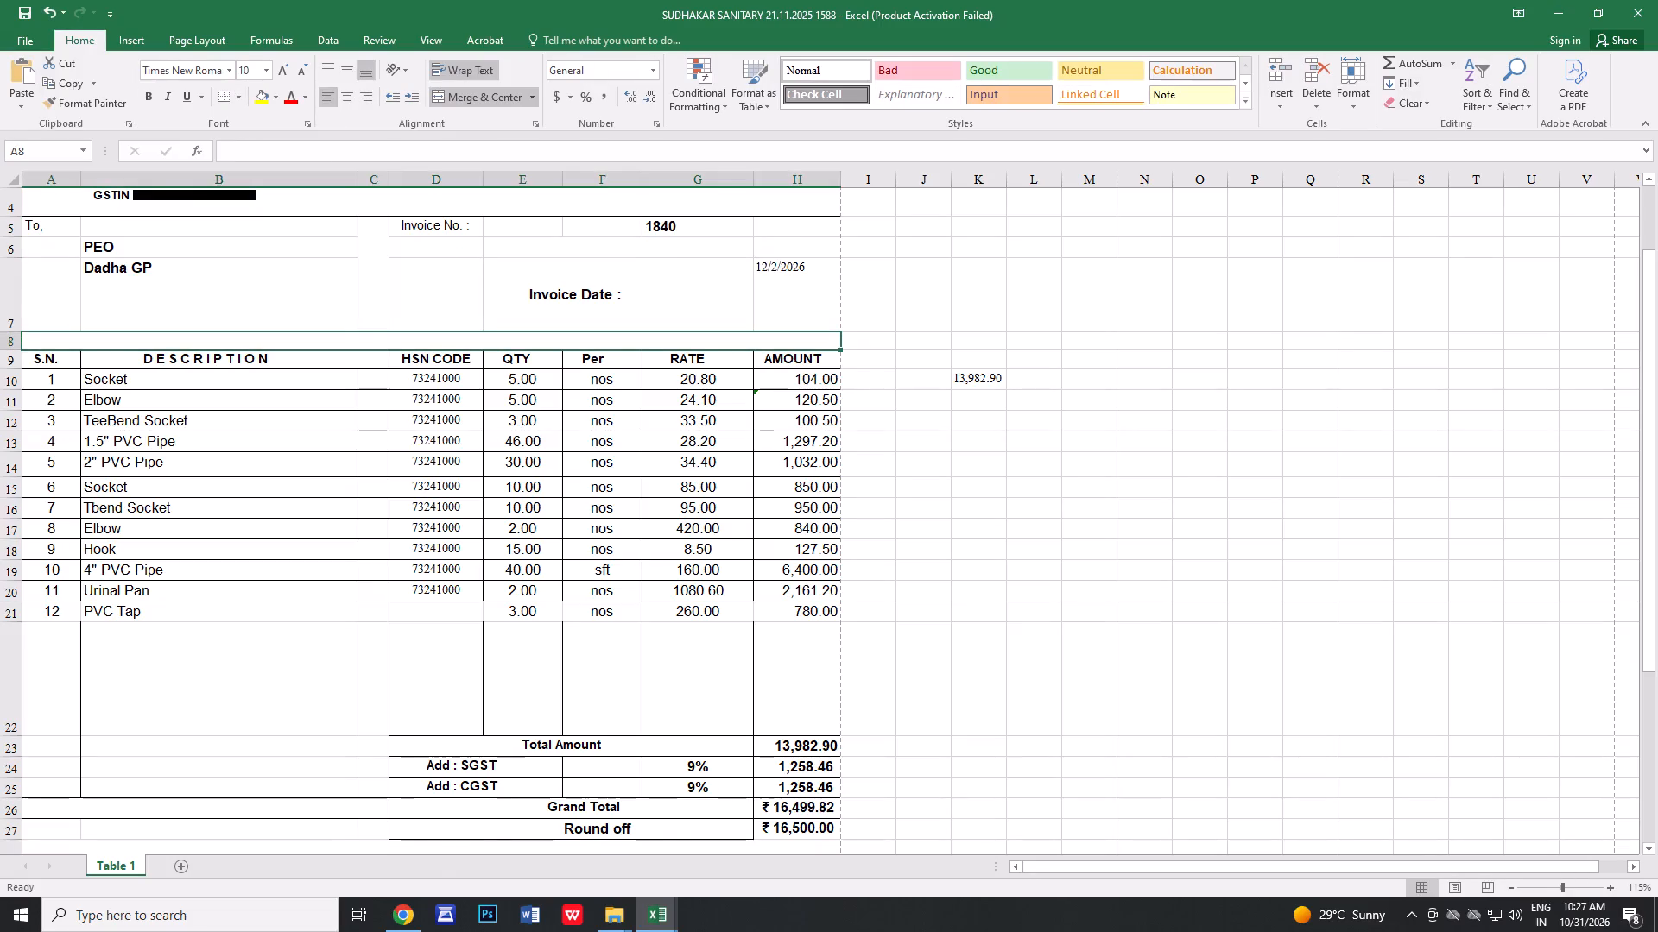
Print only page 1 of the invoice, with the page range set from 1 to 1.
key(ctrl+p)
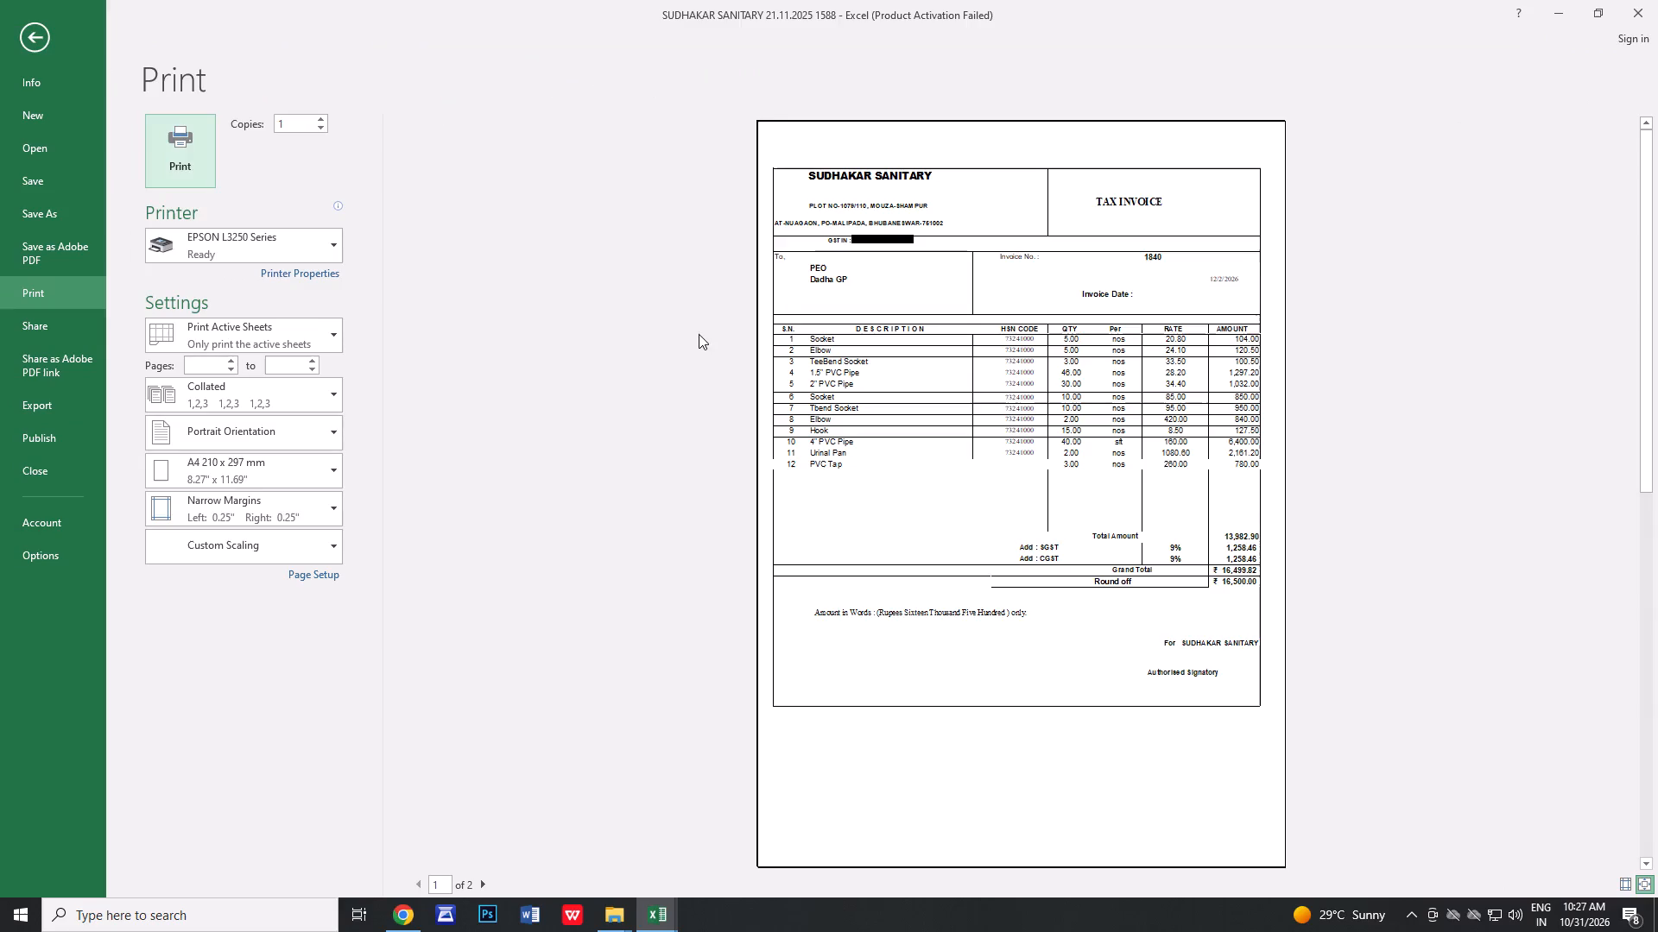
click(224, 361)
click(311, 357)
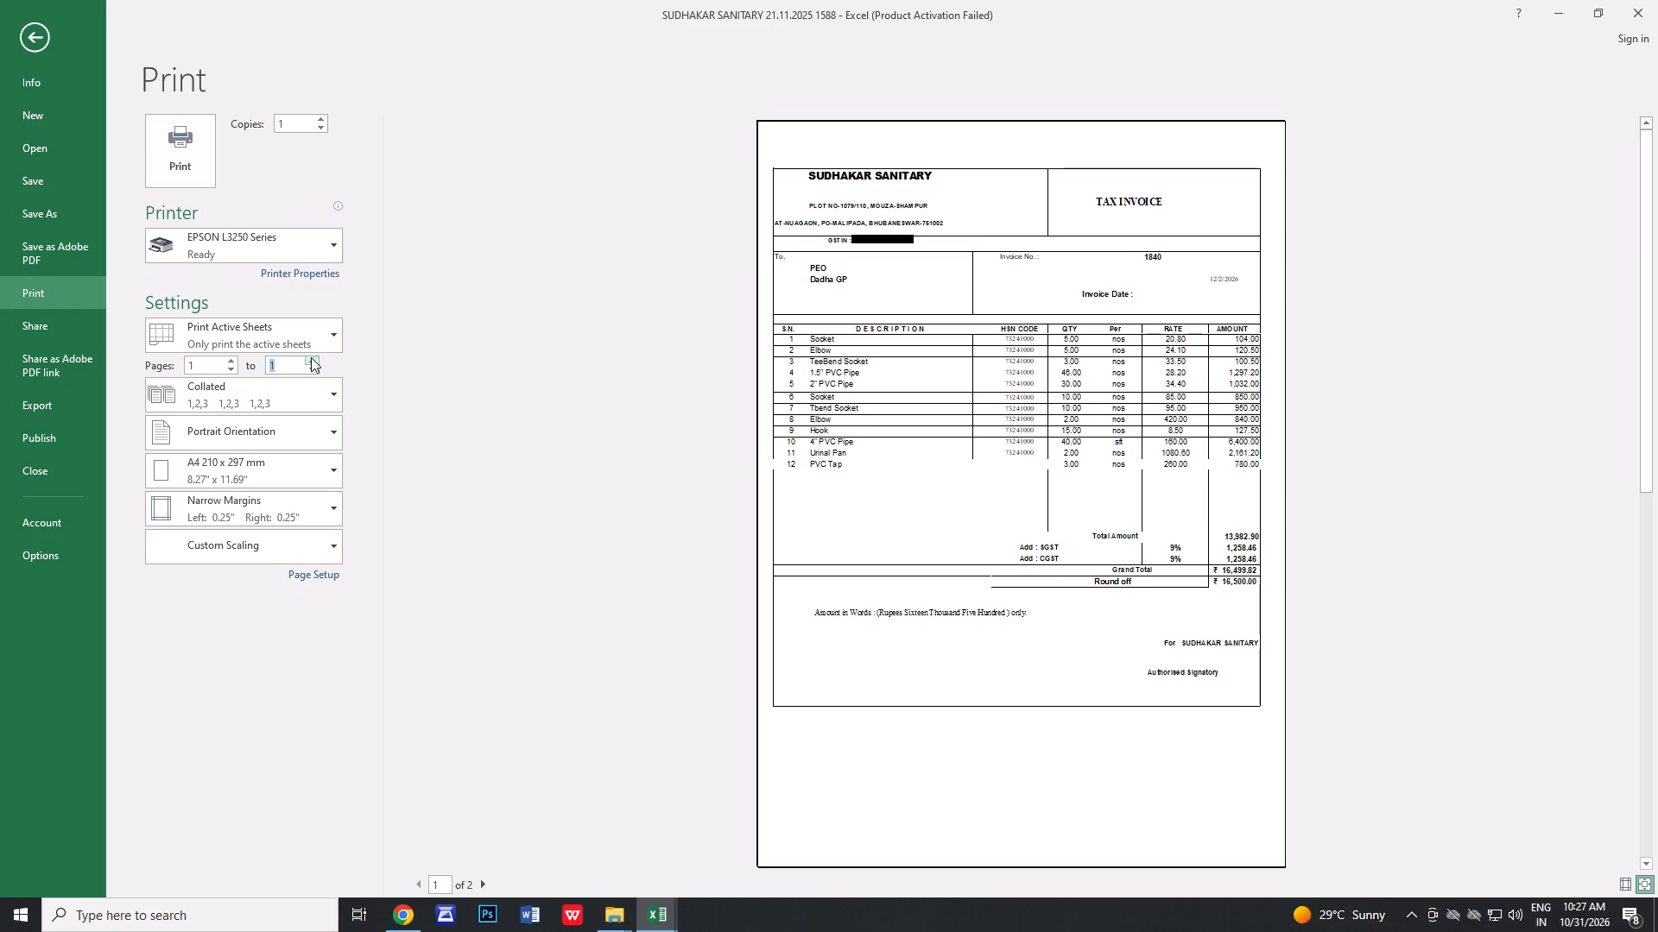
click(209, 178)
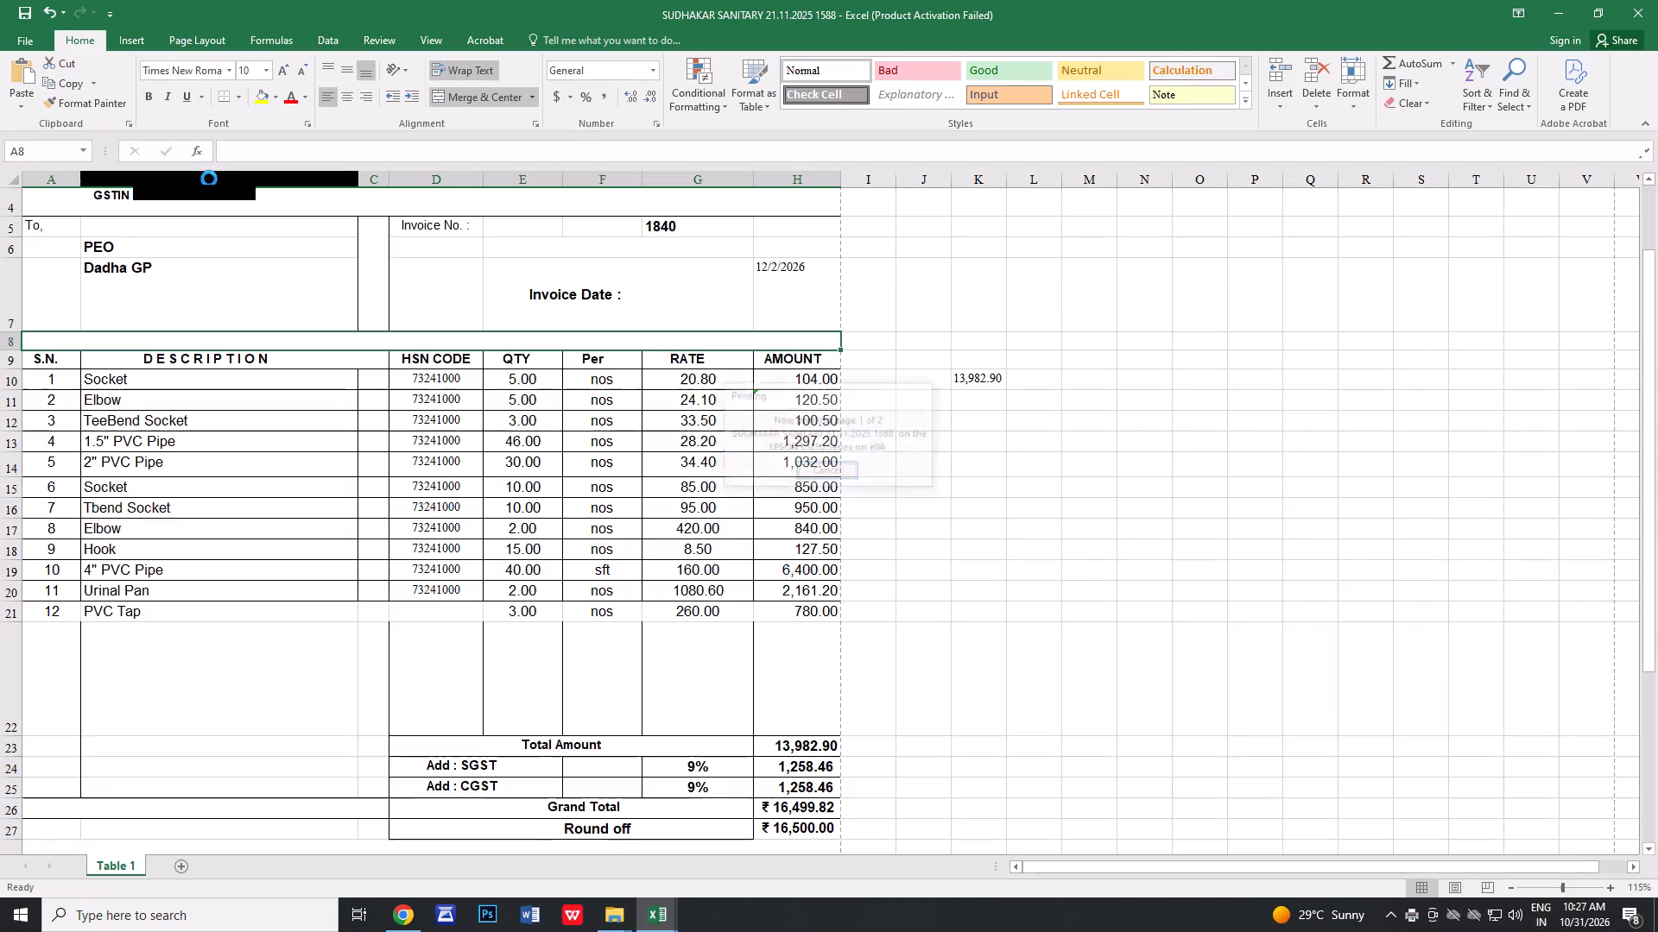